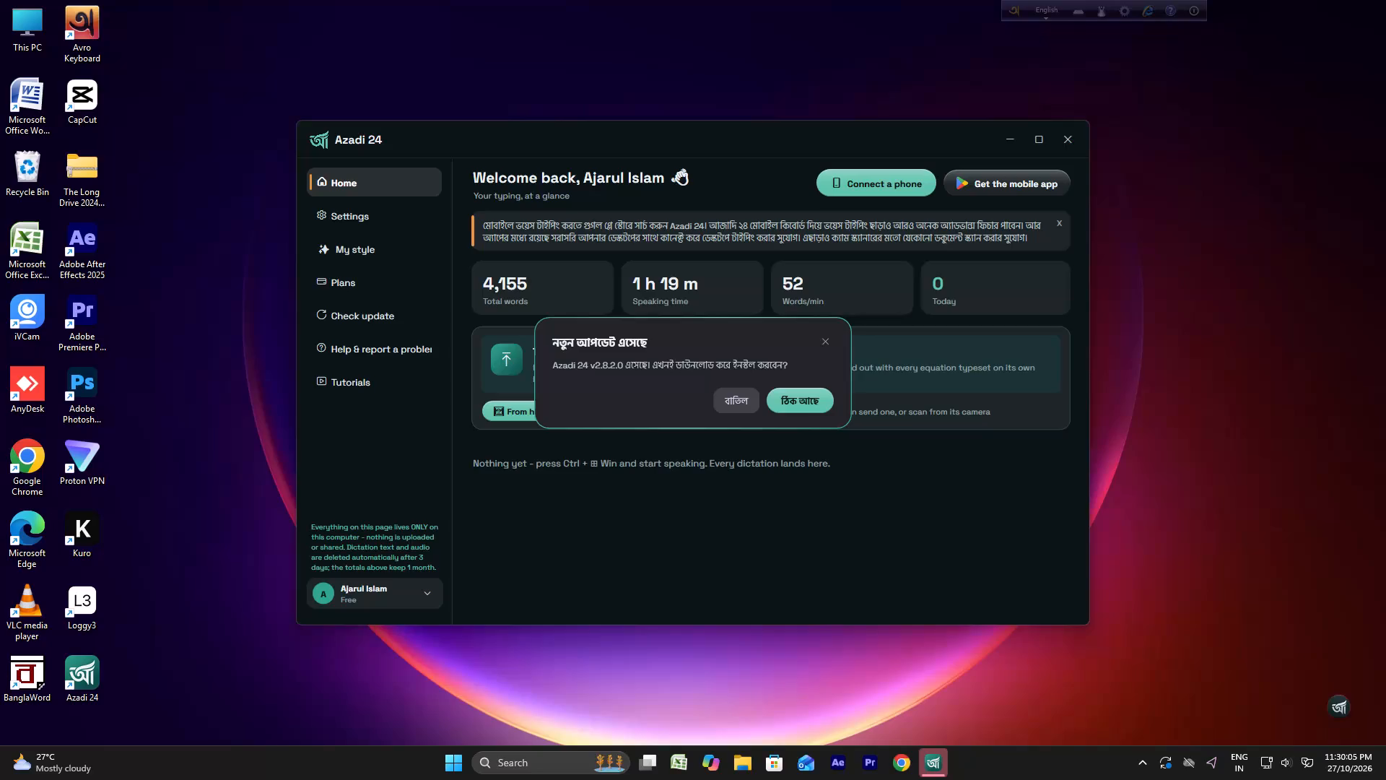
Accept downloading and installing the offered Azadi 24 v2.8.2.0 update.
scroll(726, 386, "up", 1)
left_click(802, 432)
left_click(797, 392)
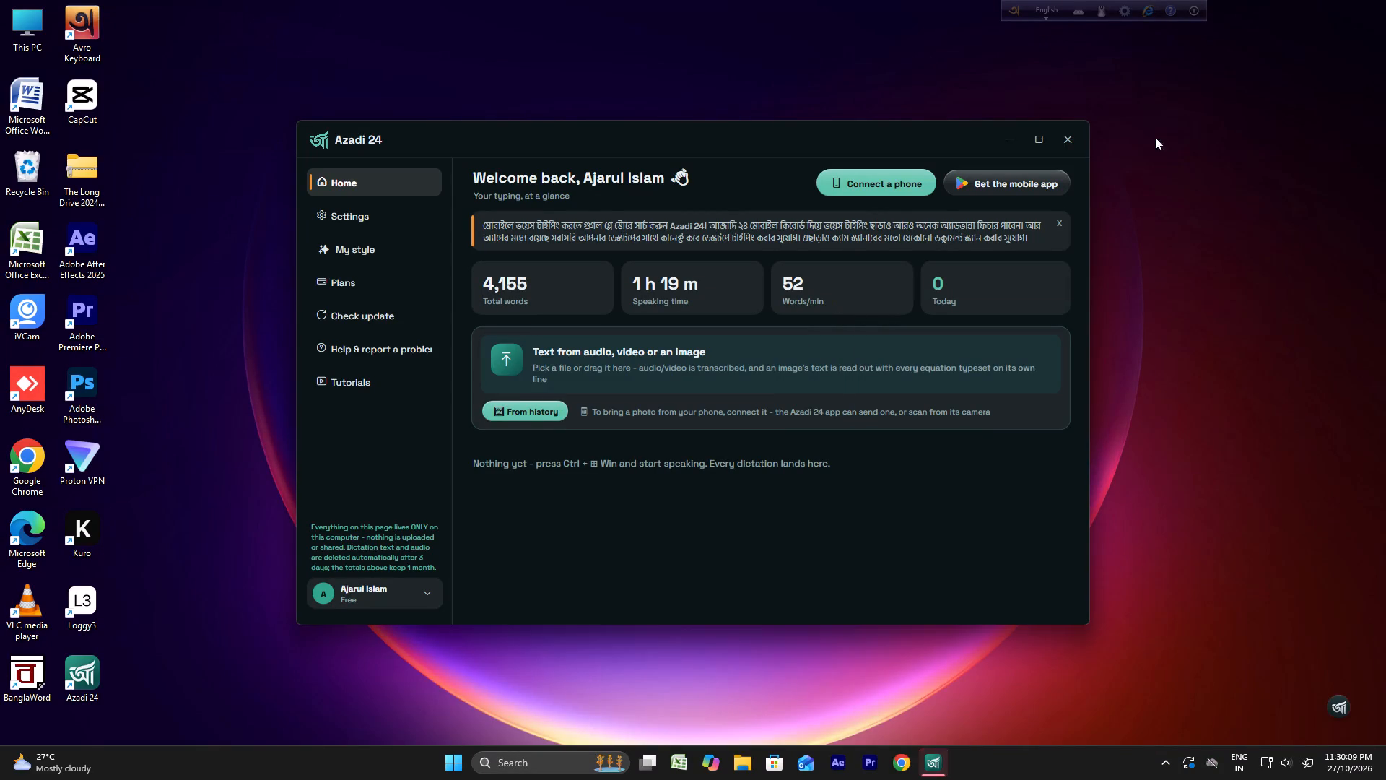
Close the Azadi 24 window.
left_click(1066, 138)
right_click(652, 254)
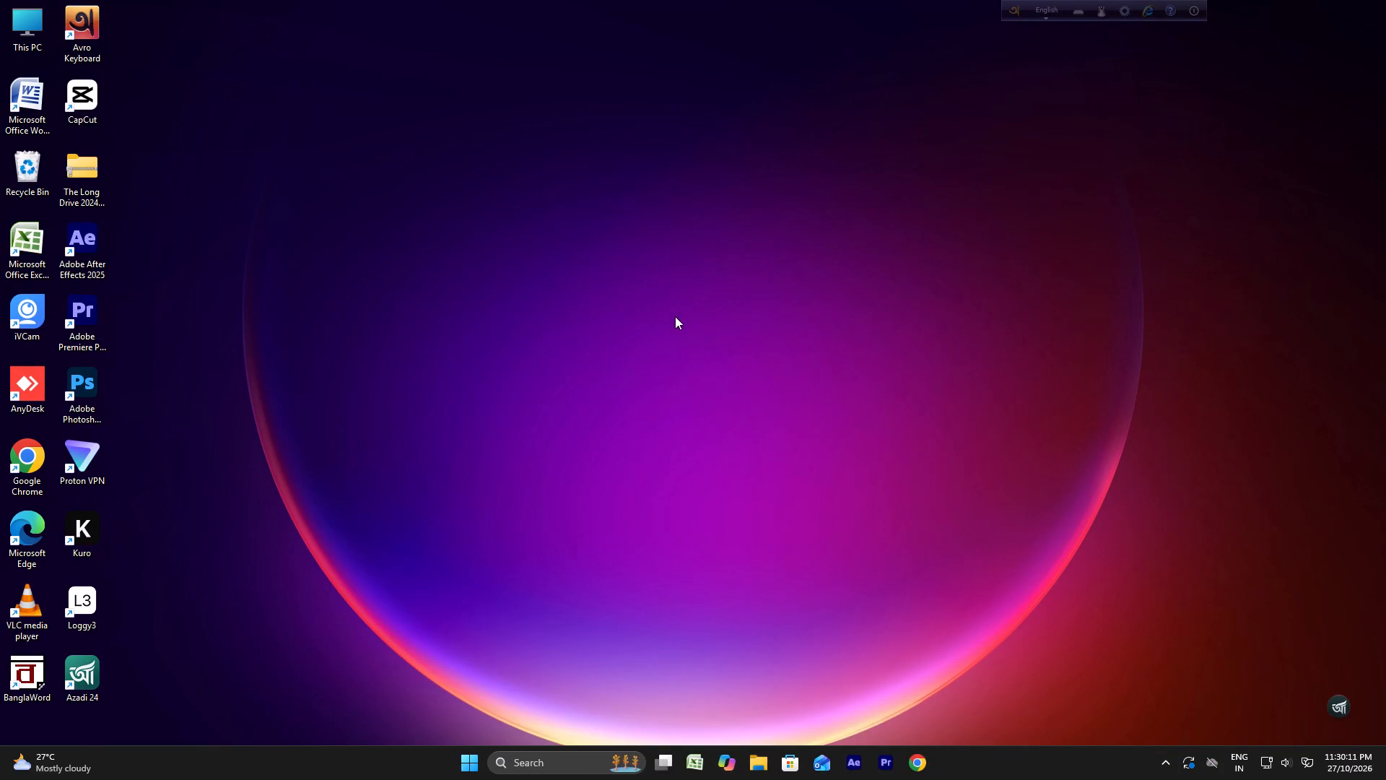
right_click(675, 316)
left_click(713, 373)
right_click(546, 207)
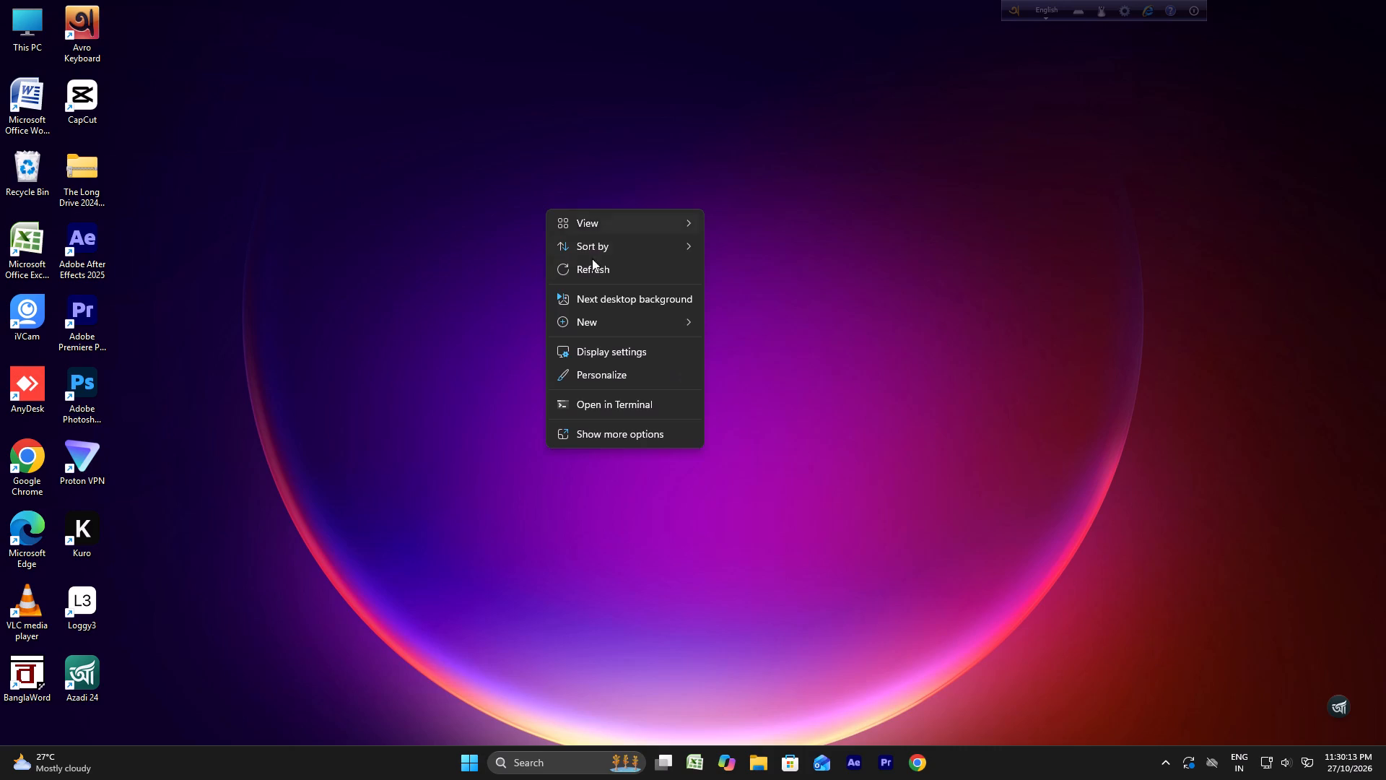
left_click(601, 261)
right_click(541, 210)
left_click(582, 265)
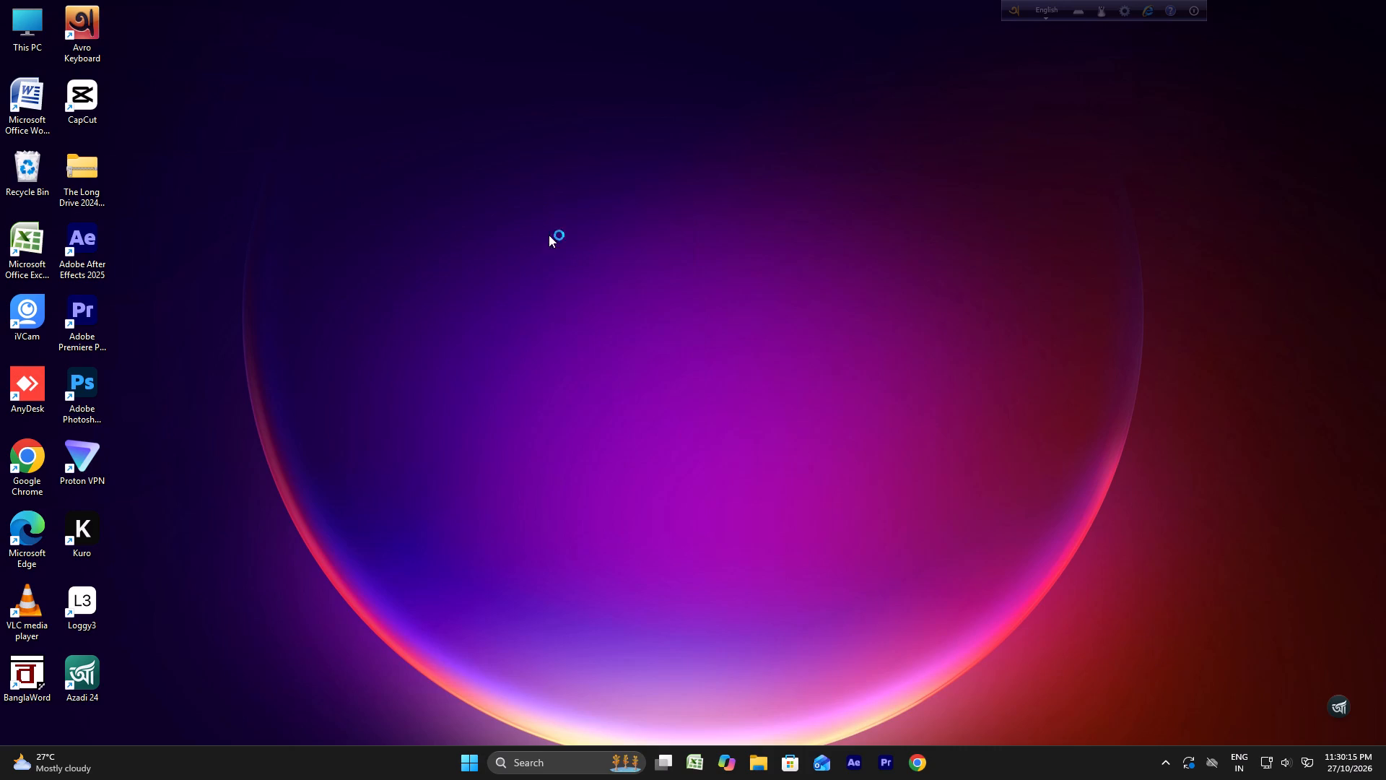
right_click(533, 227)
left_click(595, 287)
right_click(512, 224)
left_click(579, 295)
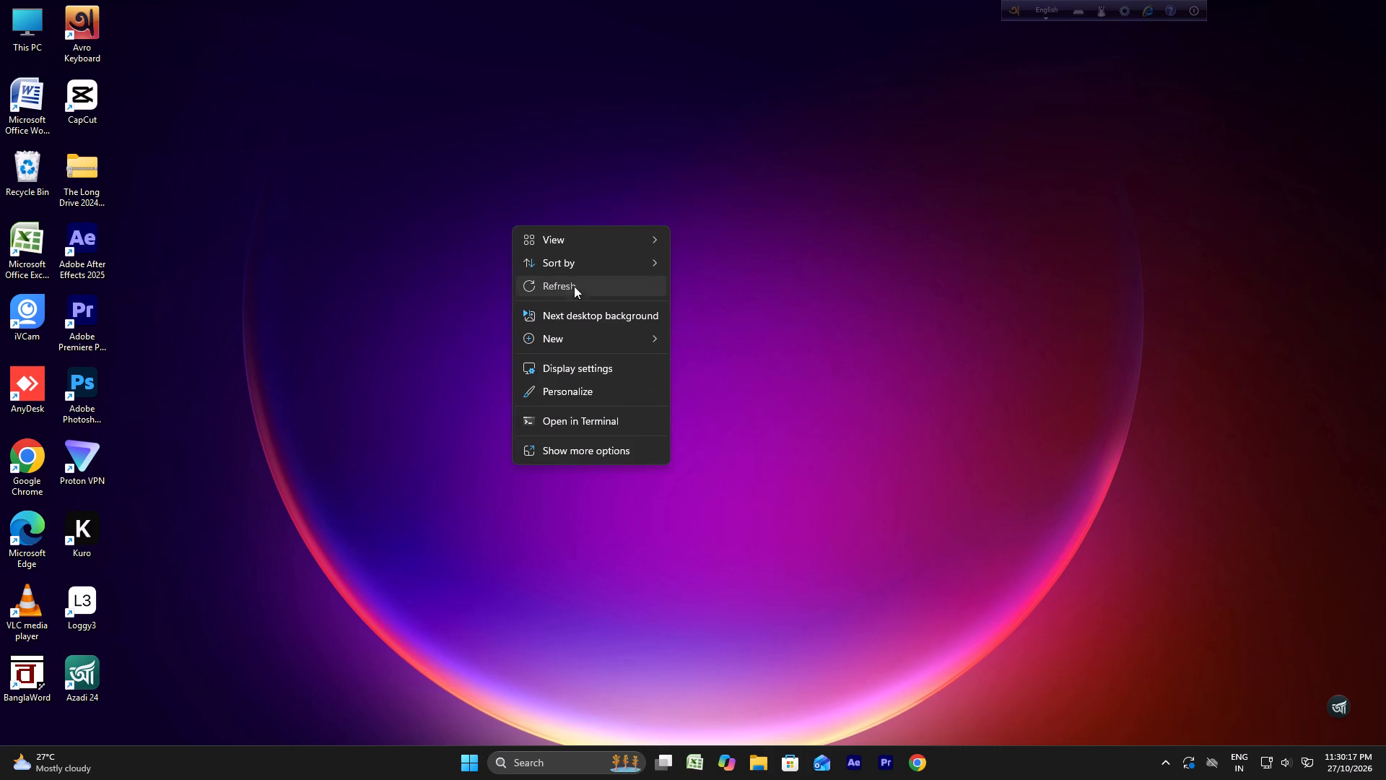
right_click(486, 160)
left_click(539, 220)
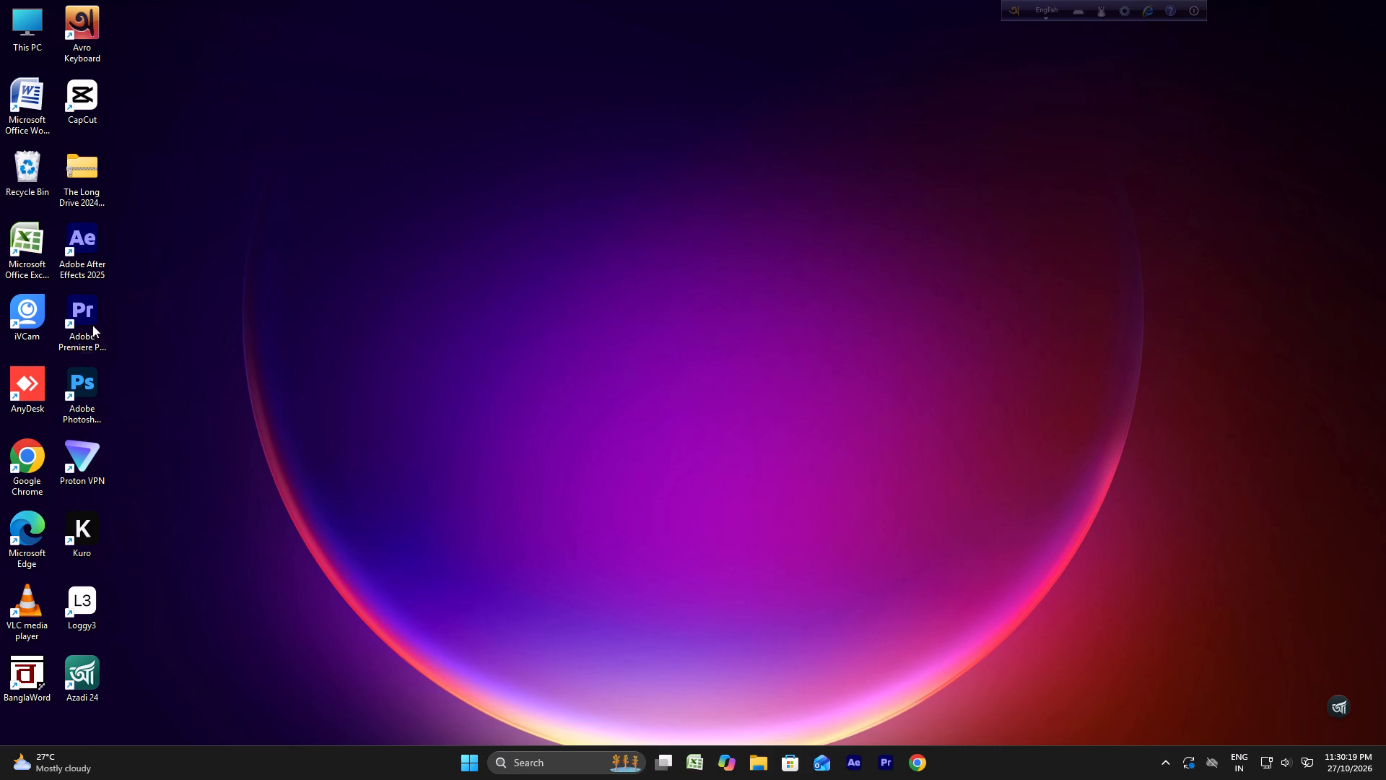
Launch Adobe Premiere from the desktop.
double_click(90, 308)
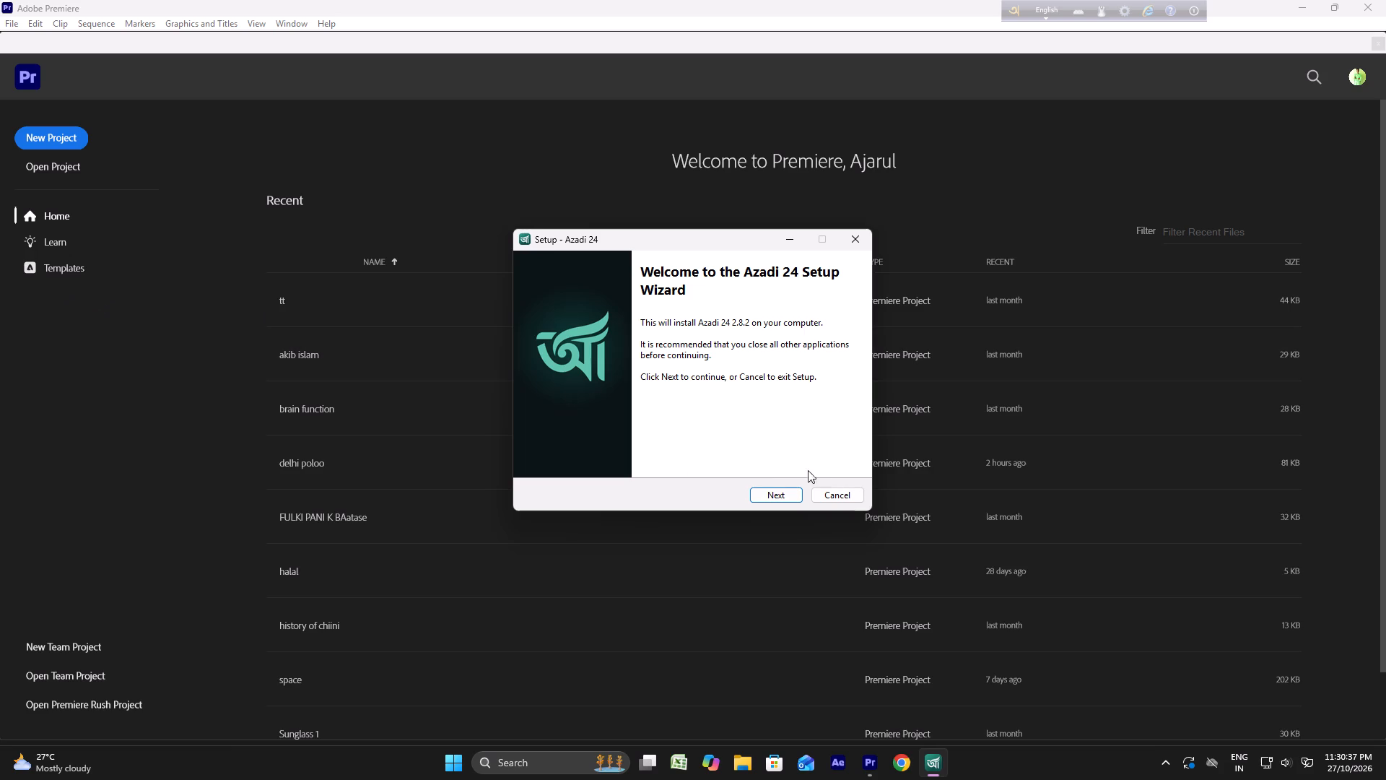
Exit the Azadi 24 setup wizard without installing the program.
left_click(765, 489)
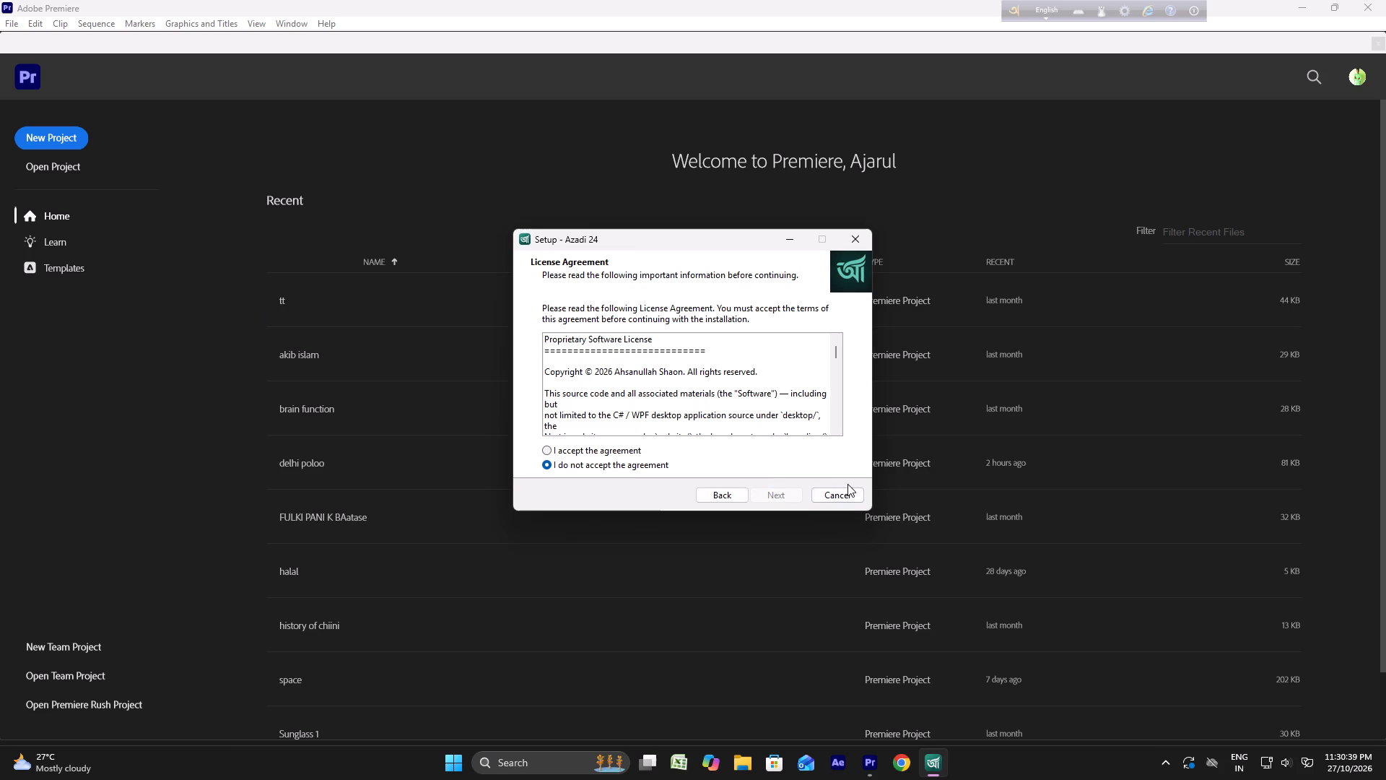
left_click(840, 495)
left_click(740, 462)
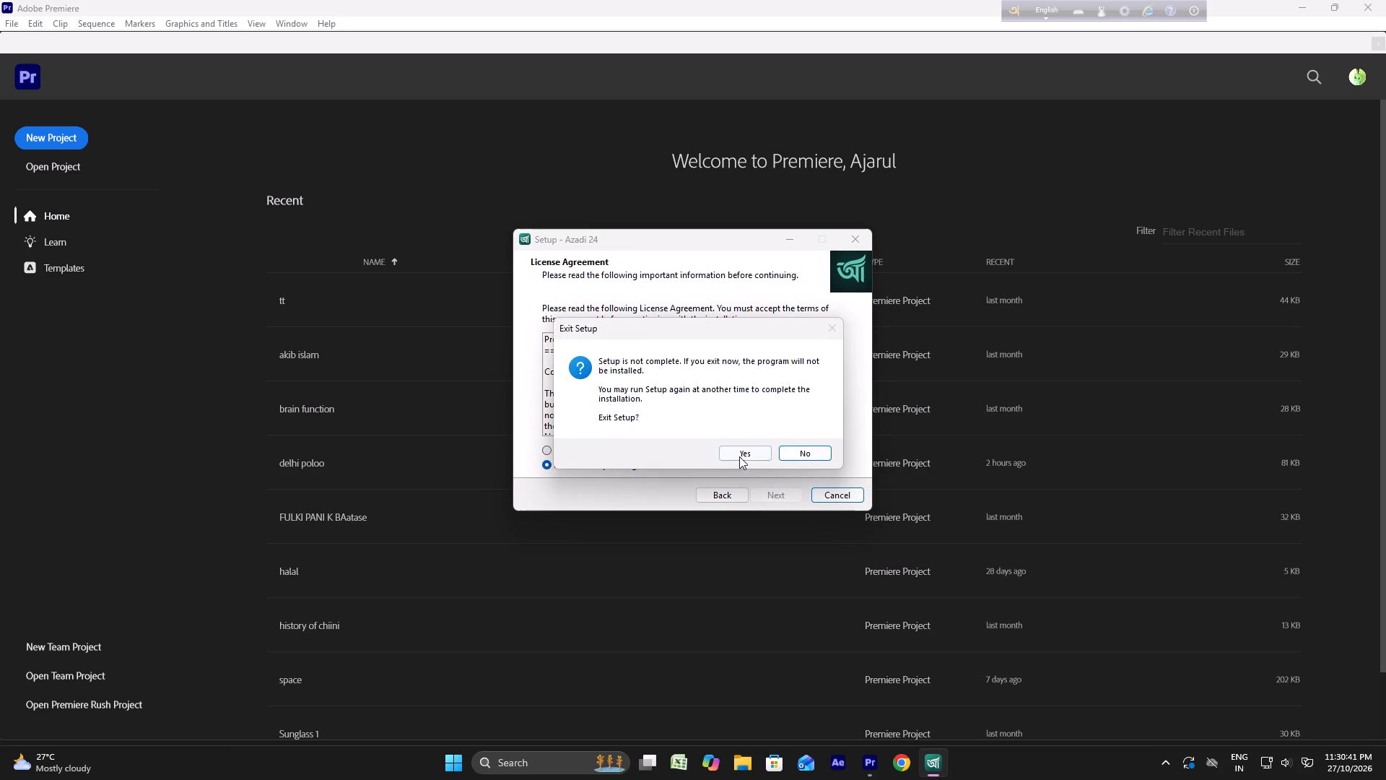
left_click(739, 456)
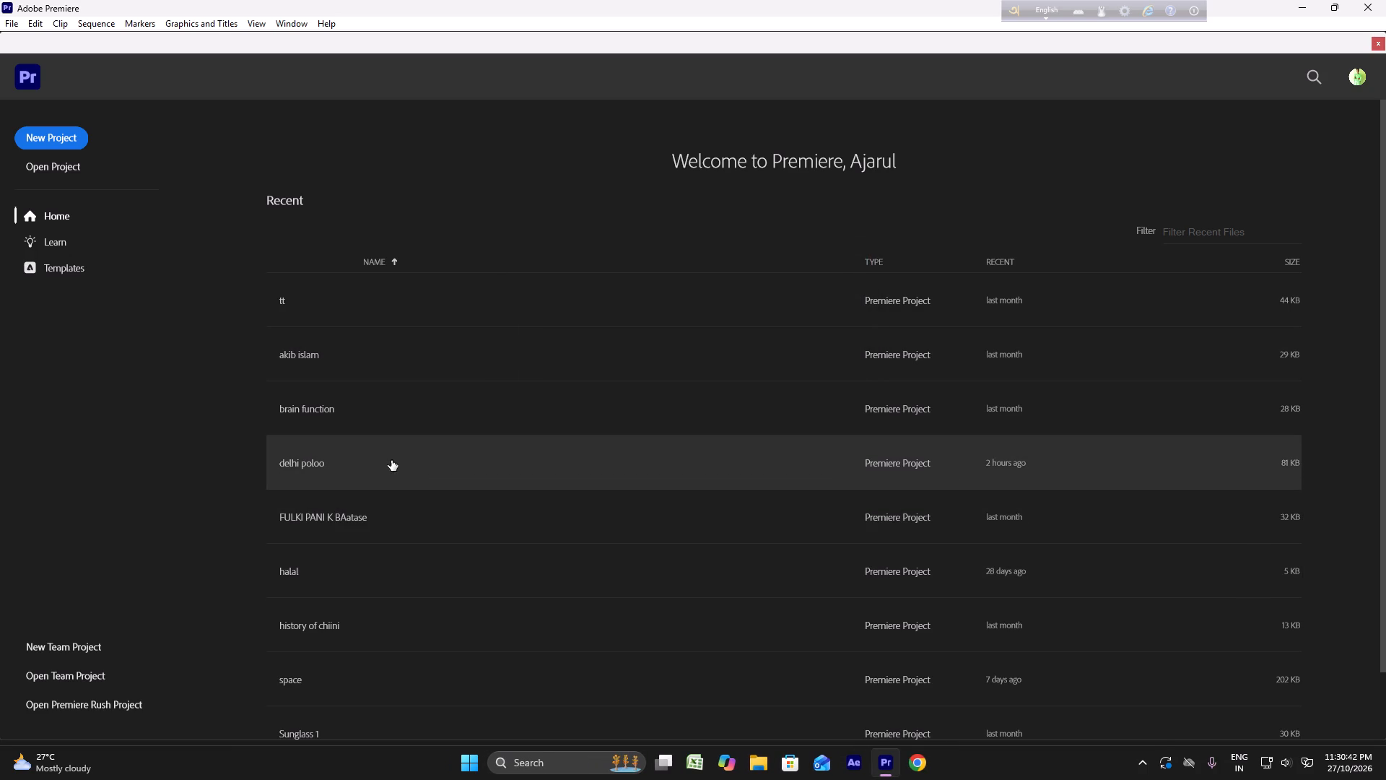
Open the recent project delhi poloo.
left_click(391, 460)
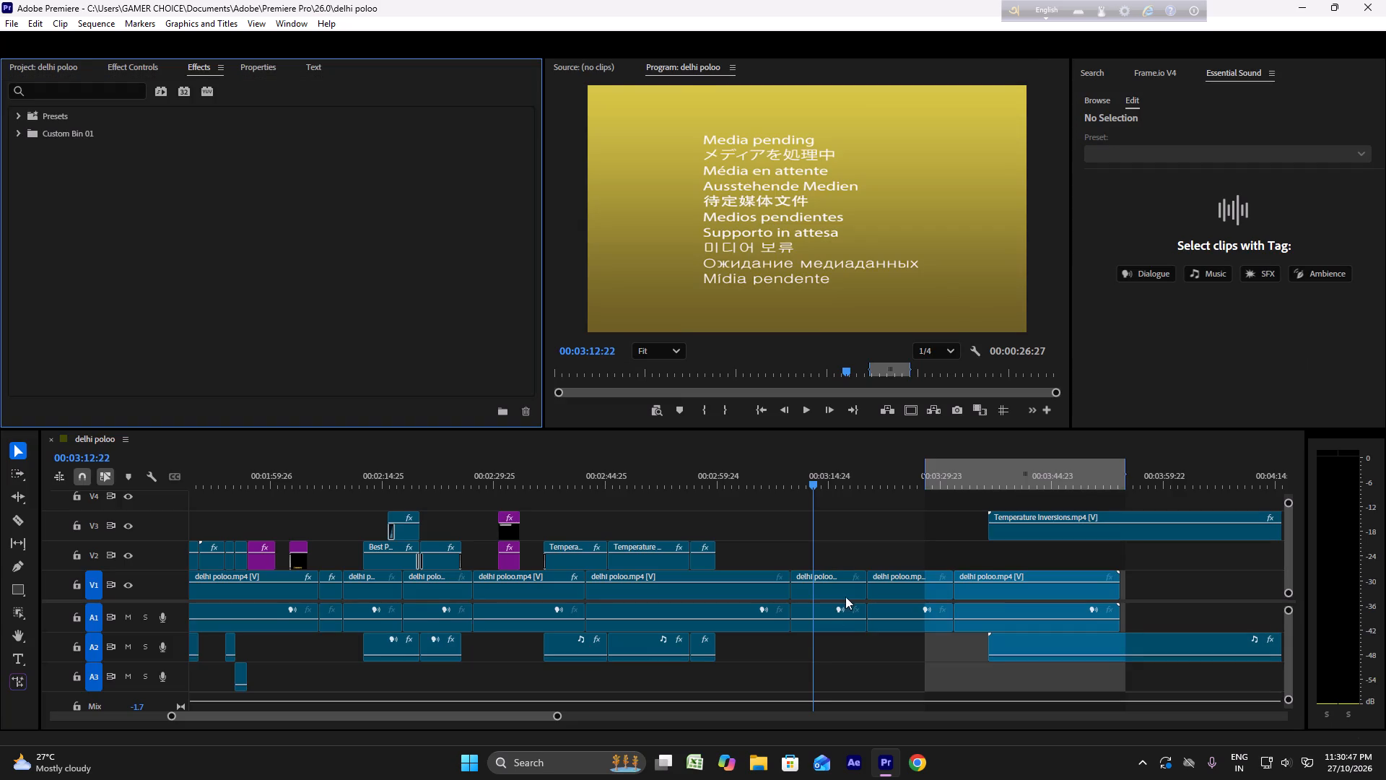
Play back and scrub the delhi poloo timeline around the final overlay clips on V2 and the uncovered section following them.
left_click(928, 519)
left_click(924, 466)
left_click(917, 472)
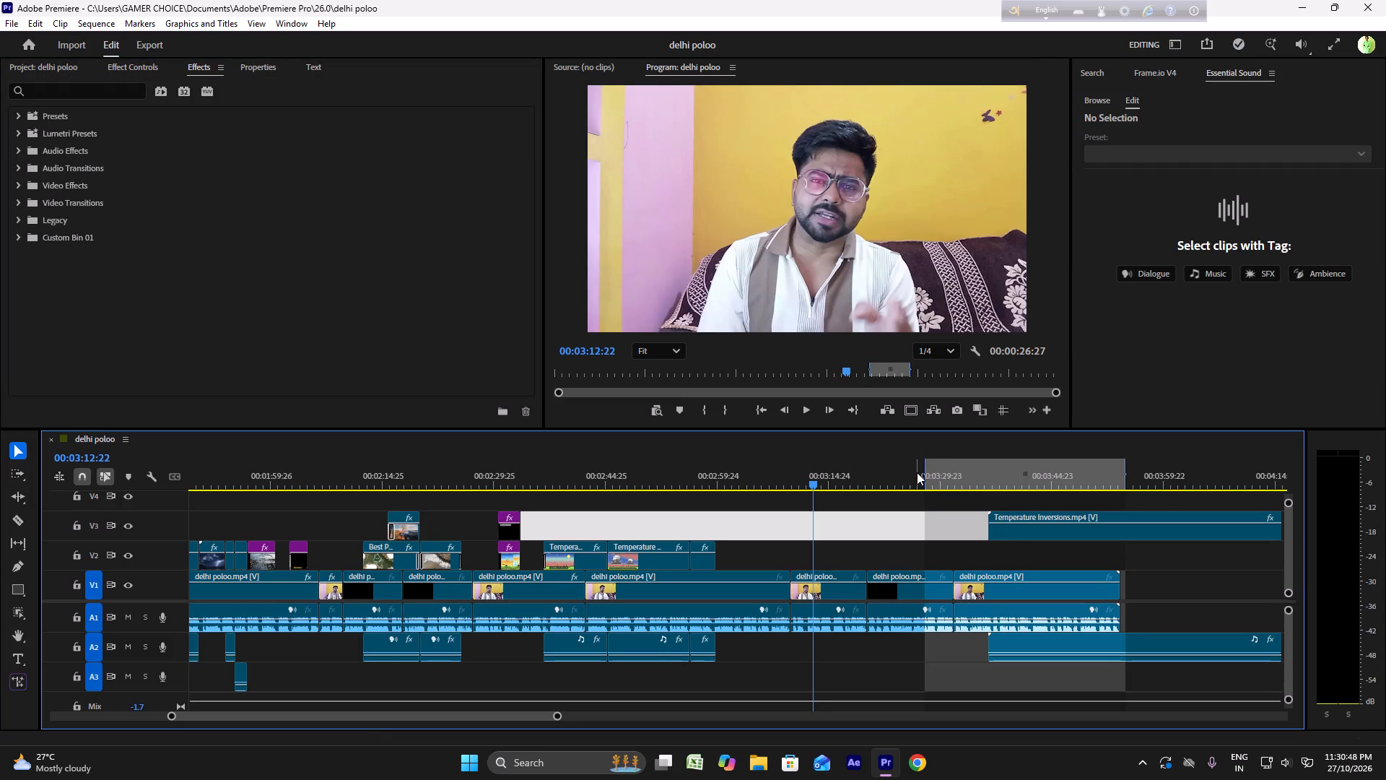
key("space")
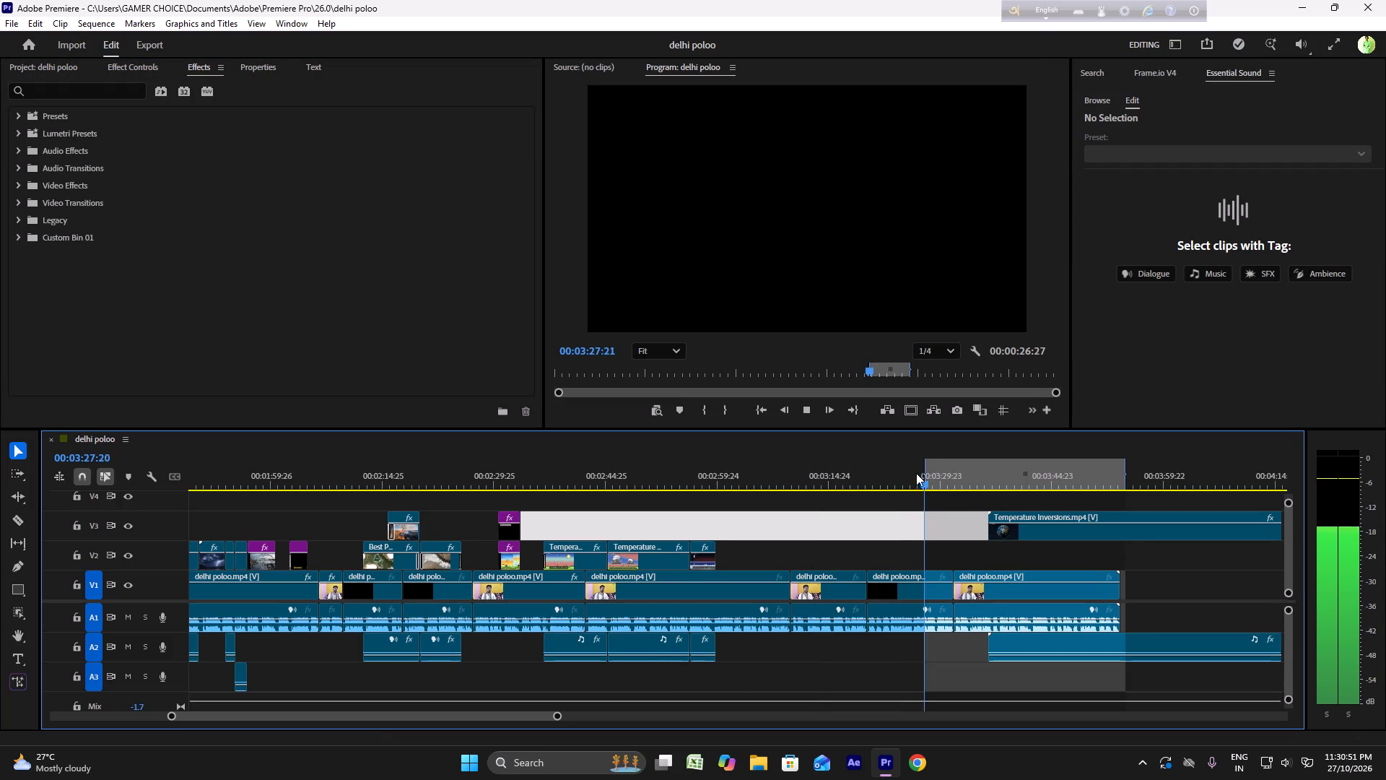
left_click(790, 469)
left_click(689, 467)
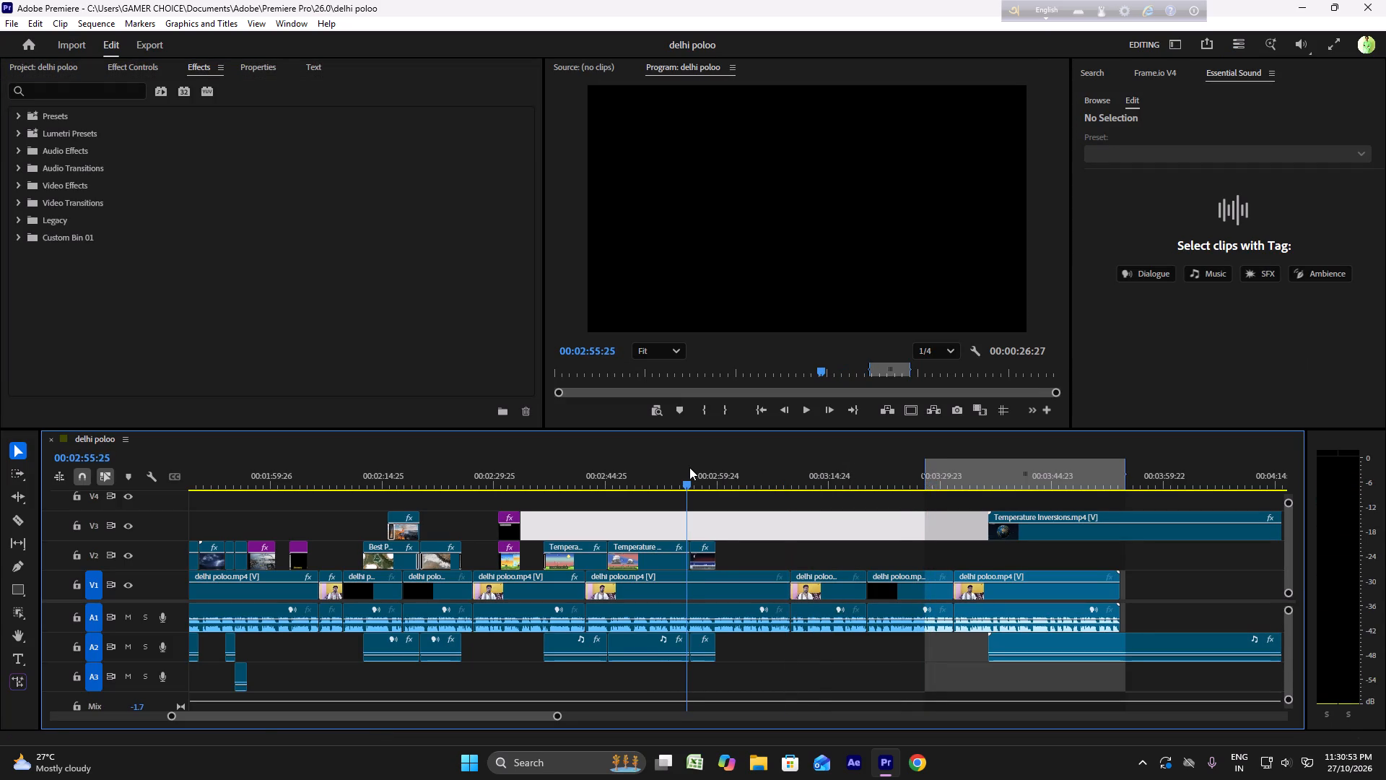
left_click(751, 673)
left_click(547, 456)
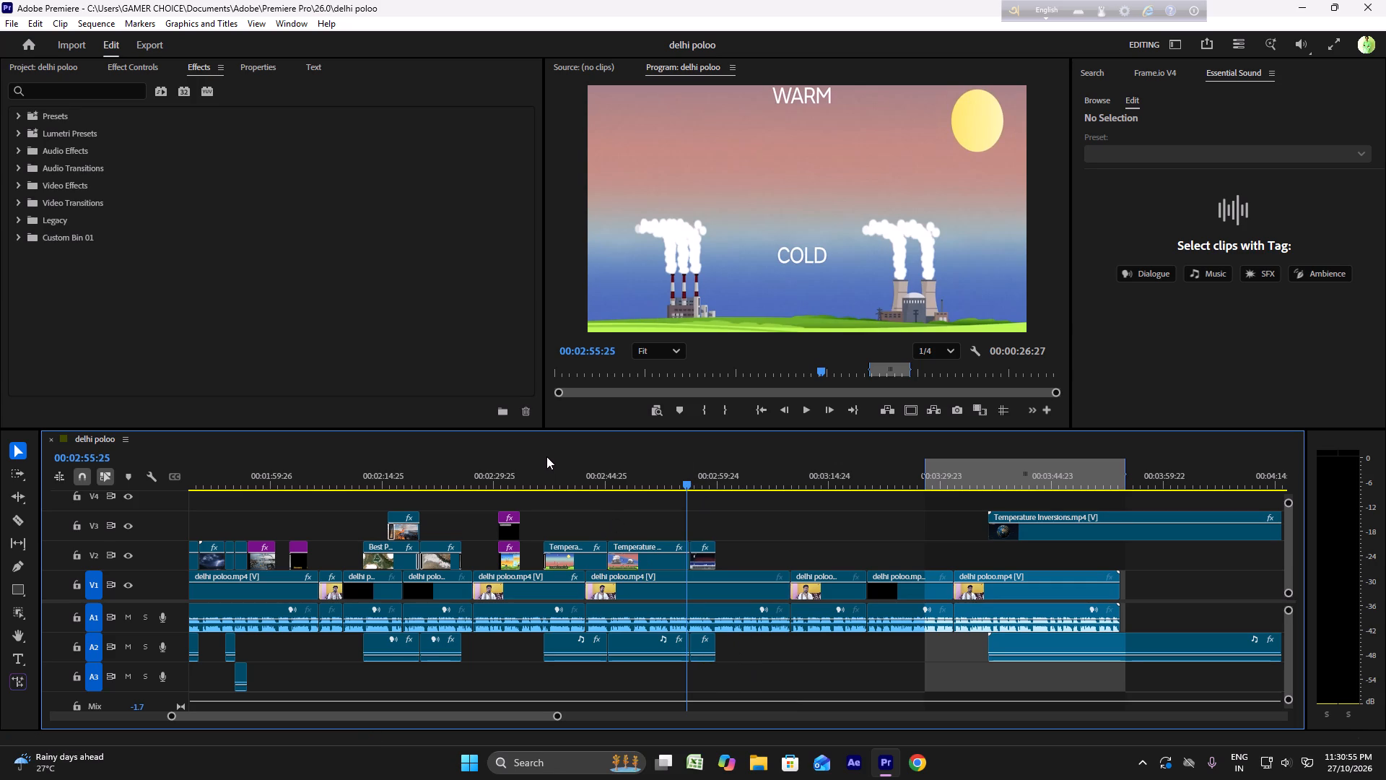
key("space")
left_click(547, 464)
key("space")
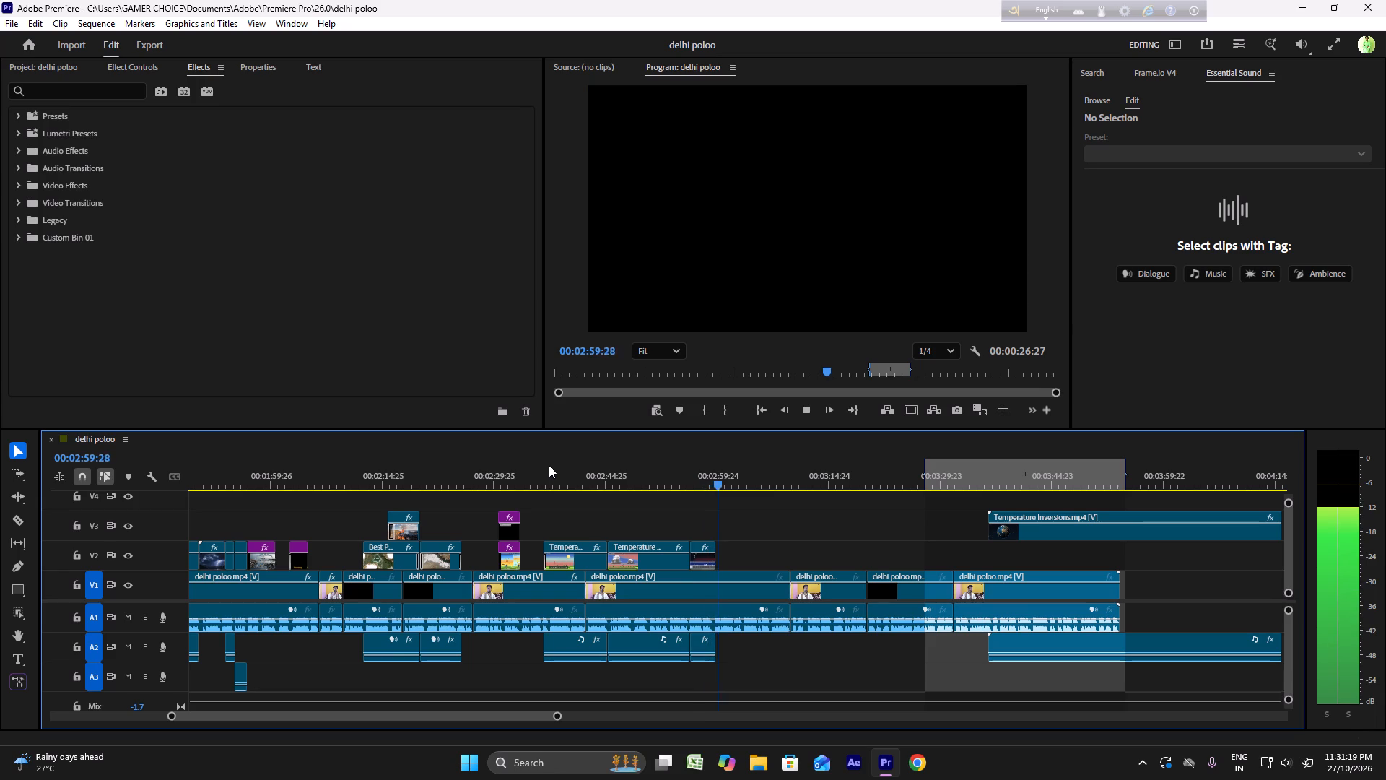
key("space")
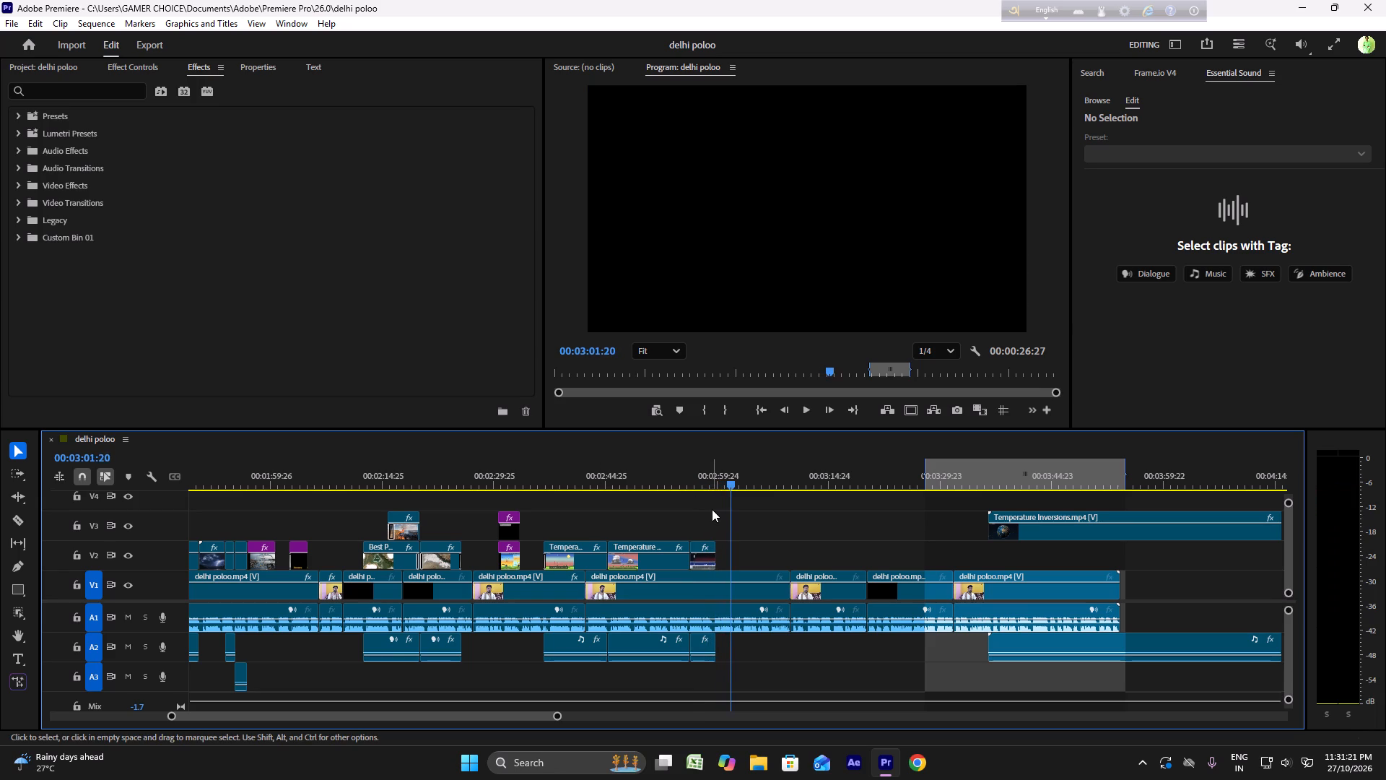
left_click(715, 480)
left_click_drag(715, 480, 755, 486)
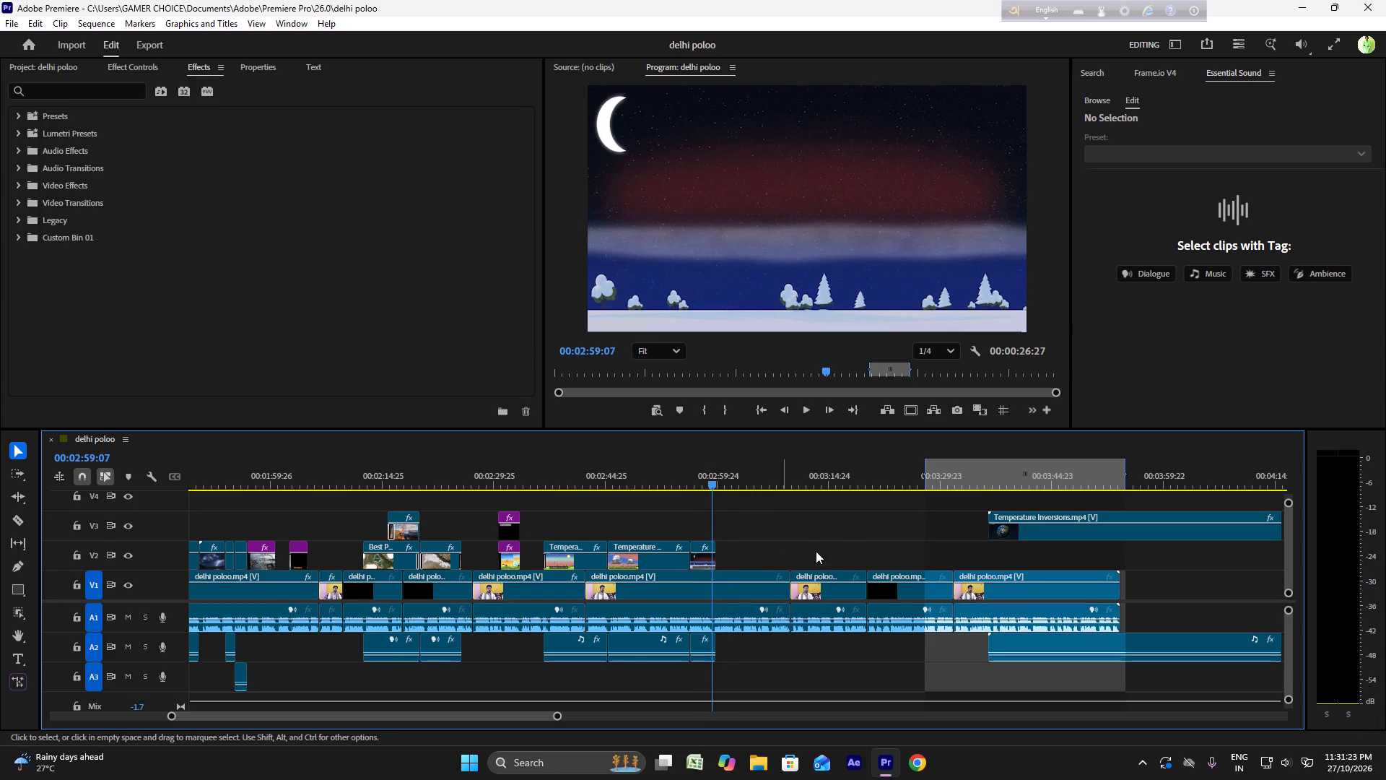
Move the Temperature Inversions.mp4 clip earlier on V3 and trim its start to leave a duration of 00:01:02:26.
left_click_drag(1094, 537, 844, 522)
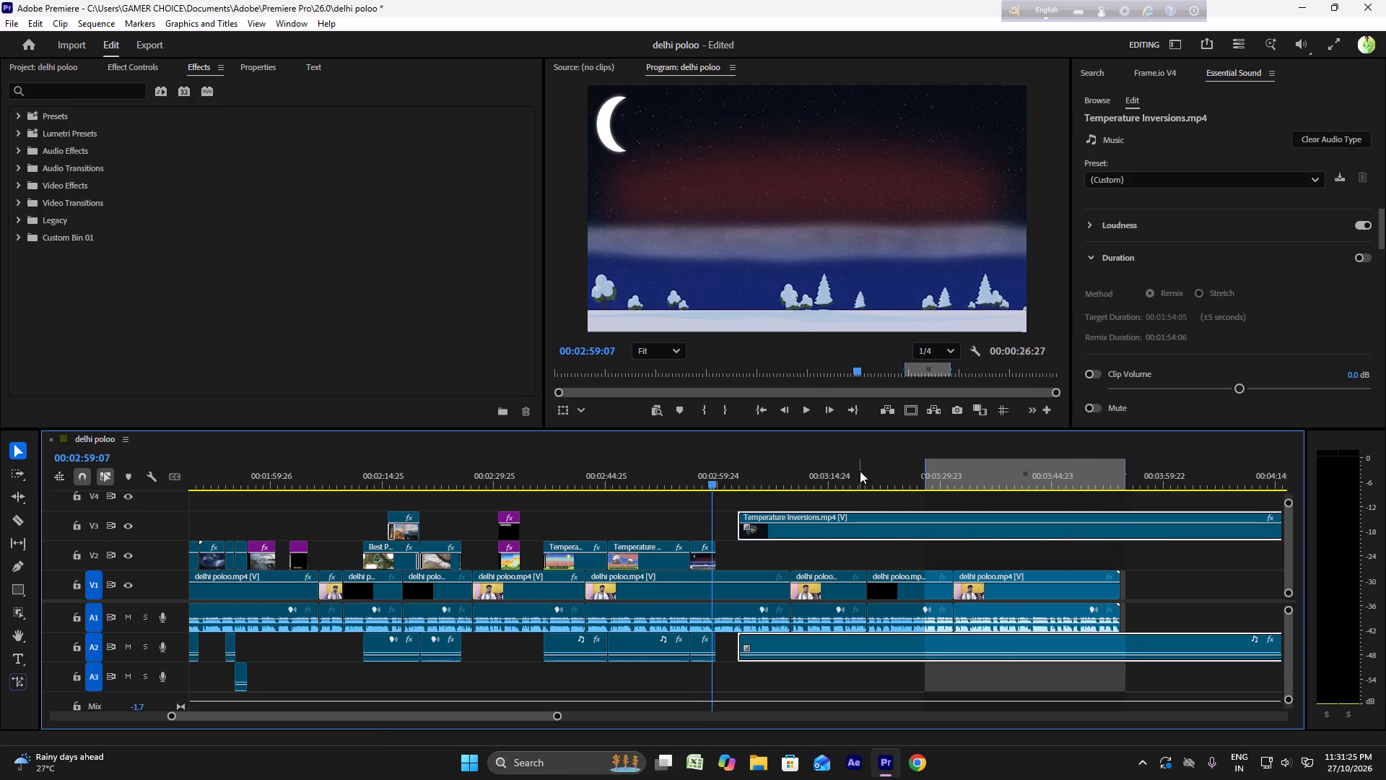
left_click(860, 471)
left_click(923, 471)
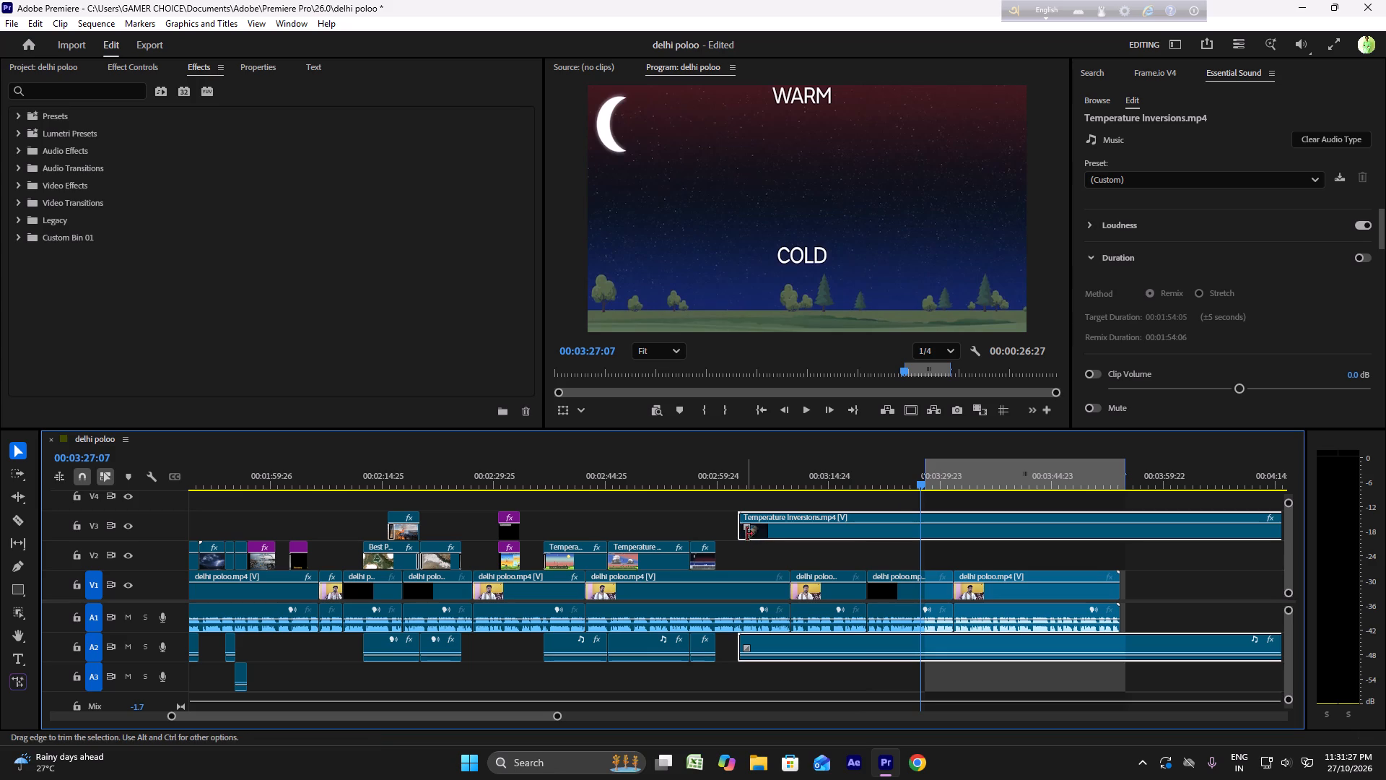
left_click_drag(744, 533, 1124, 523)
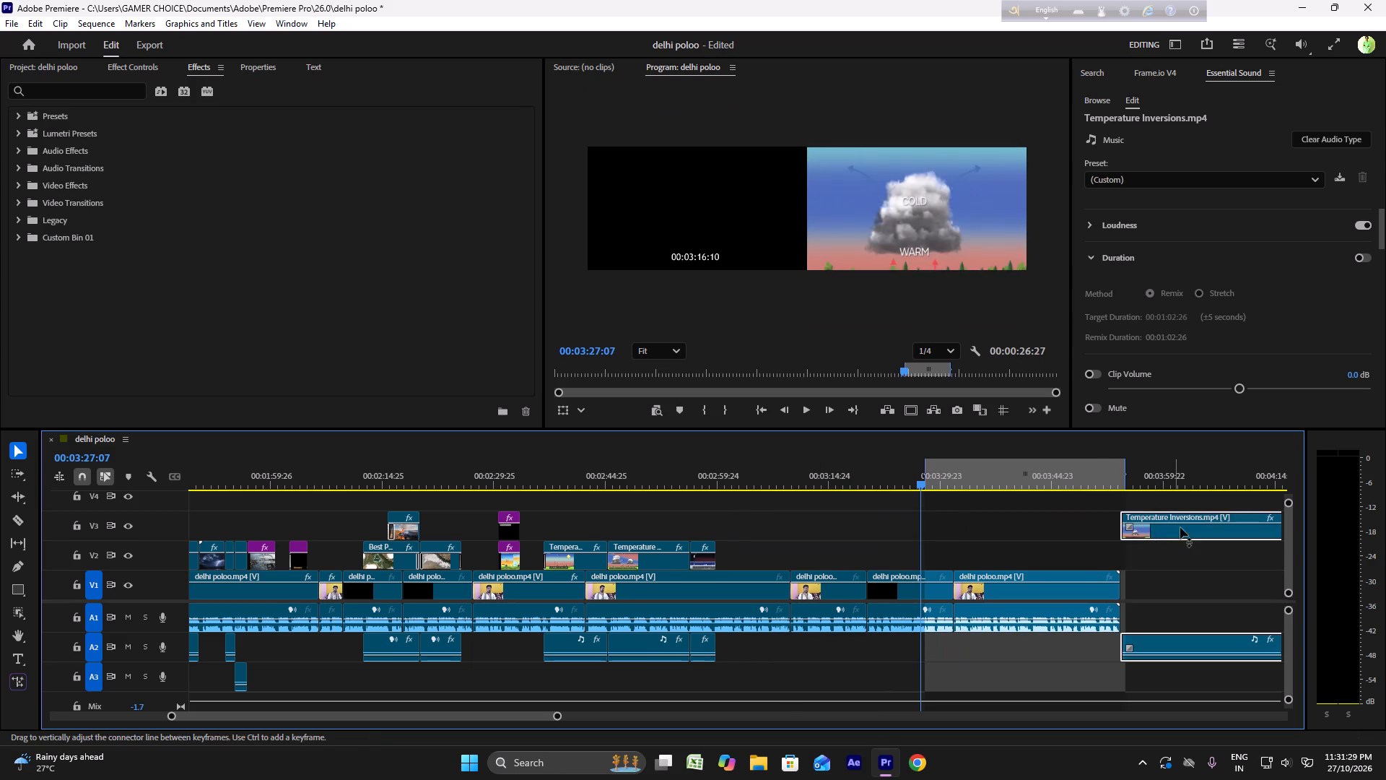
Move the V3 Temperature Inversions.mp4 clip earlier again, scrub its footage, and trim its start to a duration of 00:00:36:07.
left_click_drag(1186, 529, 837, 513)
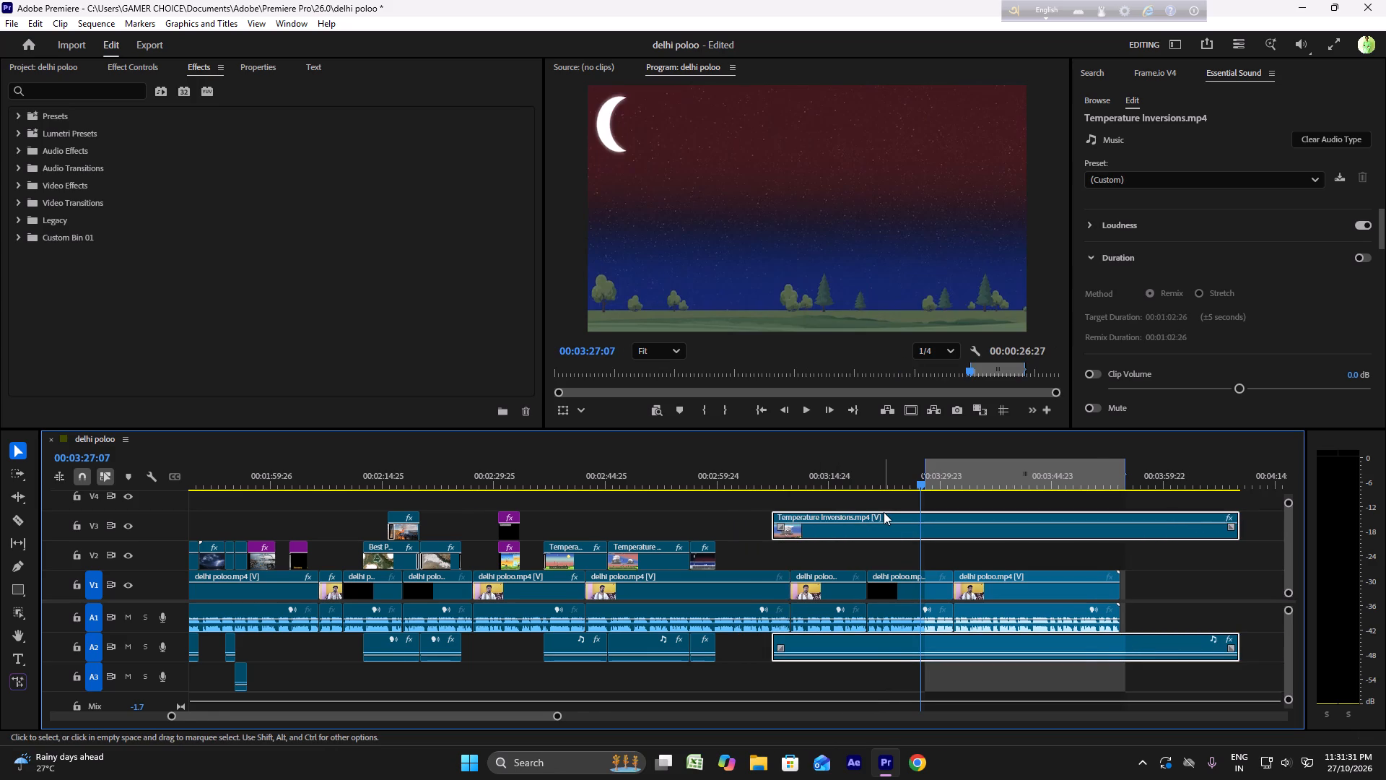
scroll(884, 512, "down", 11)
left_click_drag(658, 468, 628, 477)
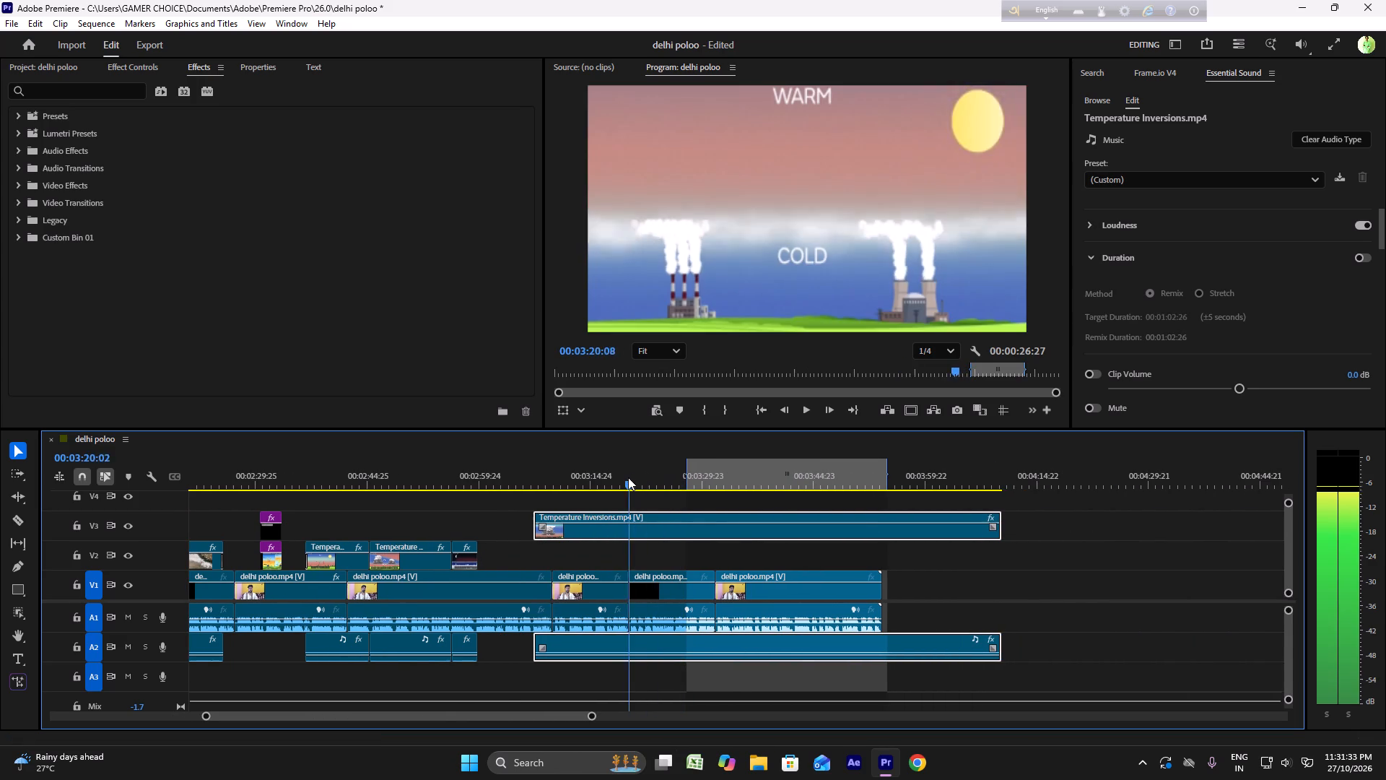
left_click_drag(628, 477, 767, 482)
left_click_drag(538, 532, 712, 532)
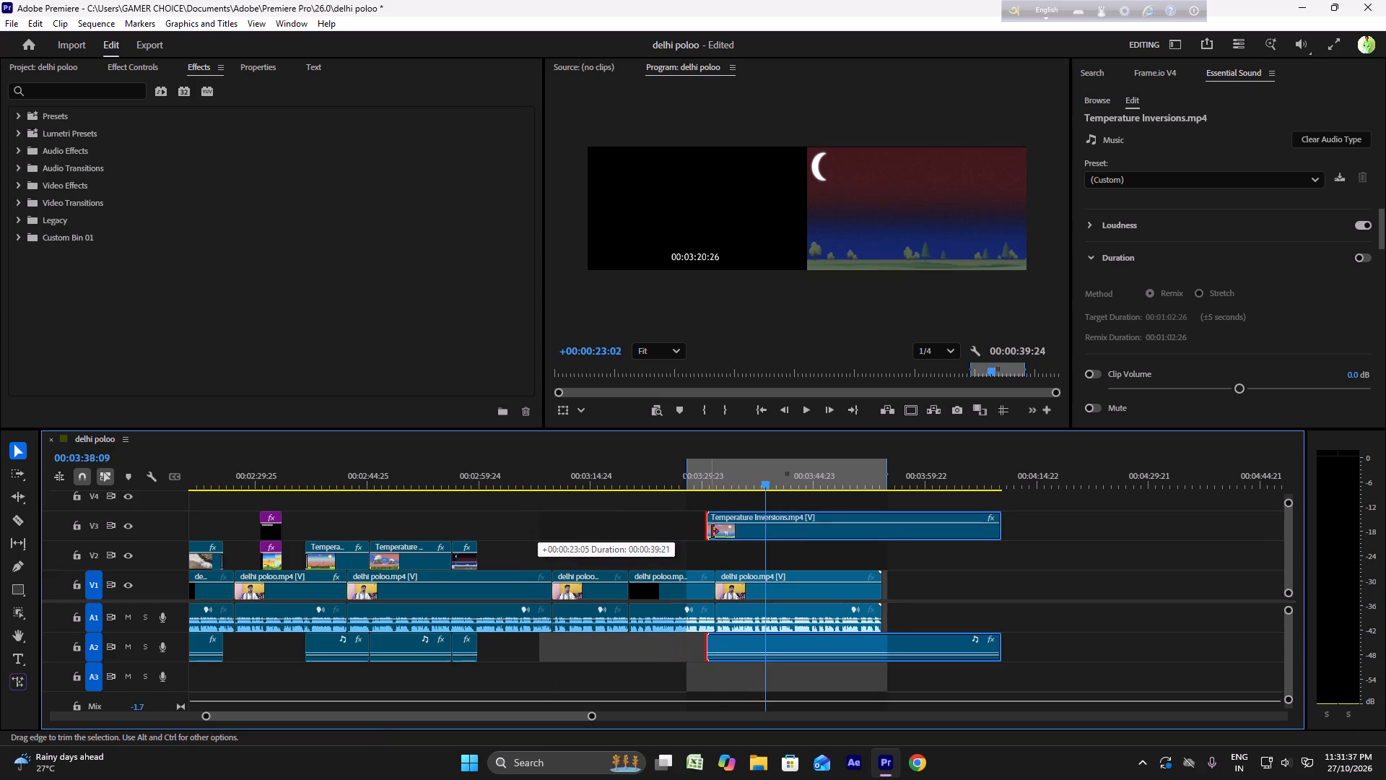
left_click_drag(712, 532, 736, 532)
Move the trimmed Temperature Inversions.mp4 clip down to V2, directly against the end of the preceding overlay clip.
left_click_drag(792, 537, 594, 552)
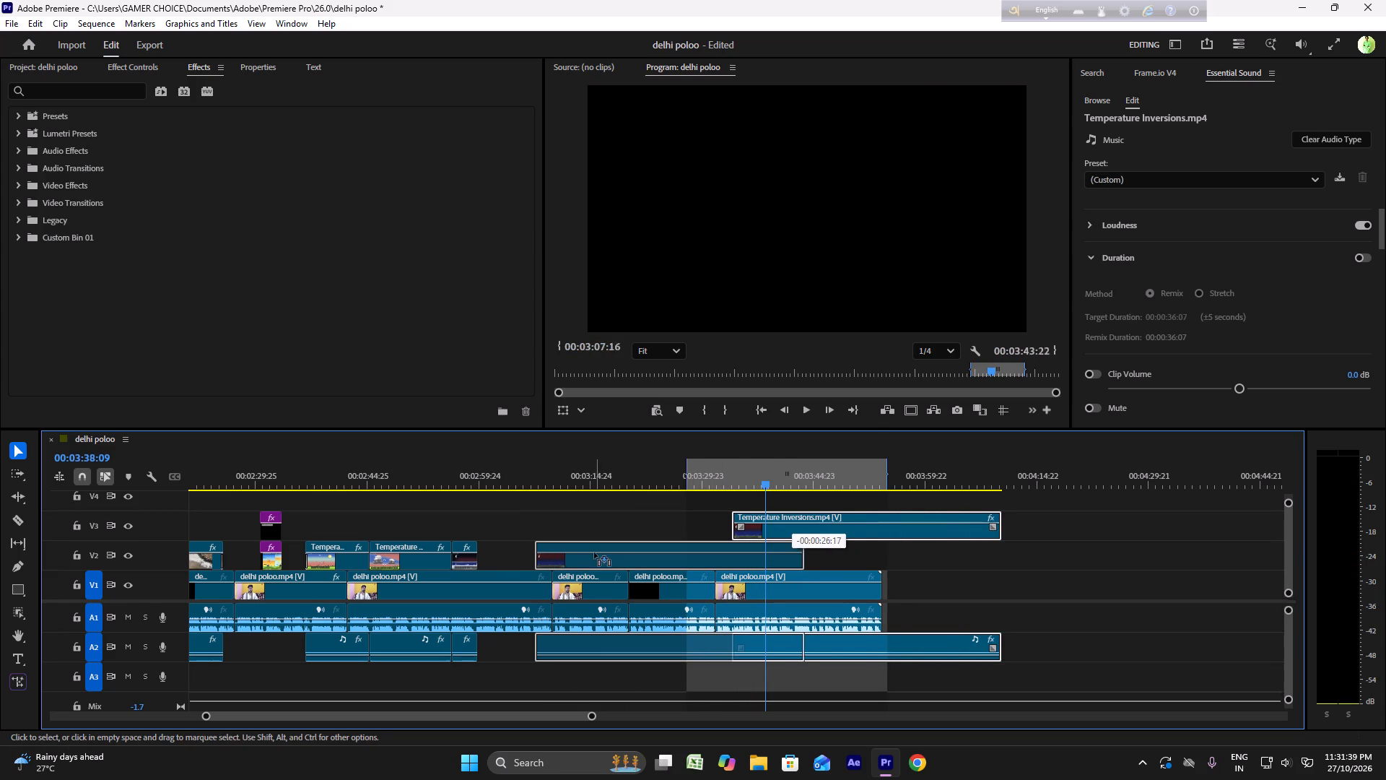
left_click_drag(594, 552, 544, 559)
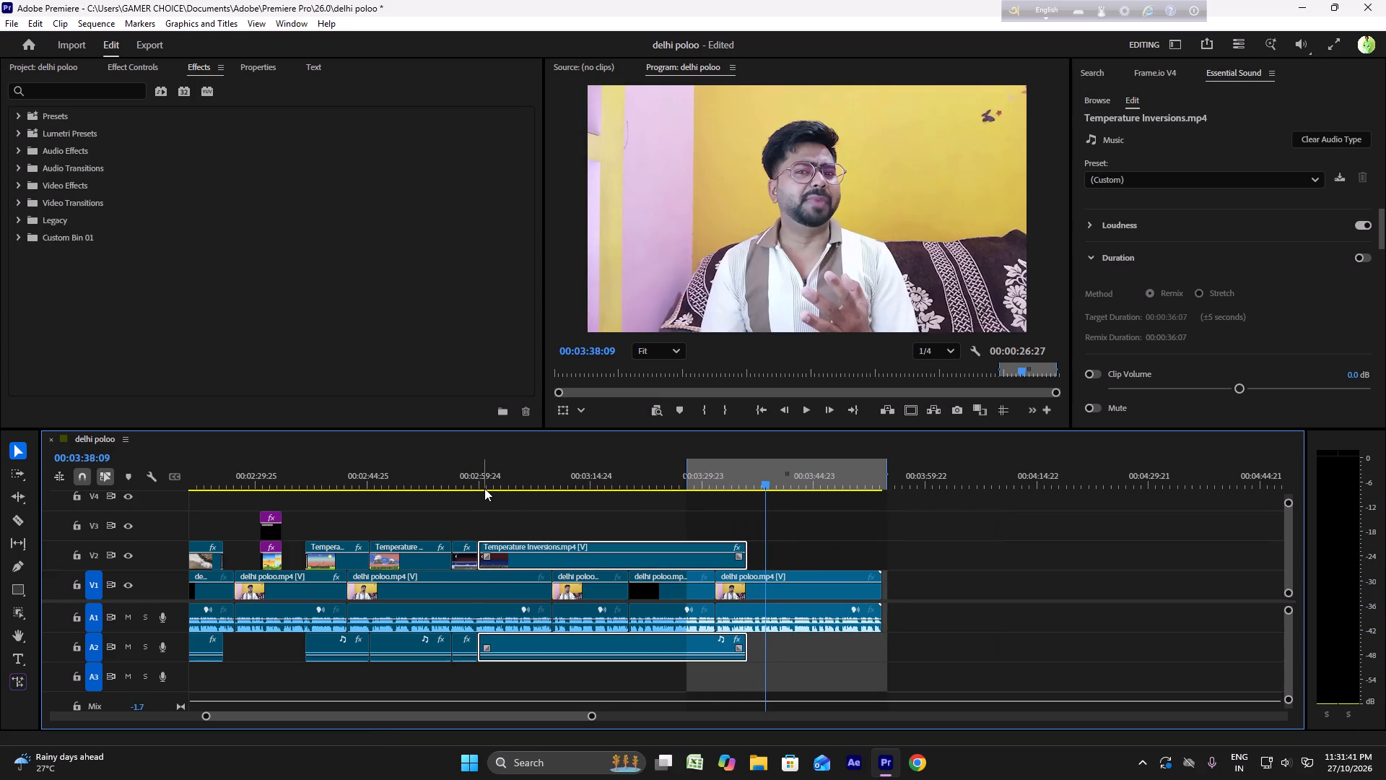
Play the newly placed V2 clip, trim its end to the next V1 cut for a duration of 00:00:09:29, and check playback.
left_click(483, 487)
left_click(476, 485)
left_click(470, 482)
key("space")
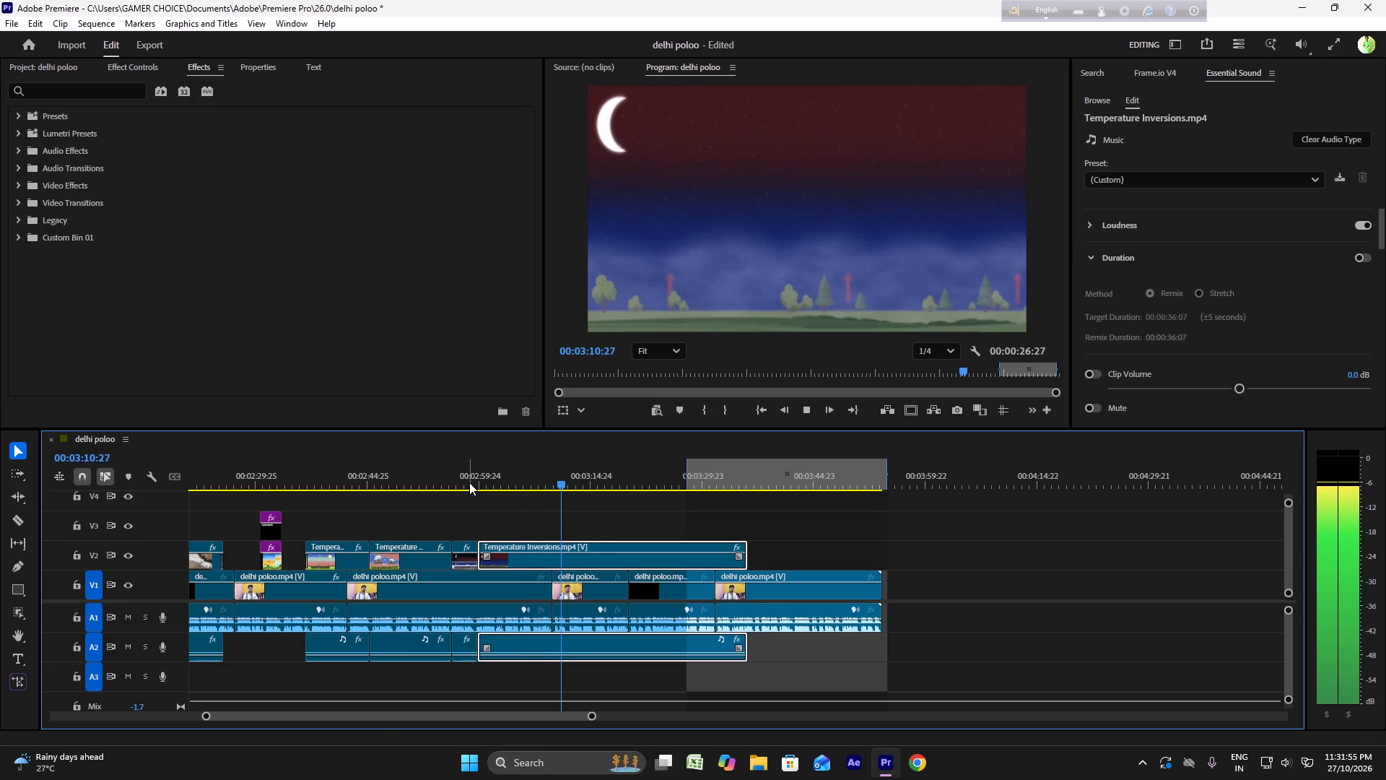
key("space")
left_click_drag(750, 552, 568, 544)
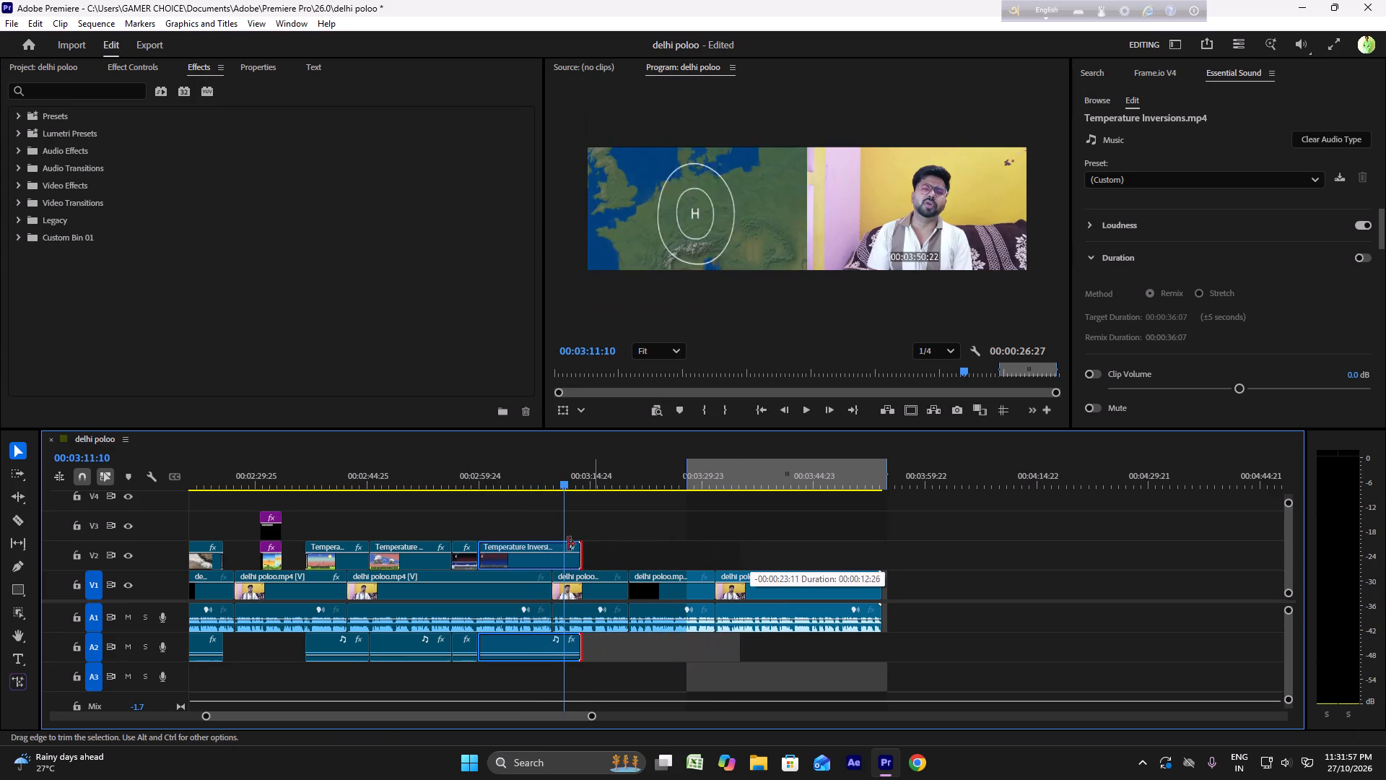
left_click_drag(568, 544, 558, 548)
left_click(545, 482)
key("space")
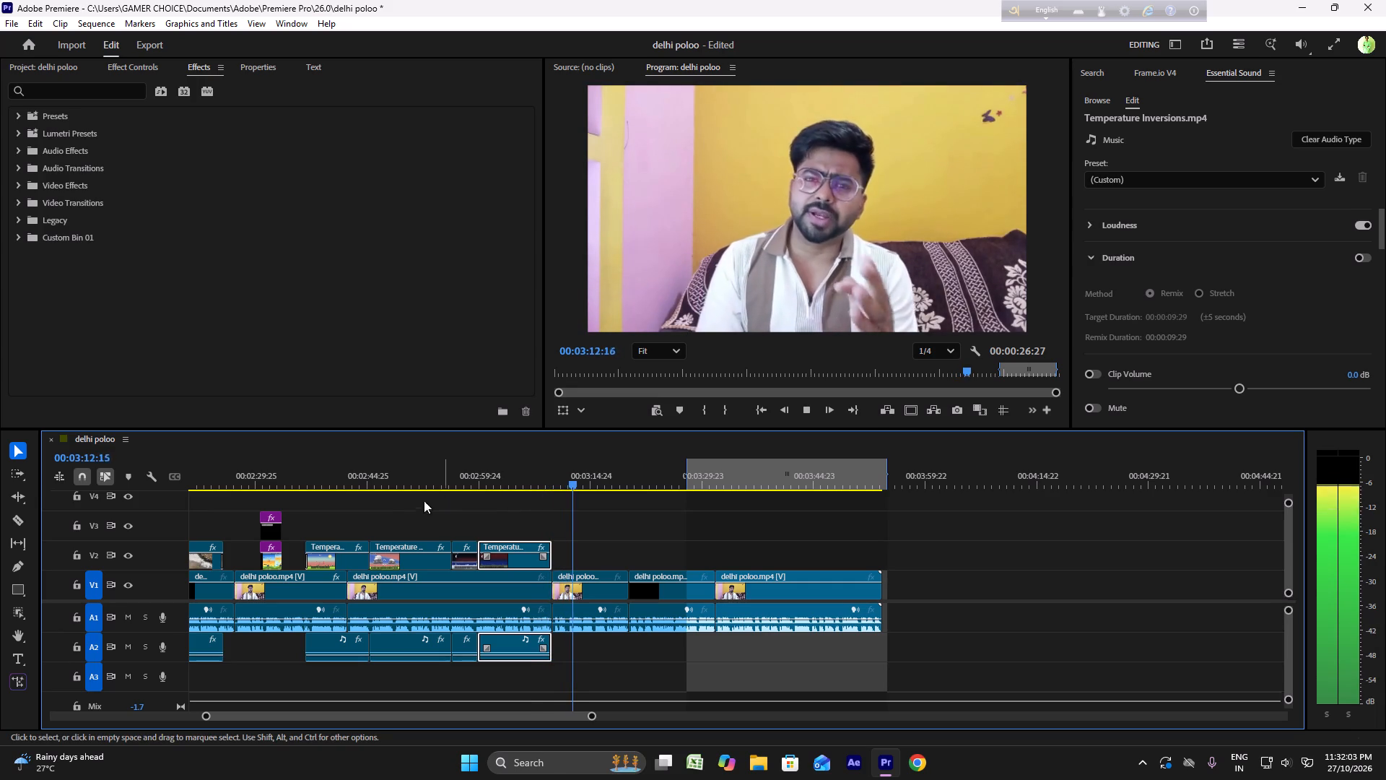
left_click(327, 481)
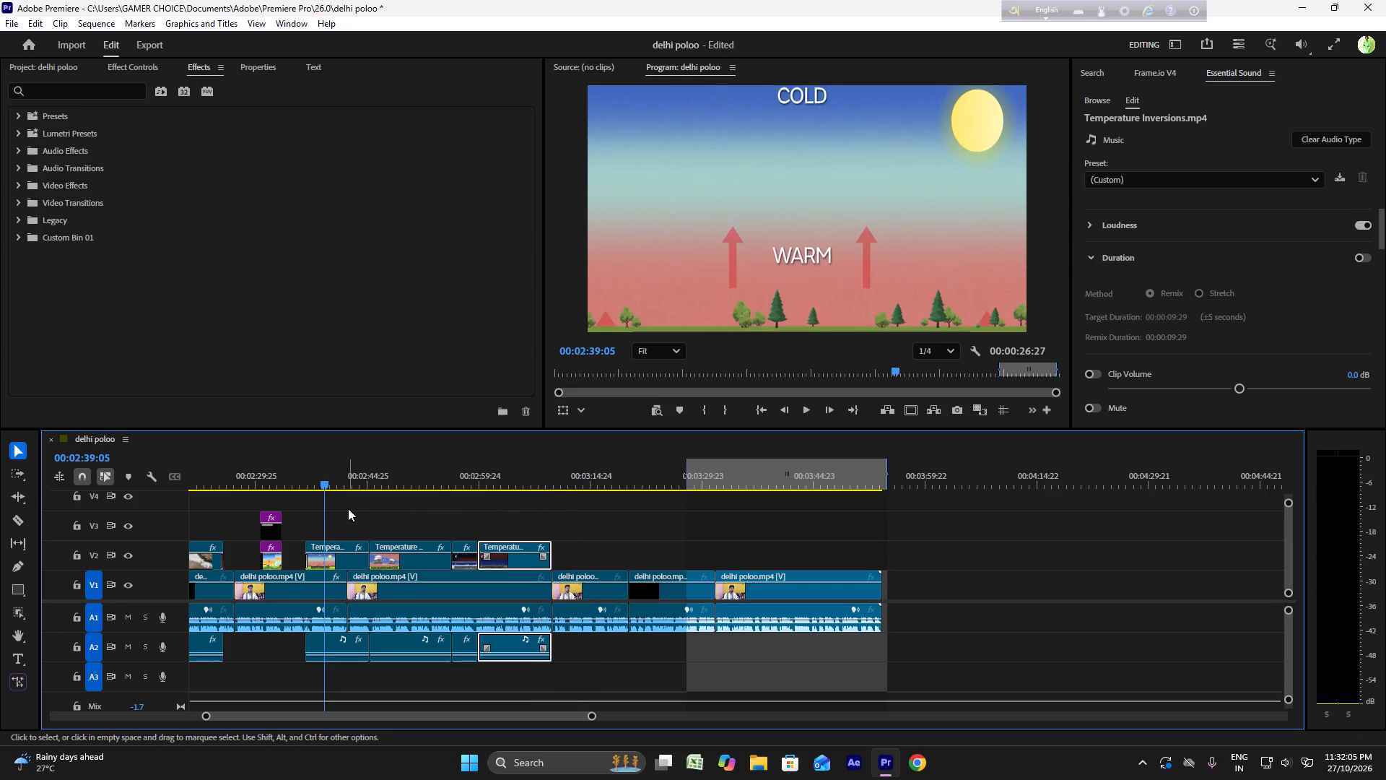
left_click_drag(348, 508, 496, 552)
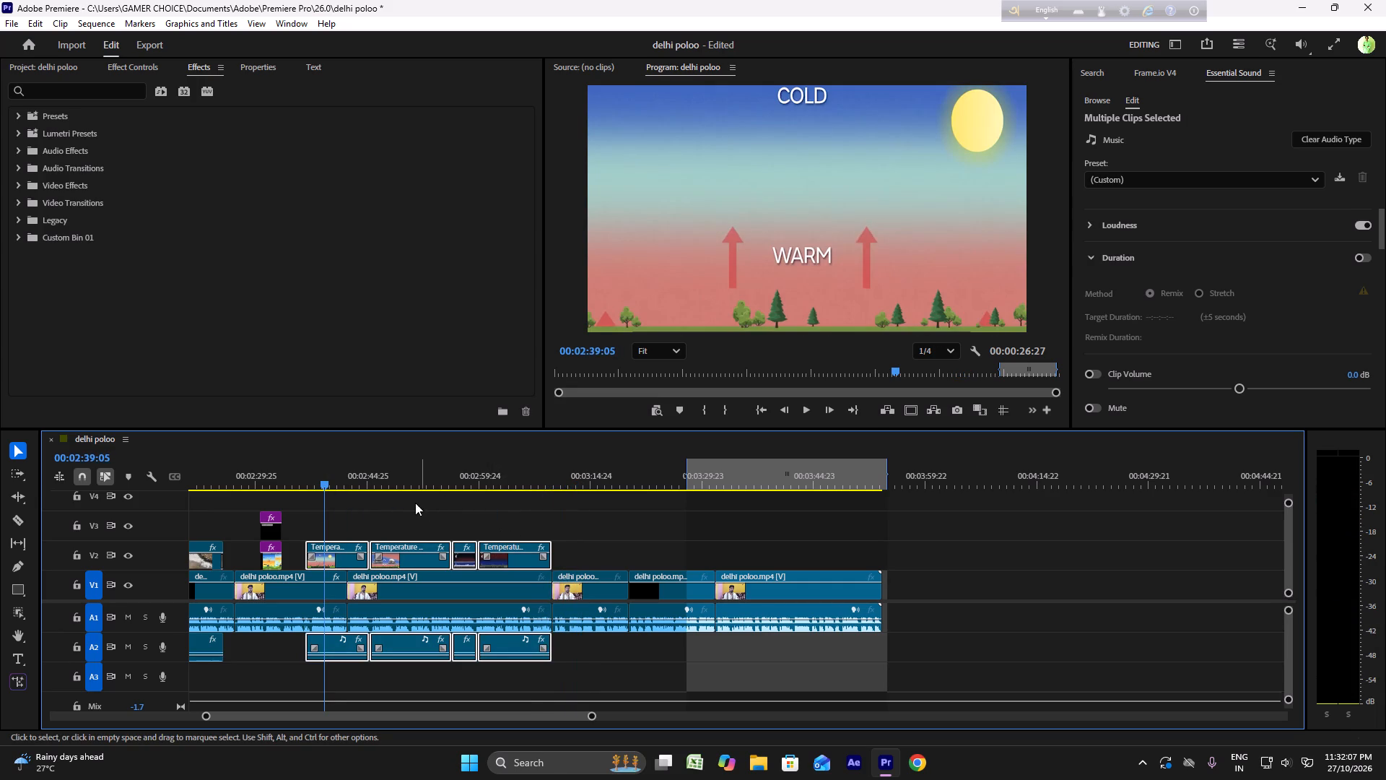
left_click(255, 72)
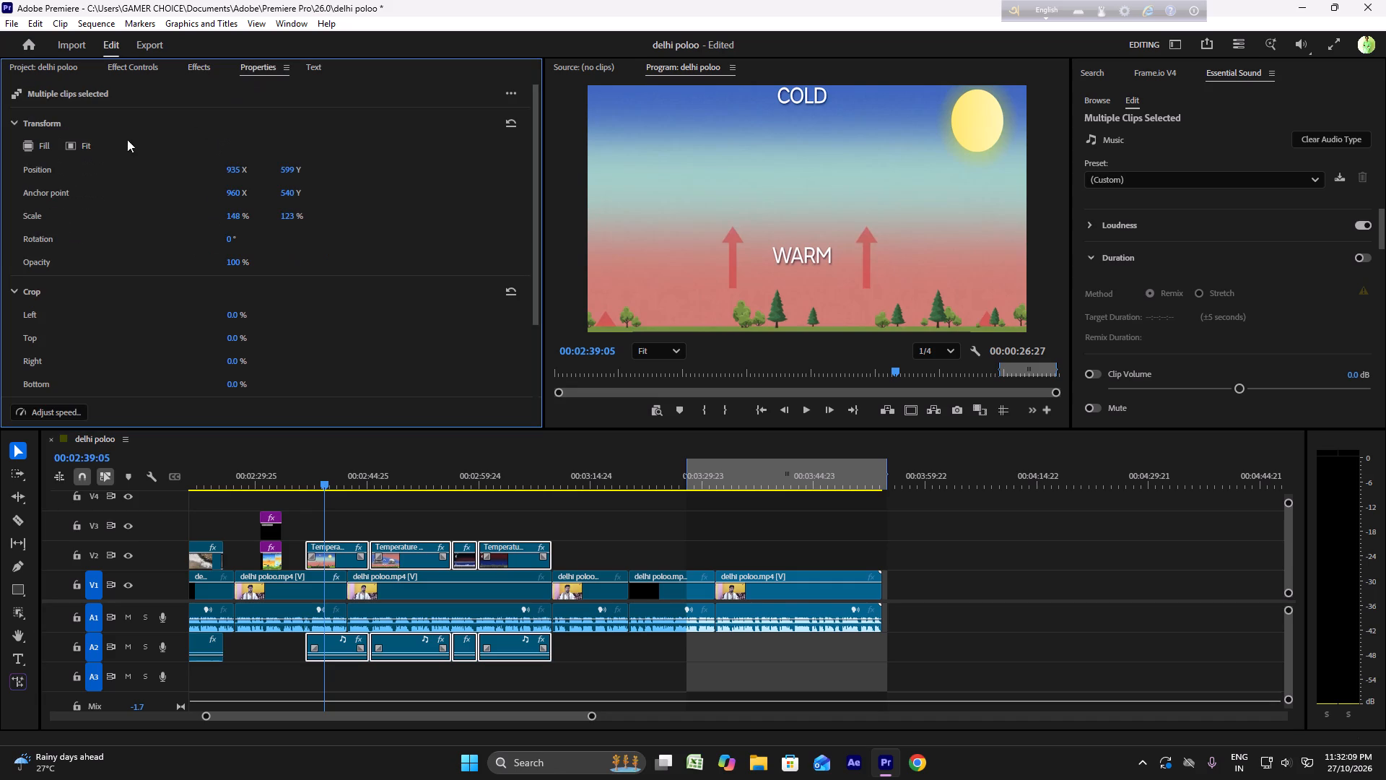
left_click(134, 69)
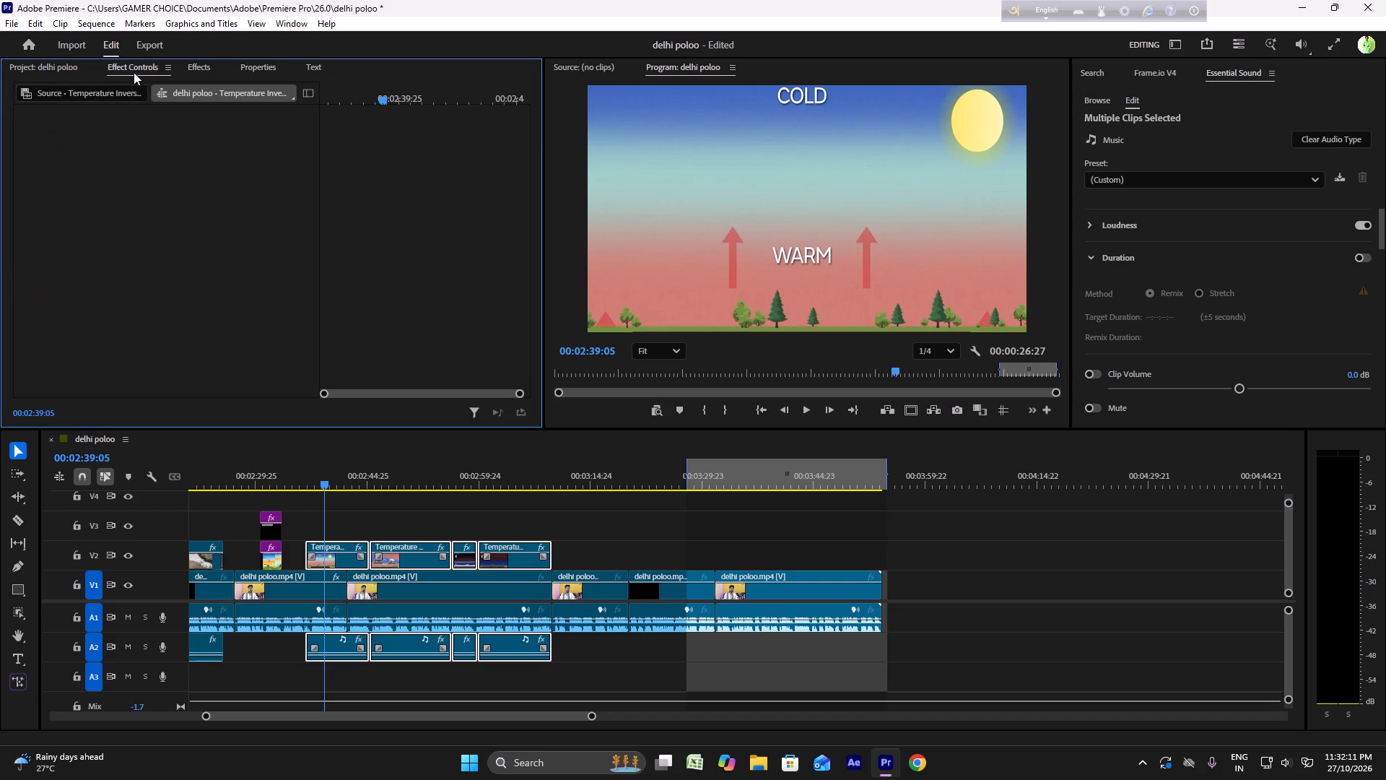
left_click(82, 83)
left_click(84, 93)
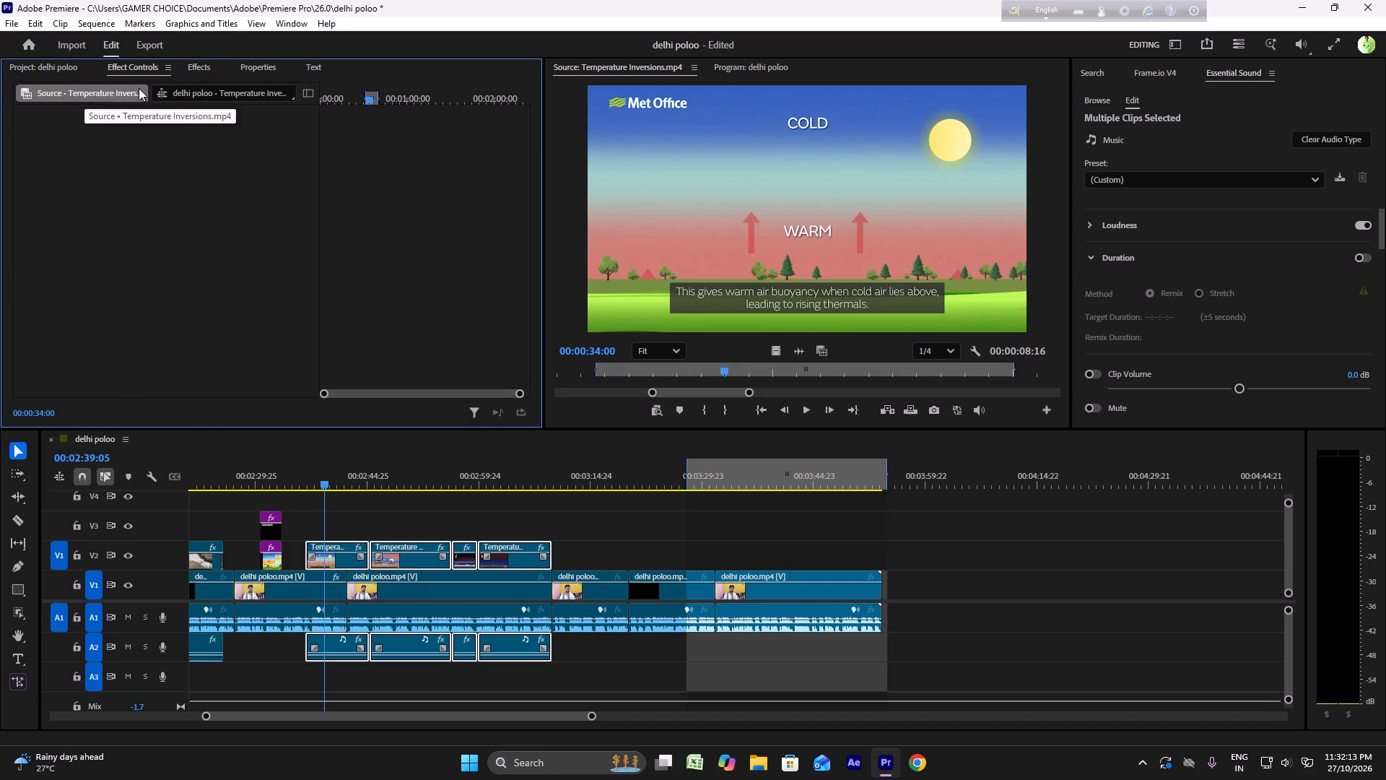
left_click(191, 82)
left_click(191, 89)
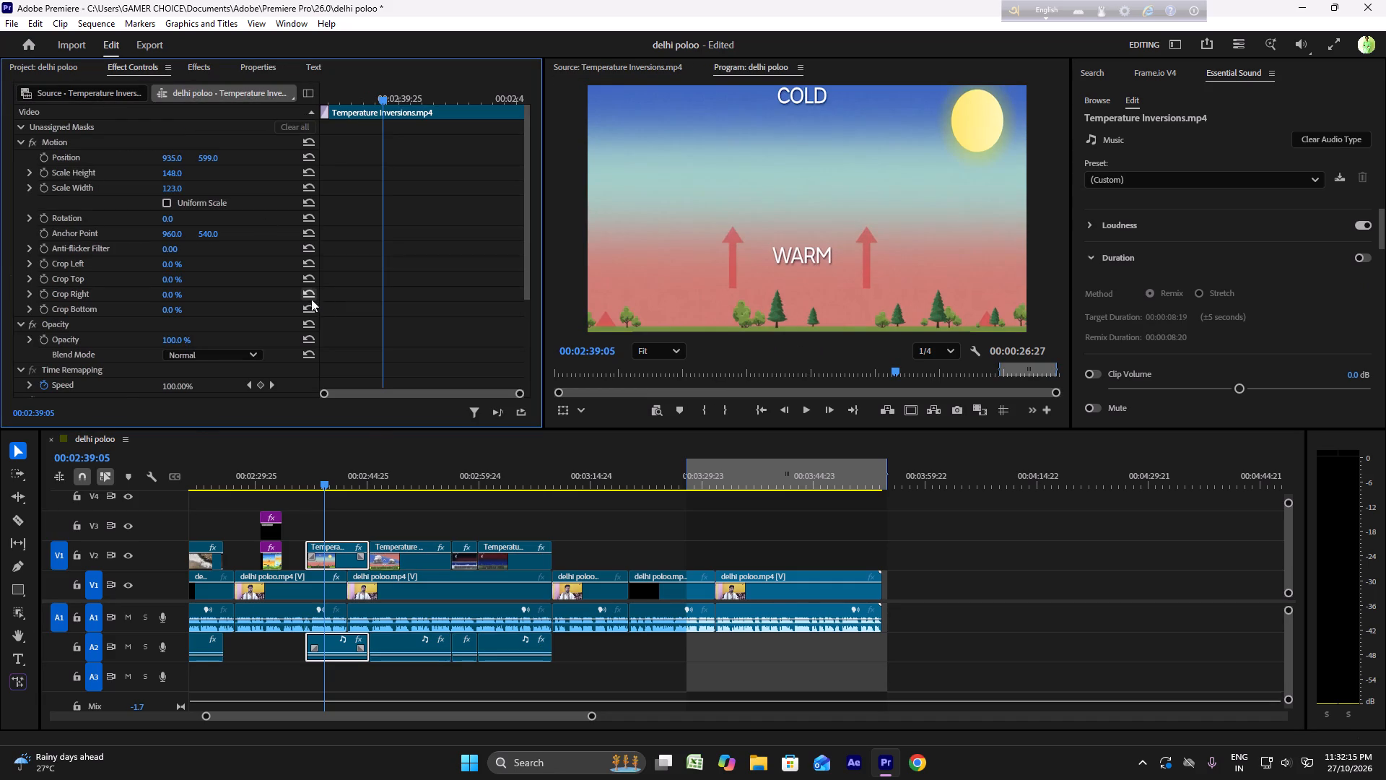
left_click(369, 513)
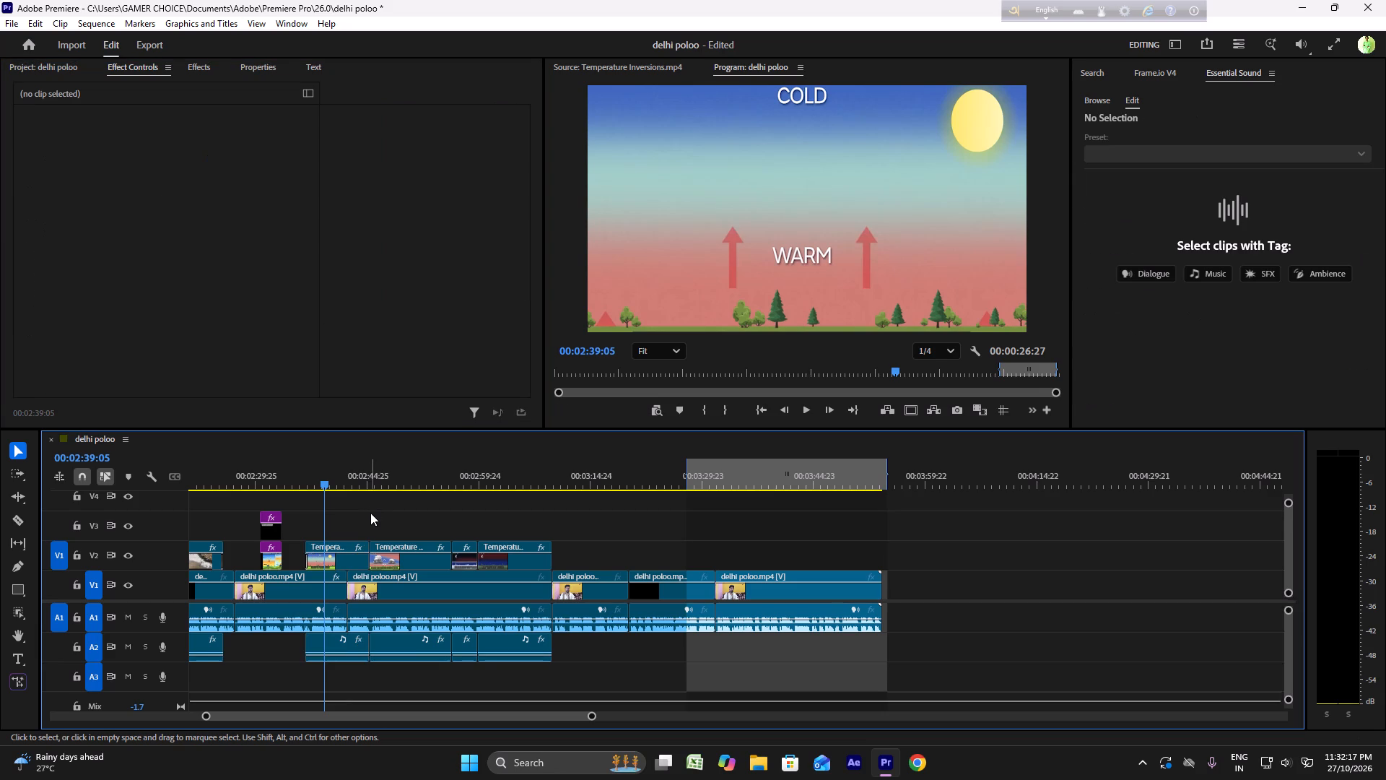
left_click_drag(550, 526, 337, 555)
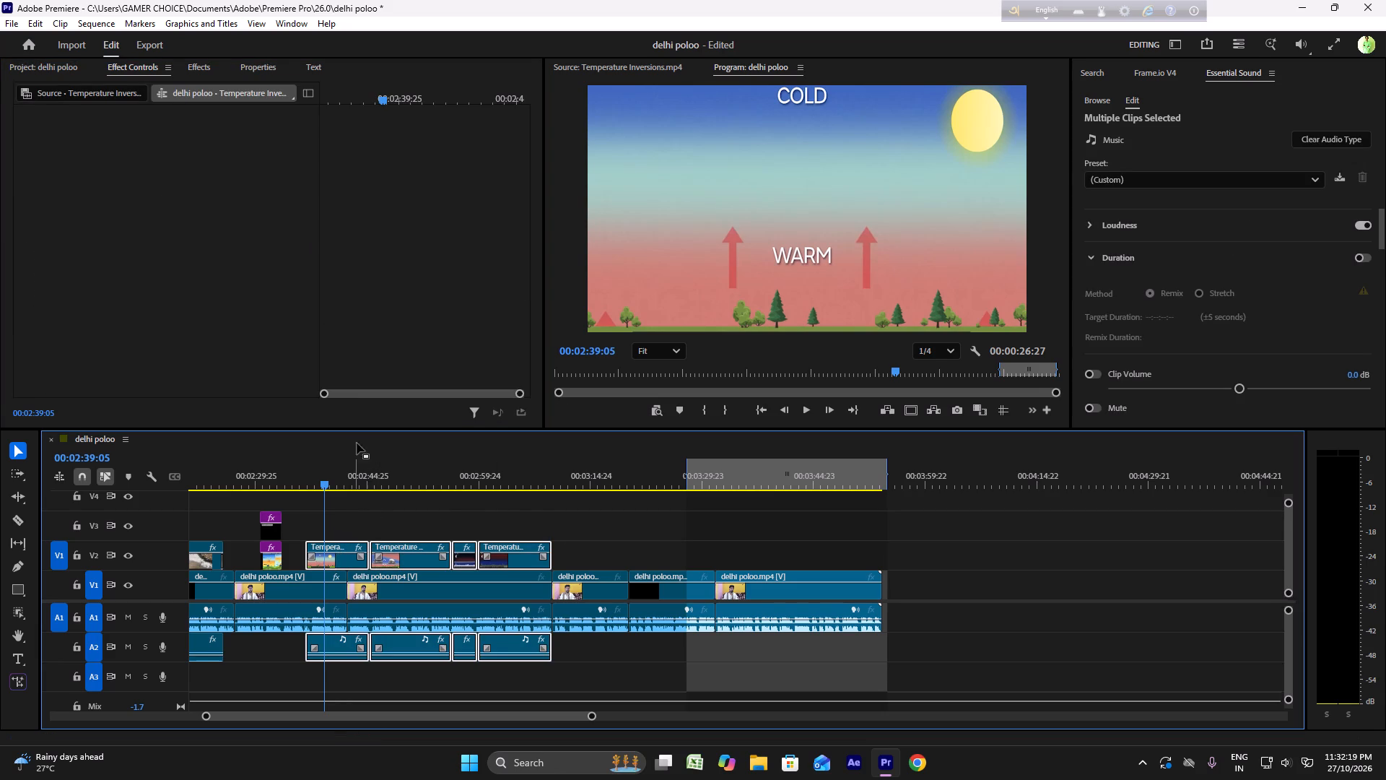
Keyframe Position and Scale Height on the first Temperature Inversions V2 clip at 00:02:37:07, adding a second pair at 00:02:39:04.
left_click(331, 482)
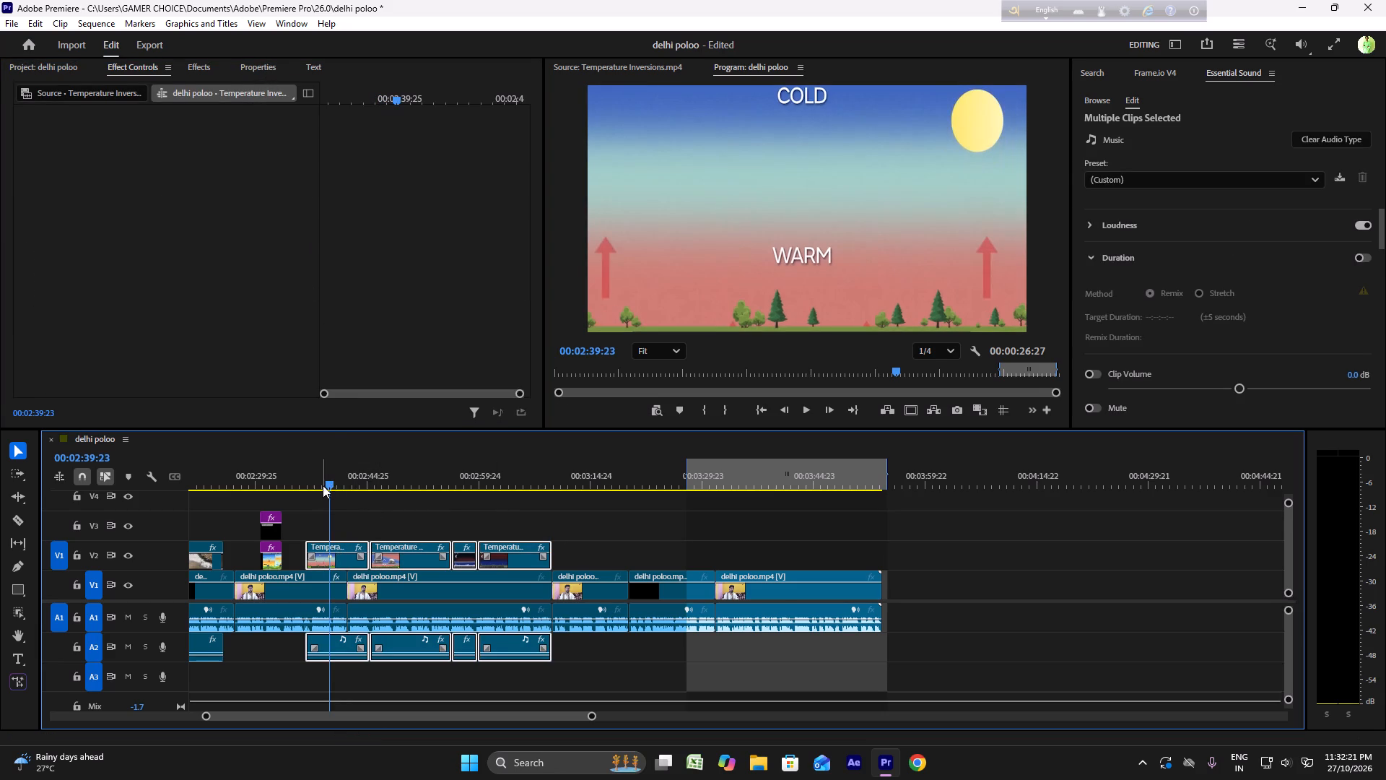
left_click_drag(323, 485, 312, 487)
left_click(331, 523)
left_click(327, 559)
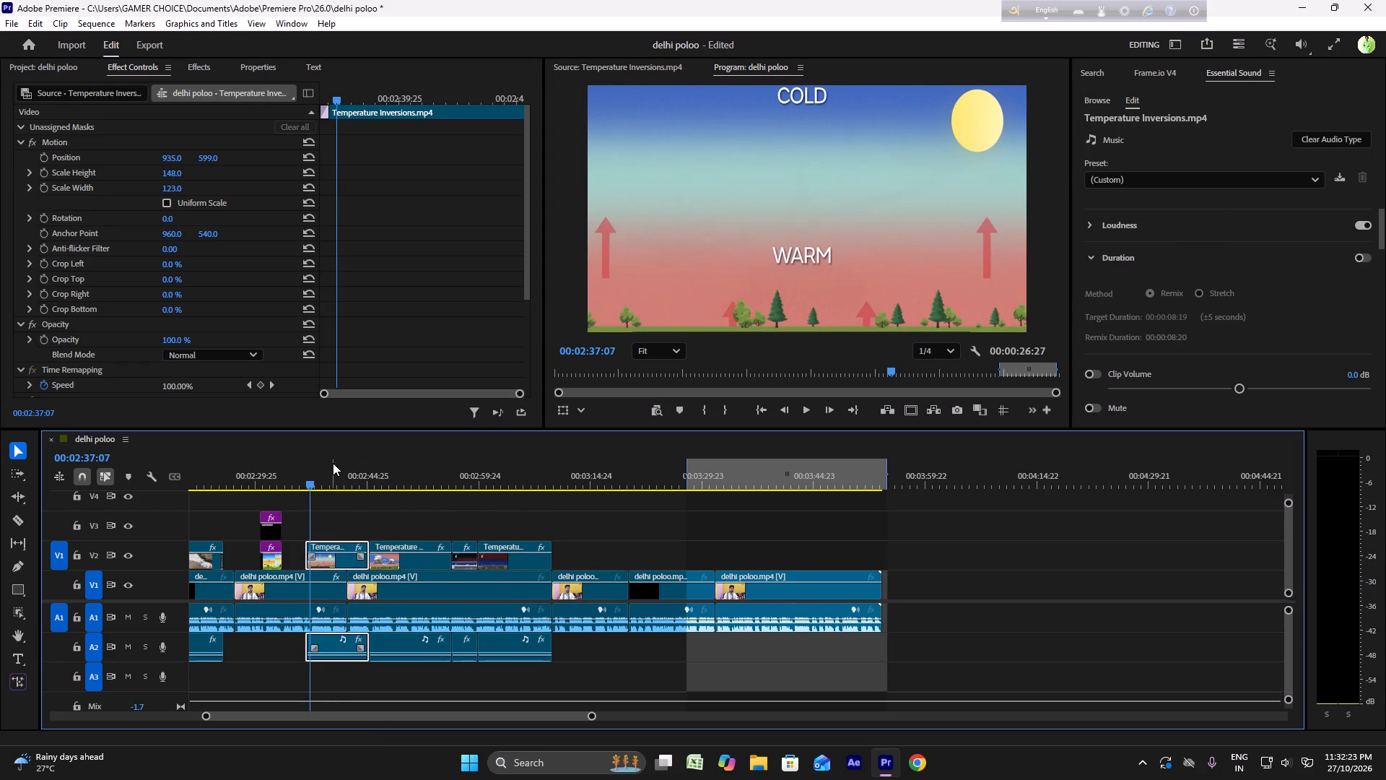
left_click(44, 157)
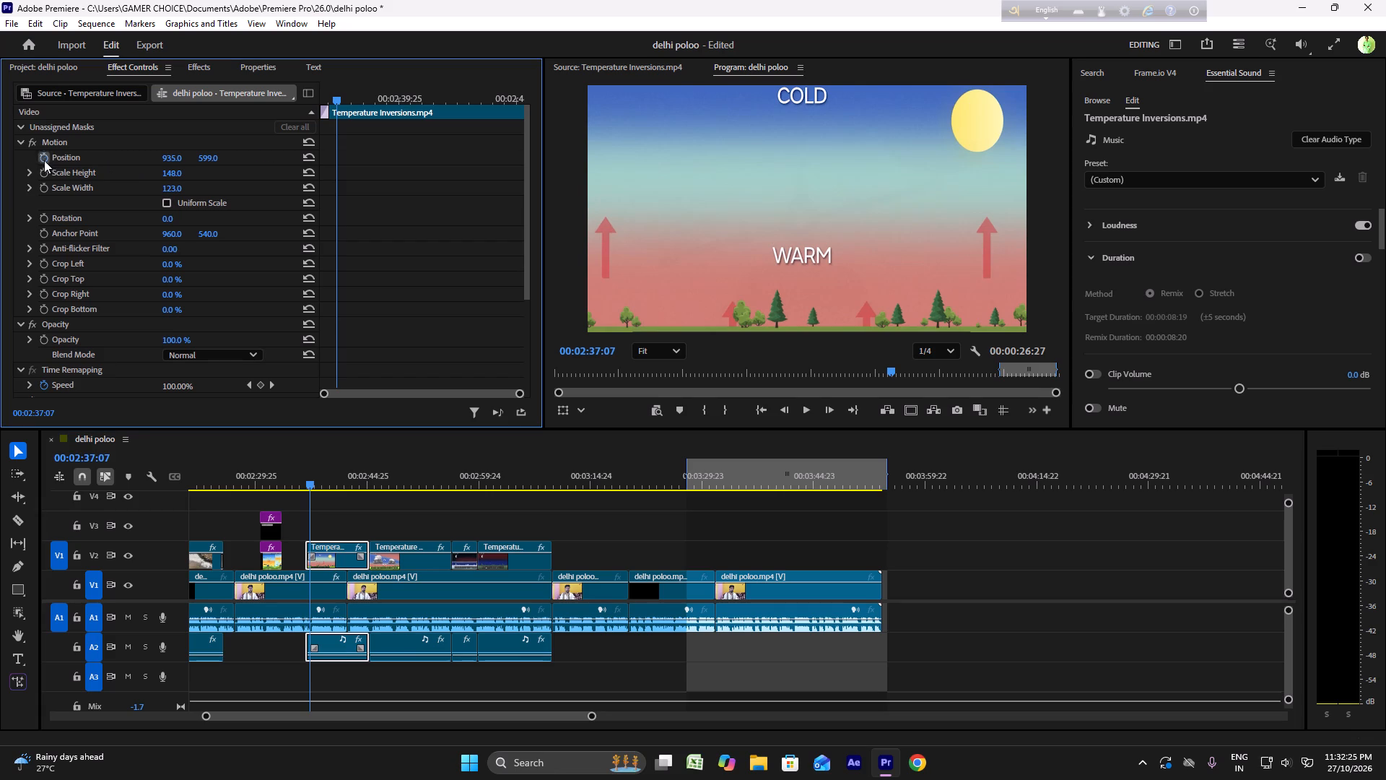
left_click(44, 168)
key("space")
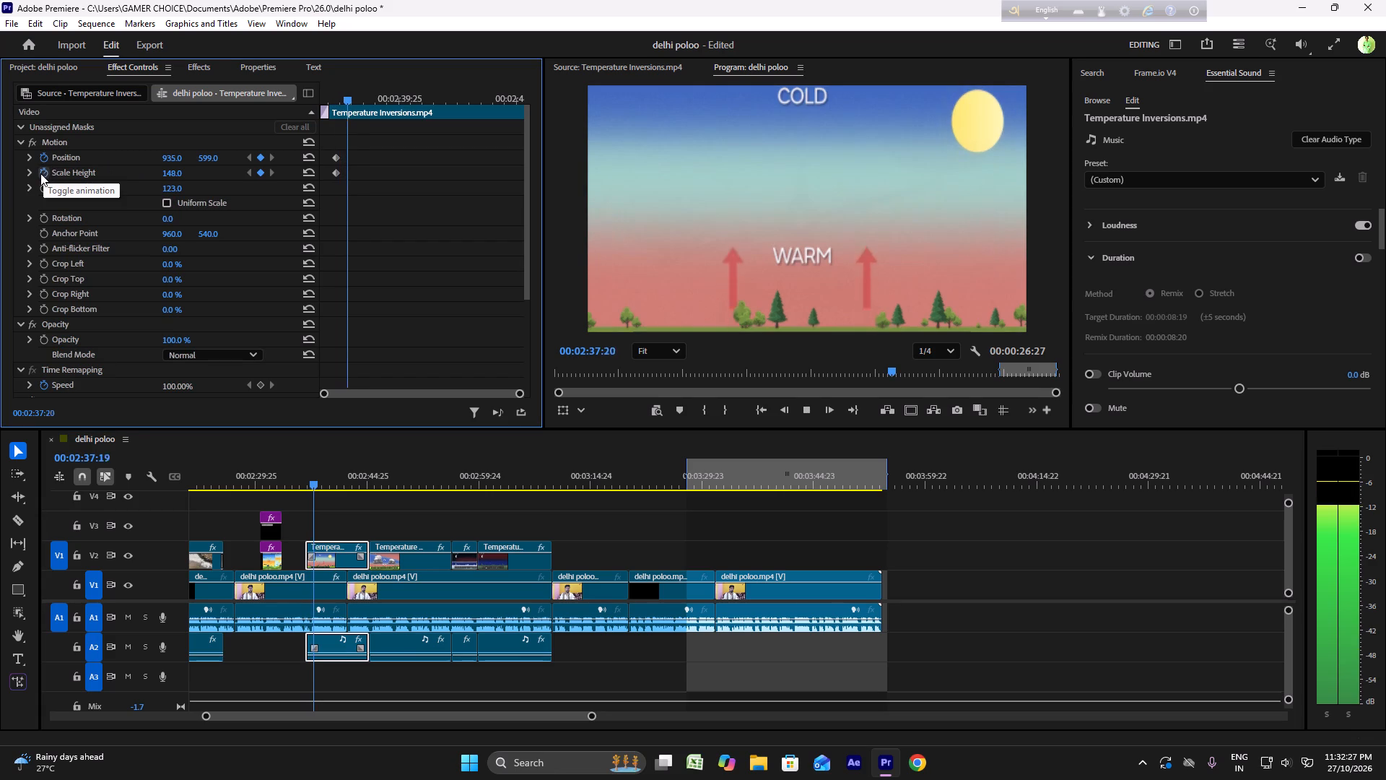
key("space")
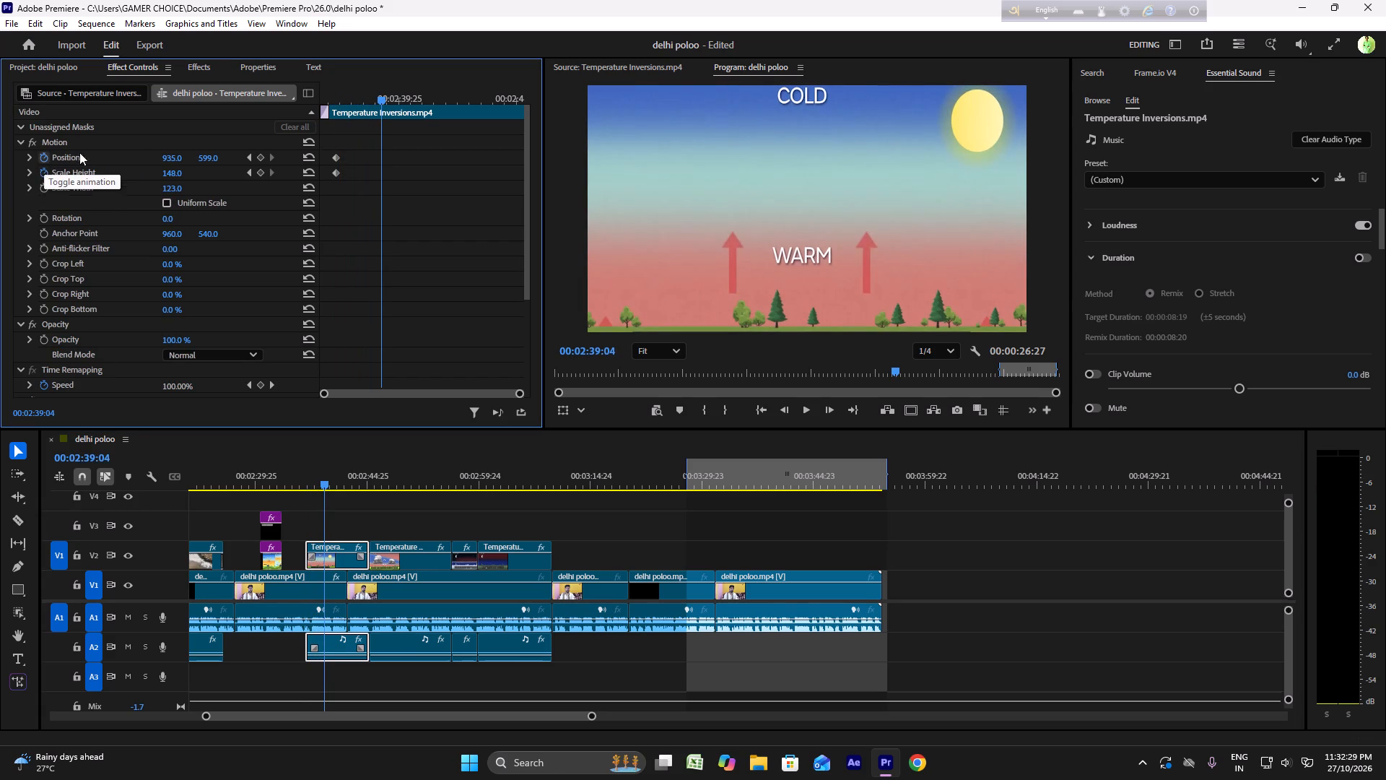
left_click(261, 155)
left_click(259, 173)
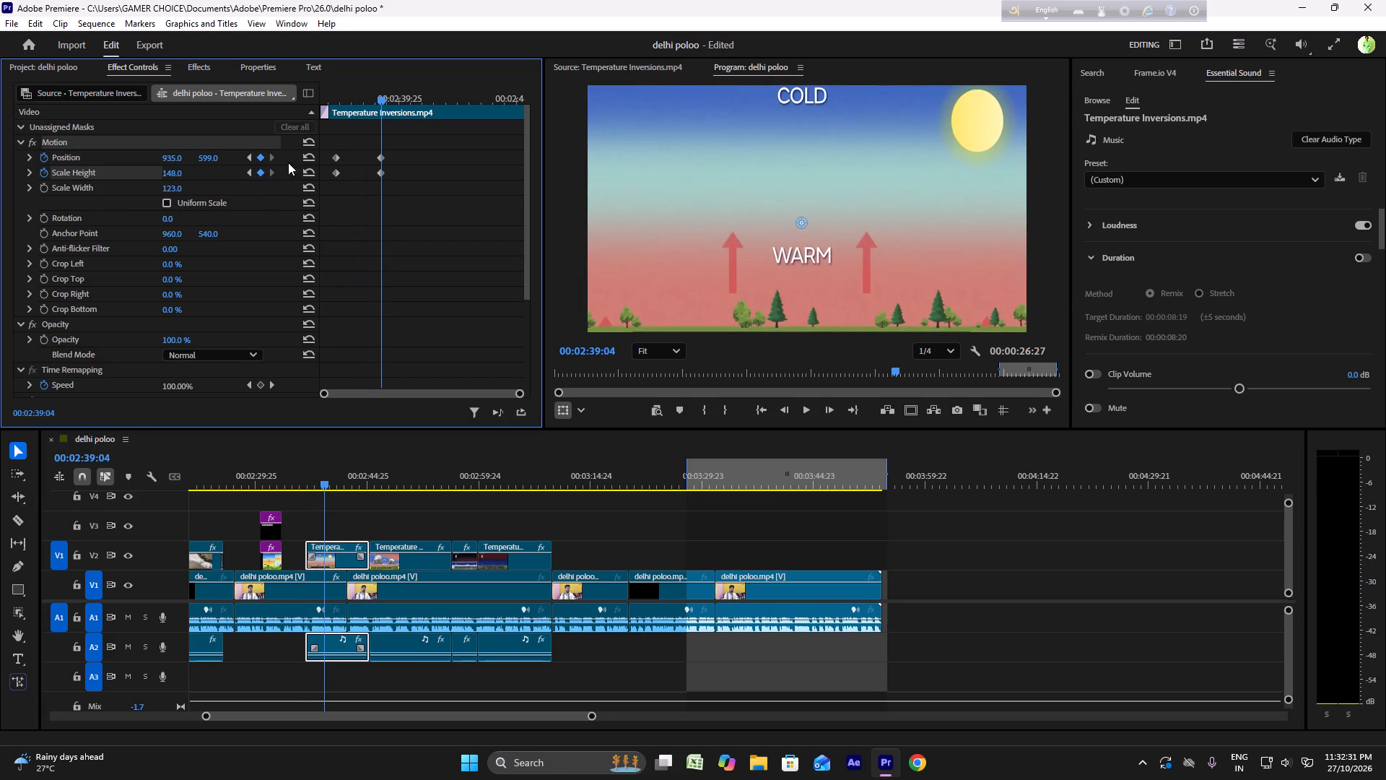
Shift both keyframe pairs later, placing the first at 00:02:37:10 and the second past the clip's midpoint, and preview the start.
left_click_drag(344, 144, 332, 197)
left_click_drag(336, 168, 343, 167)
left_click_drag(343, 167, 436, 167)
left_click_drag(404, 142, 365, 186)
left_click_drag(380, 170, 356, 174)
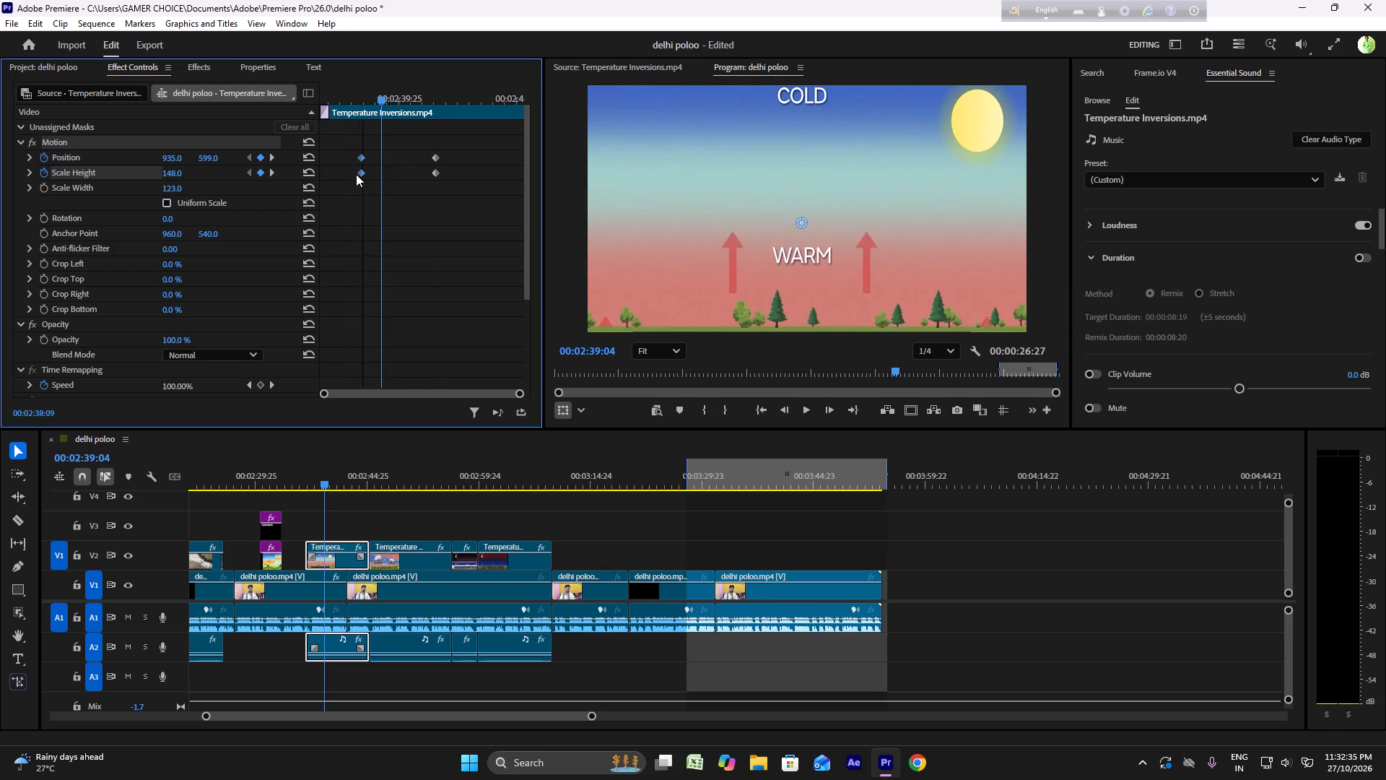
left_click_drag(356, 174, 339, 174)
left_click(333, 95)
key("space")
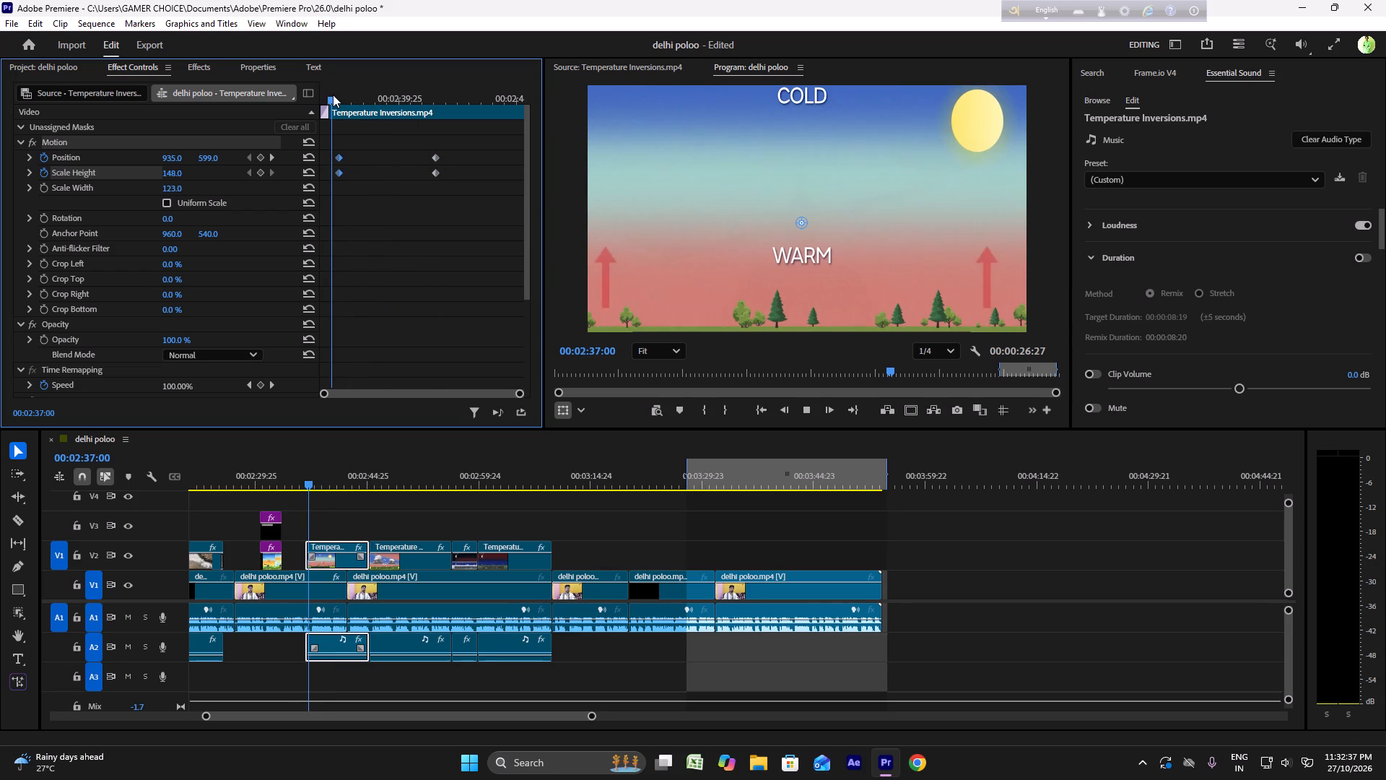
key("space")
At the clip's first keyframes, set Scale Height to 153 and Scale Width to 125 without uniform scaling.
left_click(247, 160)
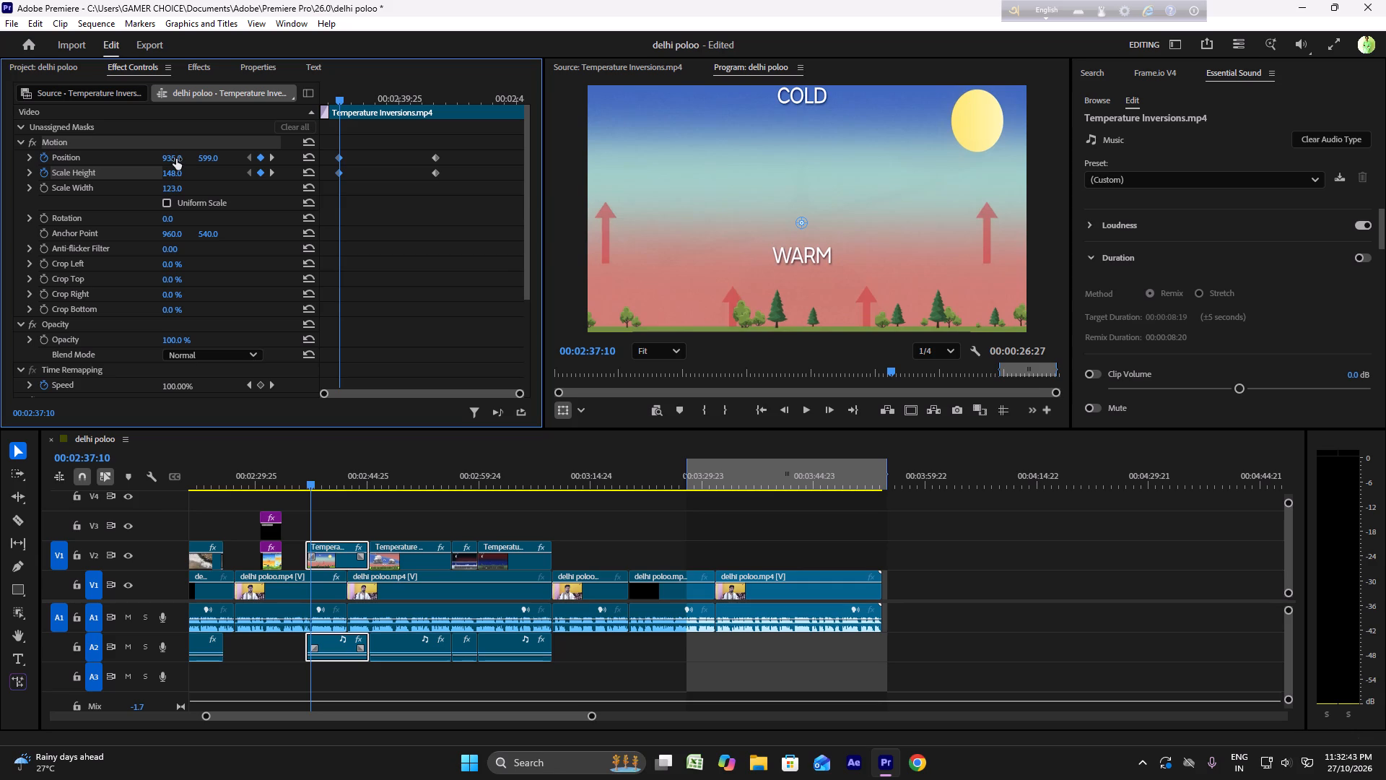
left_click(169, 199)
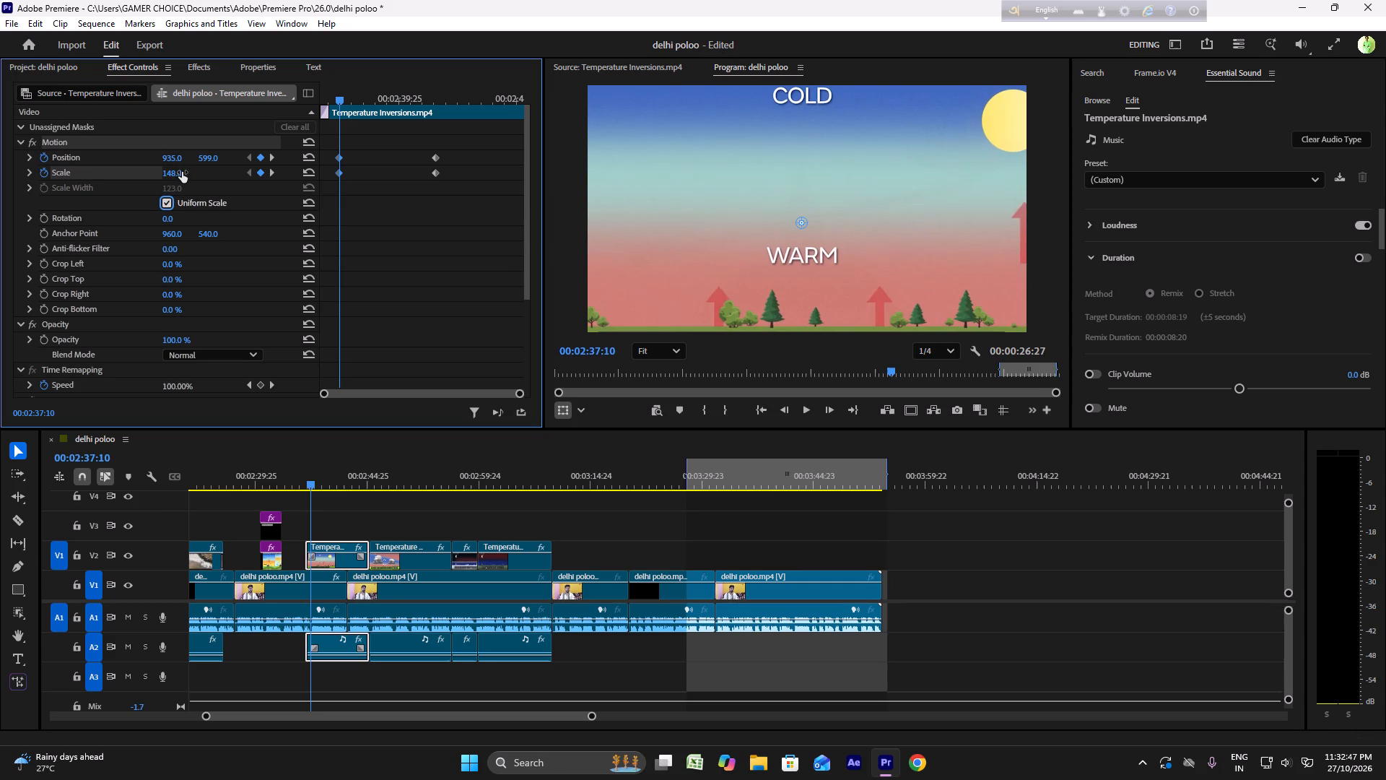
key("ctrl+z")
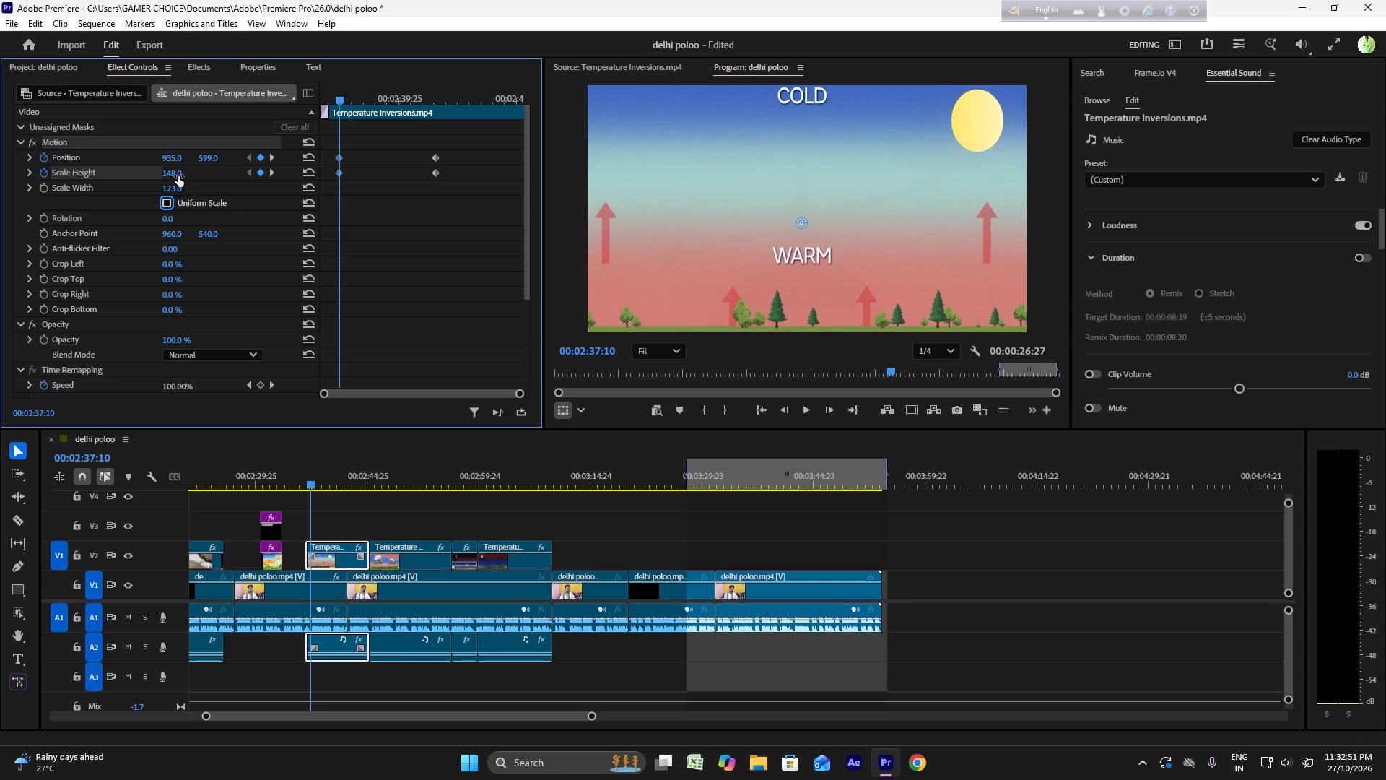
left_click(178, 176)
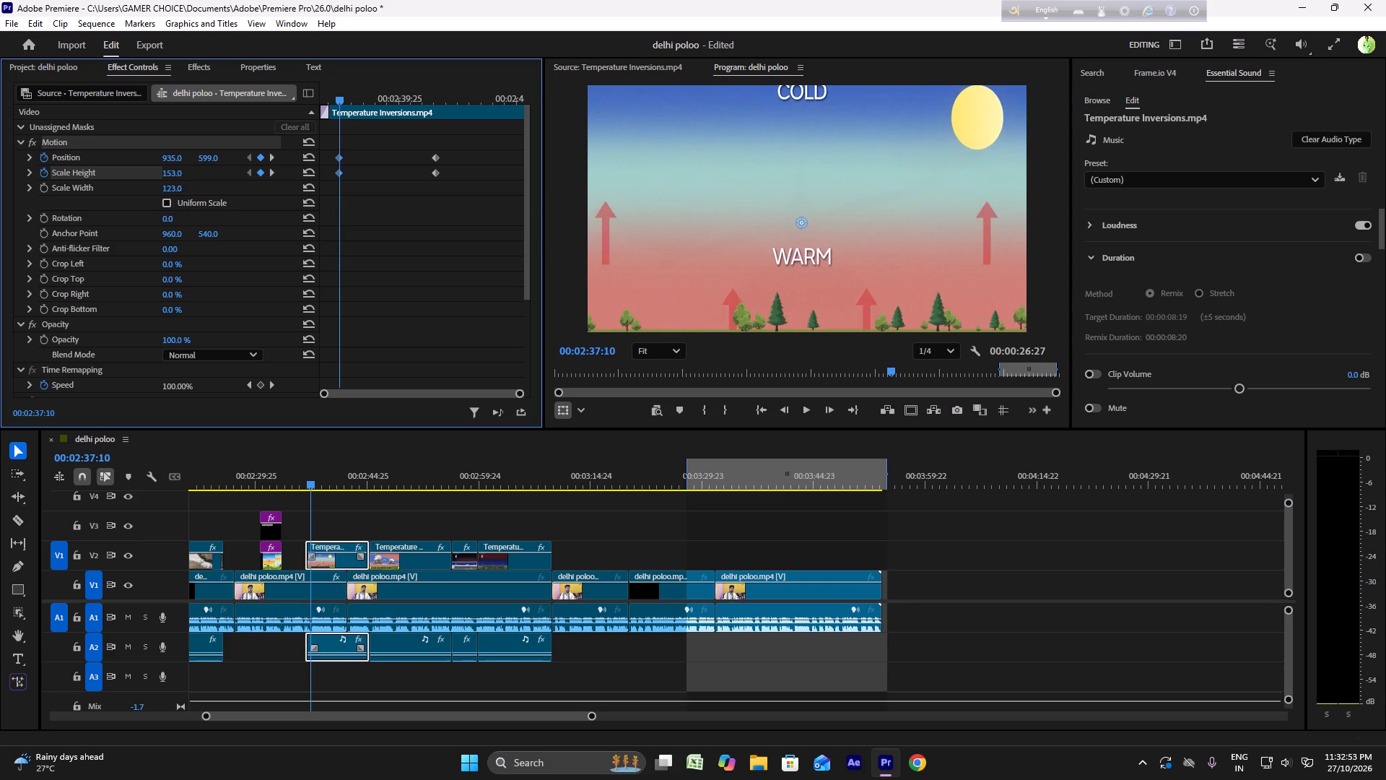
left_click(186, 187)
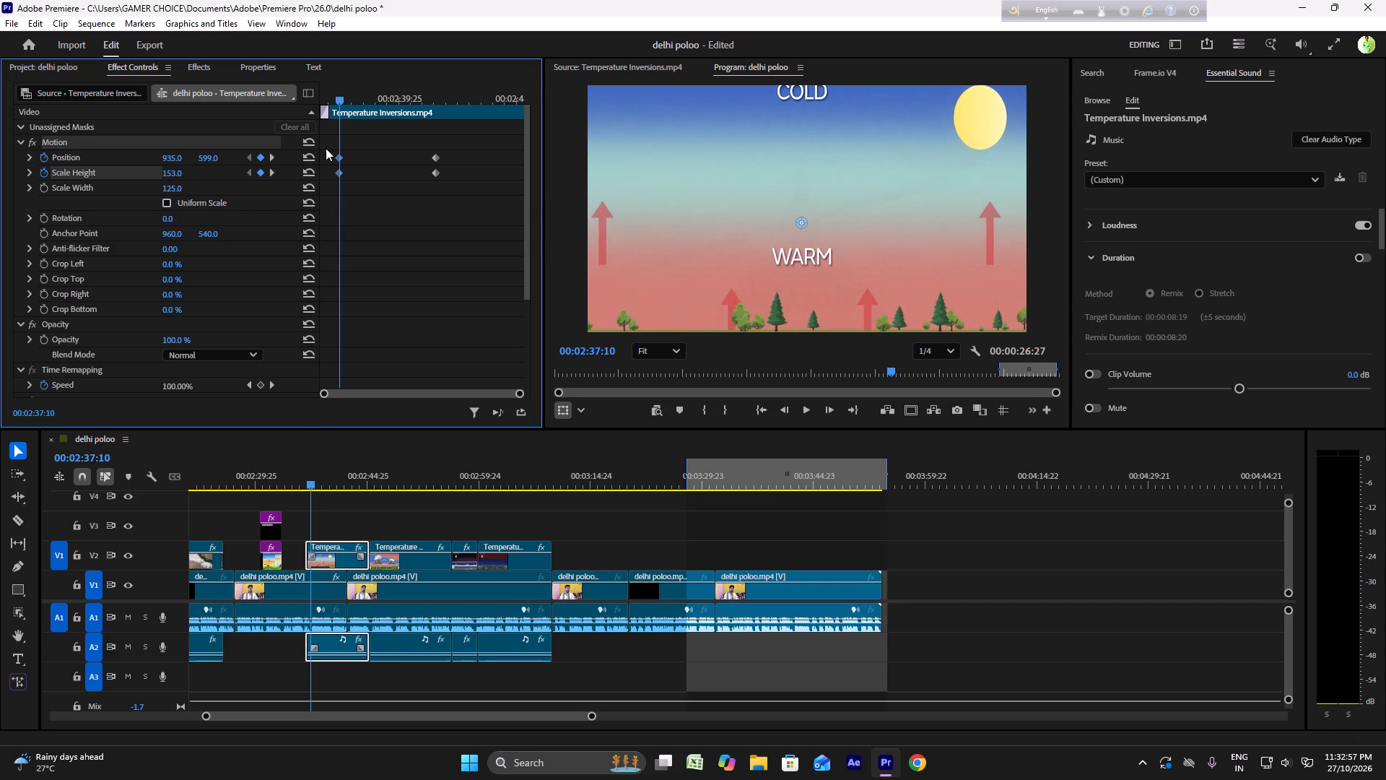
Move the second Position and Scale Height keyframe pair close to the clip's end and play the animation through.
left_click_drag(424, 143, 455, 186)
left_click_drag(438, 172, 491, 178)
left_click_drag(491, 178, 513, 178)
key("space")
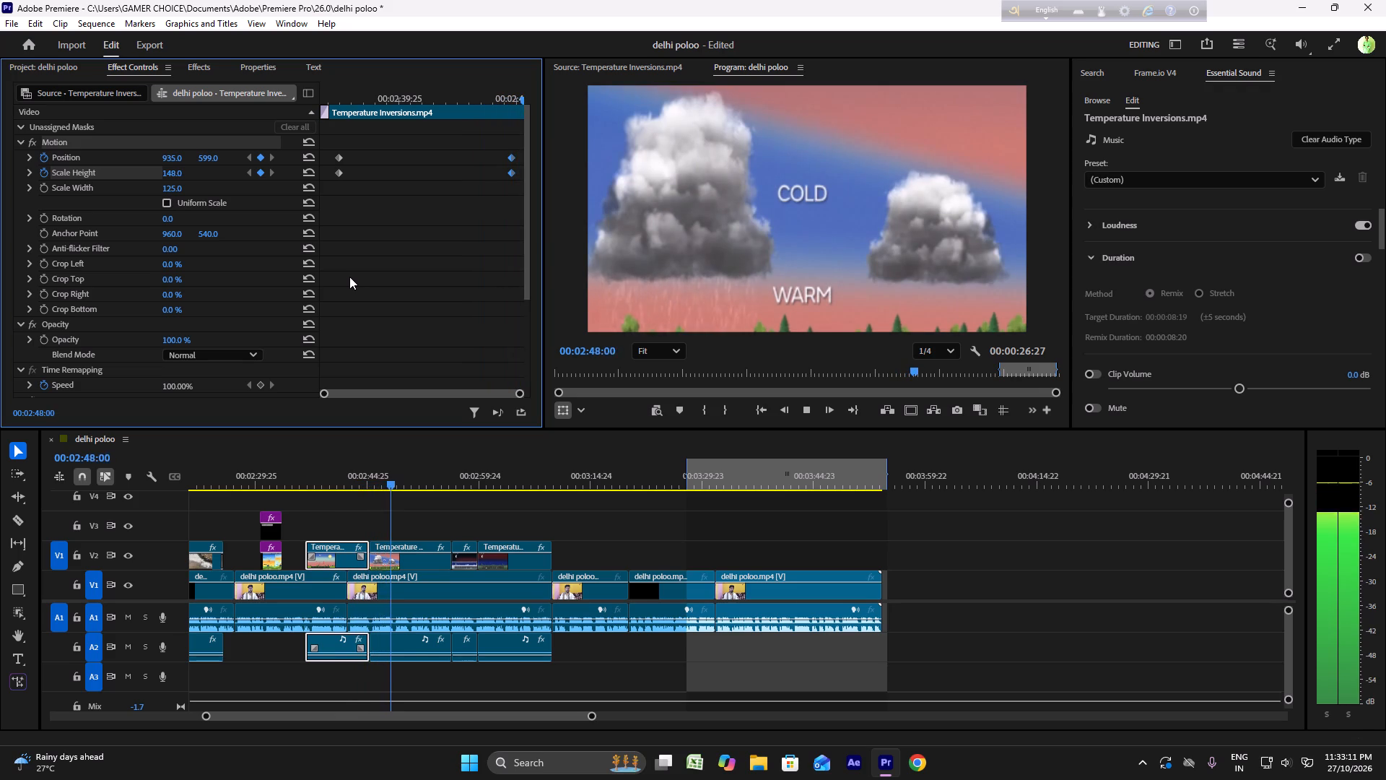
key("space")
On the second Temperature Inversions V2 clip, keyframe Position and Scale Height at 00:02:48:12, with Scale Height 154 and Scale Width 128.
left_click(408, 570)
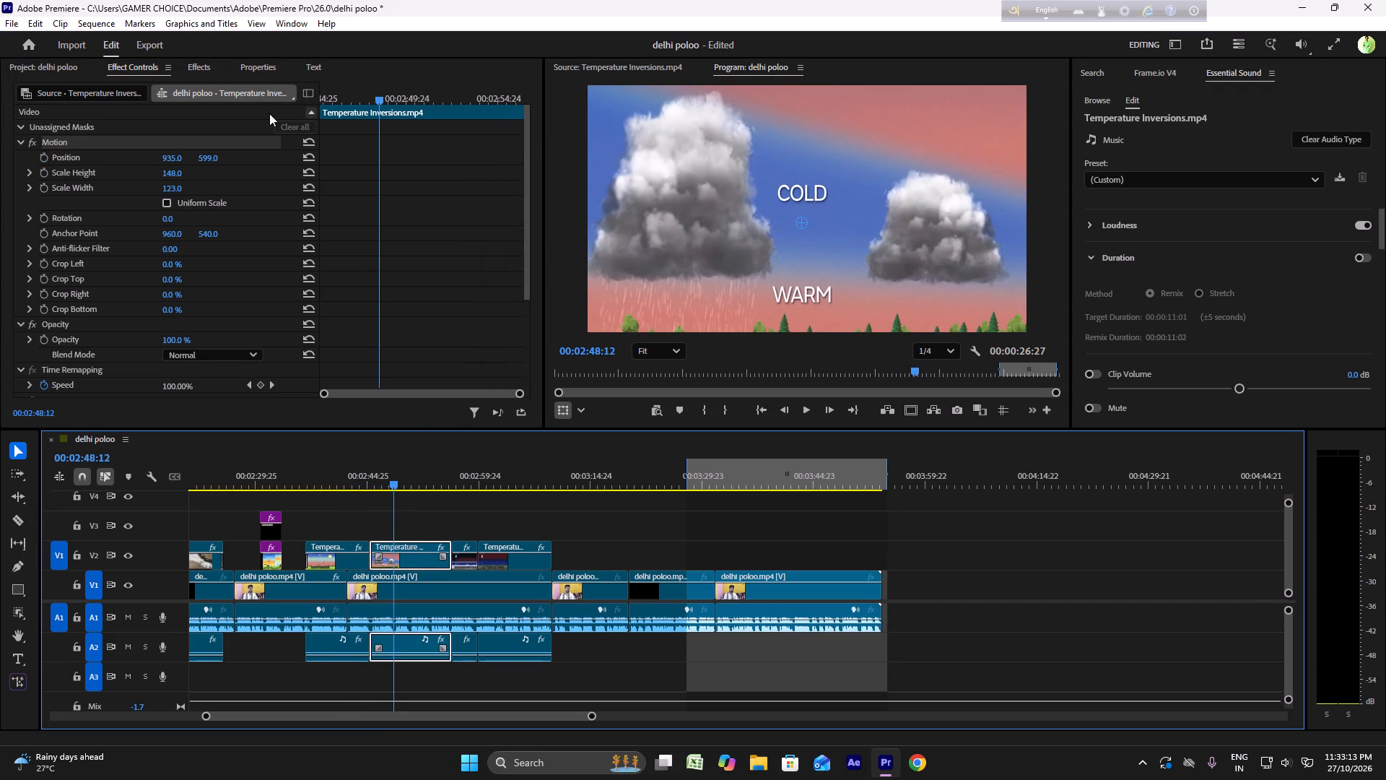
left_click(44, 157)
left_click(46, 172)
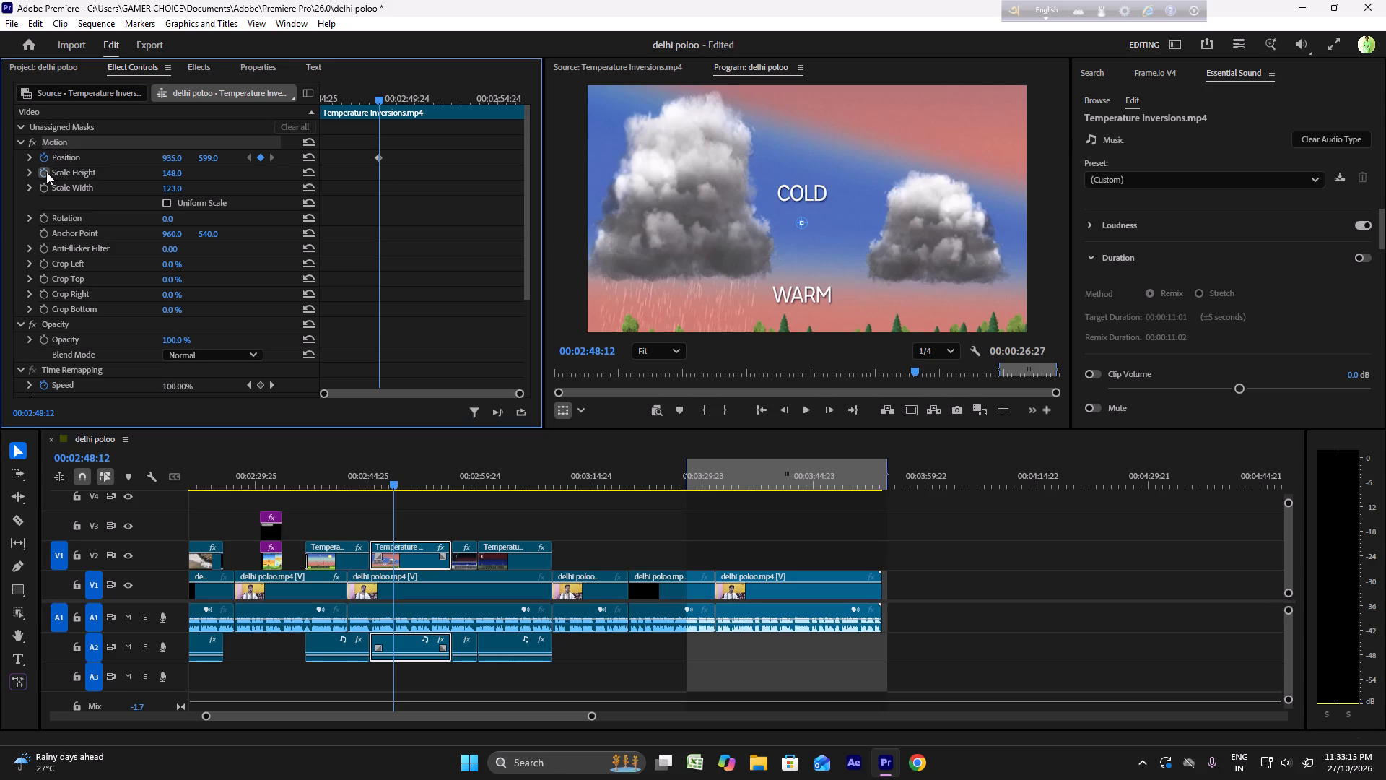
key("space")
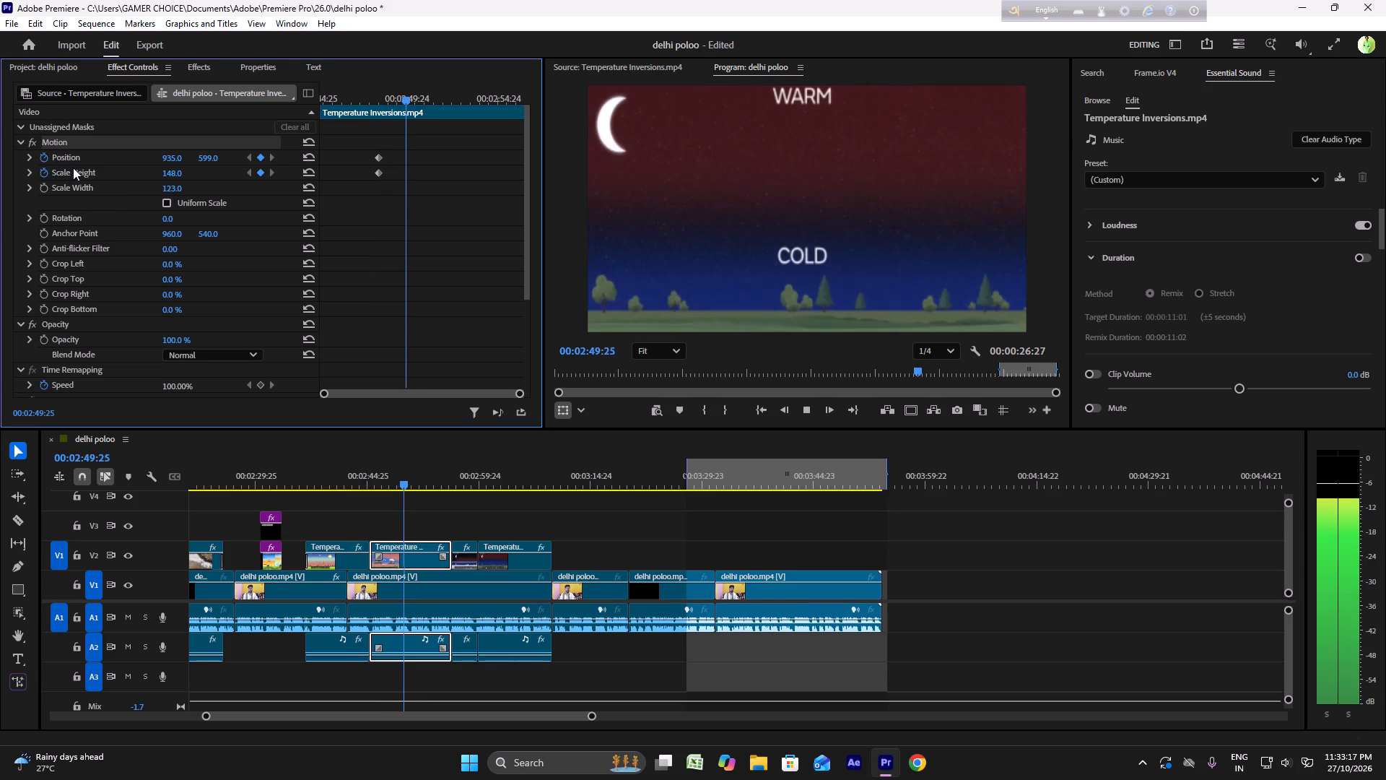
key("space")
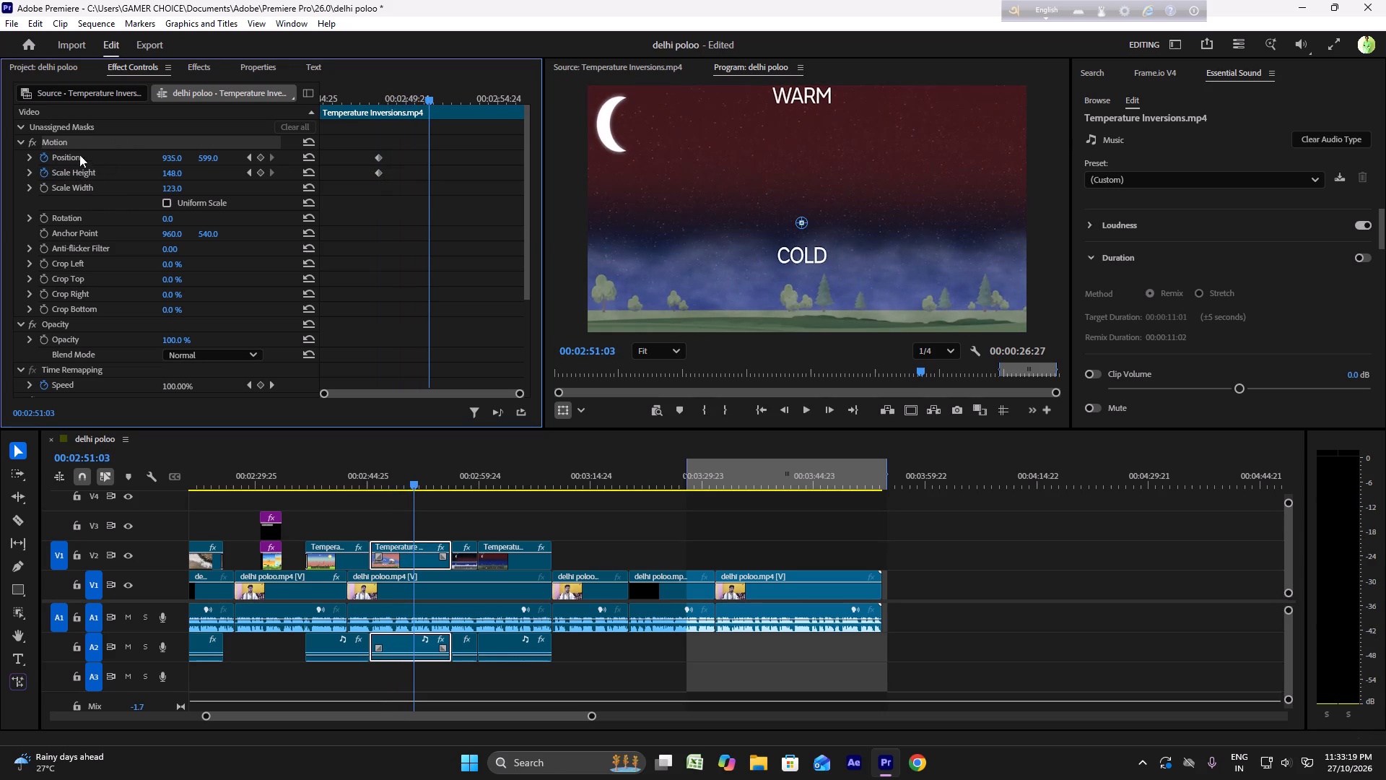
left_click(245, 154)
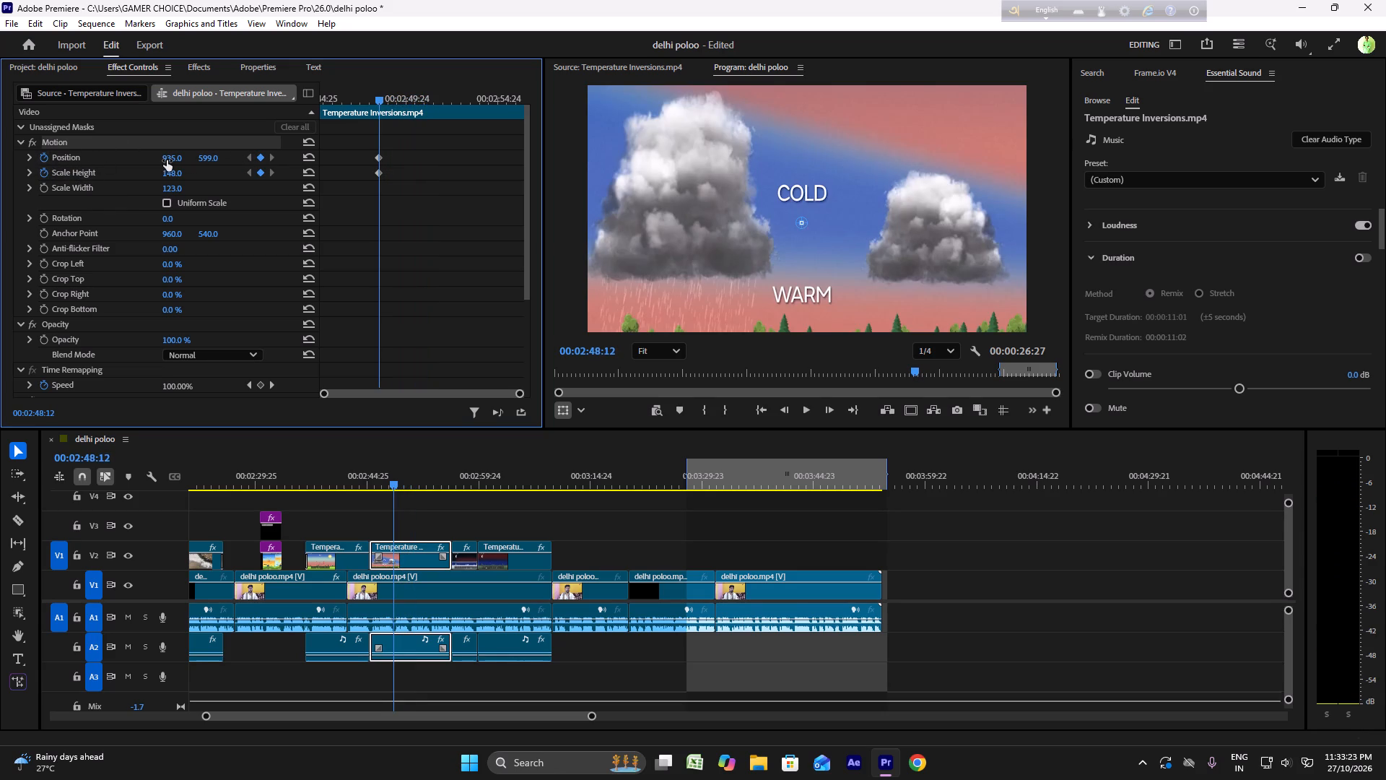
left_click(175, 174)
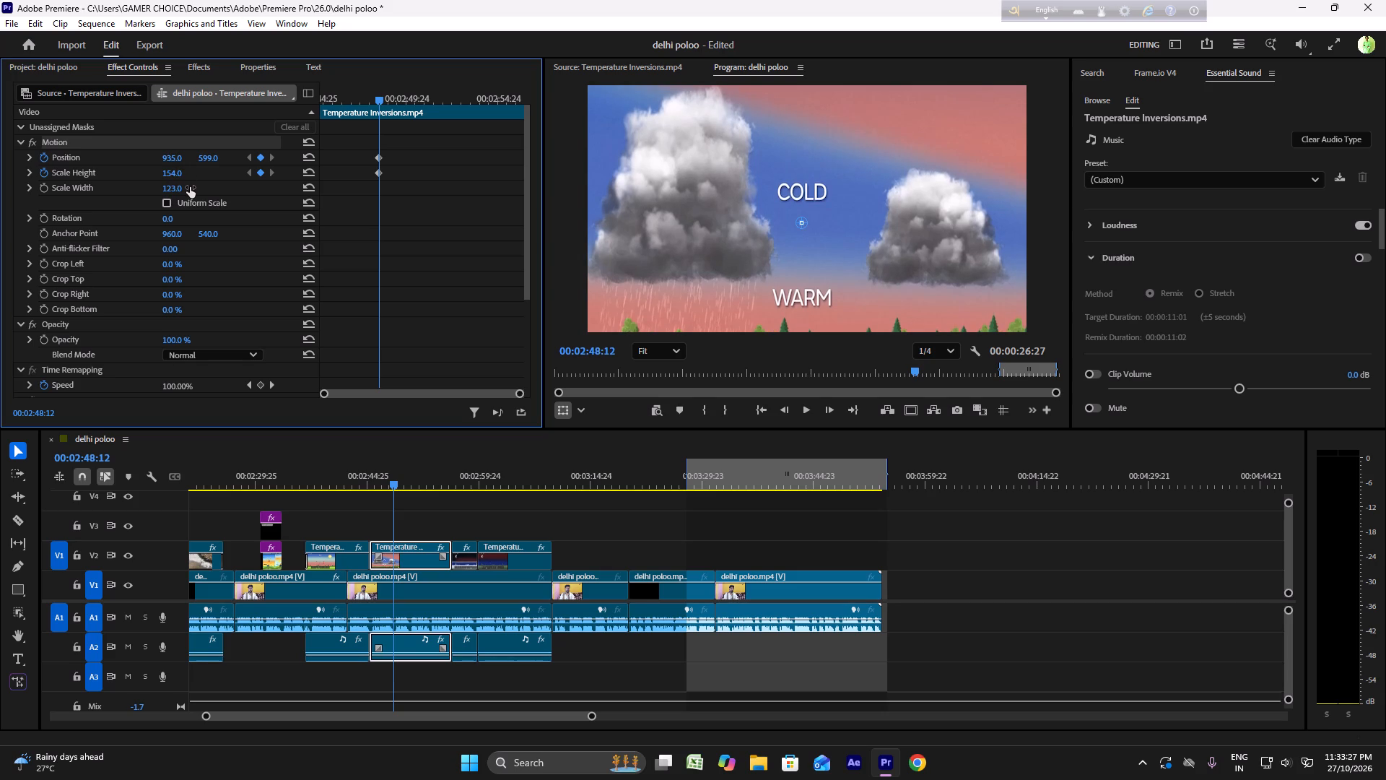
left_click(190, 187)
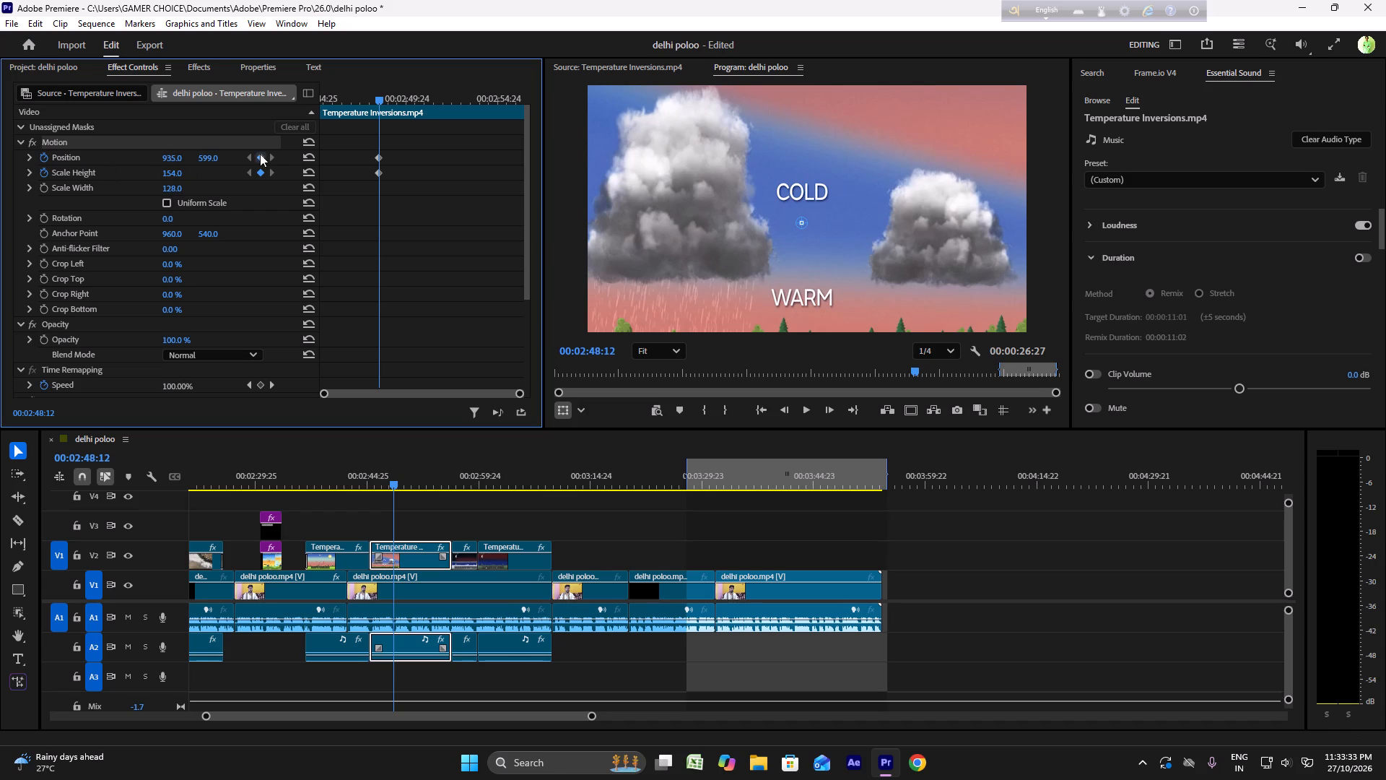
At 00:02:50:22, add keyframes on this clip with Scale Height 146 and vertical Position 607.
left_click(424, 100)
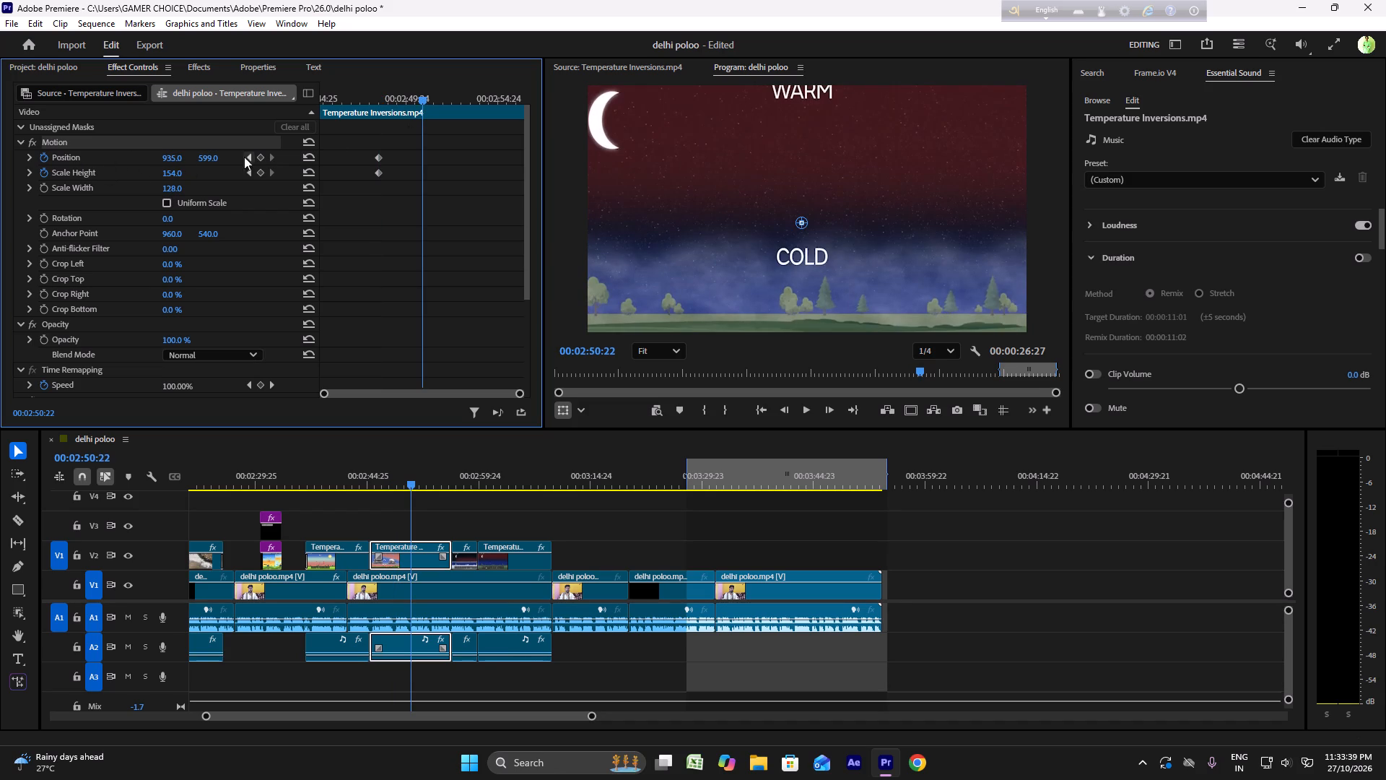
left_click(174, 171)
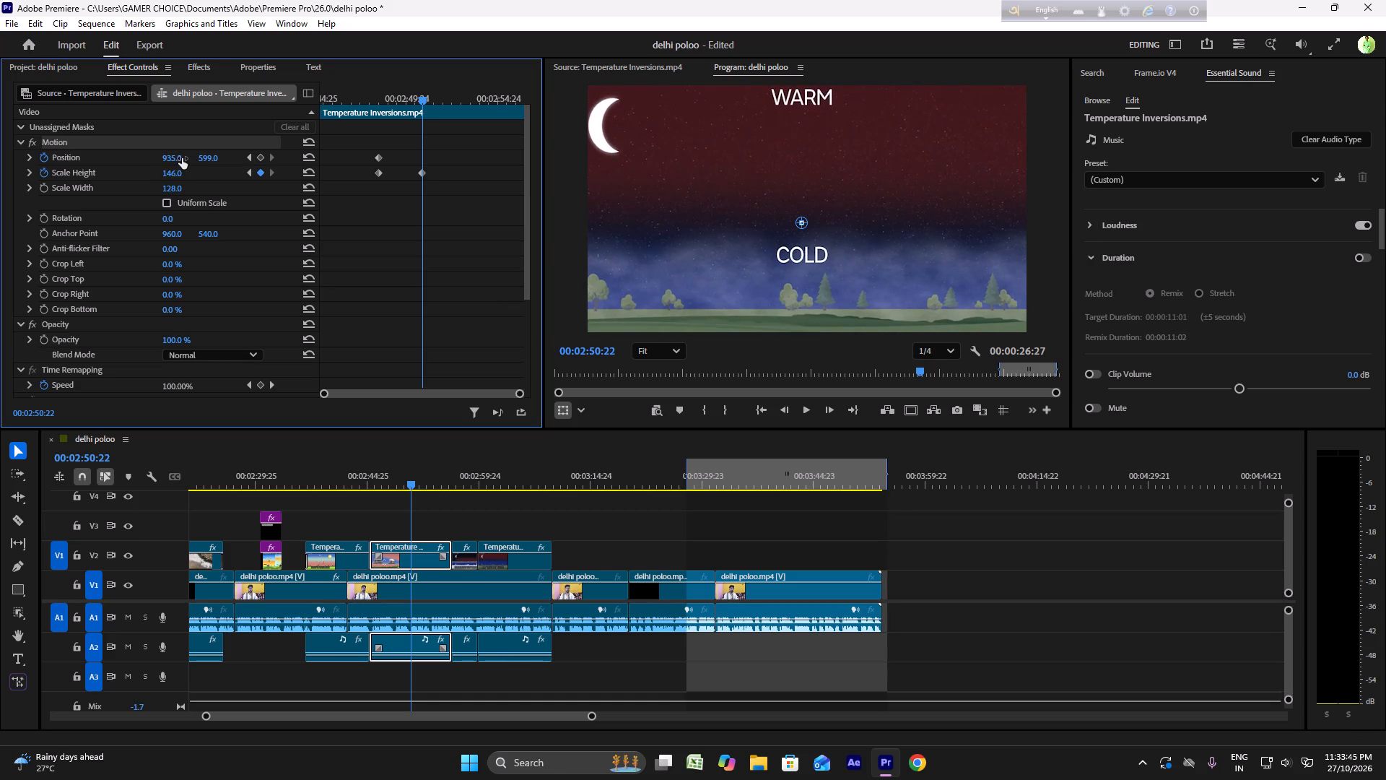
left_click(210, 154)
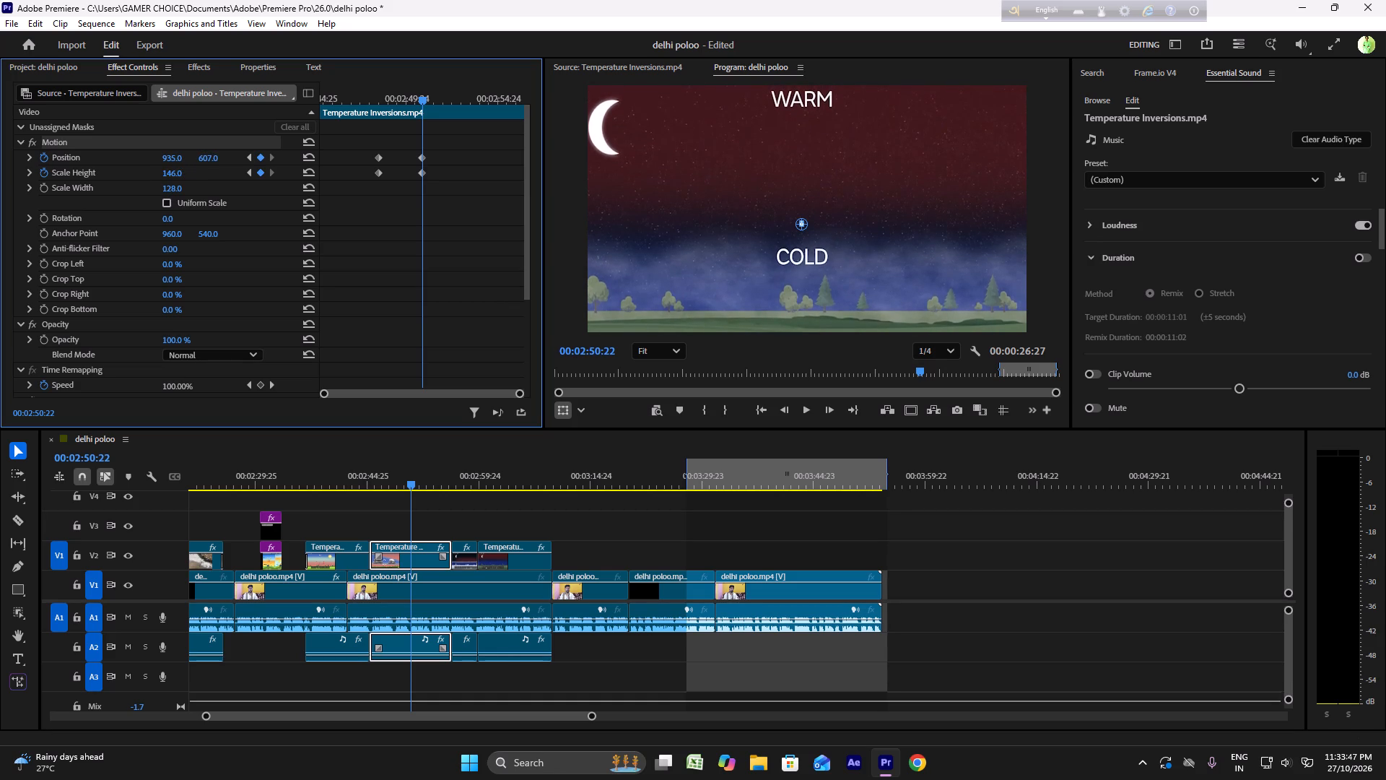
left_click(180, 173)
Set the horizontal Position of this clip to 948 at 00:02:50:22.
left_click_drag(177, 157, 188, 160)
Spread the two Position and Scale Height keyframe pairs close to the clip's start and end, and play the animation through.
left_click_drag(385, 139, 375, 167)
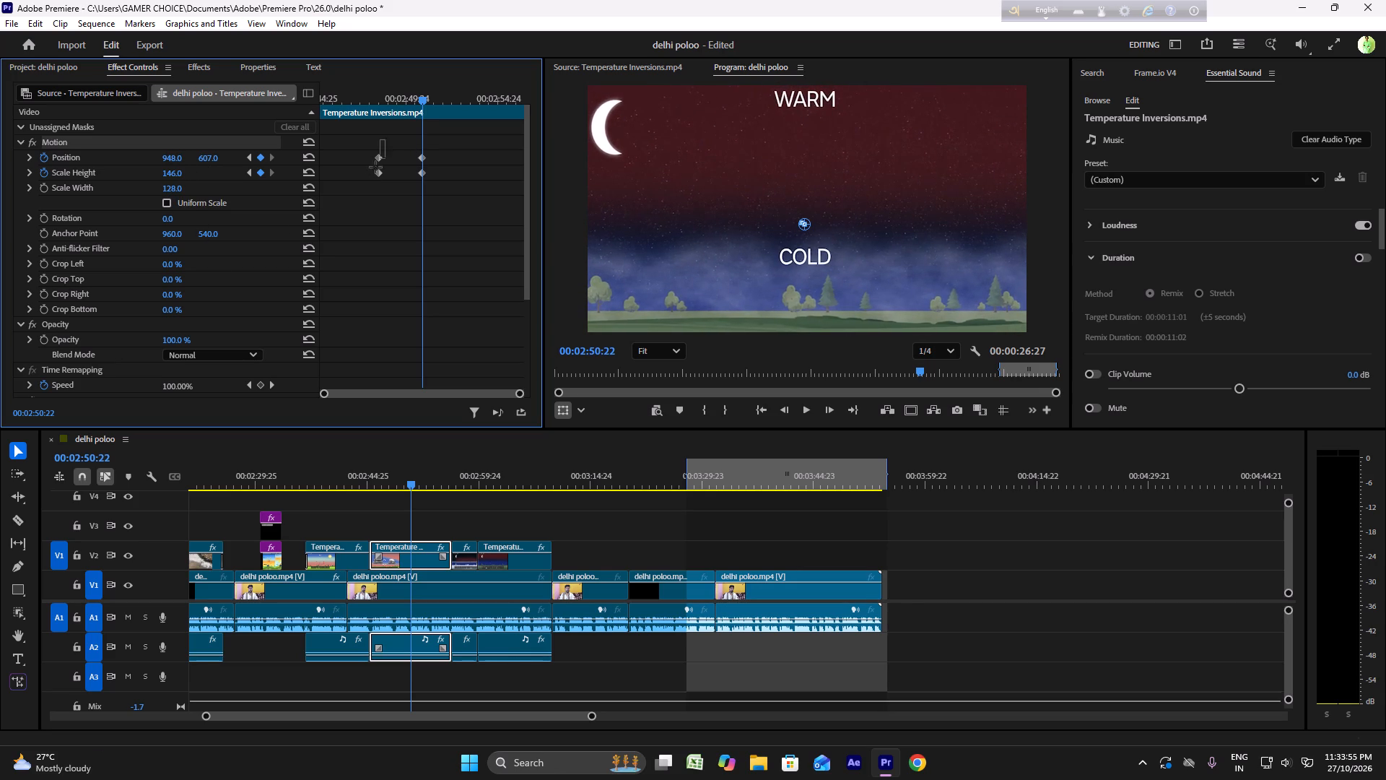
left_click_drag(375, 167, 372, 175)
left_click_drag(378, 170, 336, 173)
left_click_drag(404, 149, 411, 159)
left_click_drag(411, 159, 428, 186)
left_click_drag(422, 180, 456, 176)
left_click_drag(409, 178, 431, 147)
left_click_drag(419, 173, 448, 171)
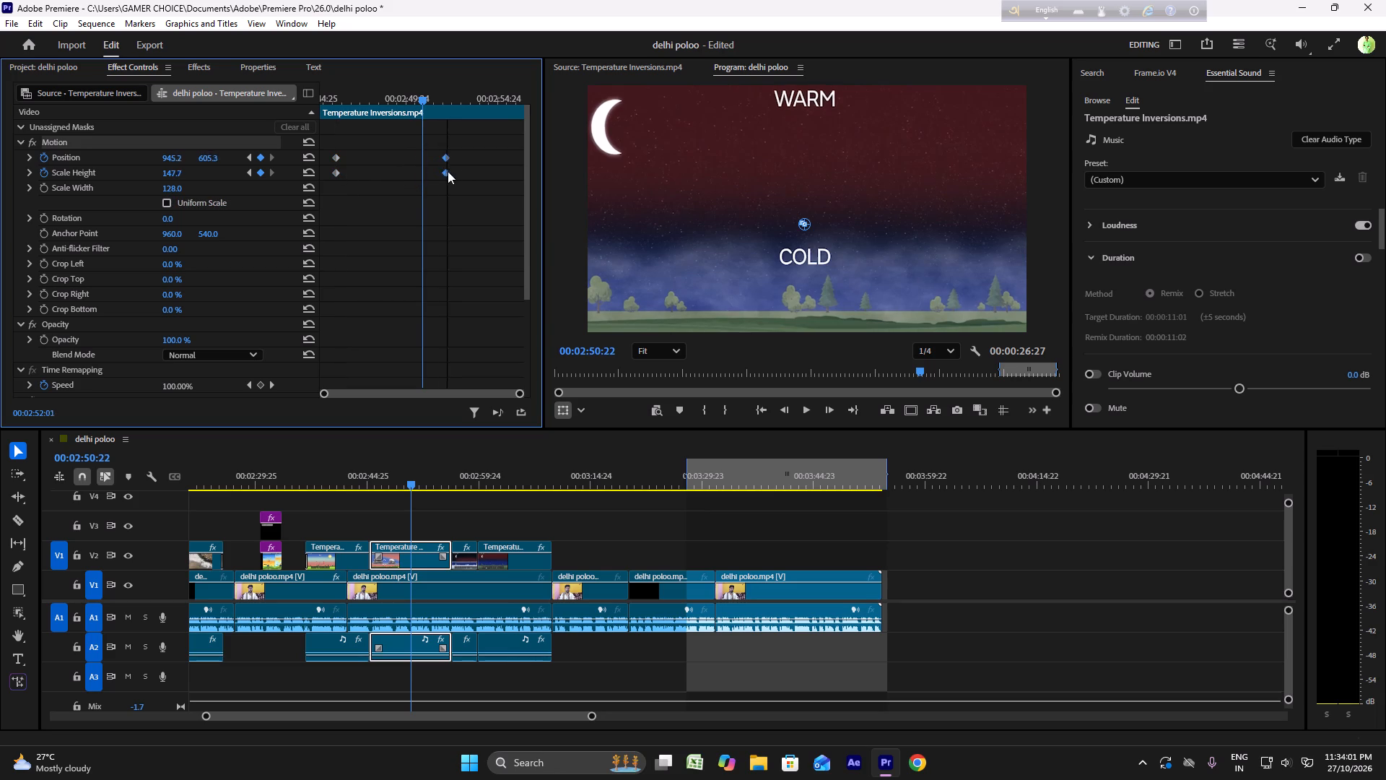
left_click_drag(448, 171, 512, 176)
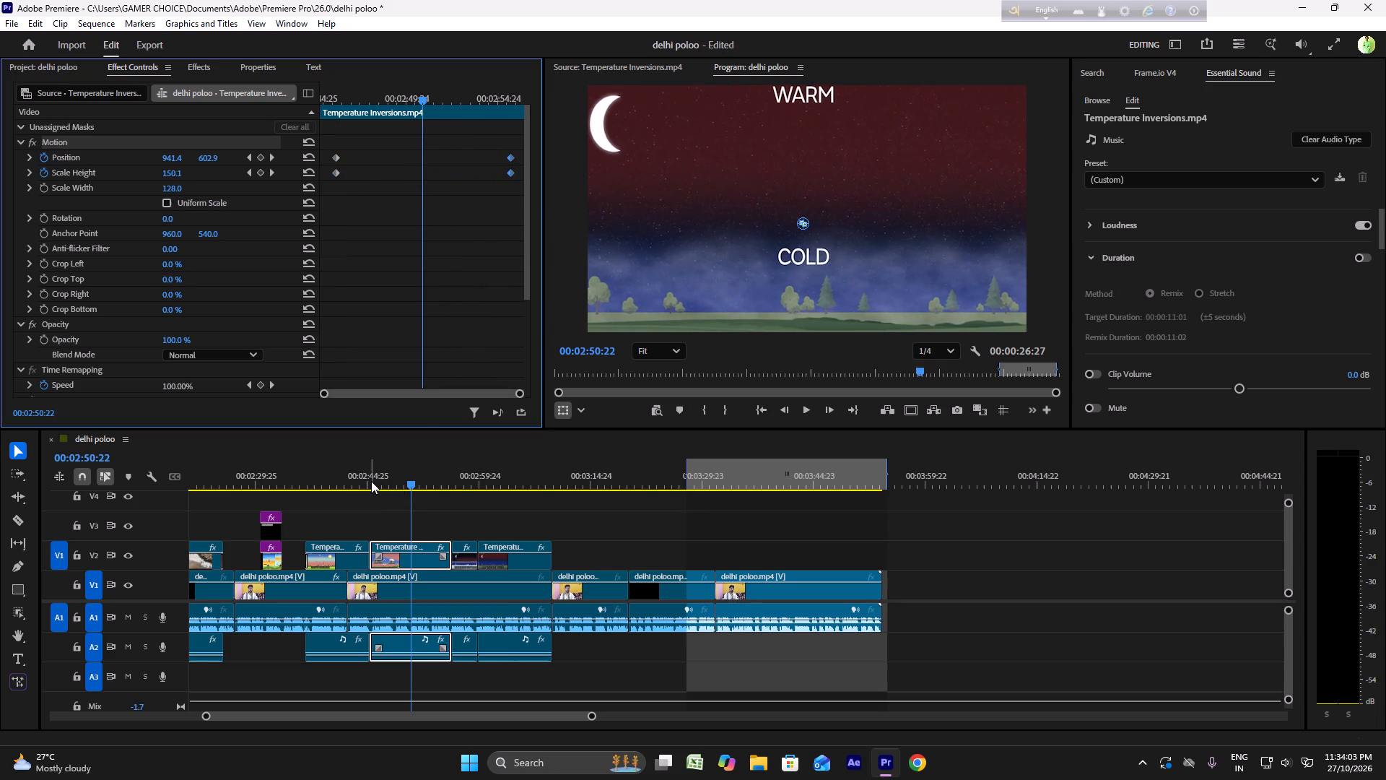
left_click(371, 481)
key("space")
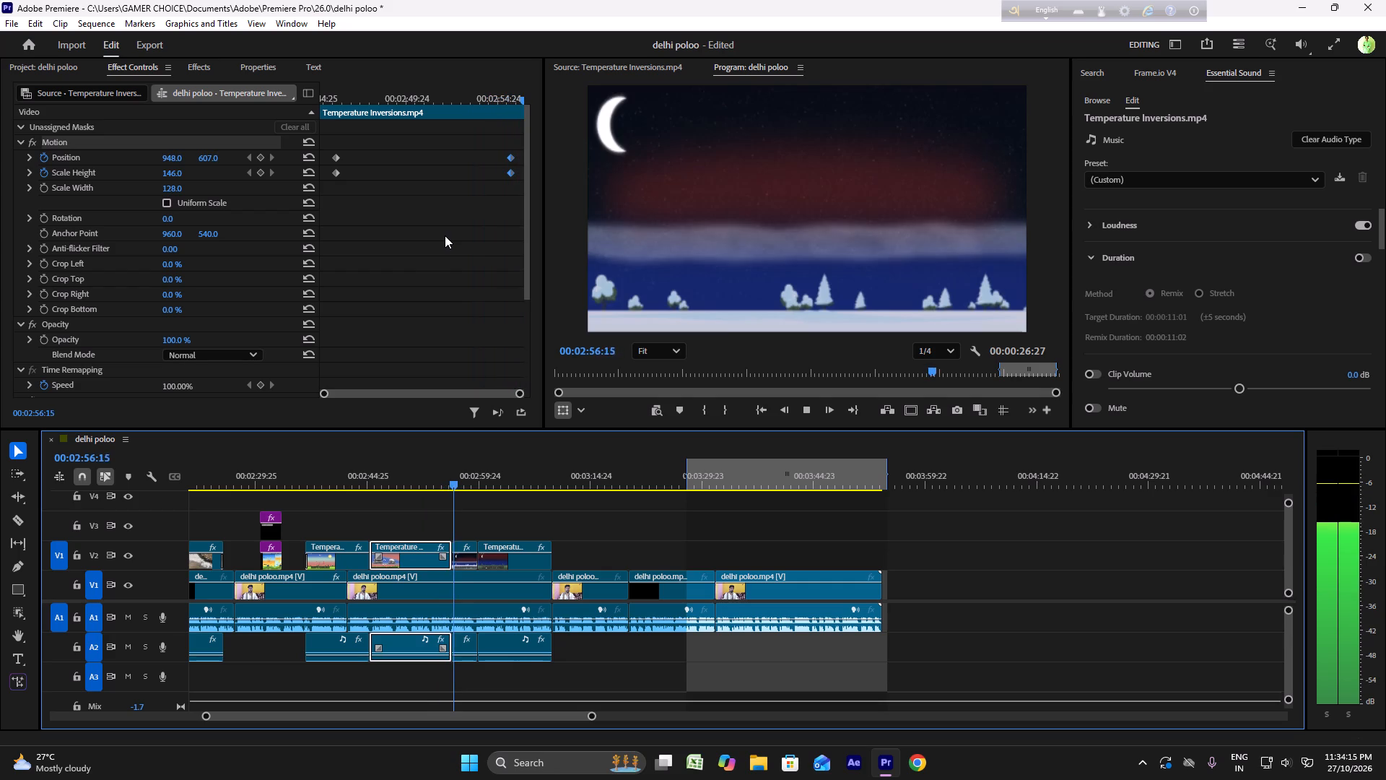
key("space")
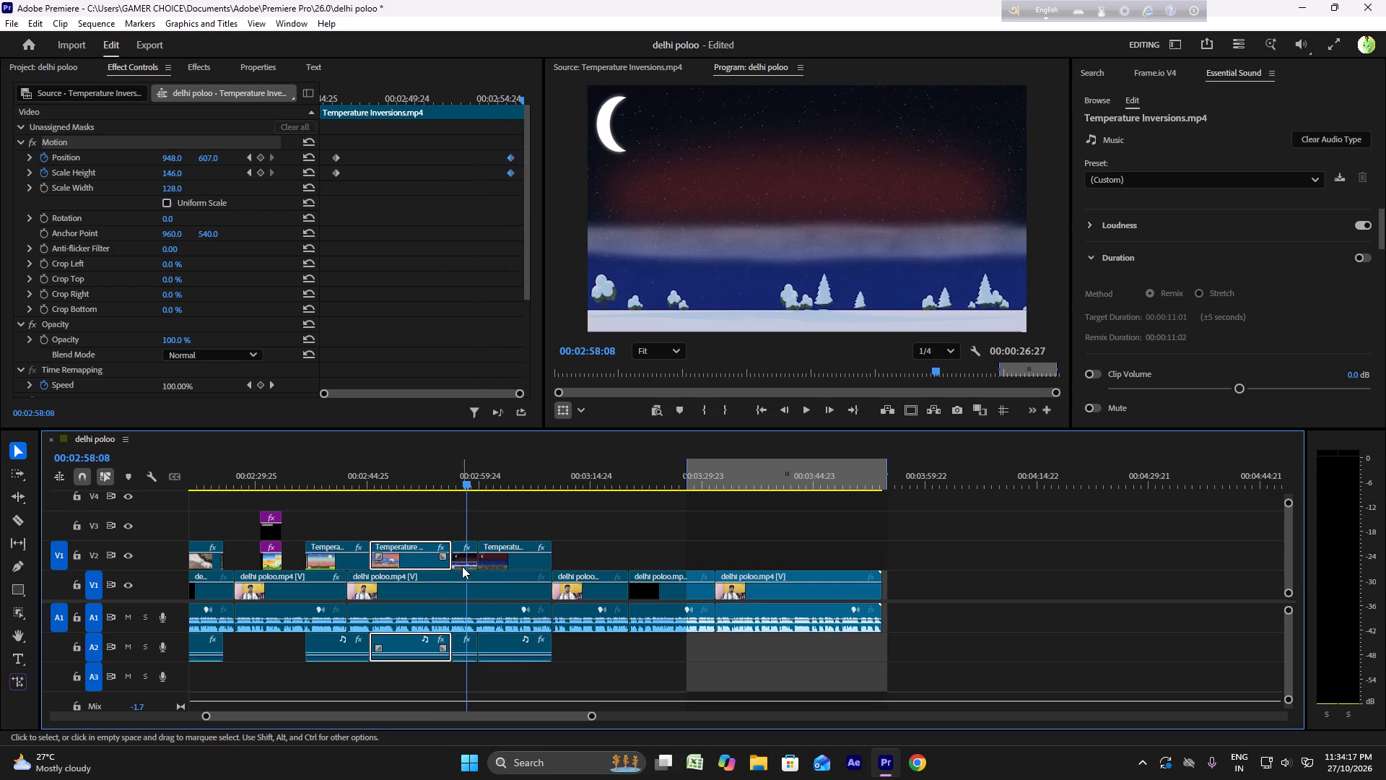
Select the third Temperature Inversions clip on V2 and play the sequence through to the talking-head clip after the overlays.
left_click(462, 565)
left_click(445, 454)
left_click(444, 470)
key("space")
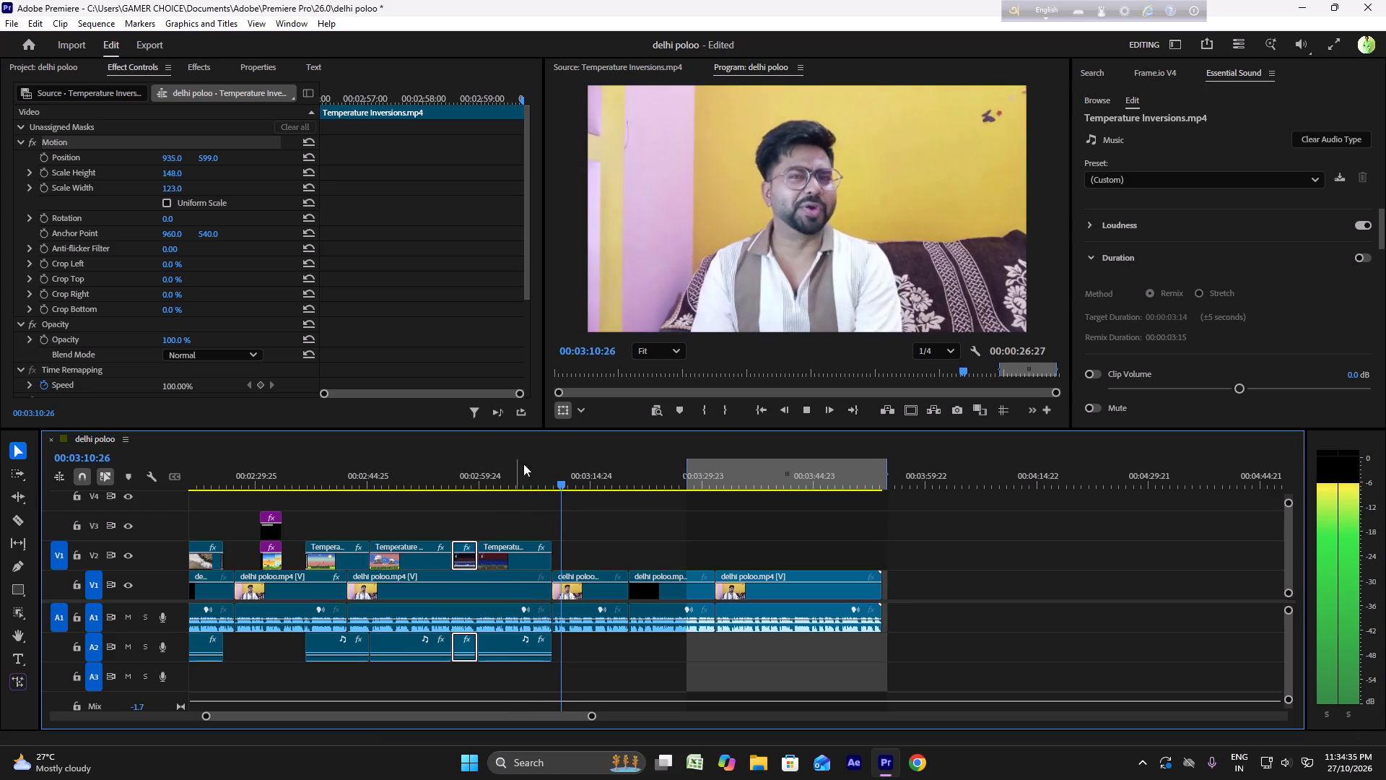
key("space")
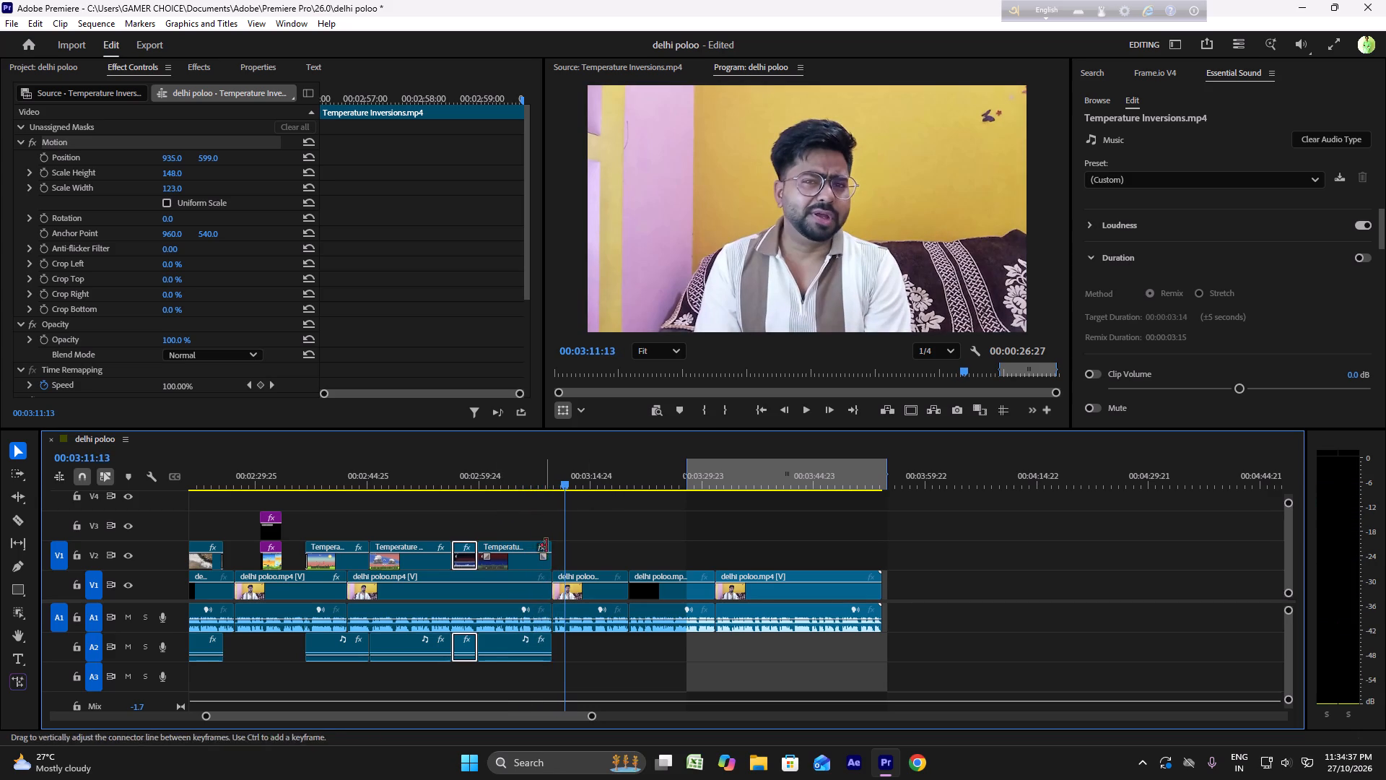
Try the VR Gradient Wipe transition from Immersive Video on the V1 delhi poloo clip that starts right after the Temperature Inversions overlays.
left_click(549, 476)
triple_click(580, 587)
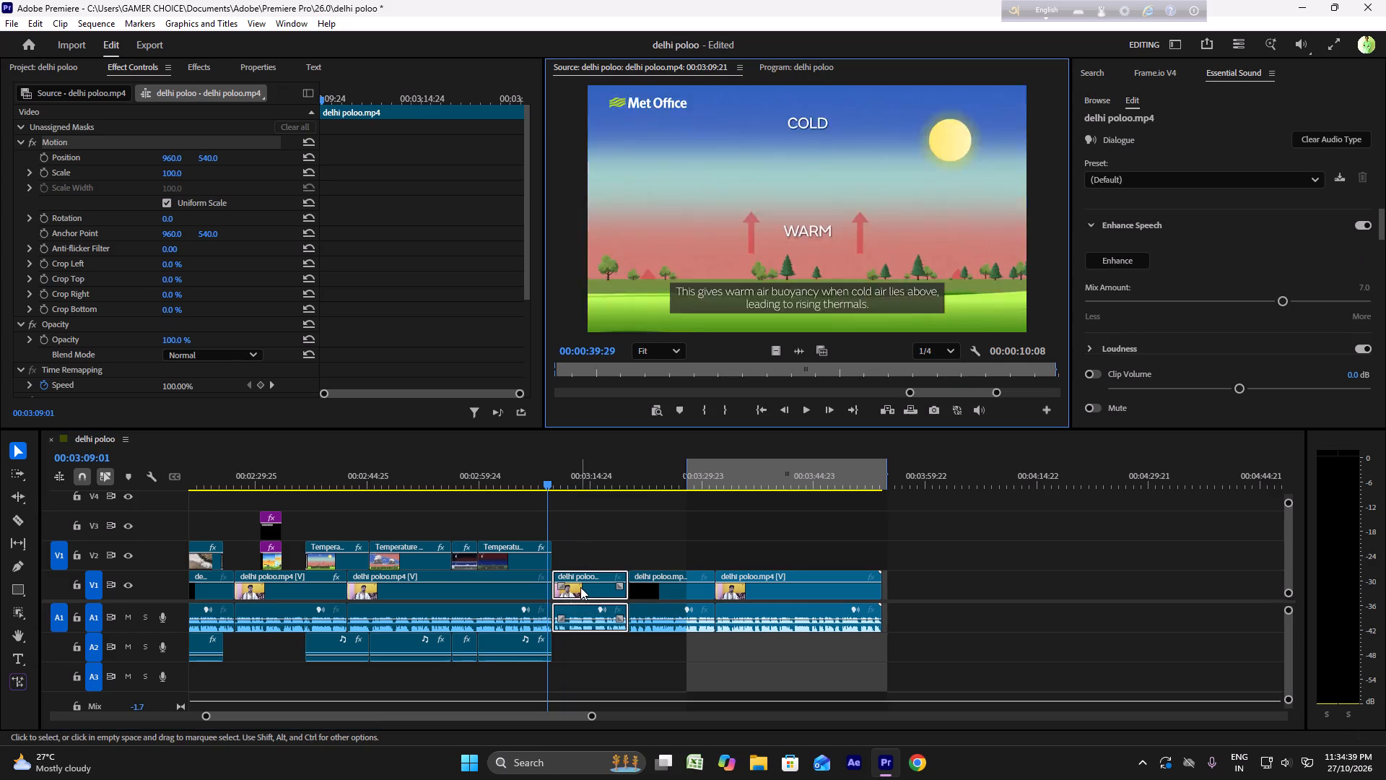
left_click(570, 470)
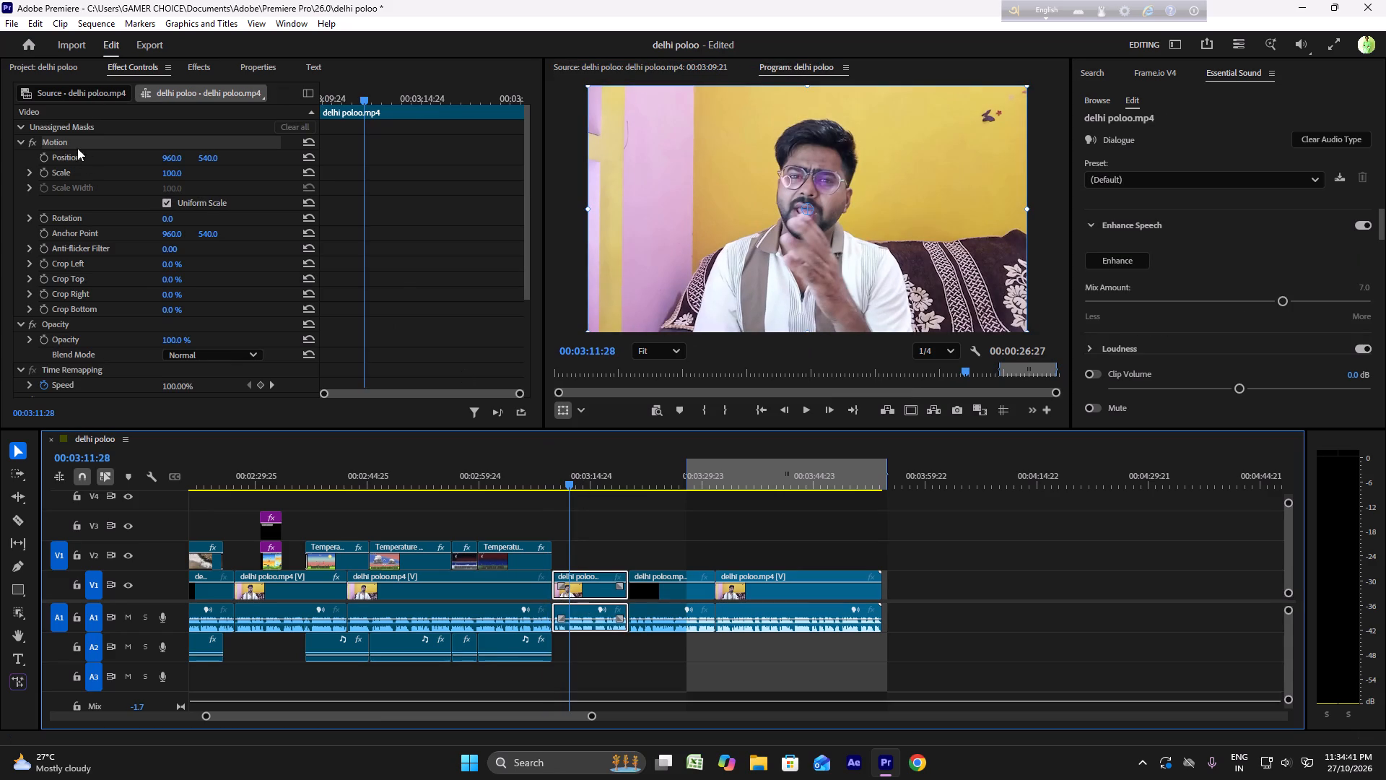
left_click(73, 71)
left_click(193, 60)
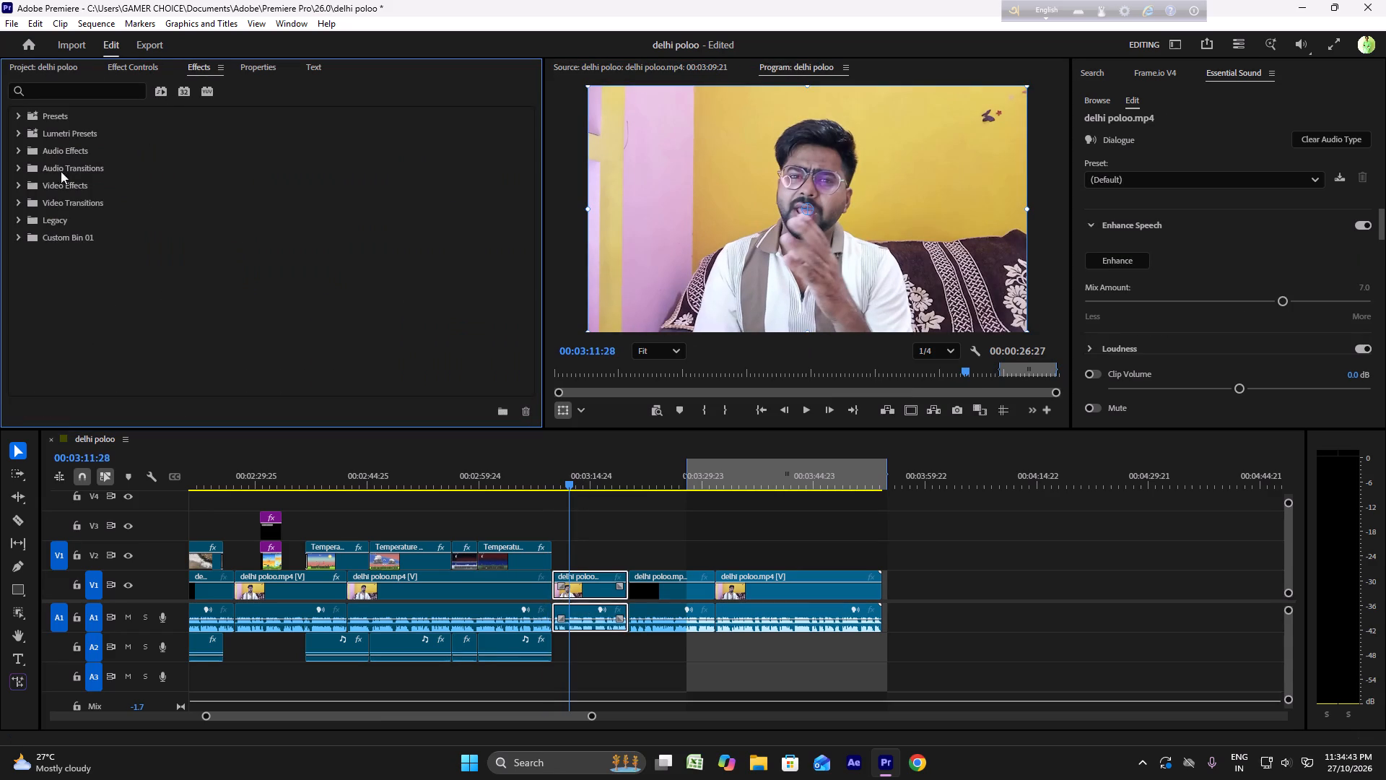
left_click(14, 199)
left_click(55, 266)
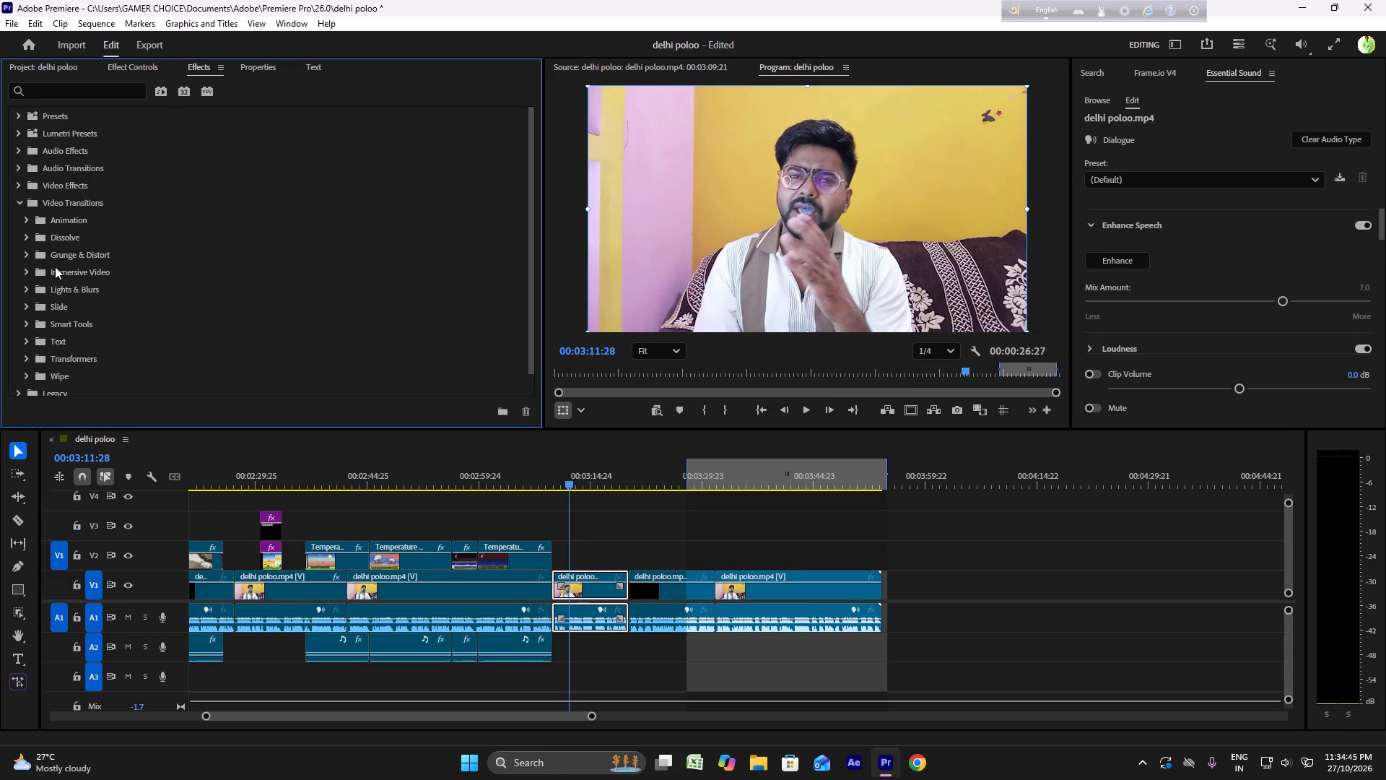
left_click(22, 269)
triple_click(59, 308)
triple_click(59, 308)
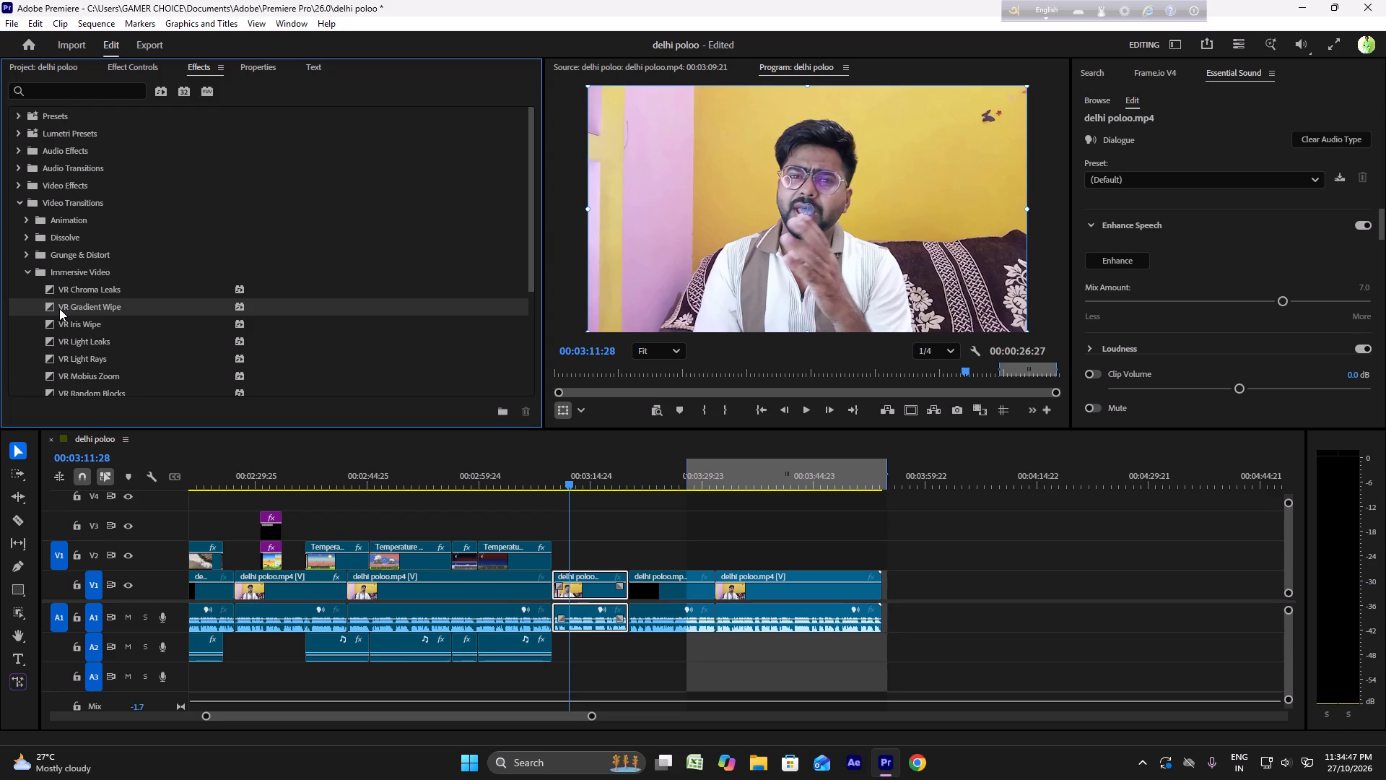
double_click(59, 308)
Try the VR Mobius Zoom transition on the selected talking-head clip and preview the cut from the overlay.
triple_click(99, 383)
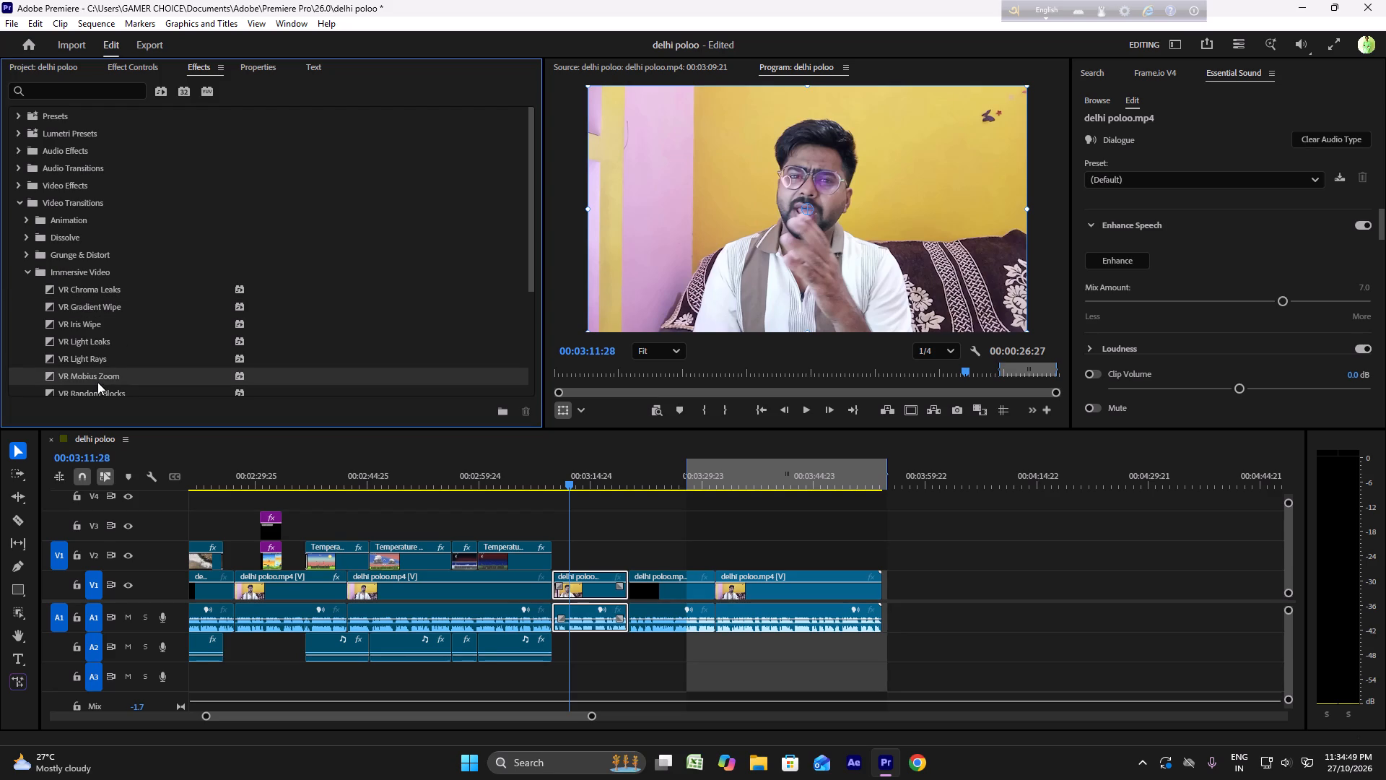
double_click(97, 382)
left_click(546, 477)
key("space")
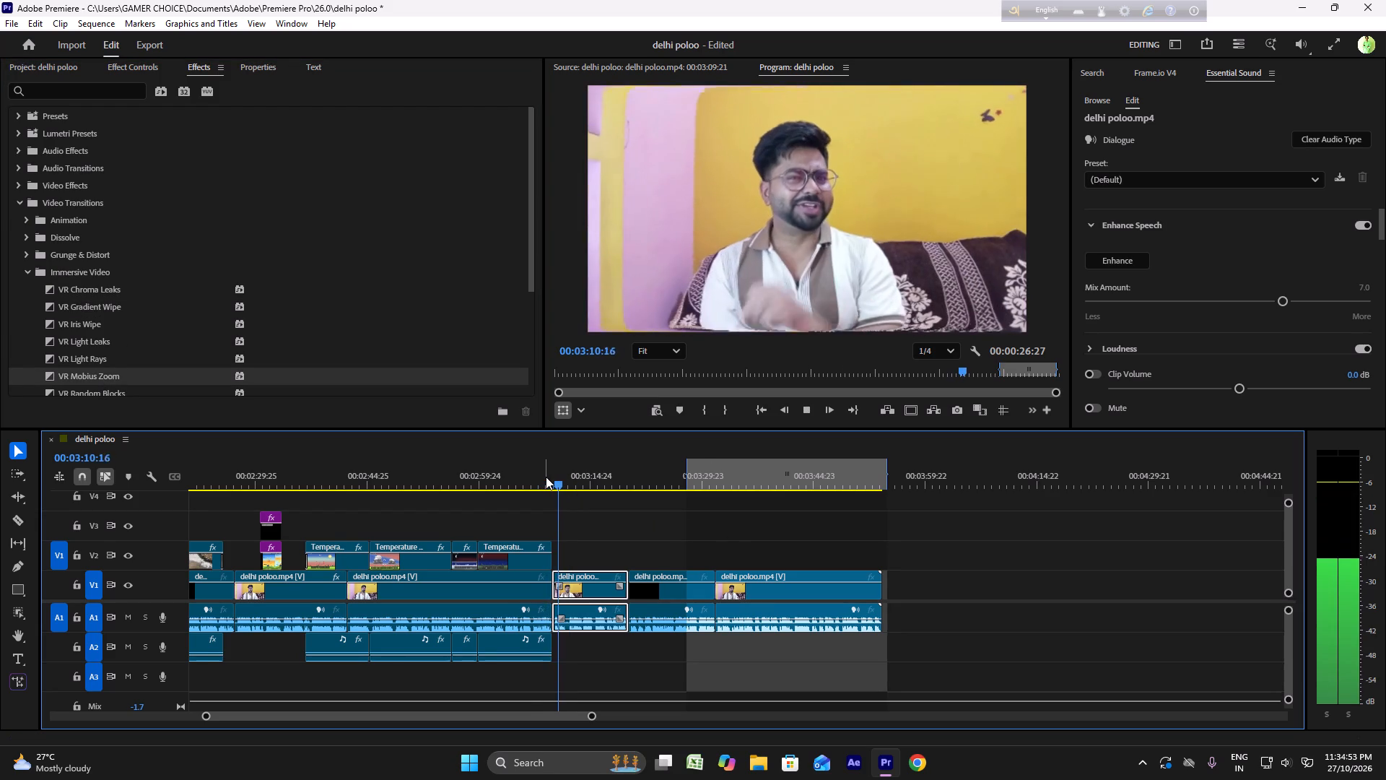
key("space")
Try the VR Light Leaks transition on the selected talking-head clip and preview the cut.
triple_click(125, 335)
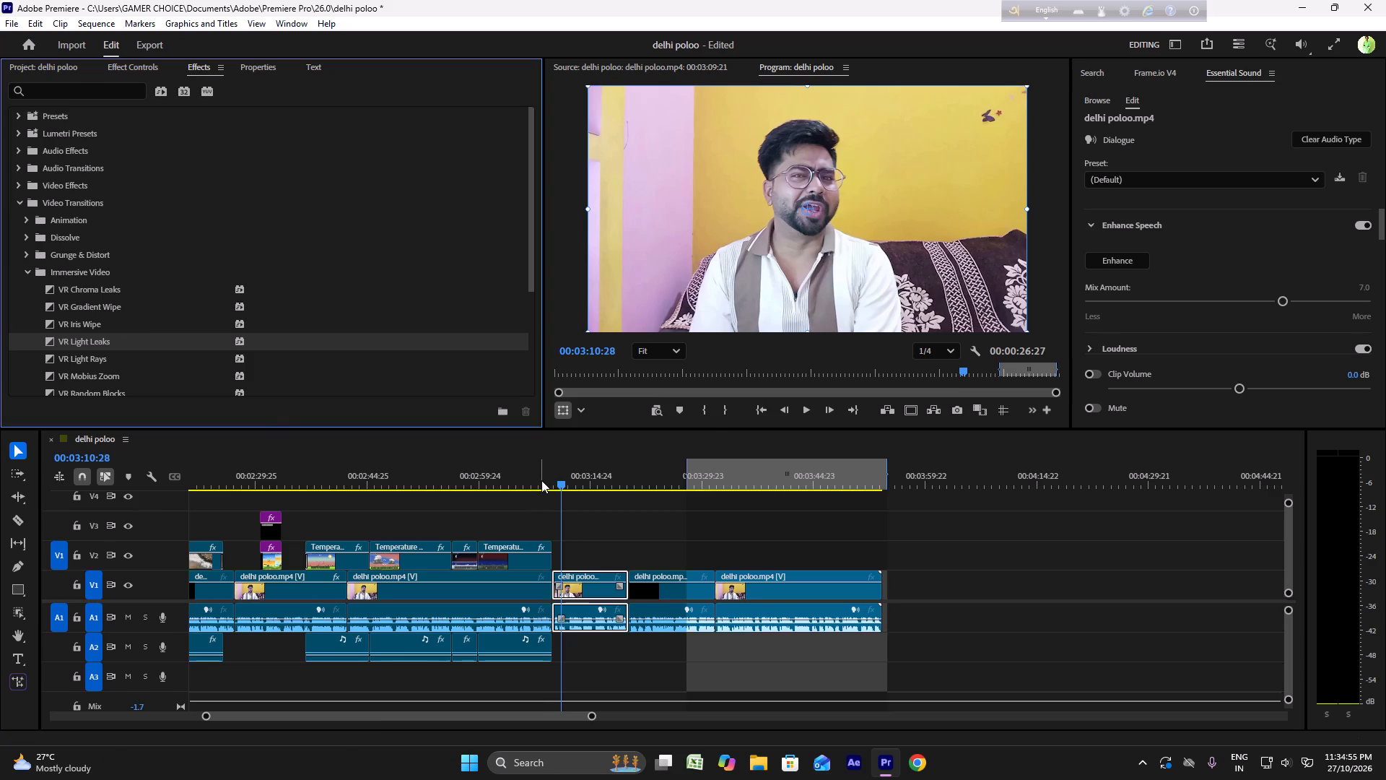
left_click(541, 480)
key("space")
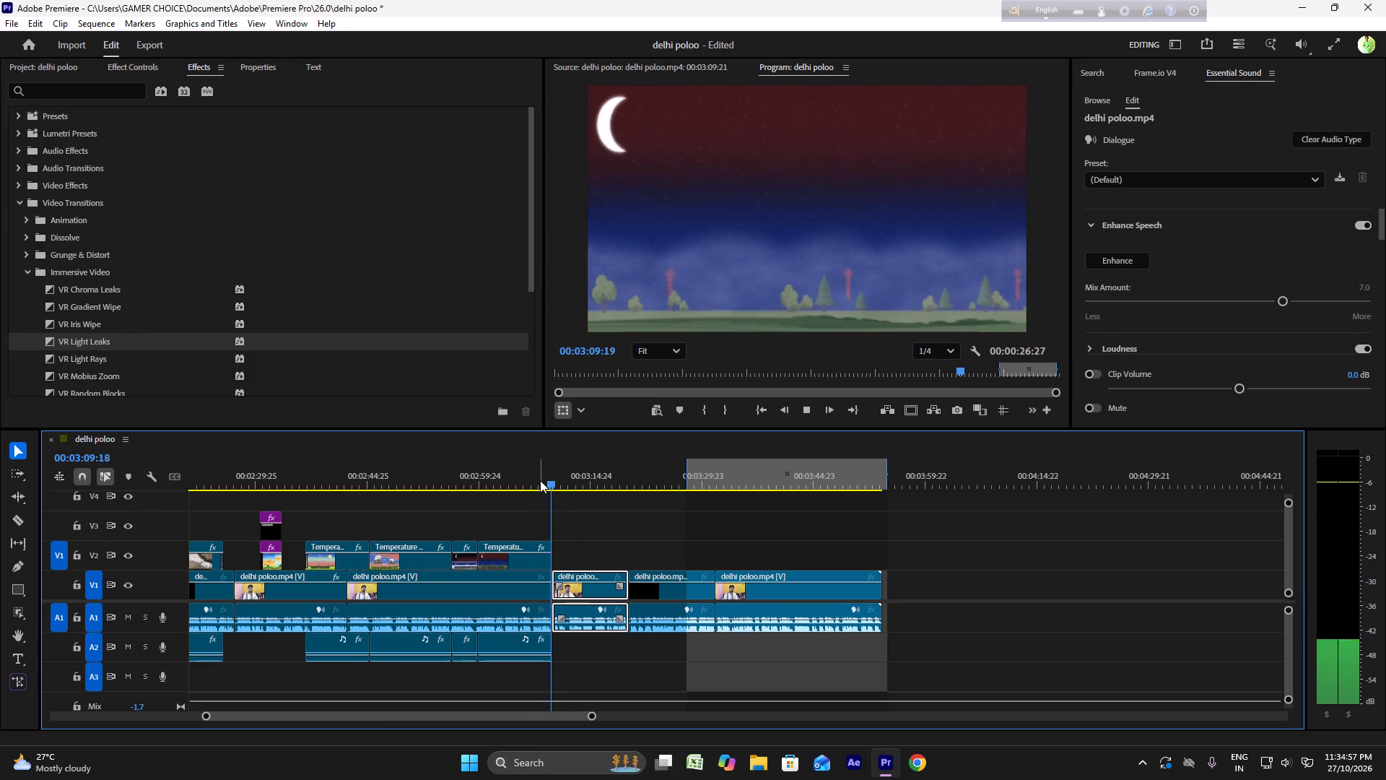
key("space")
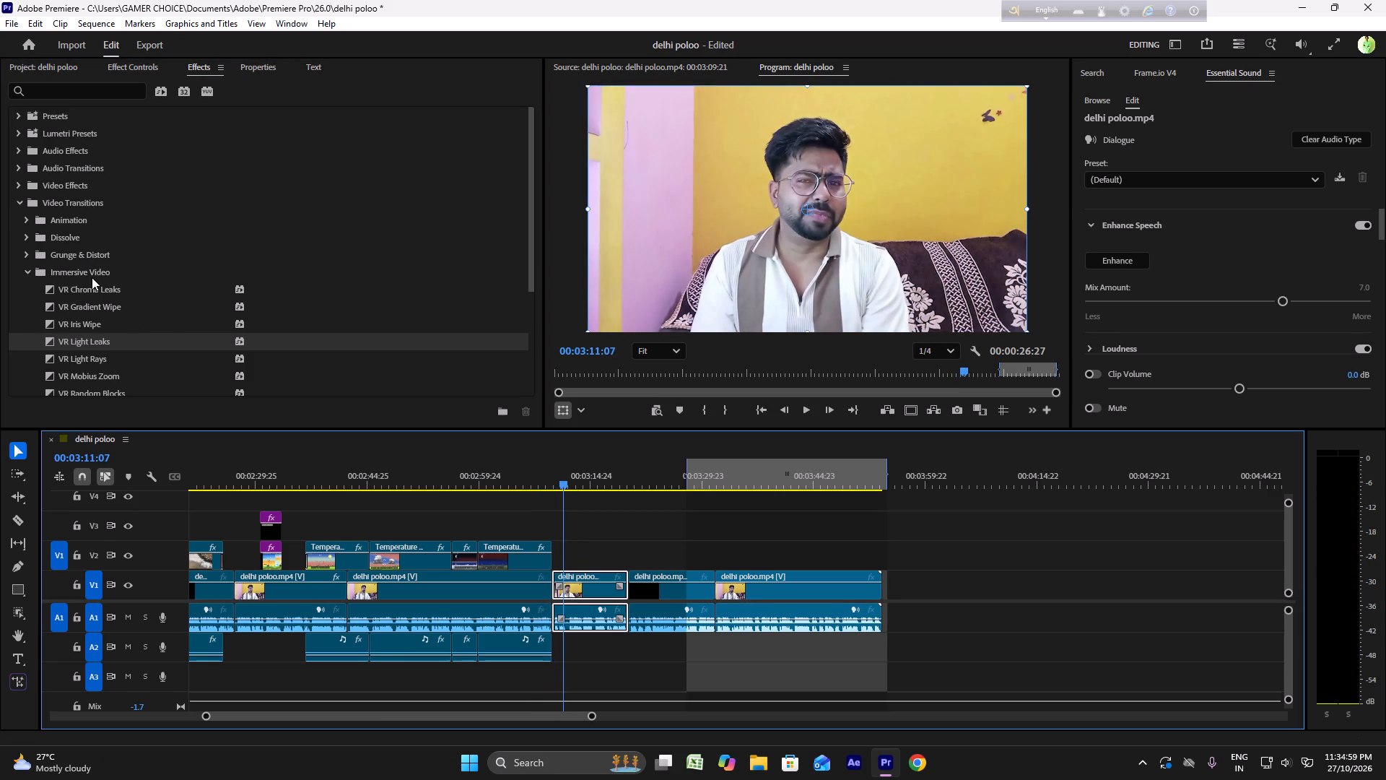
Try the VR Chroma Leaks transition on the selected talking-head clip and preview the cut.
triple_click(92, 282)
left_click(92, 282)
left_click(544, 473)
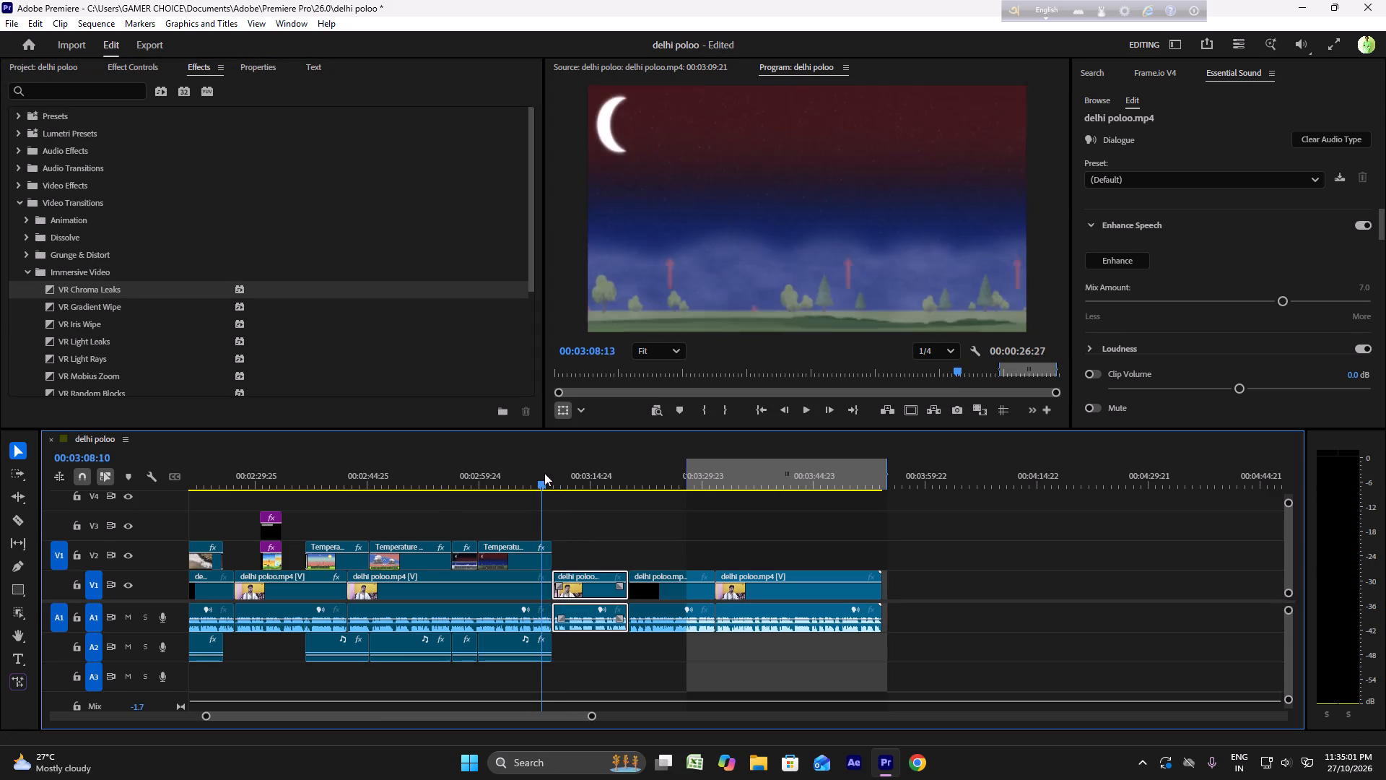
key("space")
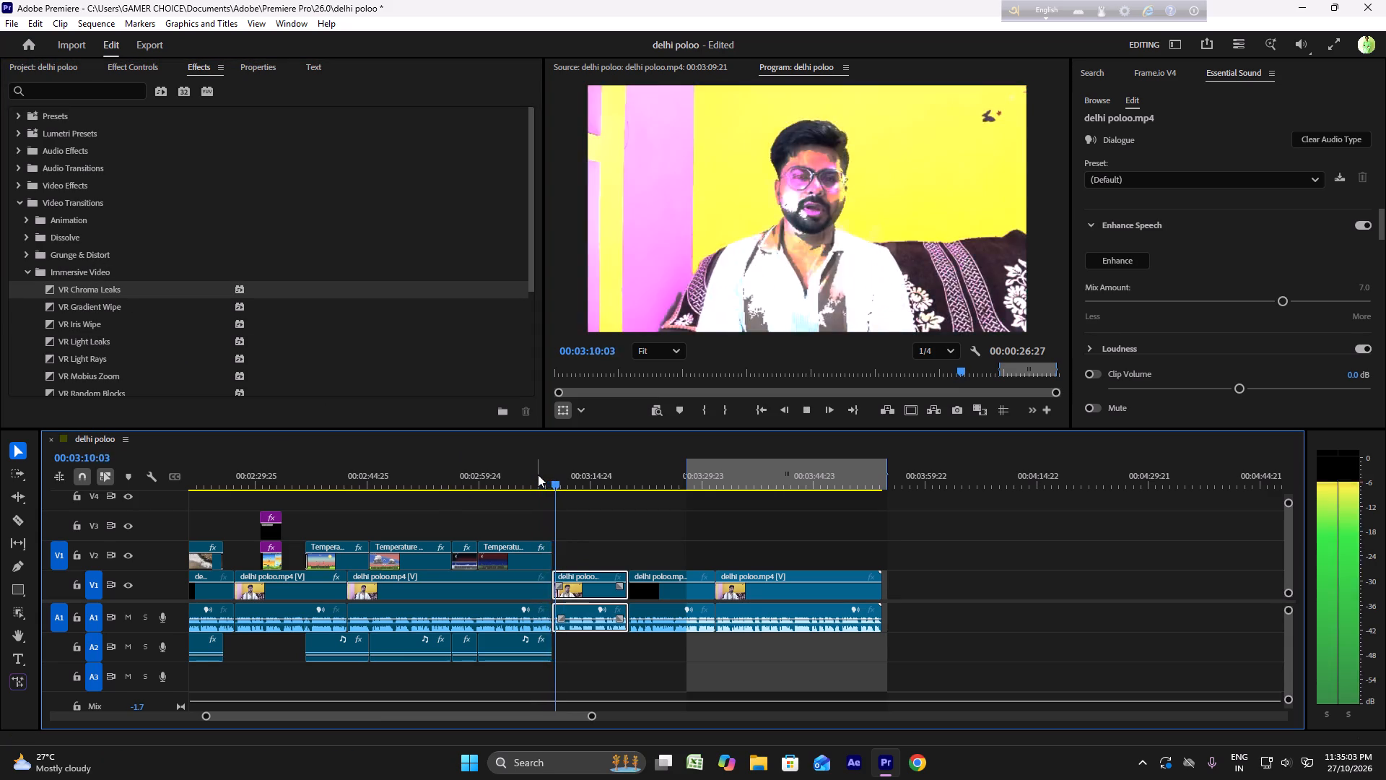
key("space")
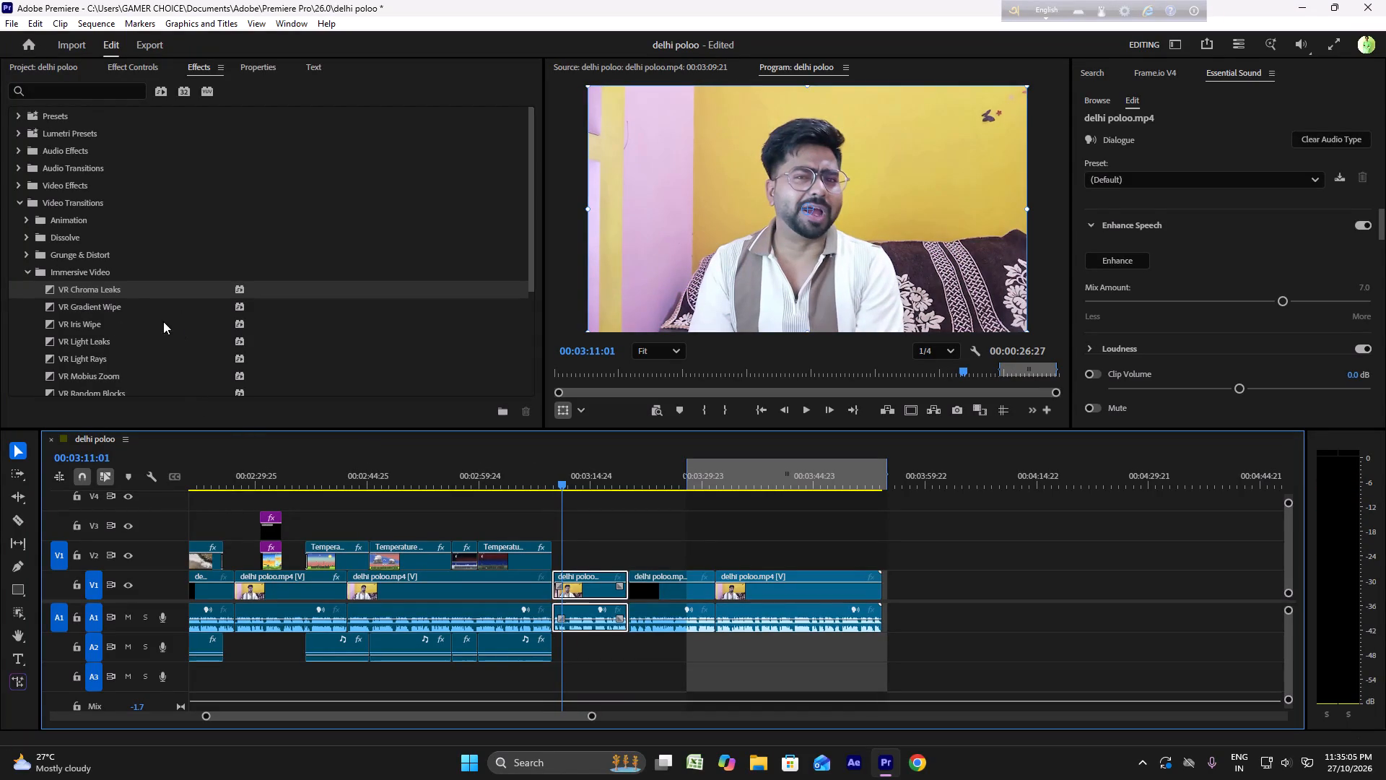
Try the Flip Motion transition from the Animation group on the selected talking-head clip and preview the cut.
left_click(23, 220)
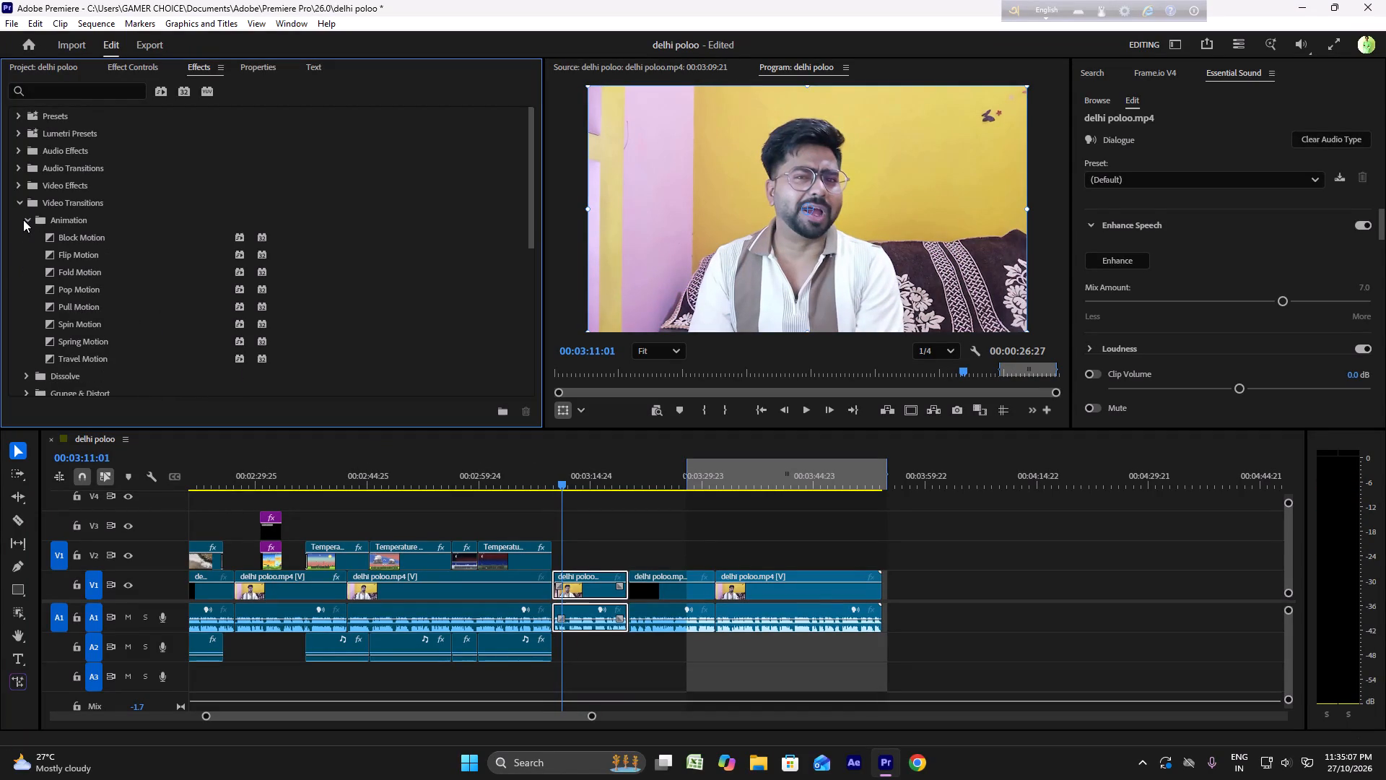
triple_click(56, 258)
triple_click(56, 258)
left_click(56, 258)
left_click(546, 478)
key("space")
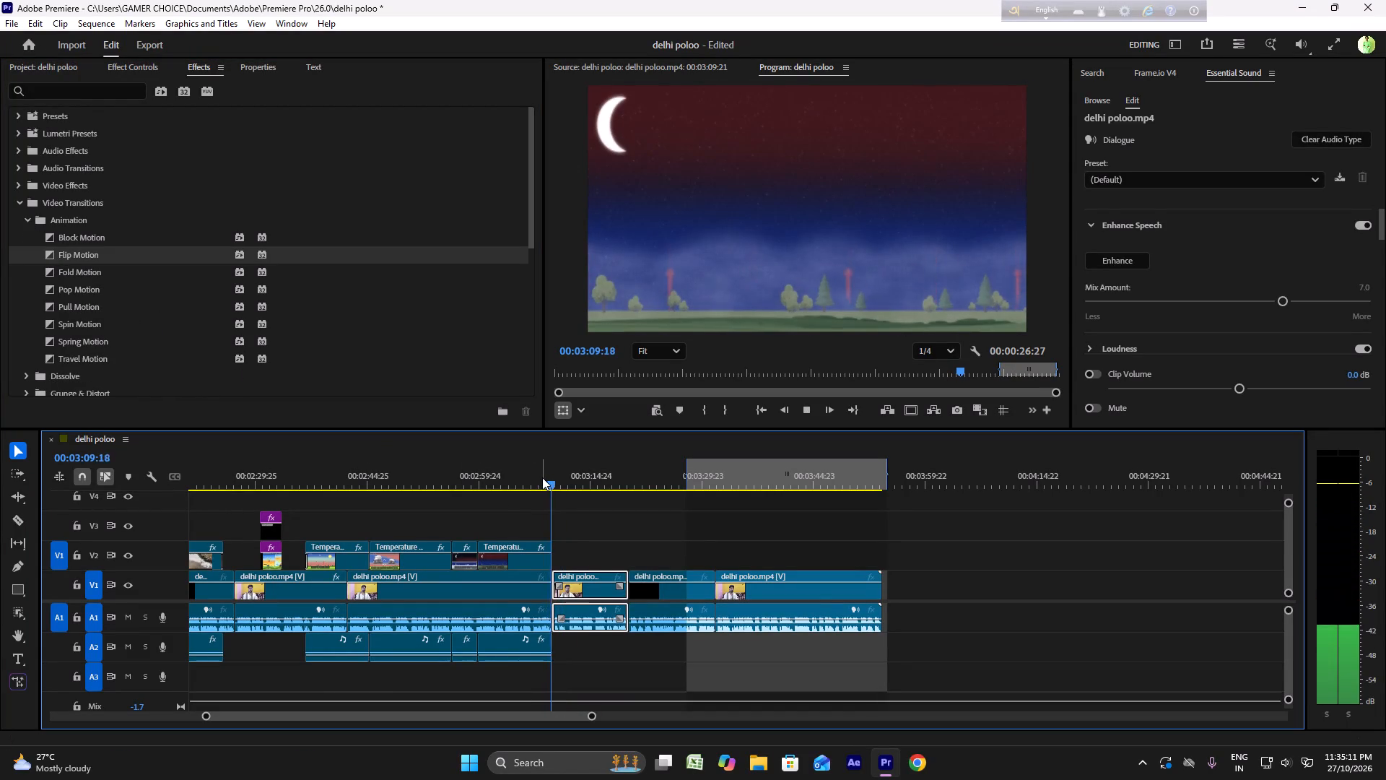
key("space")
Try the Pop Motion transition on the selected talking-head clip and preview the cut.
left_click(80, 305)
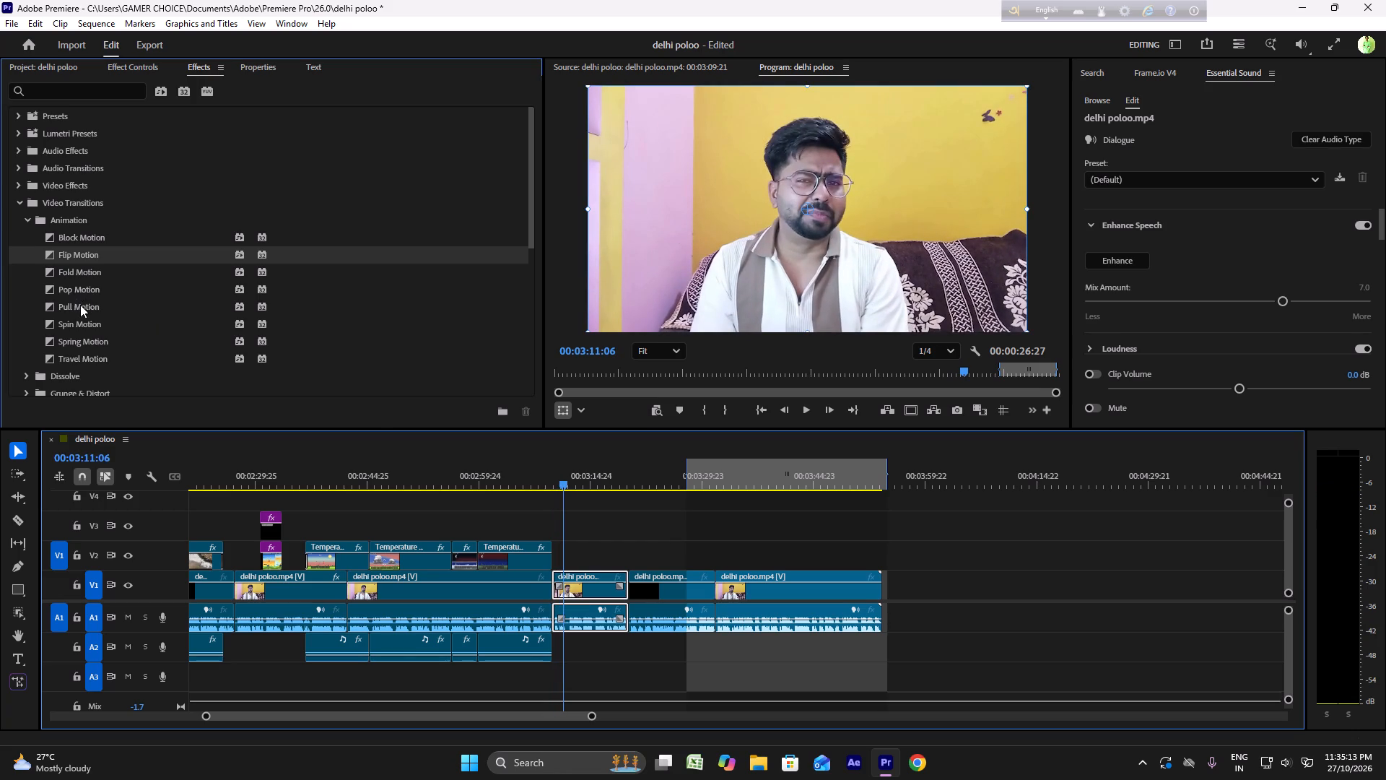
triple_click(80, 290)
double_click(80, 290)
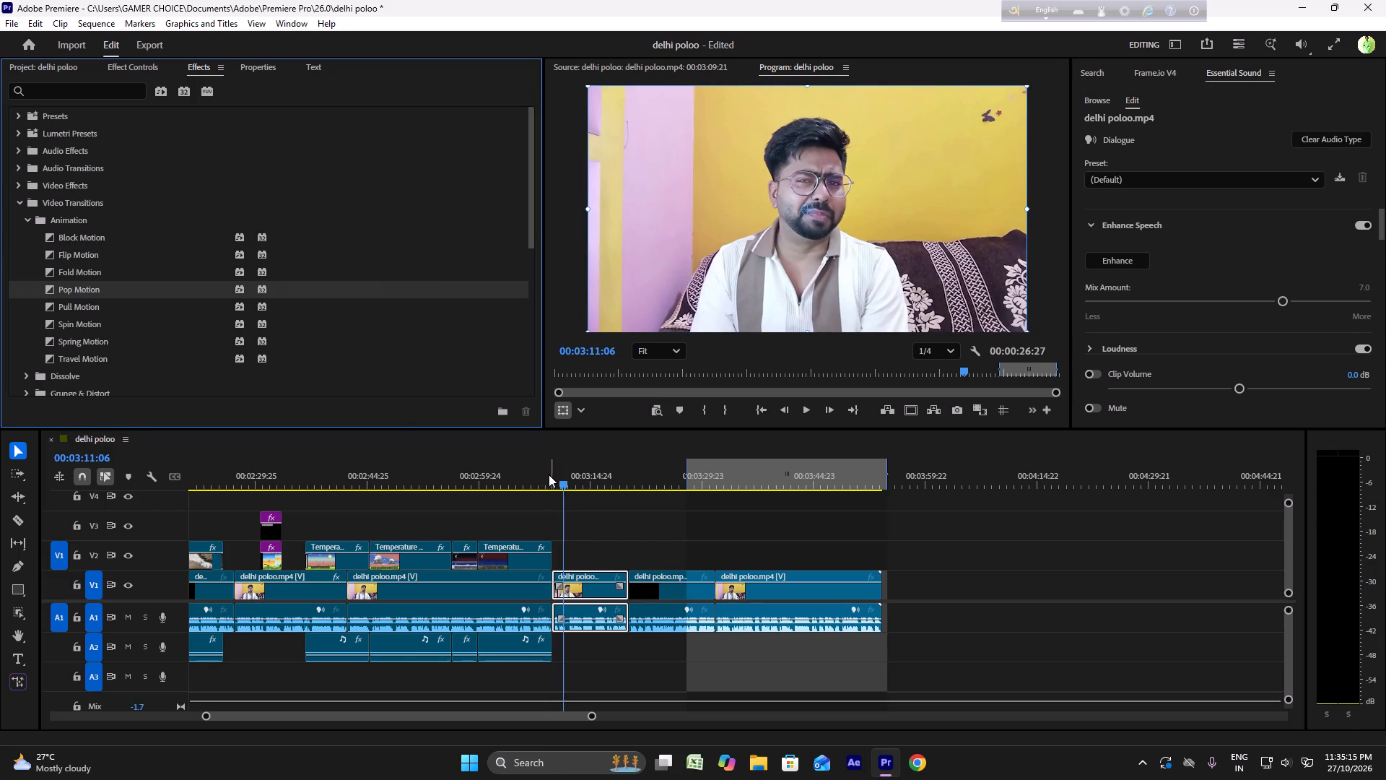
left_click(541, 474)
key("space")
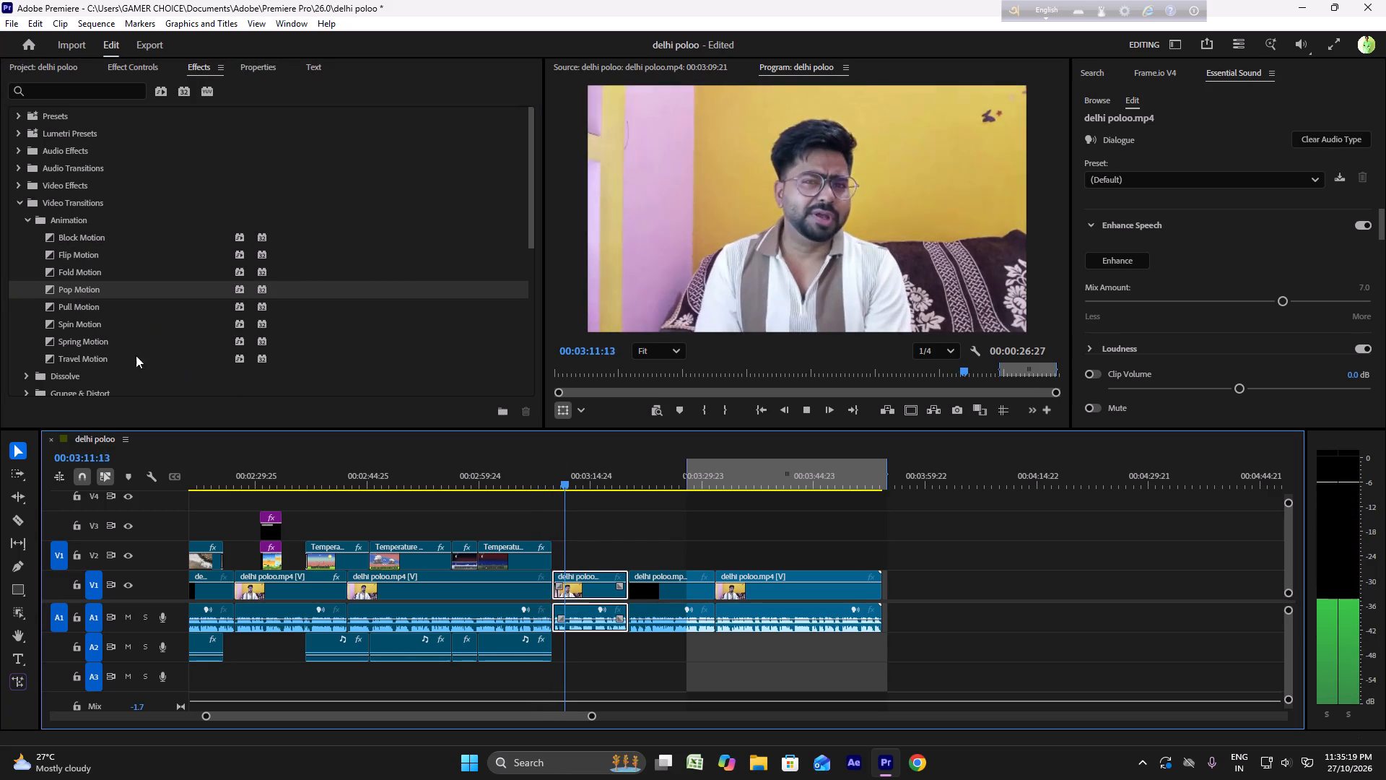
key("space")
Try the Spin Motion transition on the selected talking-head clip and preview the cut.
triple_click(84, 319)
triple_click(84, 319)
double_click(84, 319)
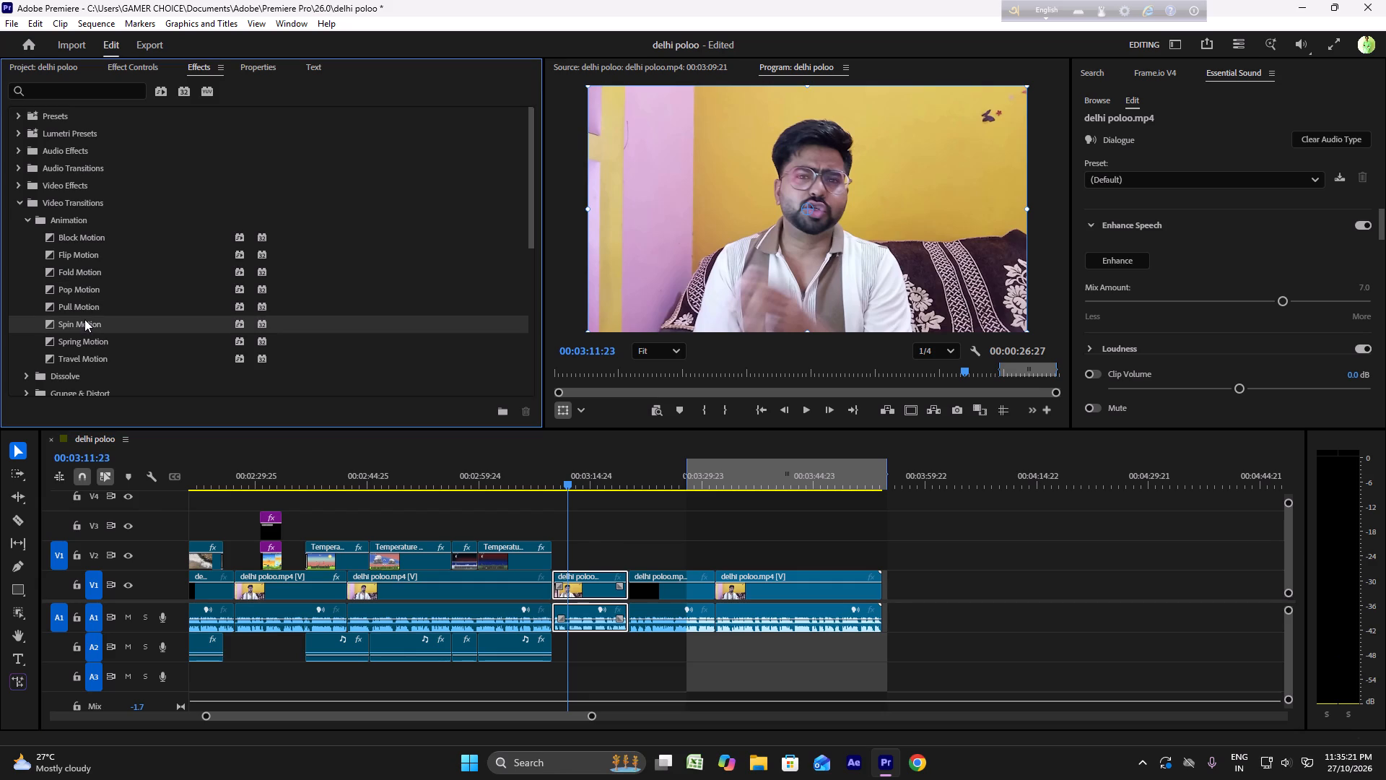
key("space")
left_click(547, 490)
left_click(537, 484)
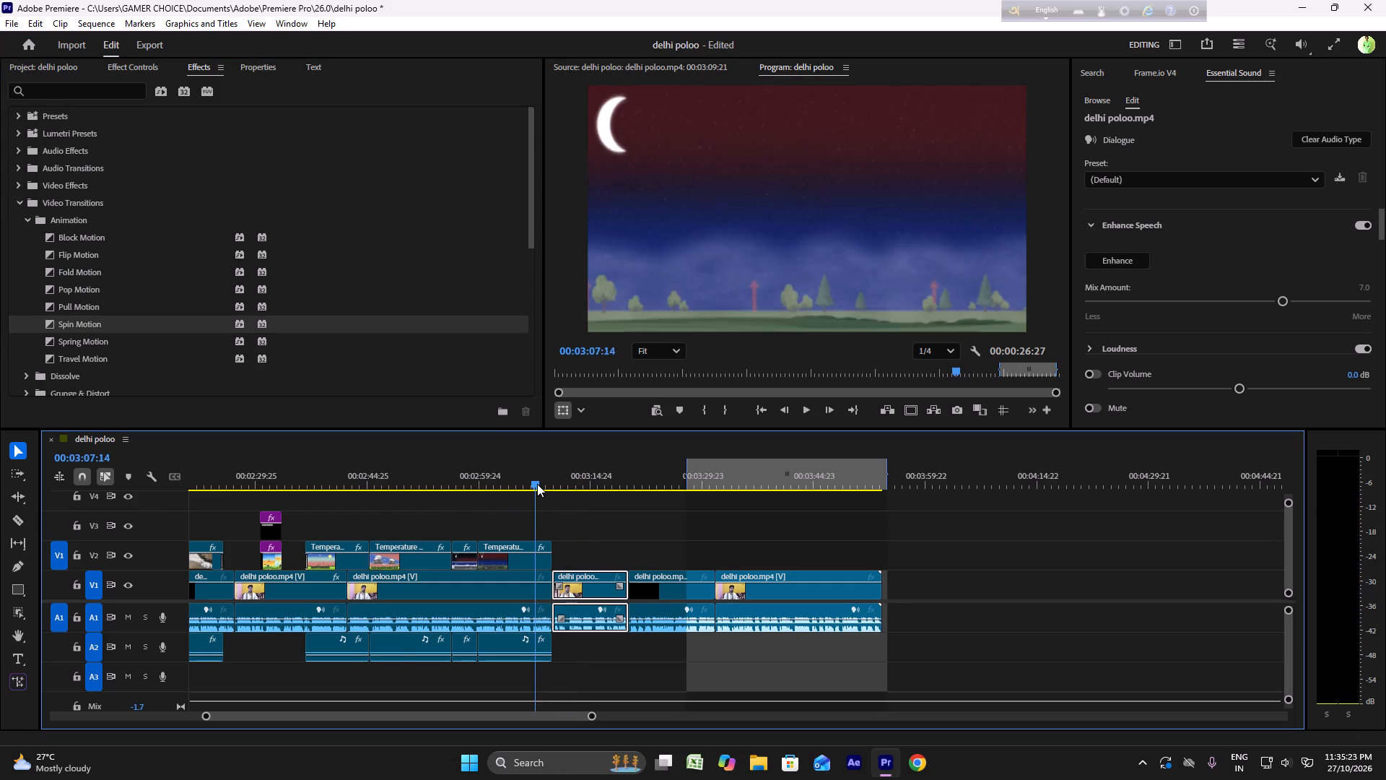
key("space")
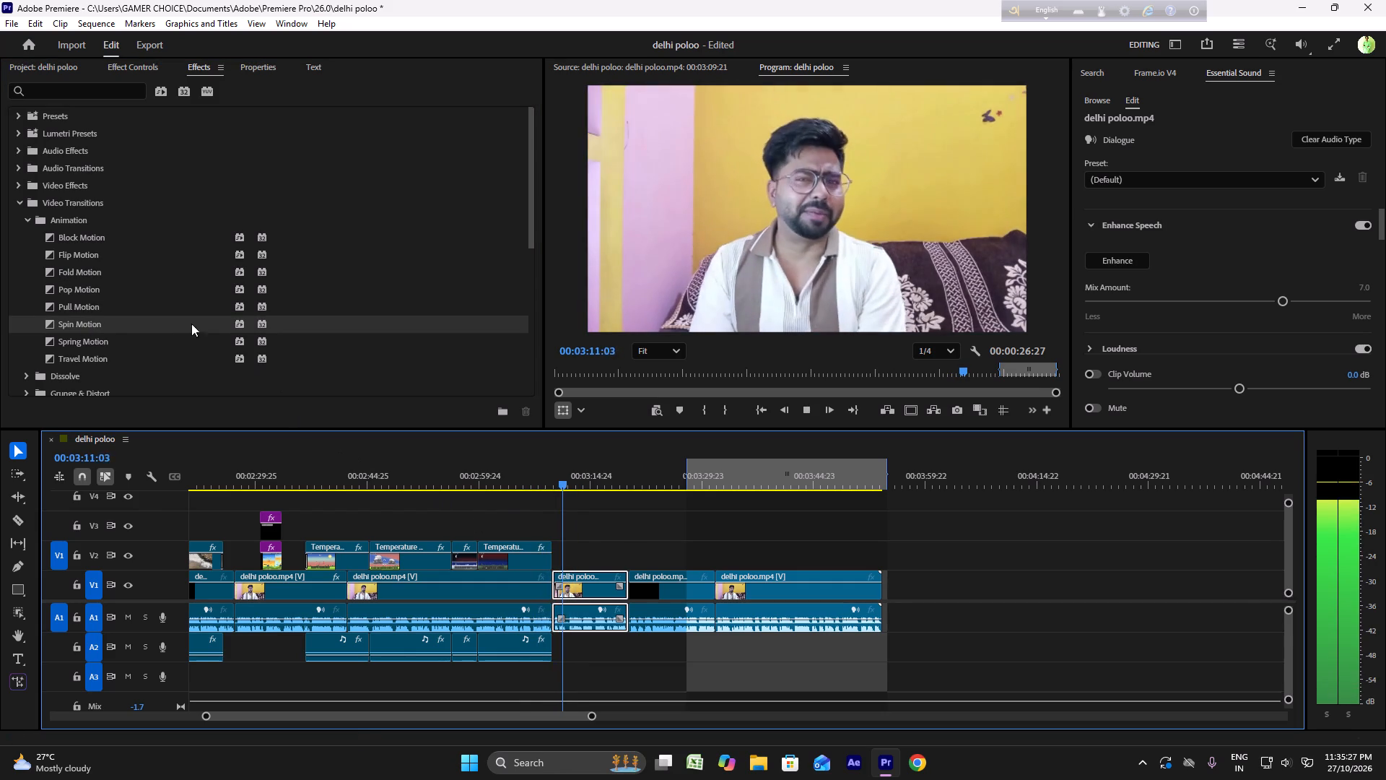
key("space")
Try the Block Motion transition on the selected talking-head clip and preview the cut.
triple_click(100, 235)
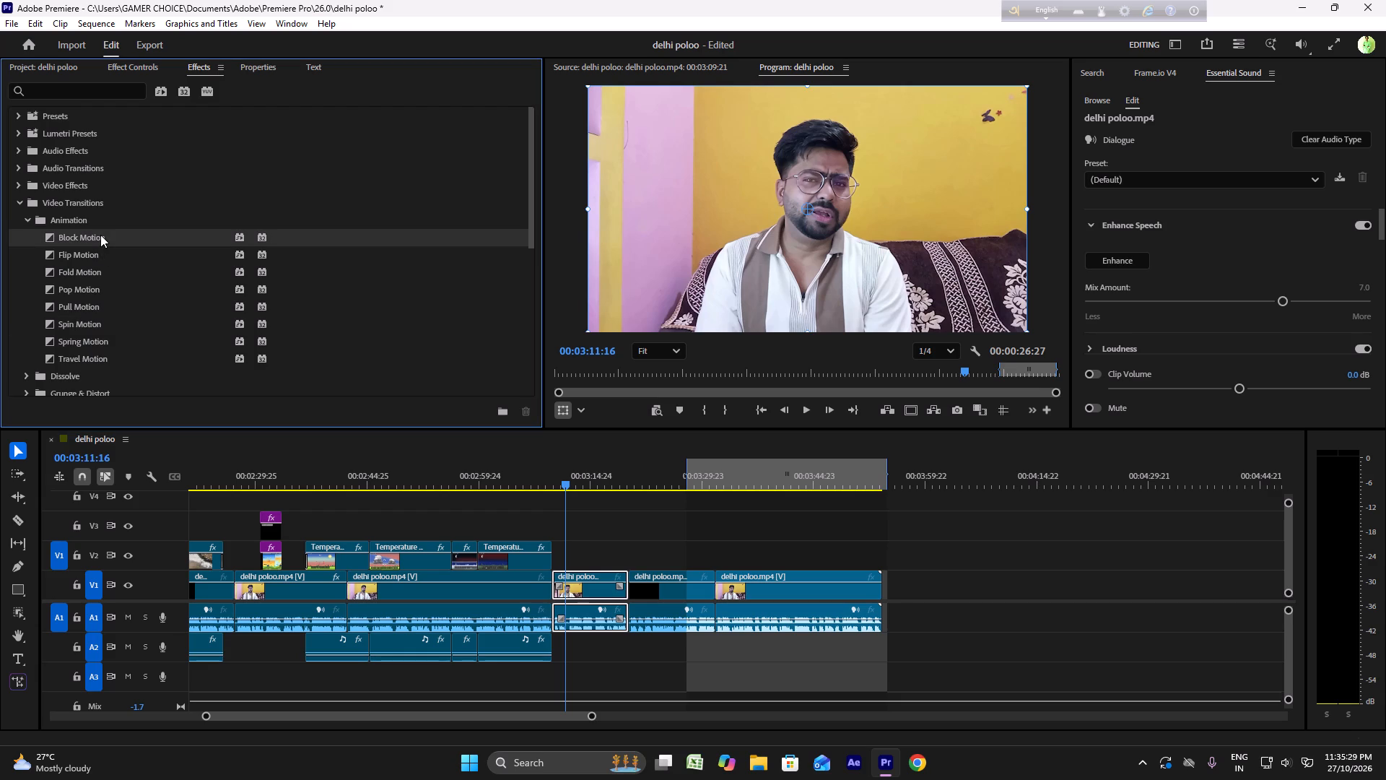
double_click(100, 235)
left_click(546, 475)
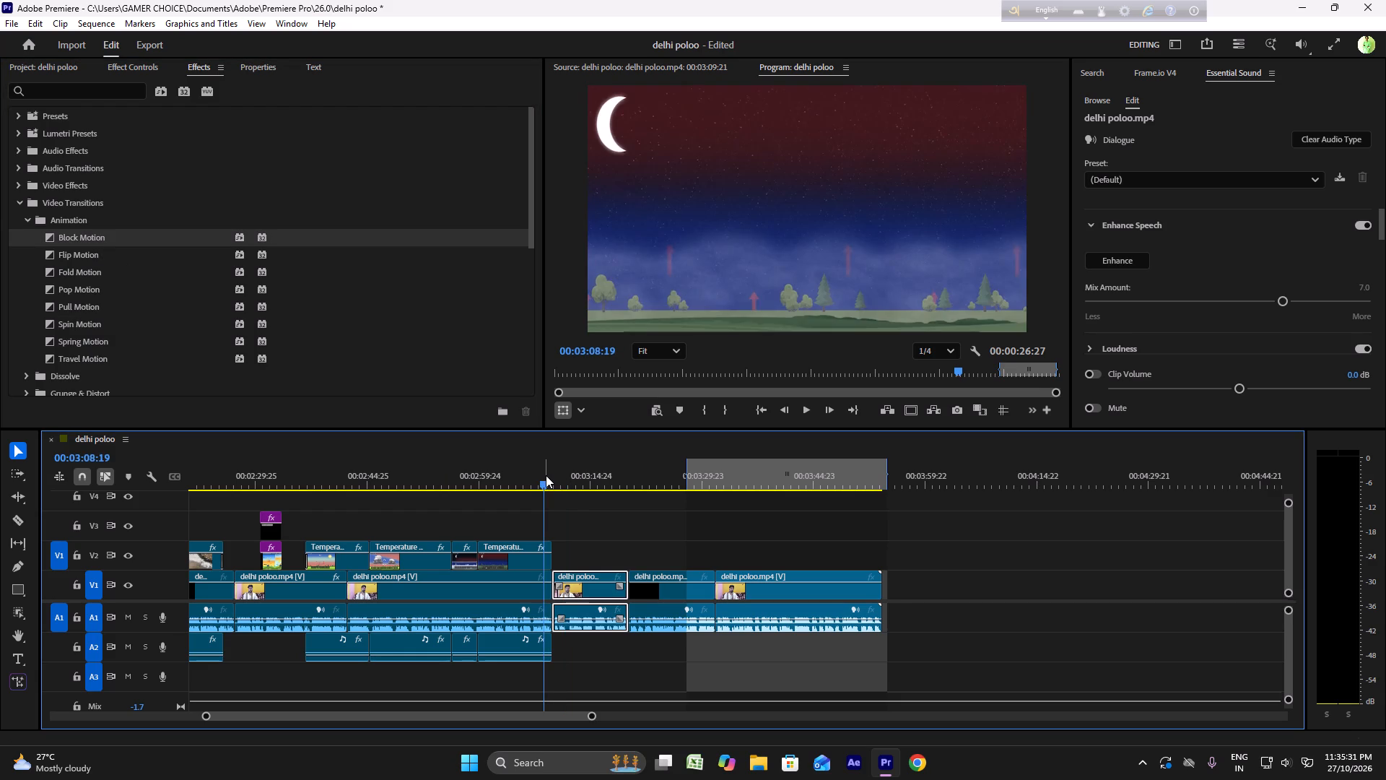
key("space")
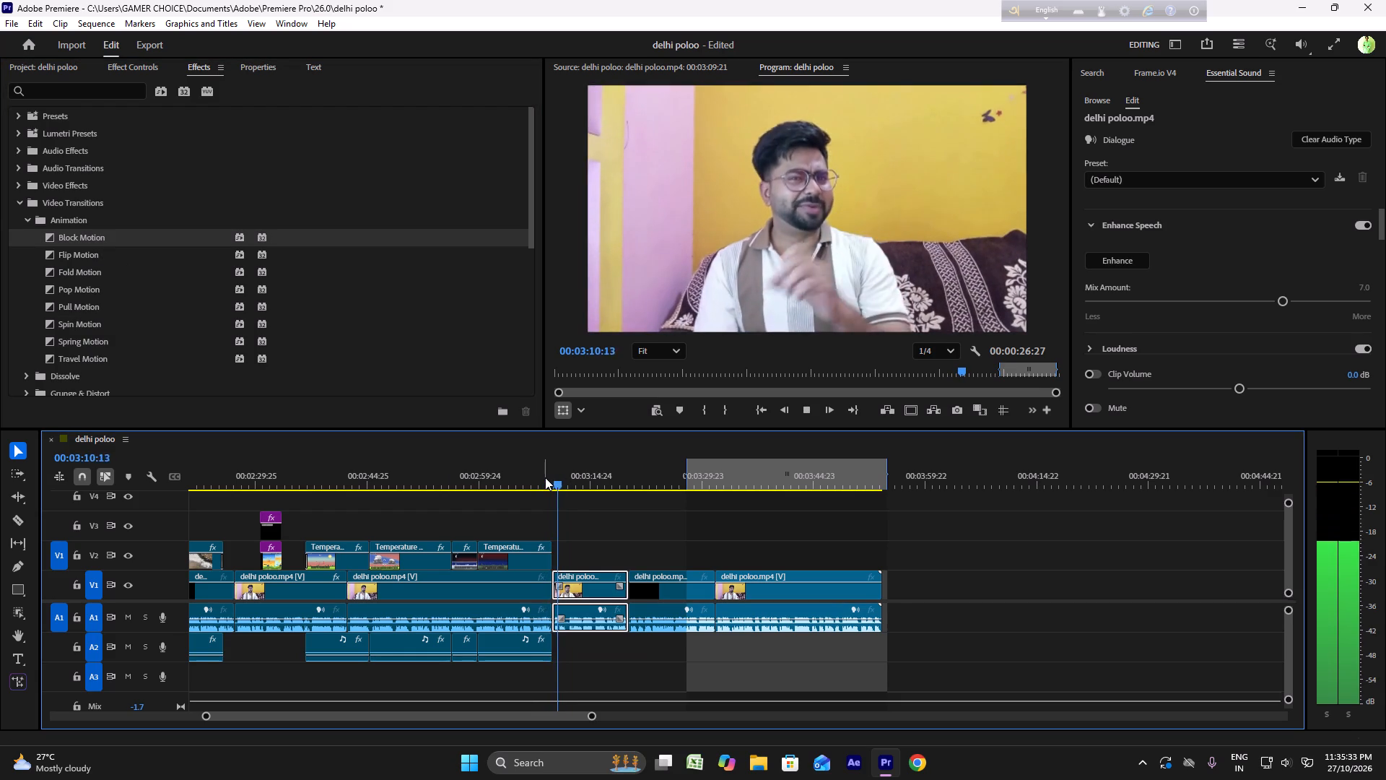
Apply the Fold Motion transition to the selected talking-head clip and preview the cut from the overlay.
triple_click(100, 272)
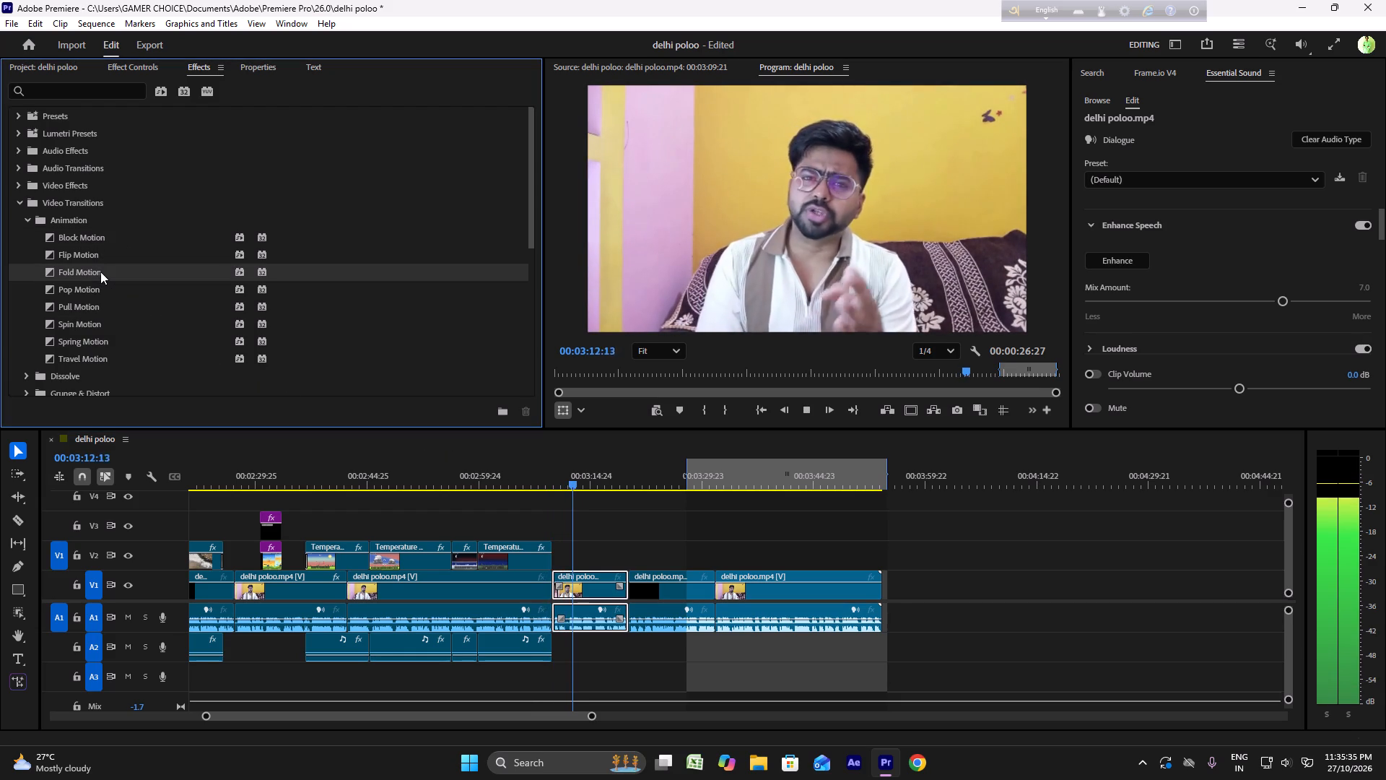
double_click(100, 272)
left_click(552, 477)
key("space")
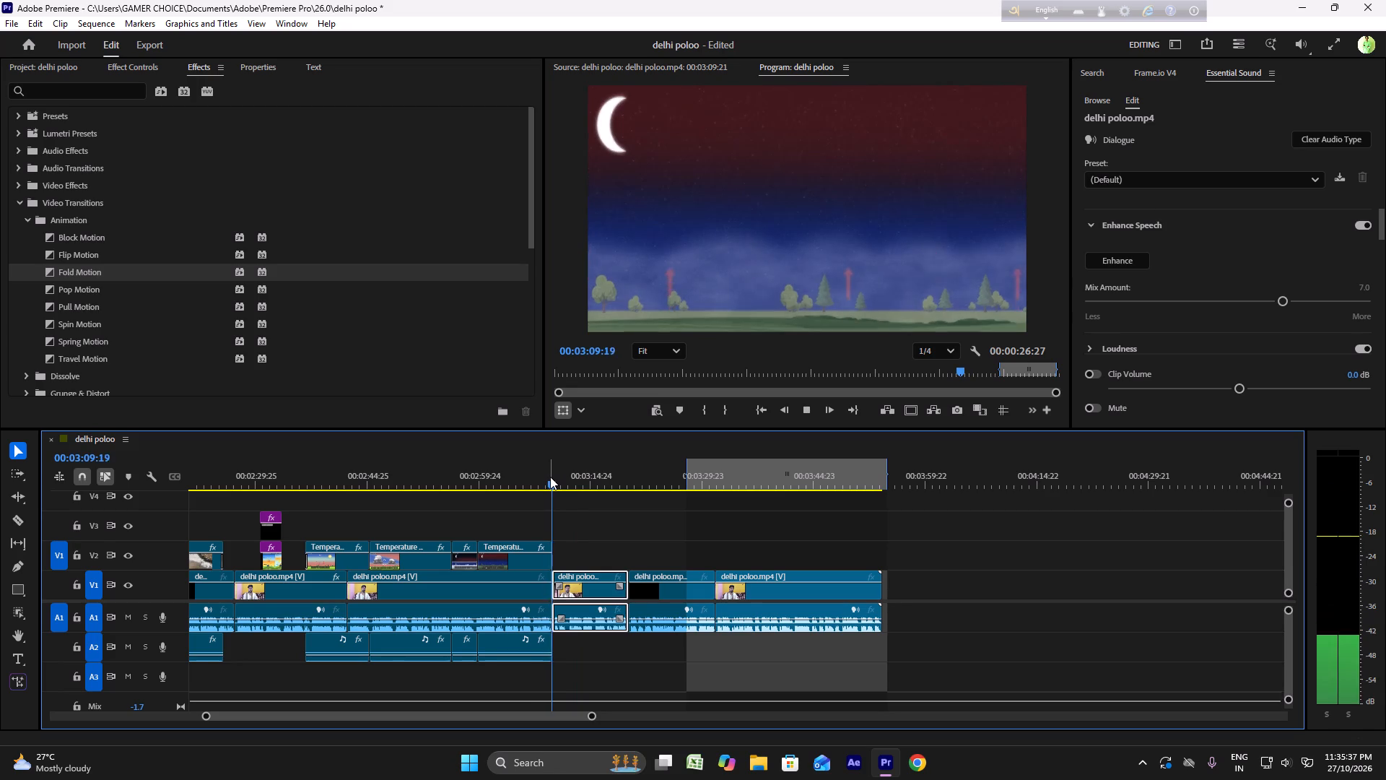
Apply the Pop Motion transition to the selected talking-head clip and preview the cut from the overlay and the clip's opening.
key("space")
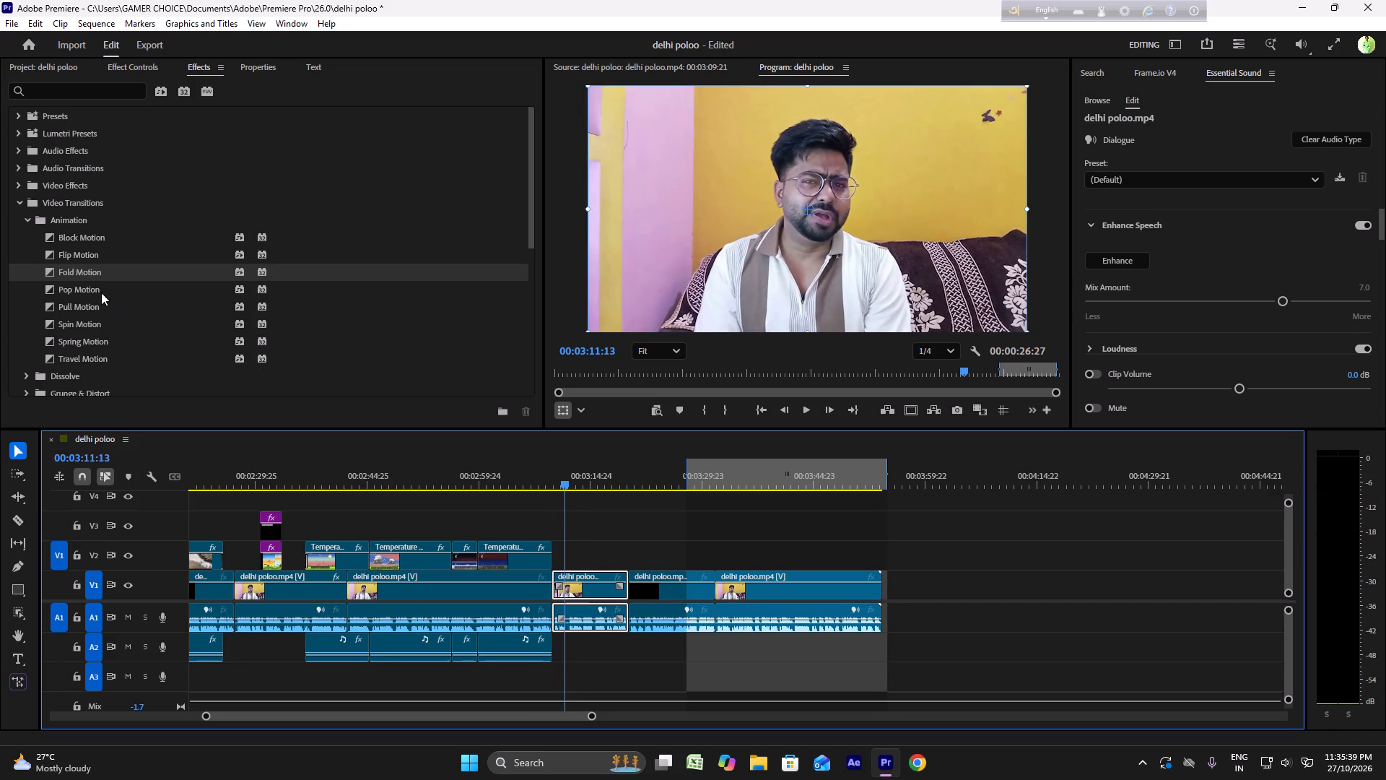
triple_click(98, 292)
double_click(98, 292)
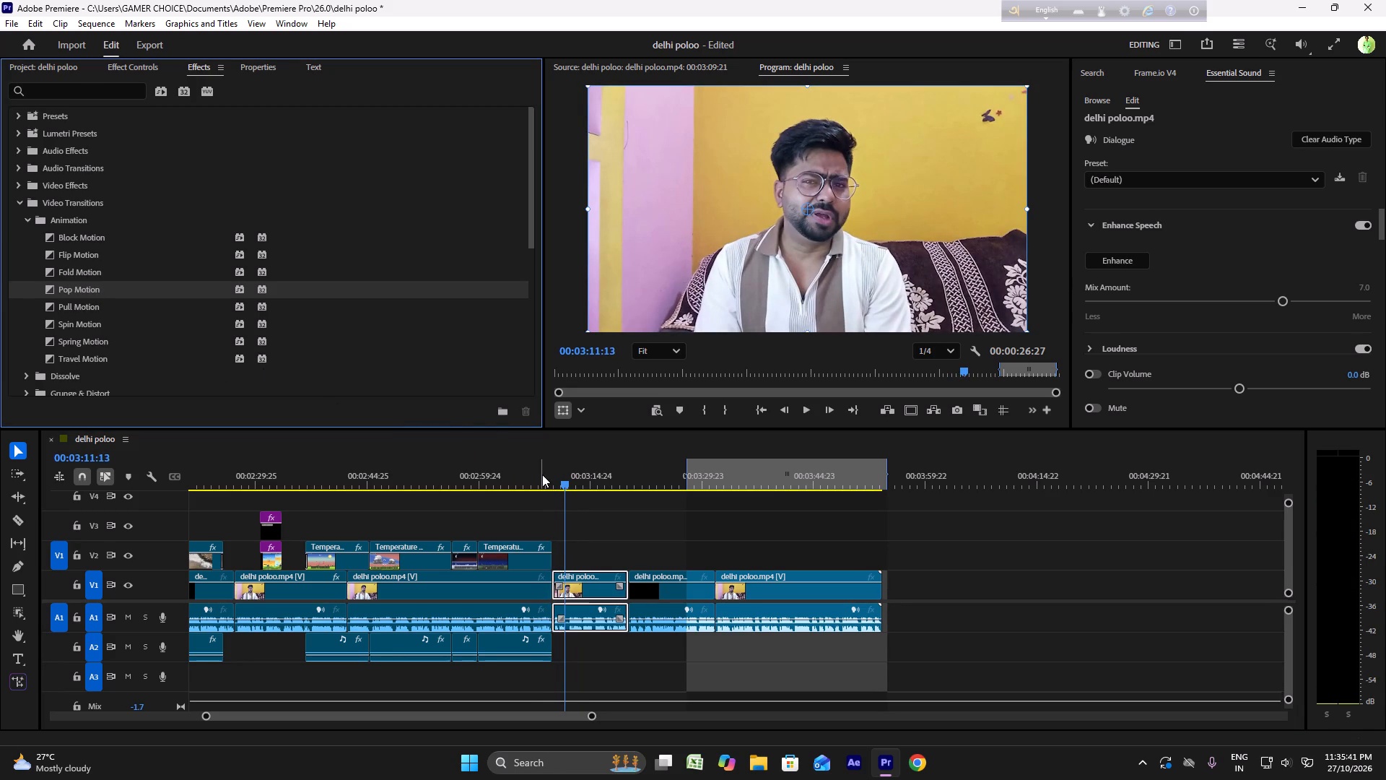
left_click(544, 474)
key("space")
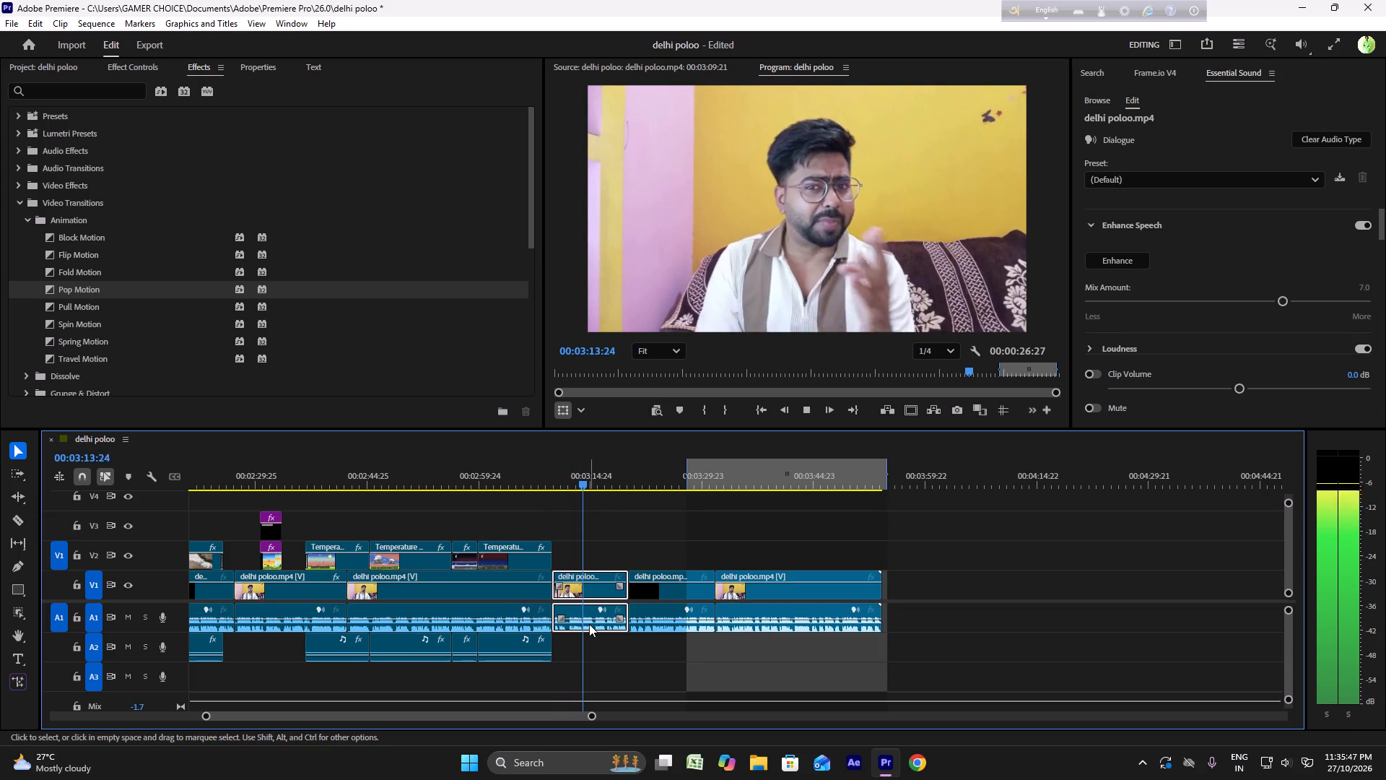
key("space")
key("space")
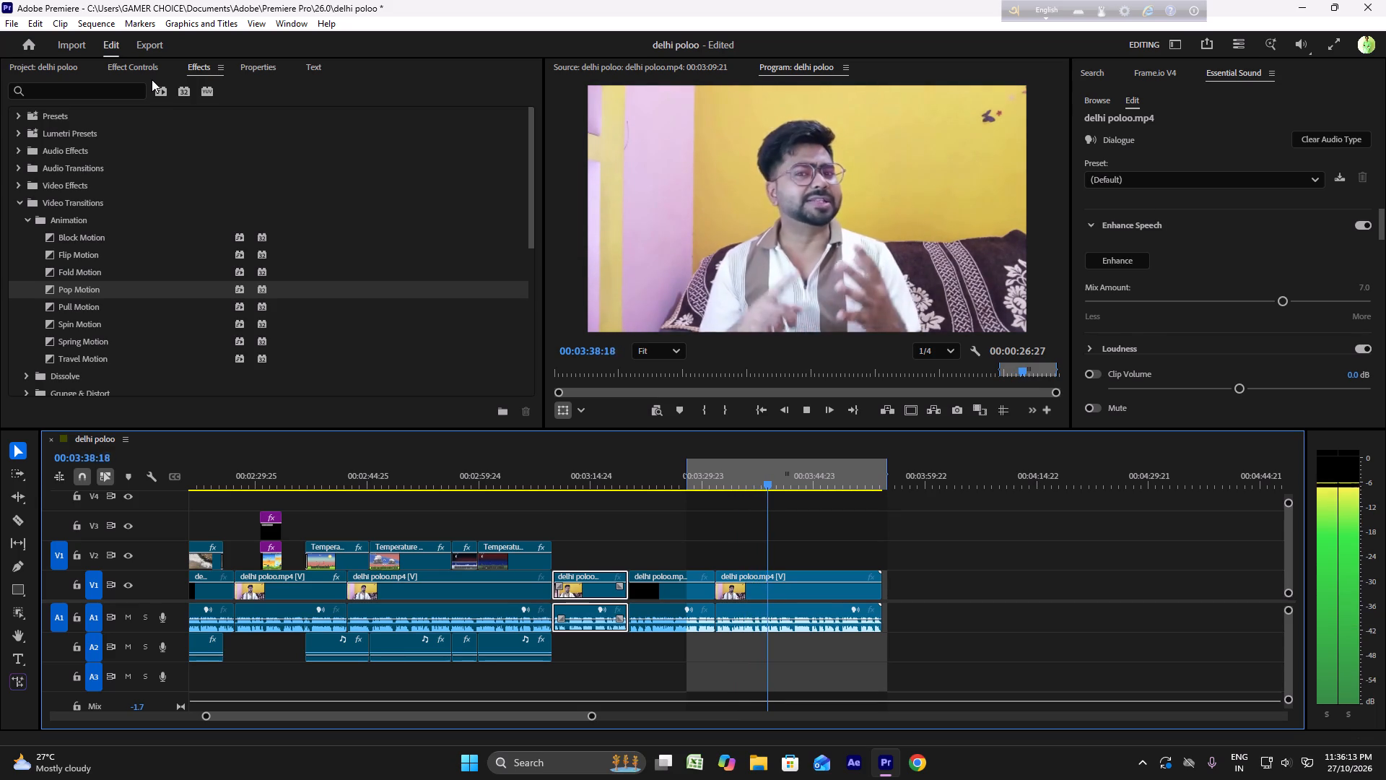
left_click(558, 467)
key("space")
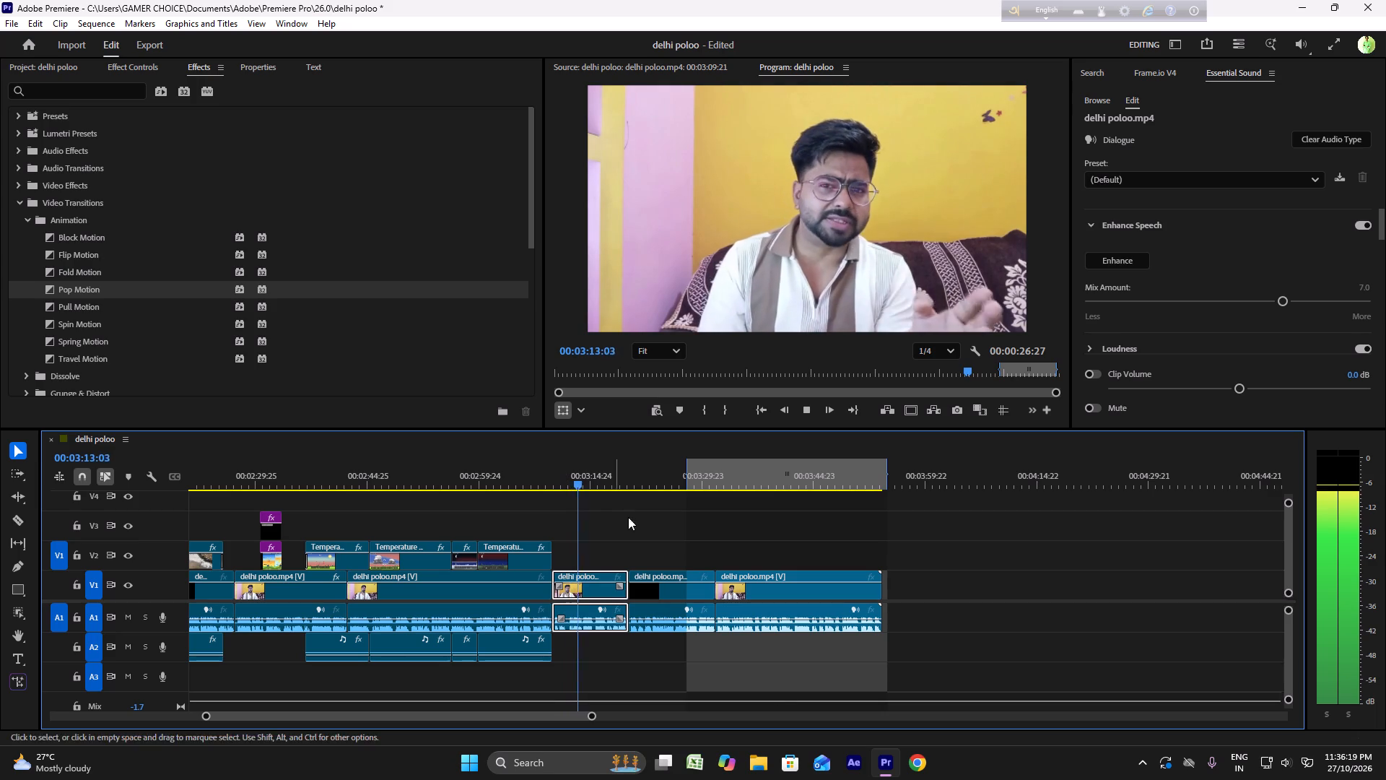
key("space")
Open the Hinglish script in Notepad and read on from the Thermal Inversion passage to find the talking-head clip's narration.
left_click(561, 758)
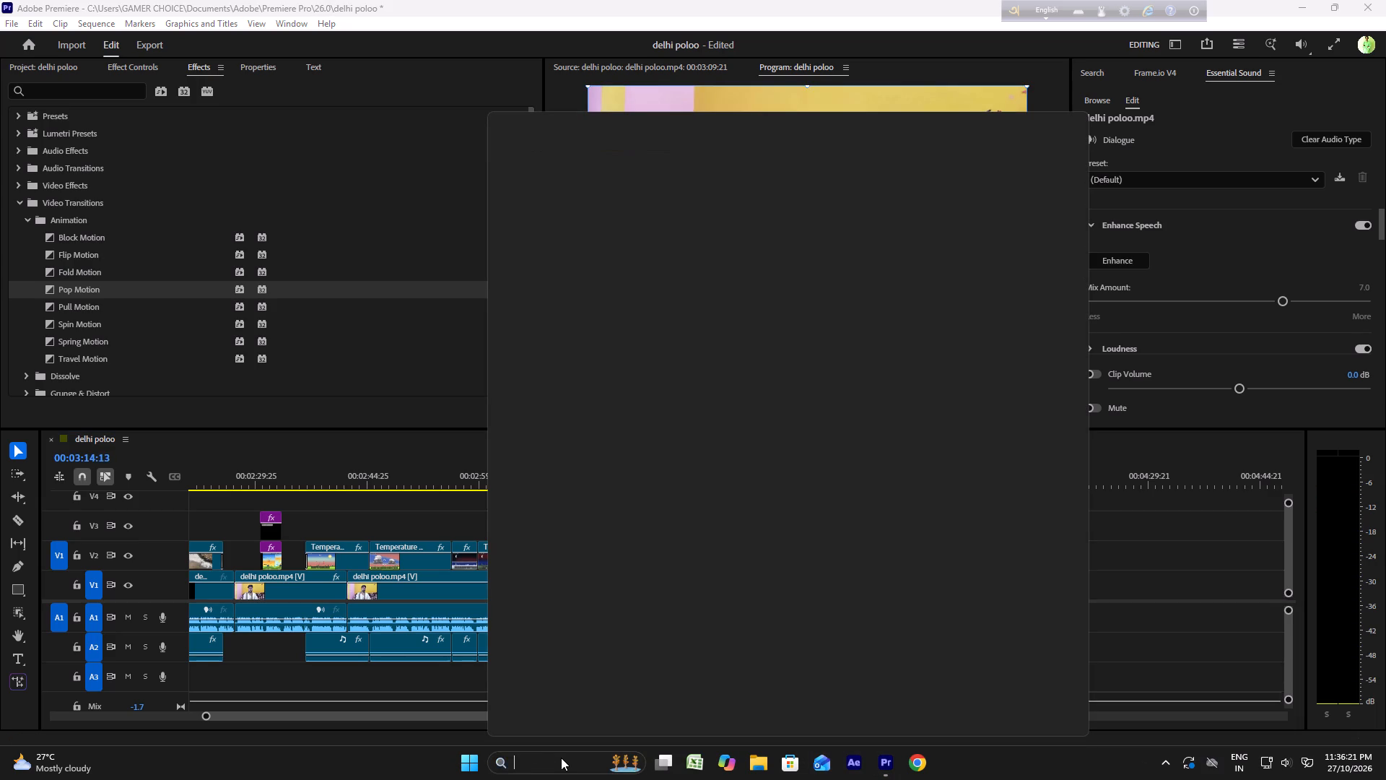
key("n")
left_click(562, 758)
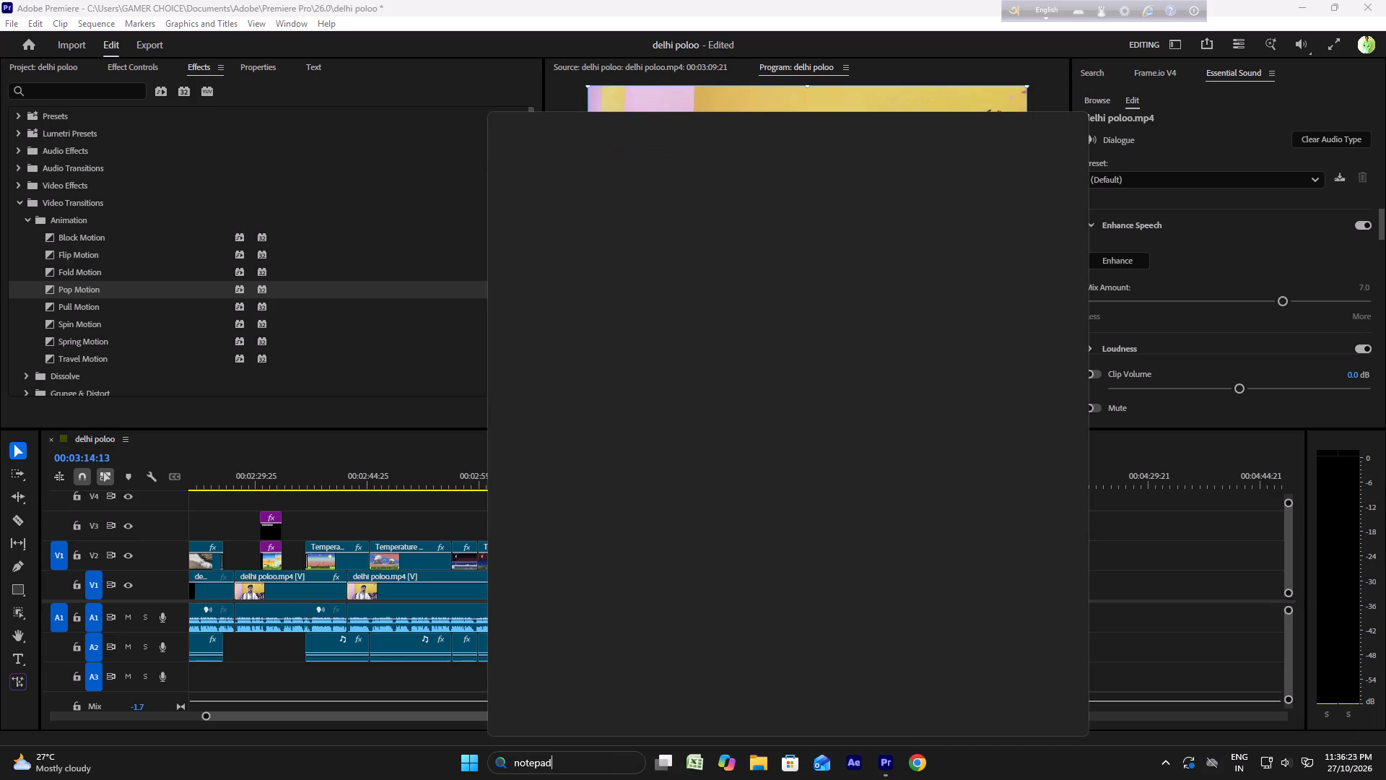
key("Return")
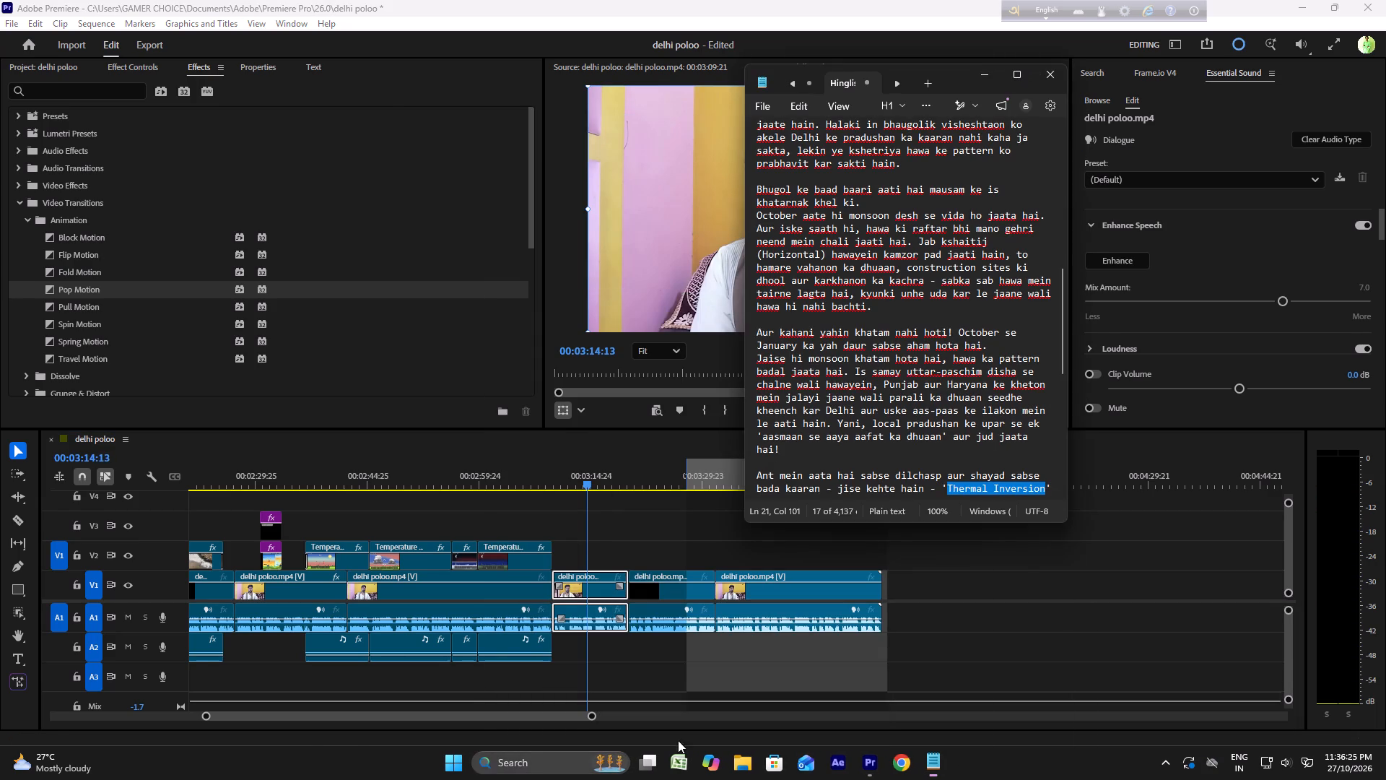
scroll(962, 350, "down", 4)
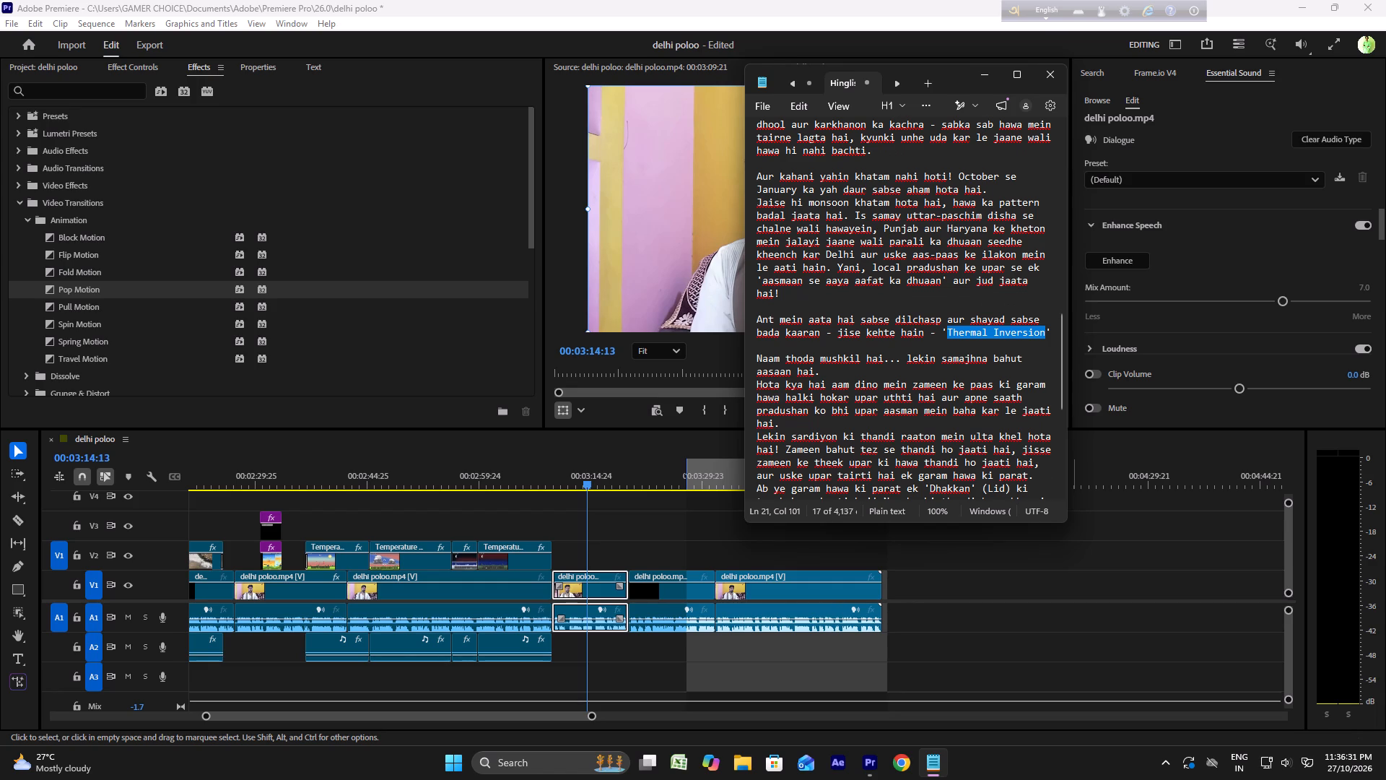
scroll(953, 363, "down", 1)
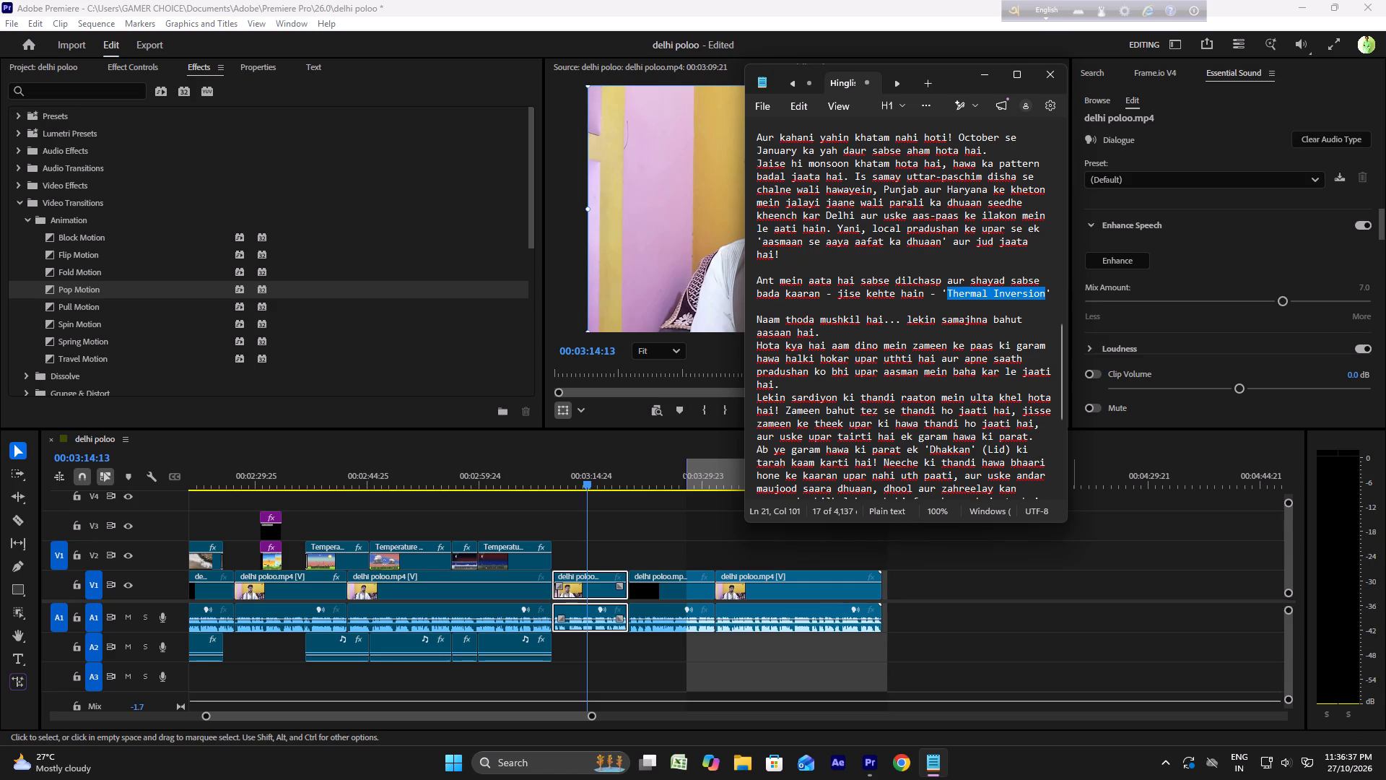
scroll(952, 363, "down", 1)
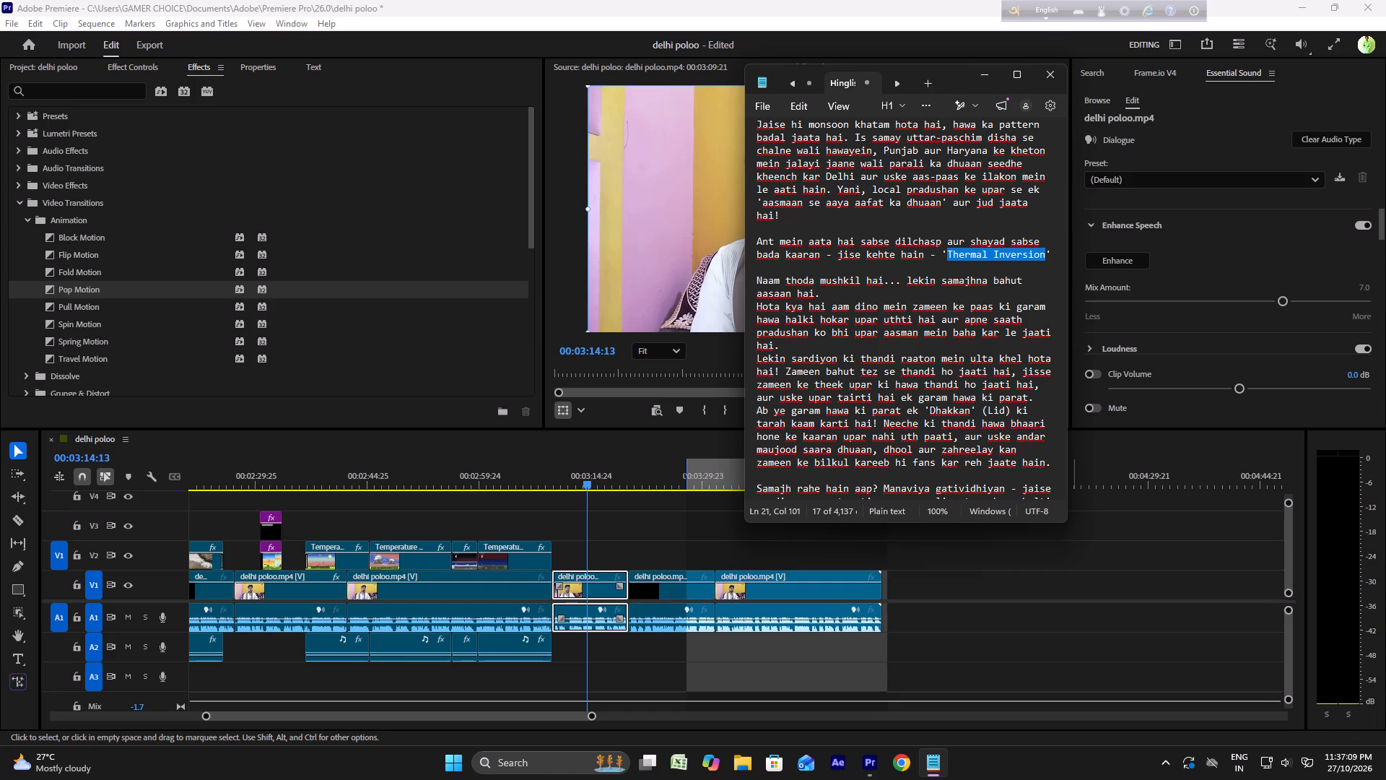
key("space")
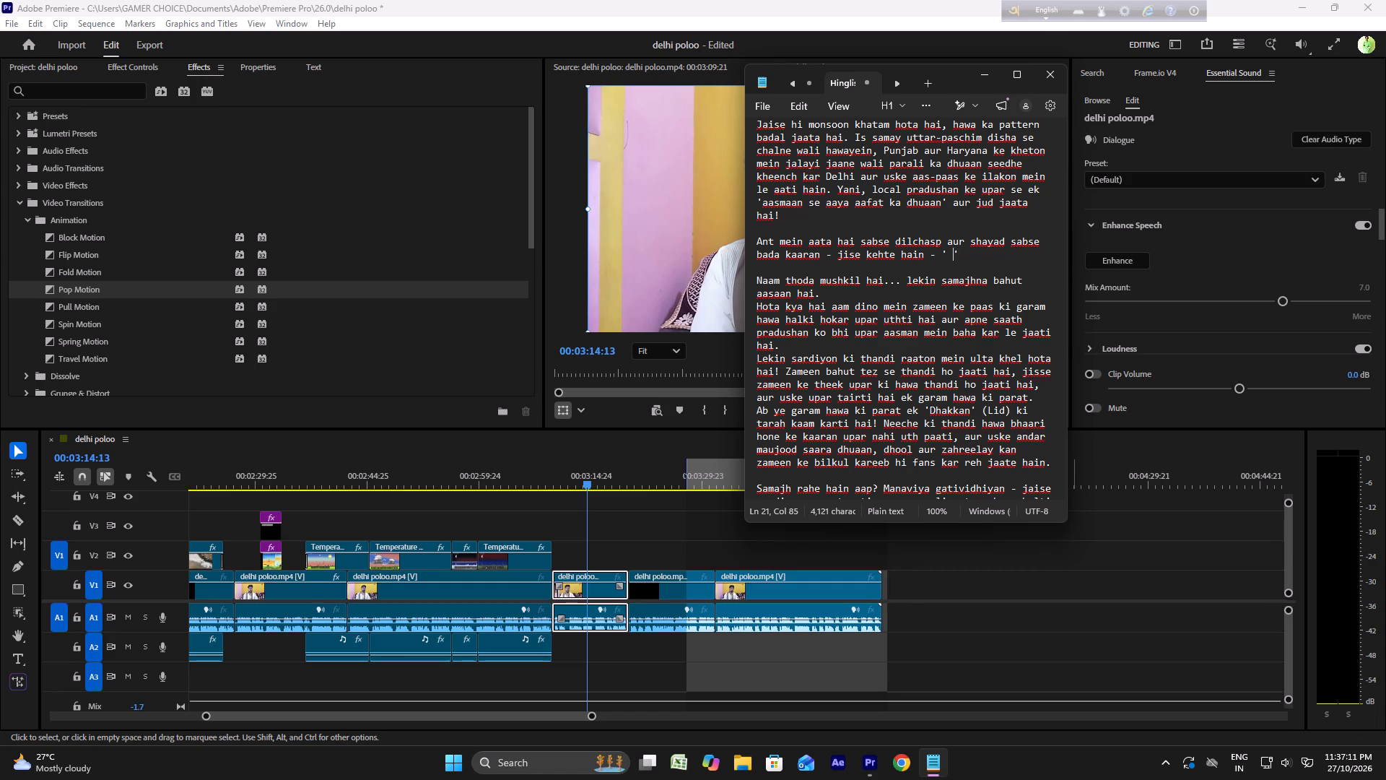
key("ctrl+z")
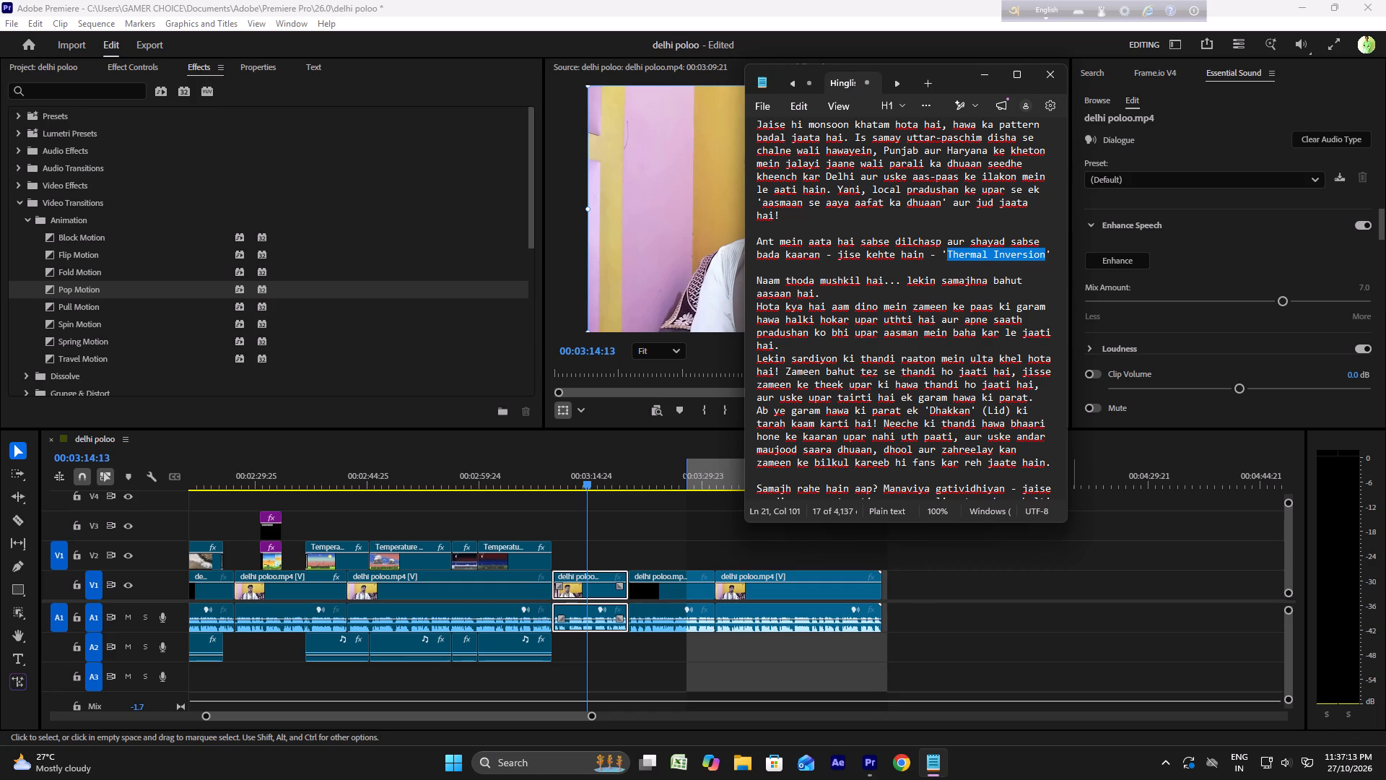
Play the sequence from early in the talking-head clip after the overlays and follow its narration in the Notepad script to the end.
left_click(653, 501)
left_click(566, 456)
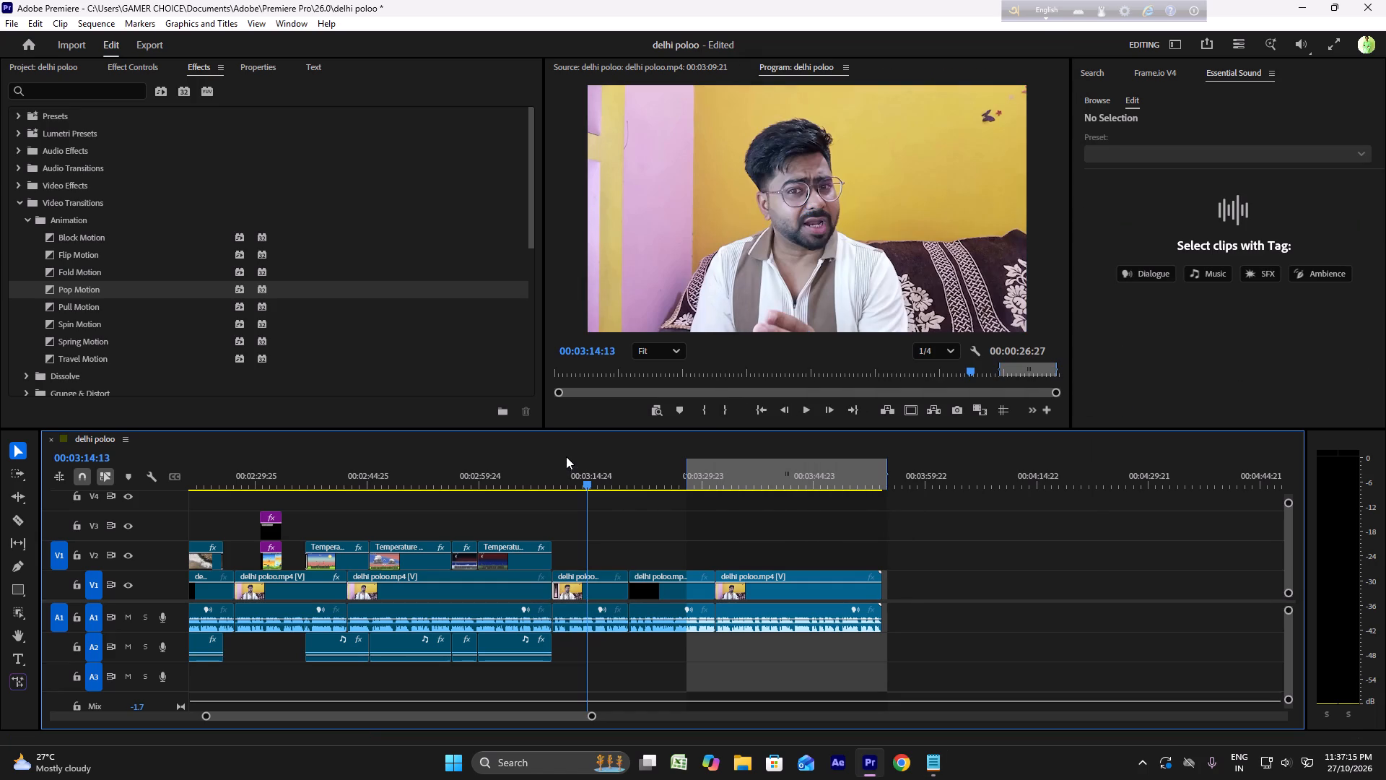
left_click(570, 476)
key("space")
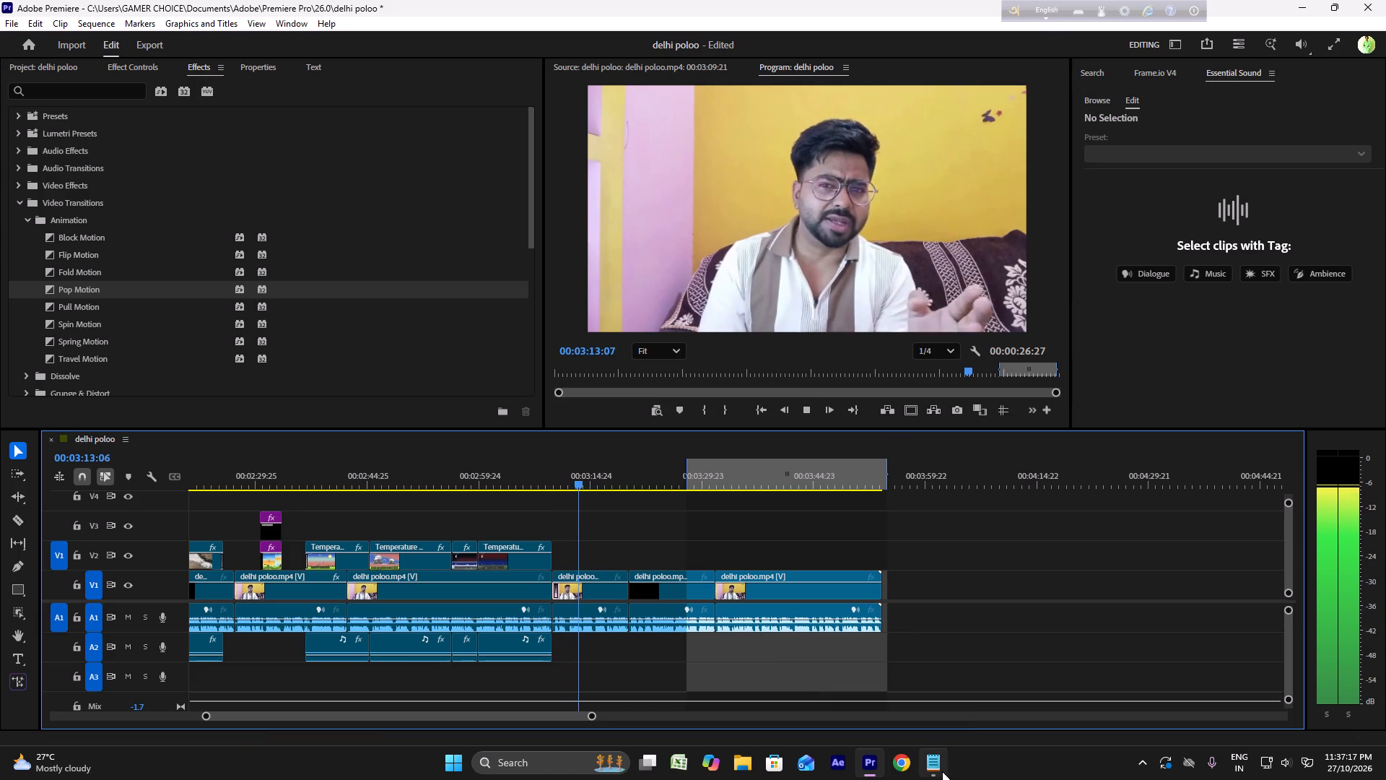
left_click(941, 771)
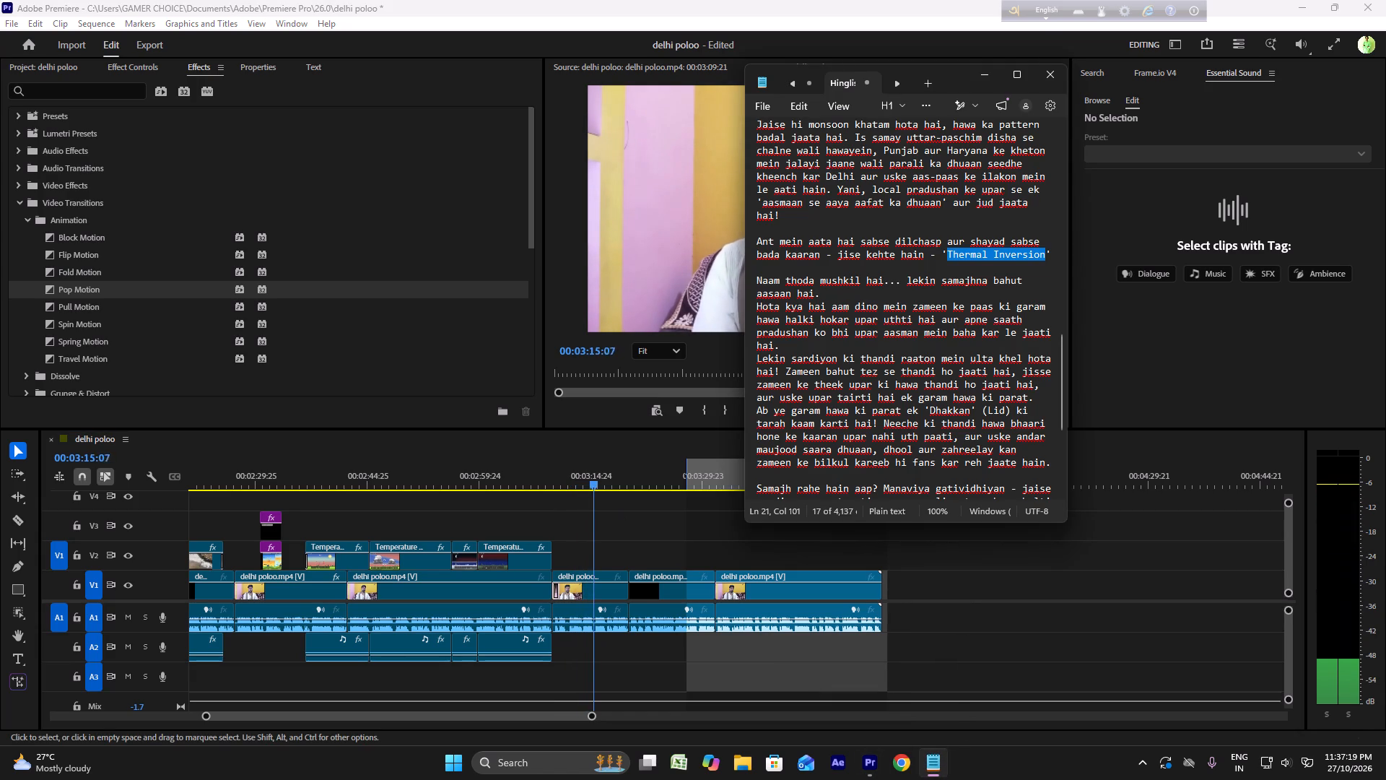
scroll(902, 360, "down", 9)
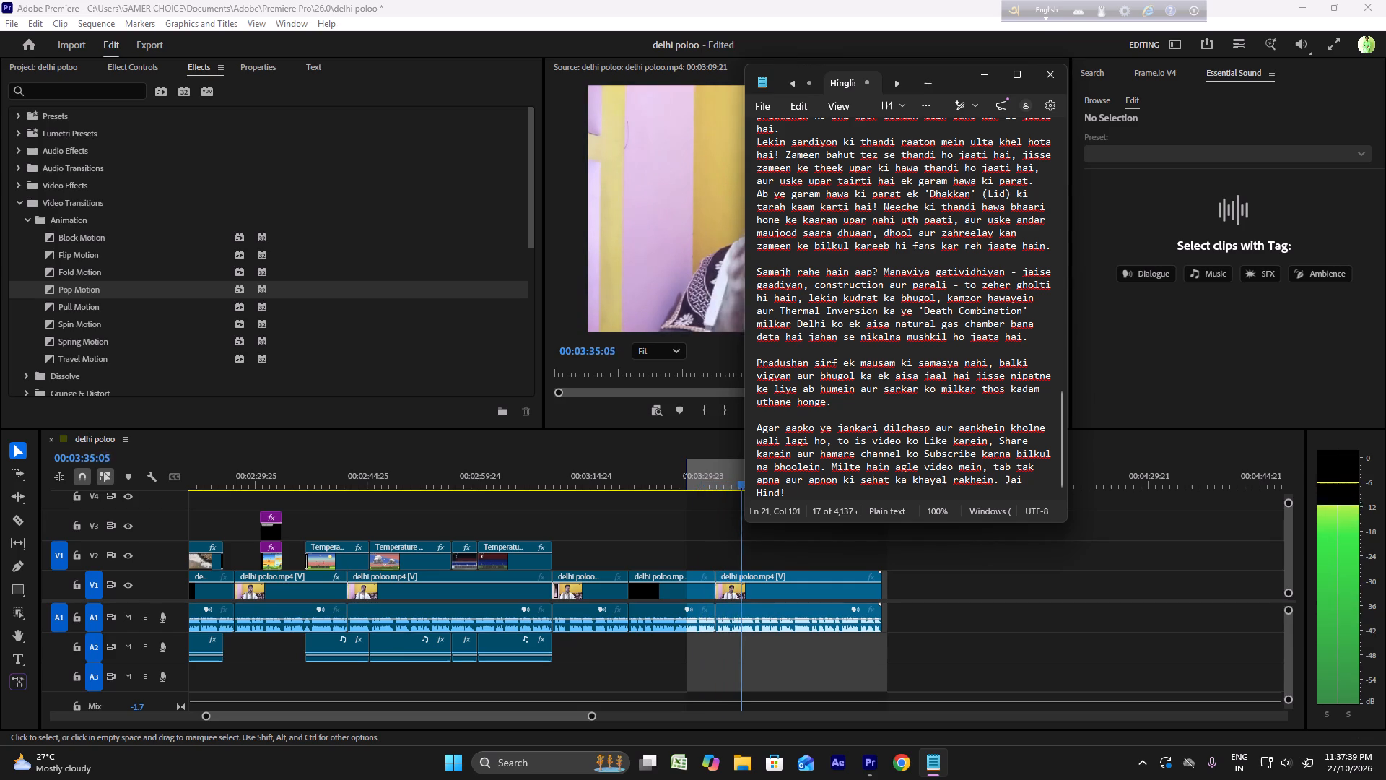
scroll(857, 407, "down", 4)
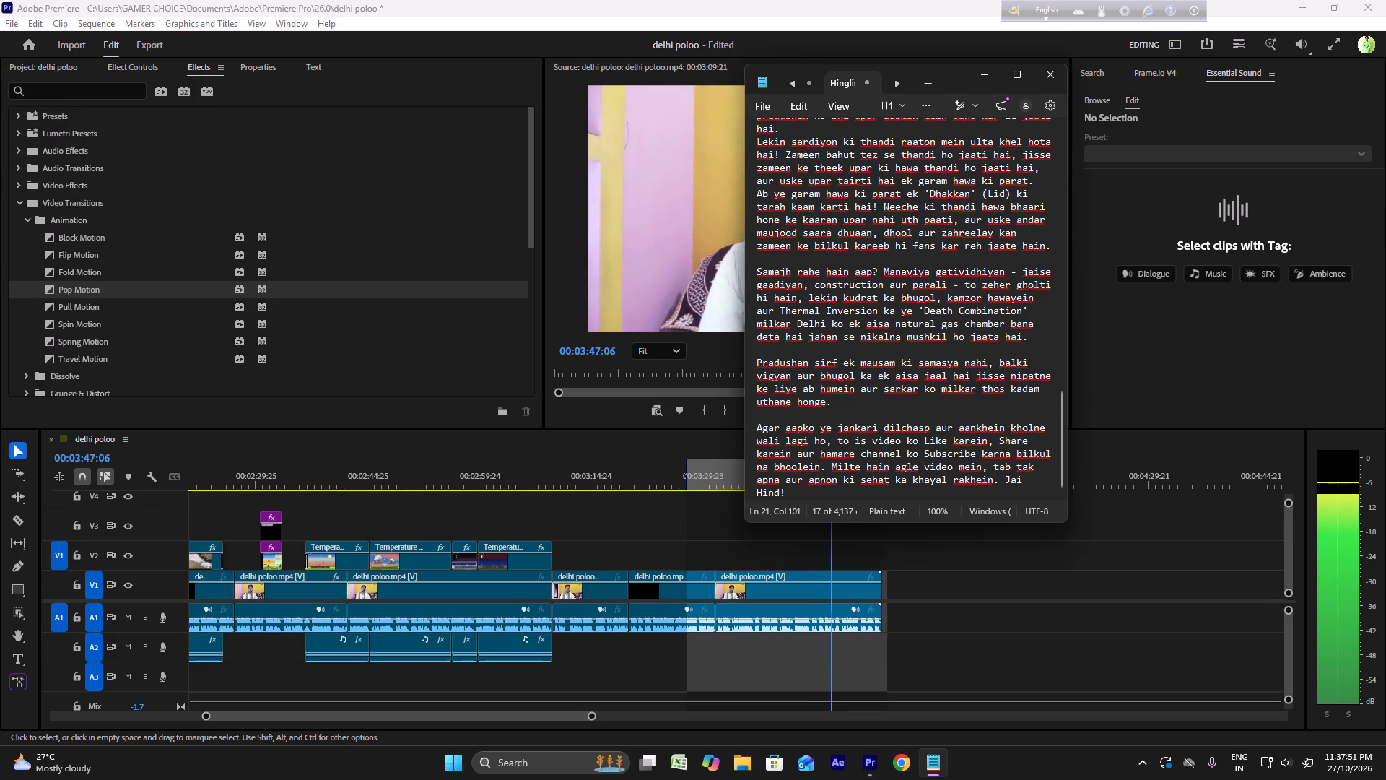
scroll(829, 464, "down", 2)
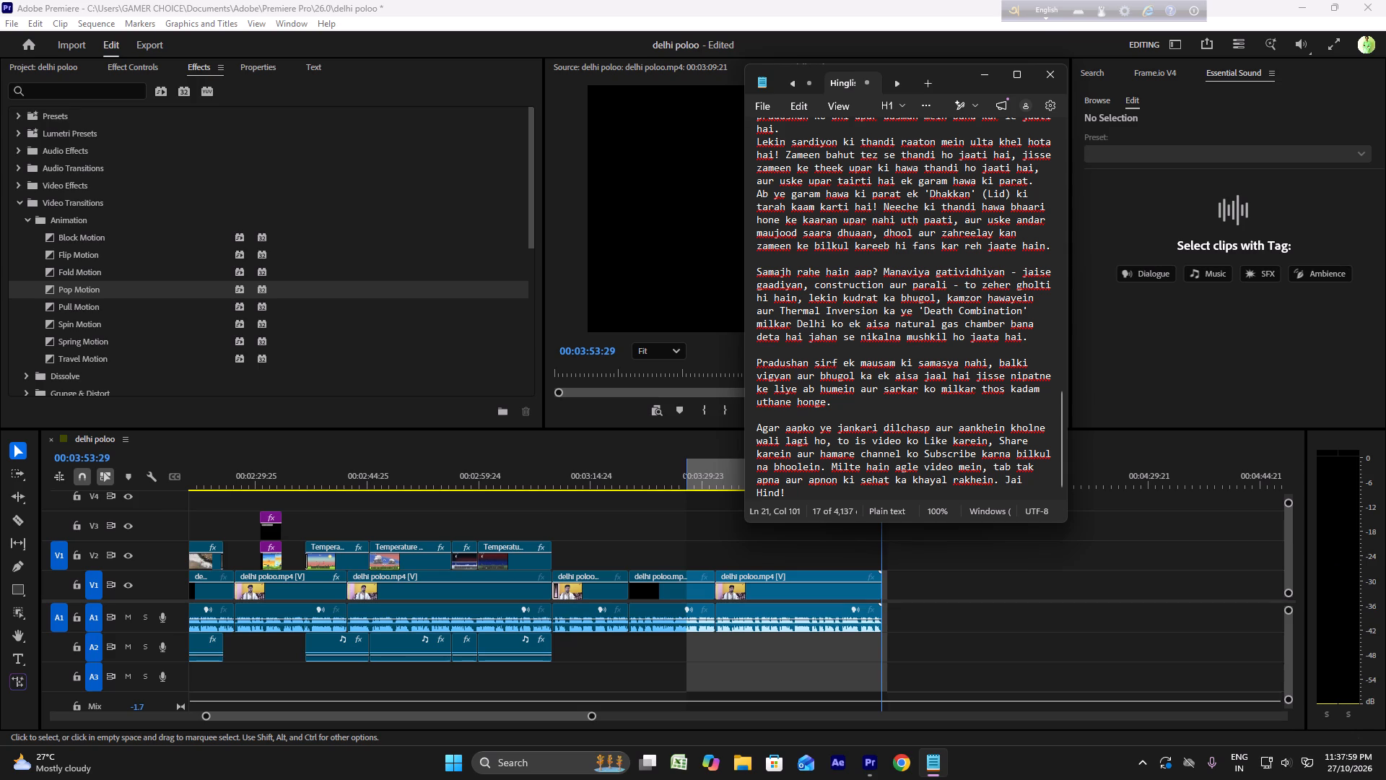
Play the cut from the last Temperature Inversions overlay in Premiere and replay the opening lines of the following talking-head clip.
left_click(808, 541)
left_click(551, 475)
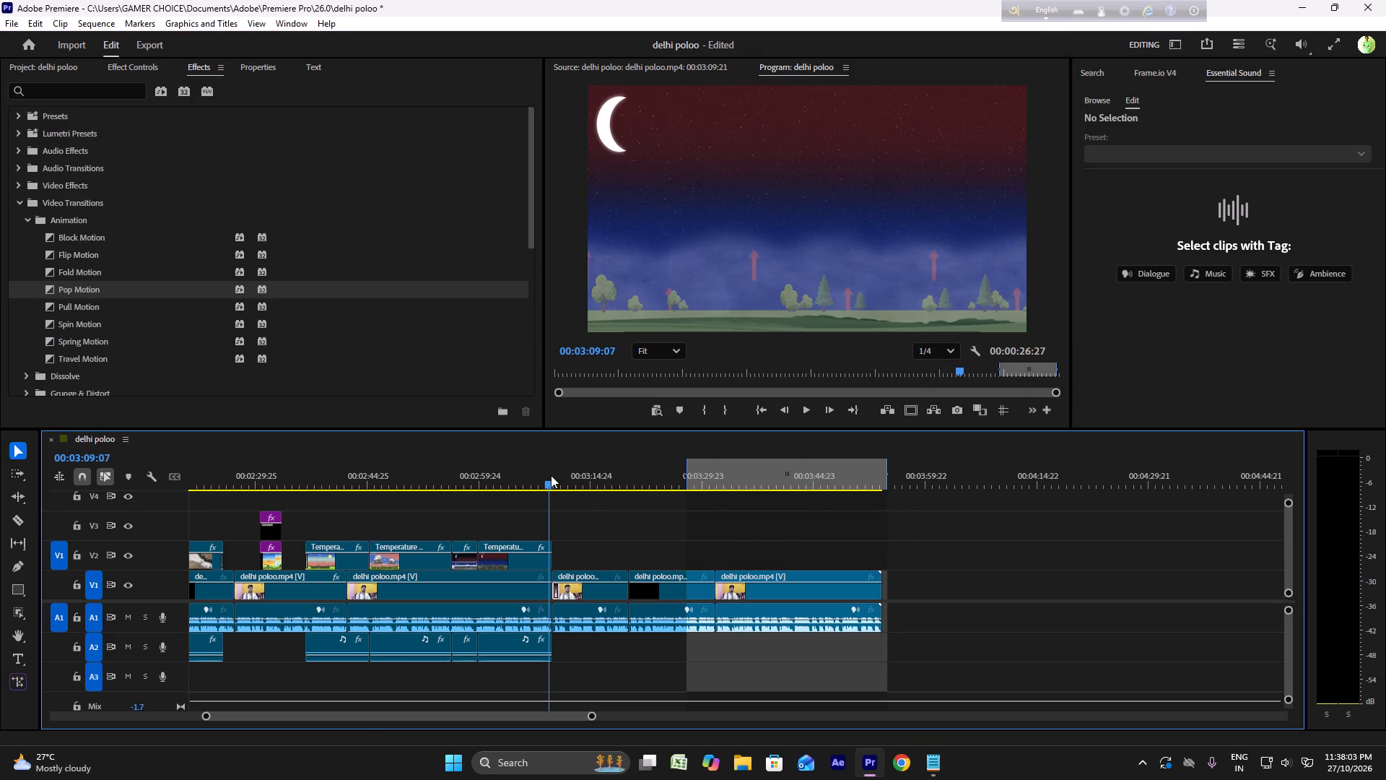
key("space")
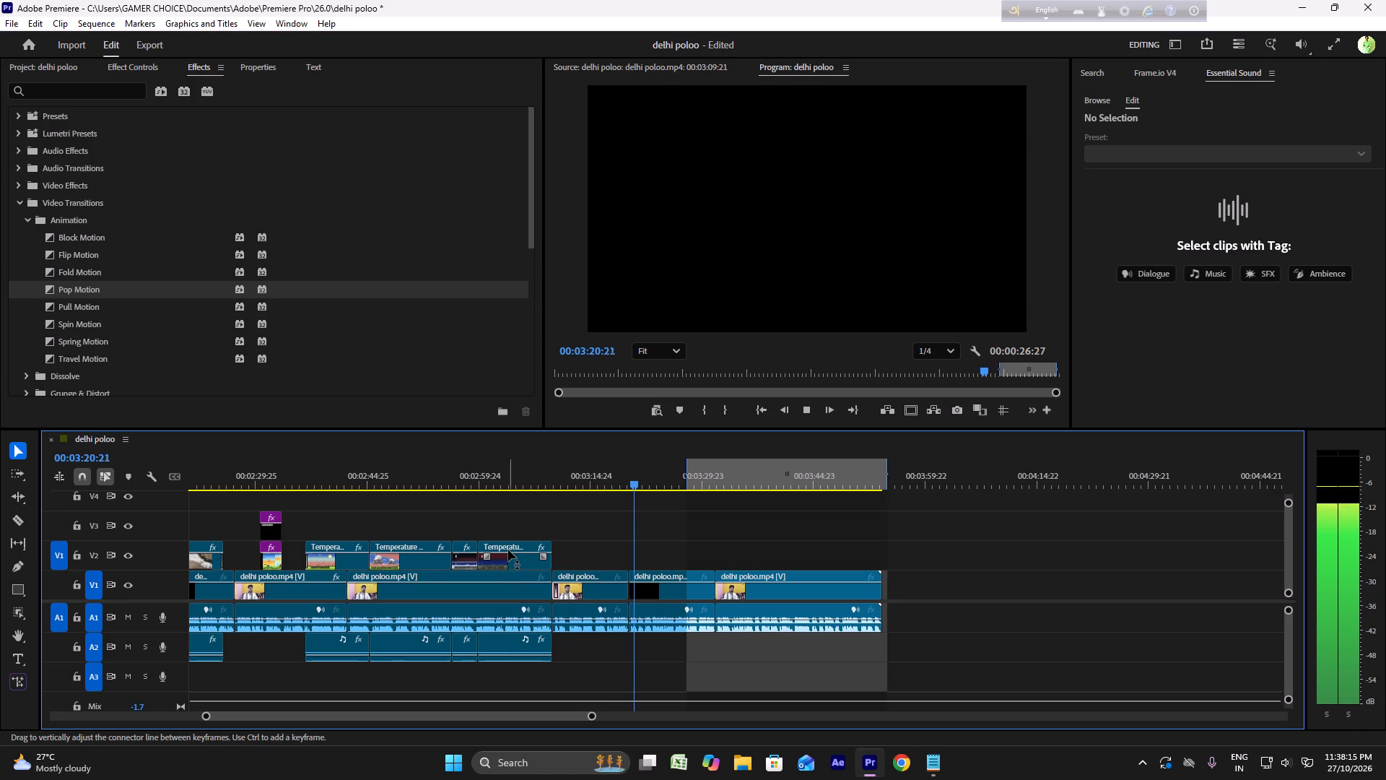
left_click(575, 476)
key("space")
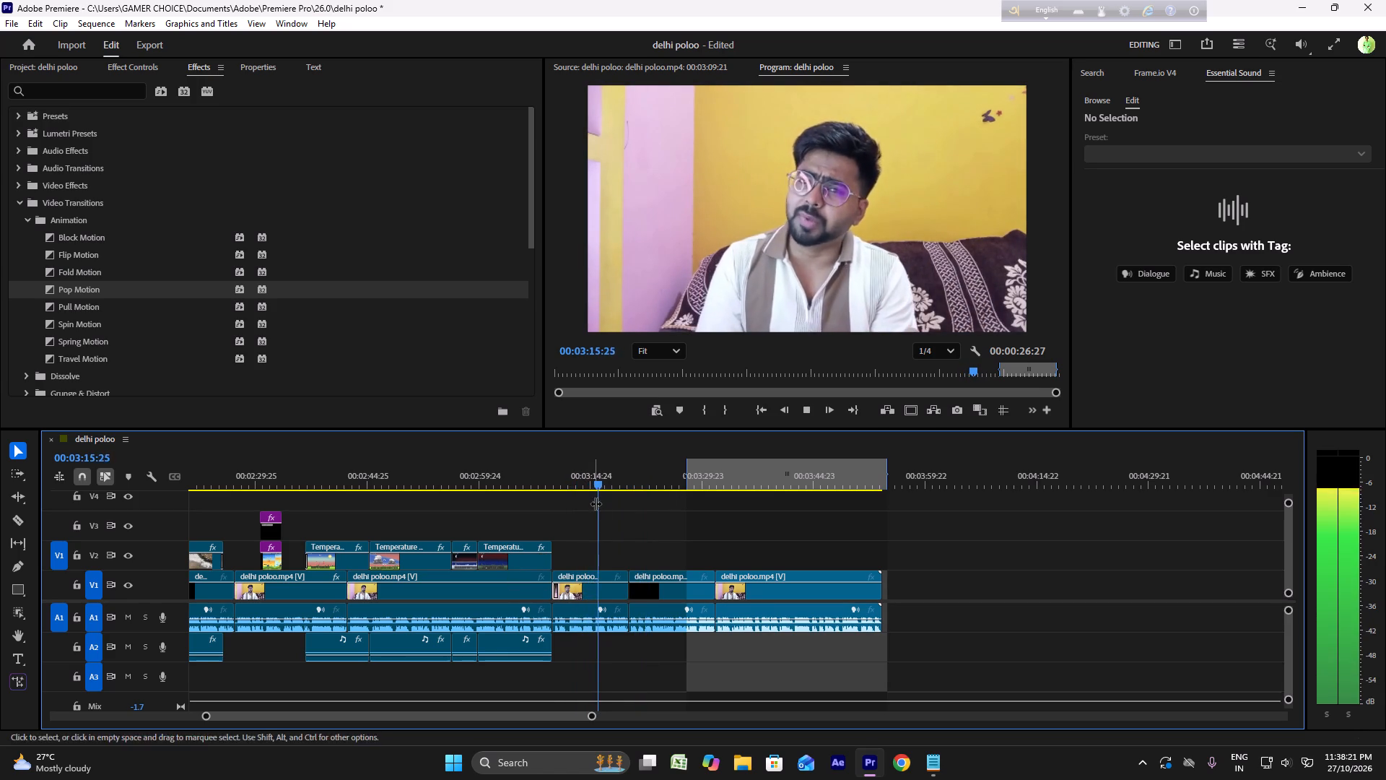
left_click(581, 469)
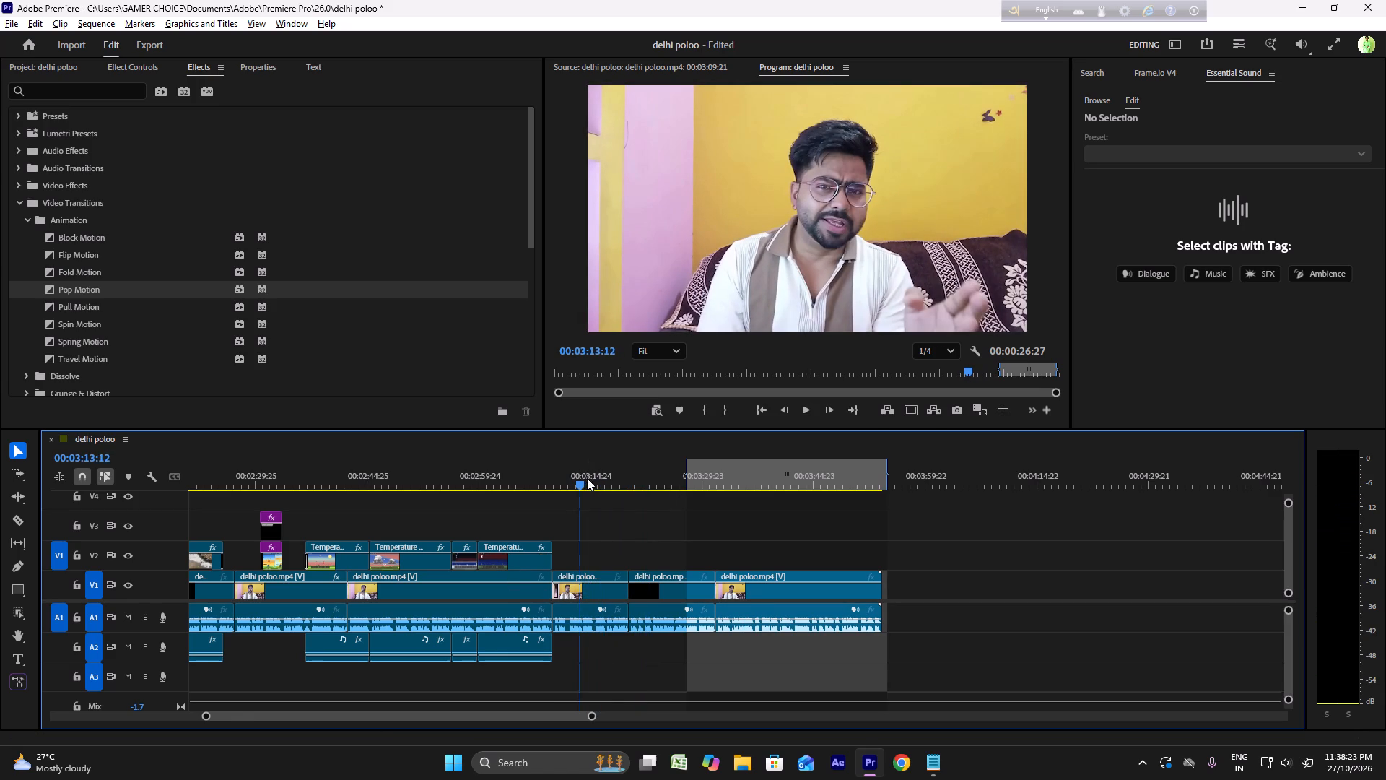
scroll(594, 484, "up", 9, "alt")
key("space")
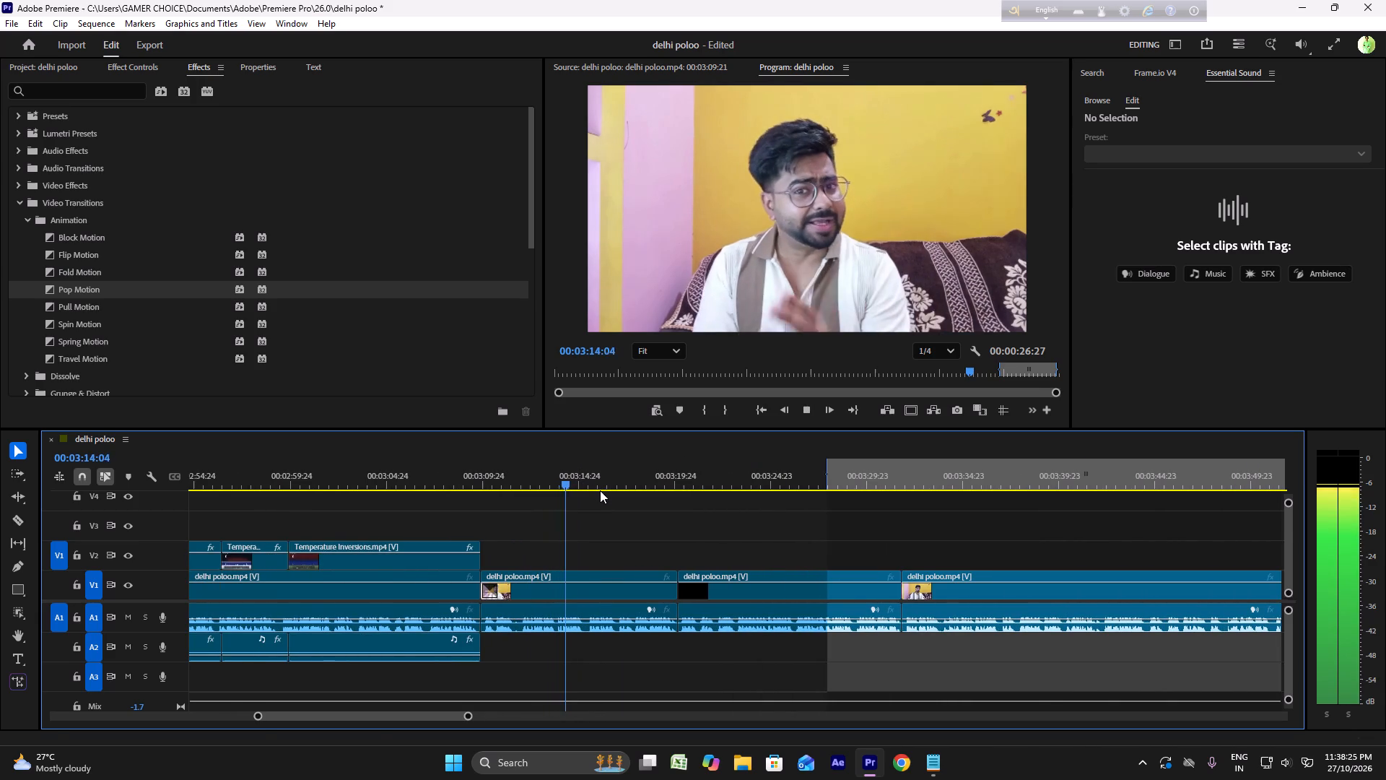
left_click(547, 464)
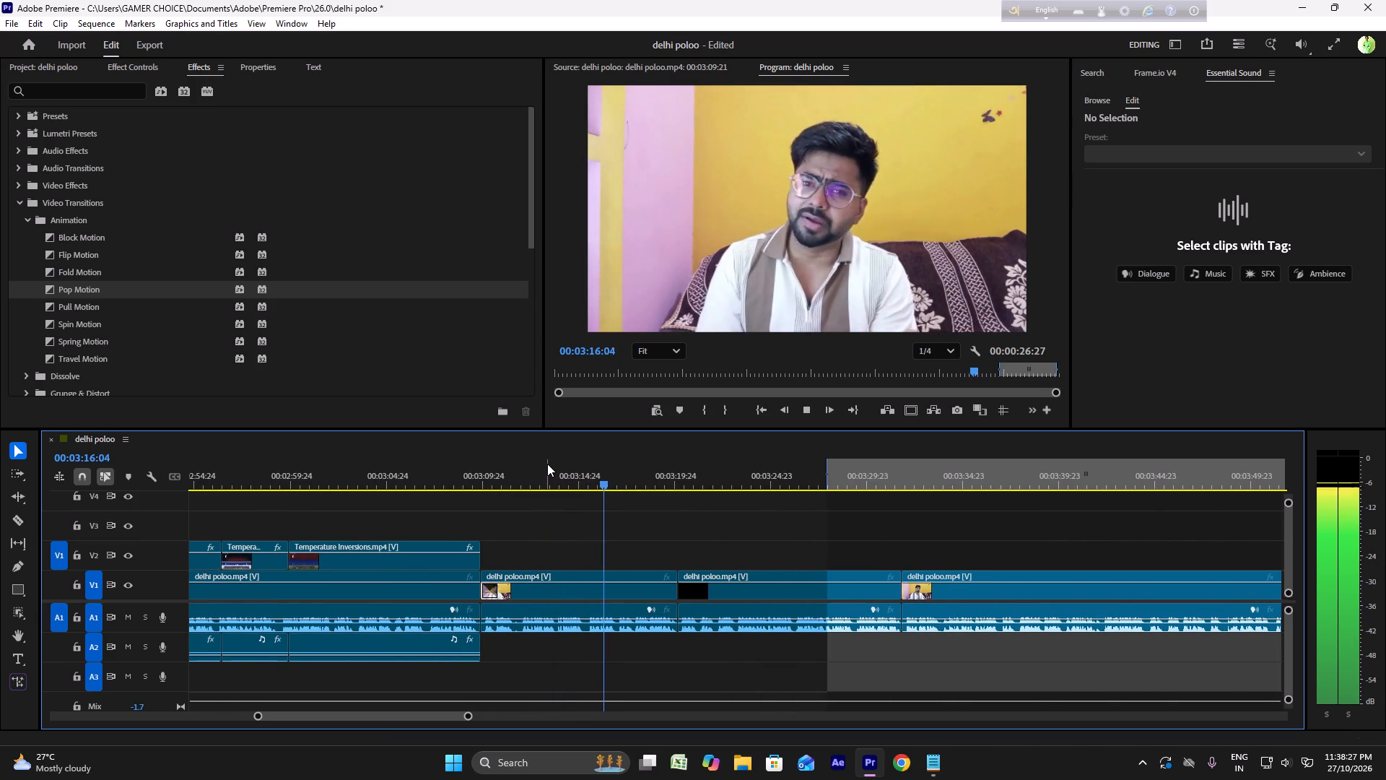
key("space")
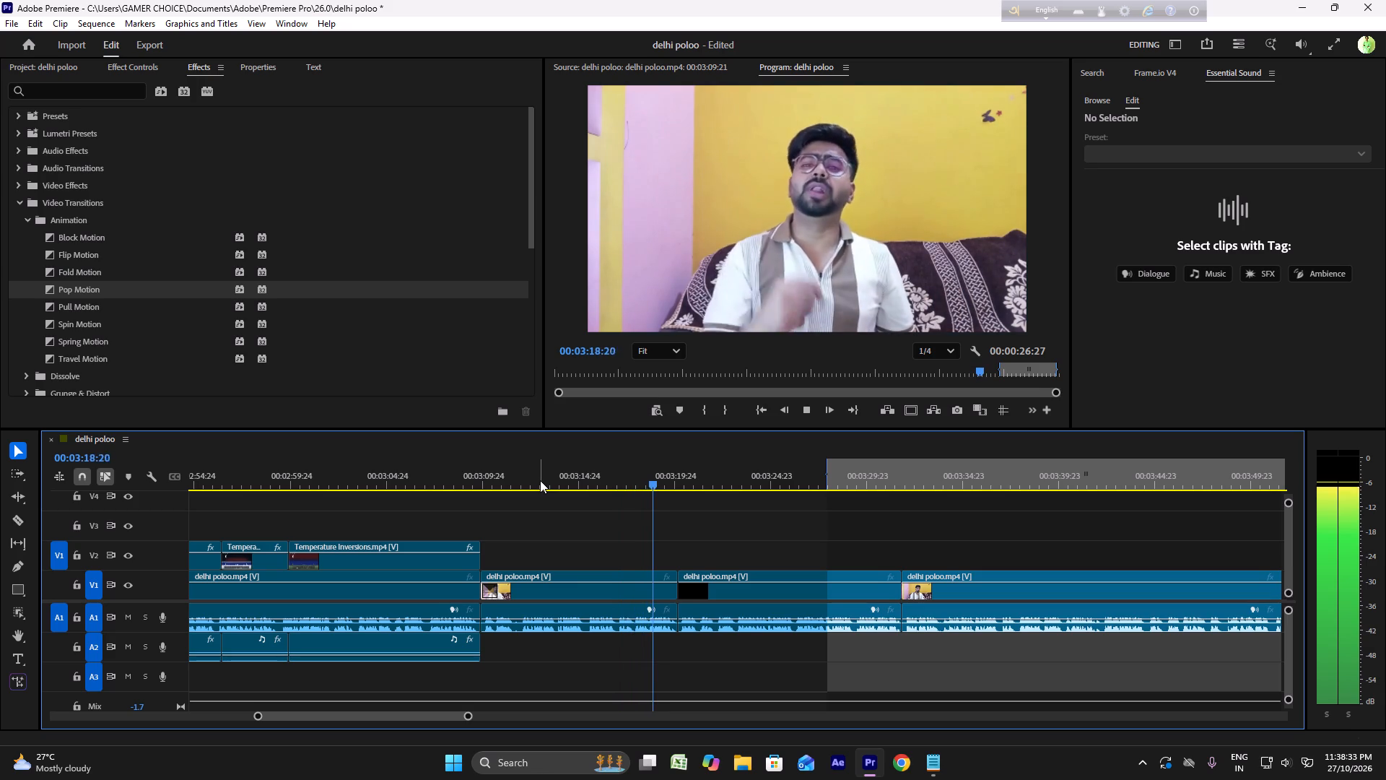
left_click(539, 480)
key("space")
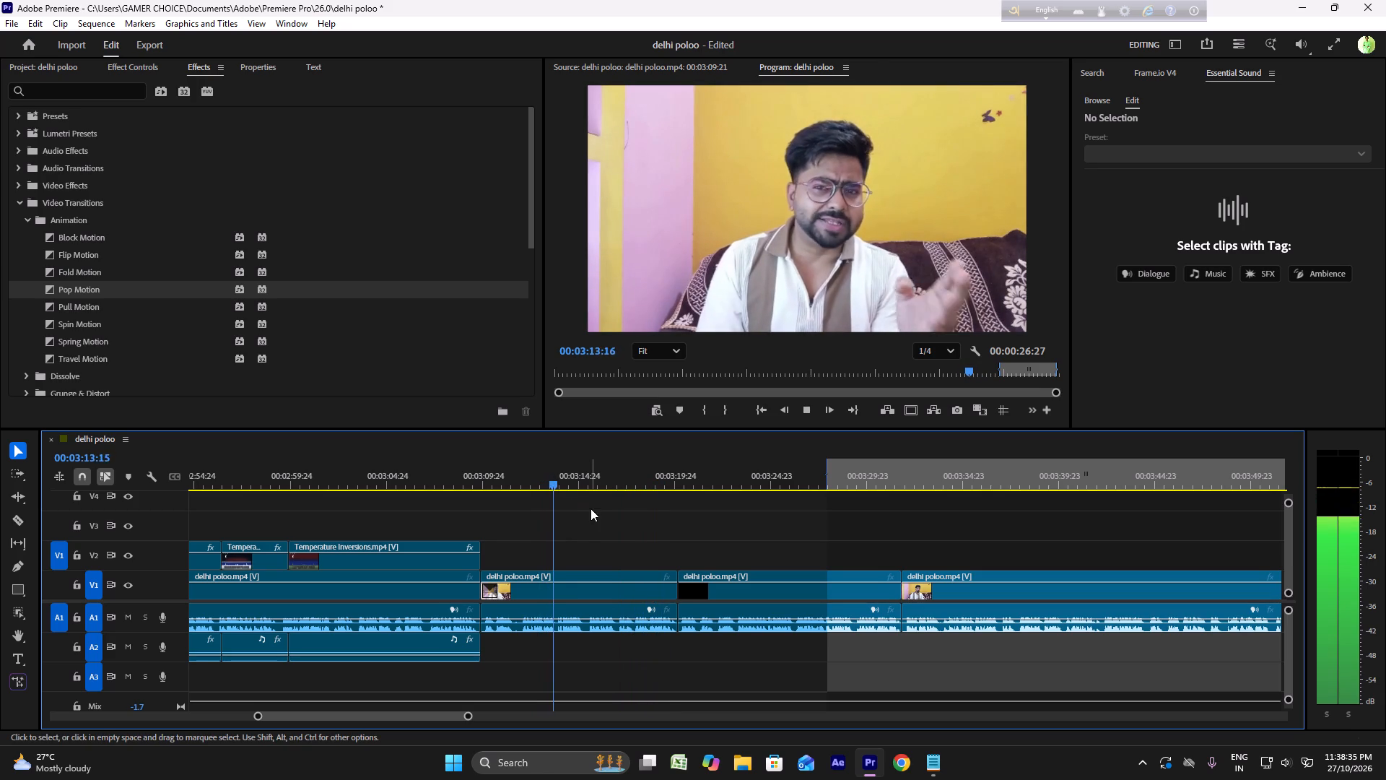
key("space")
Read the closing paragraphs of the Notepad script and replay the matching talking-head narration in Premiere.
left_click(937, 766)
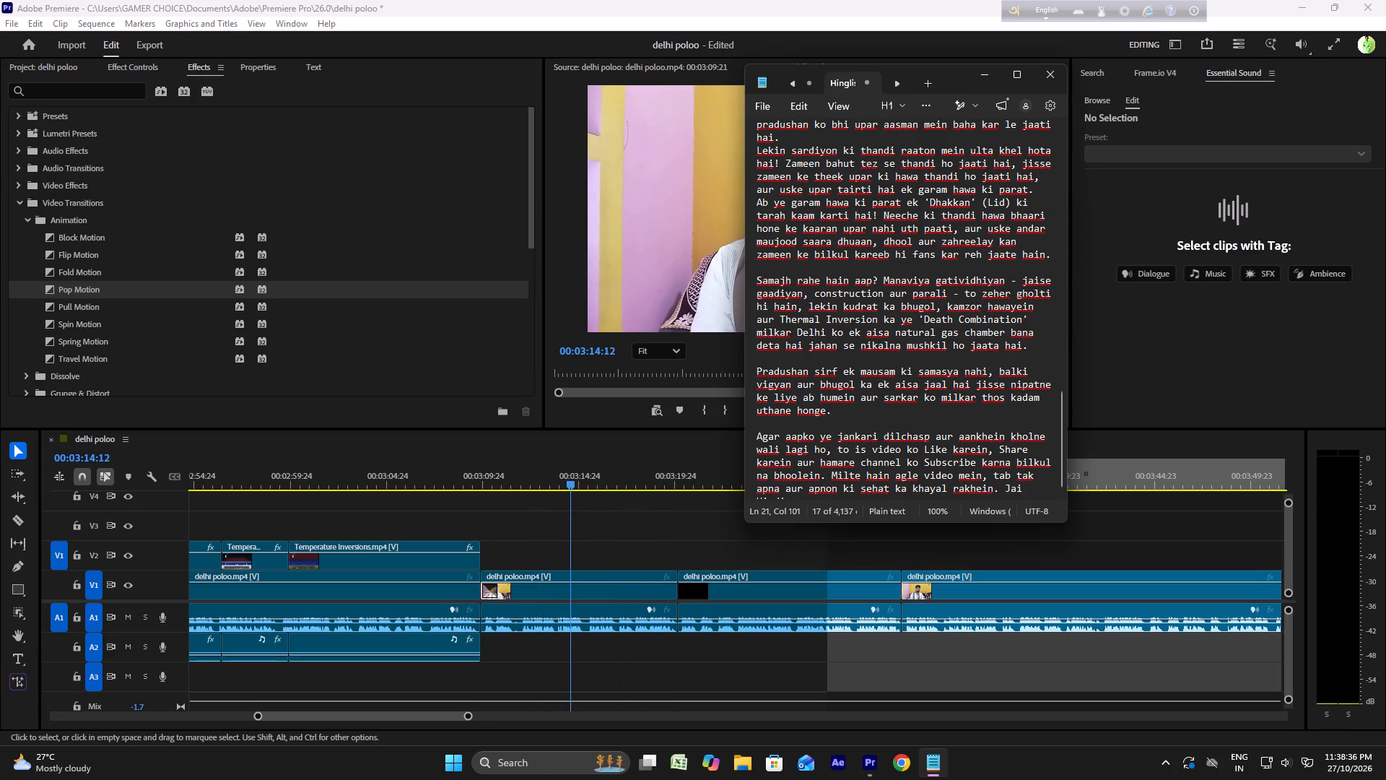
scroll(856, 316, "down", 8)
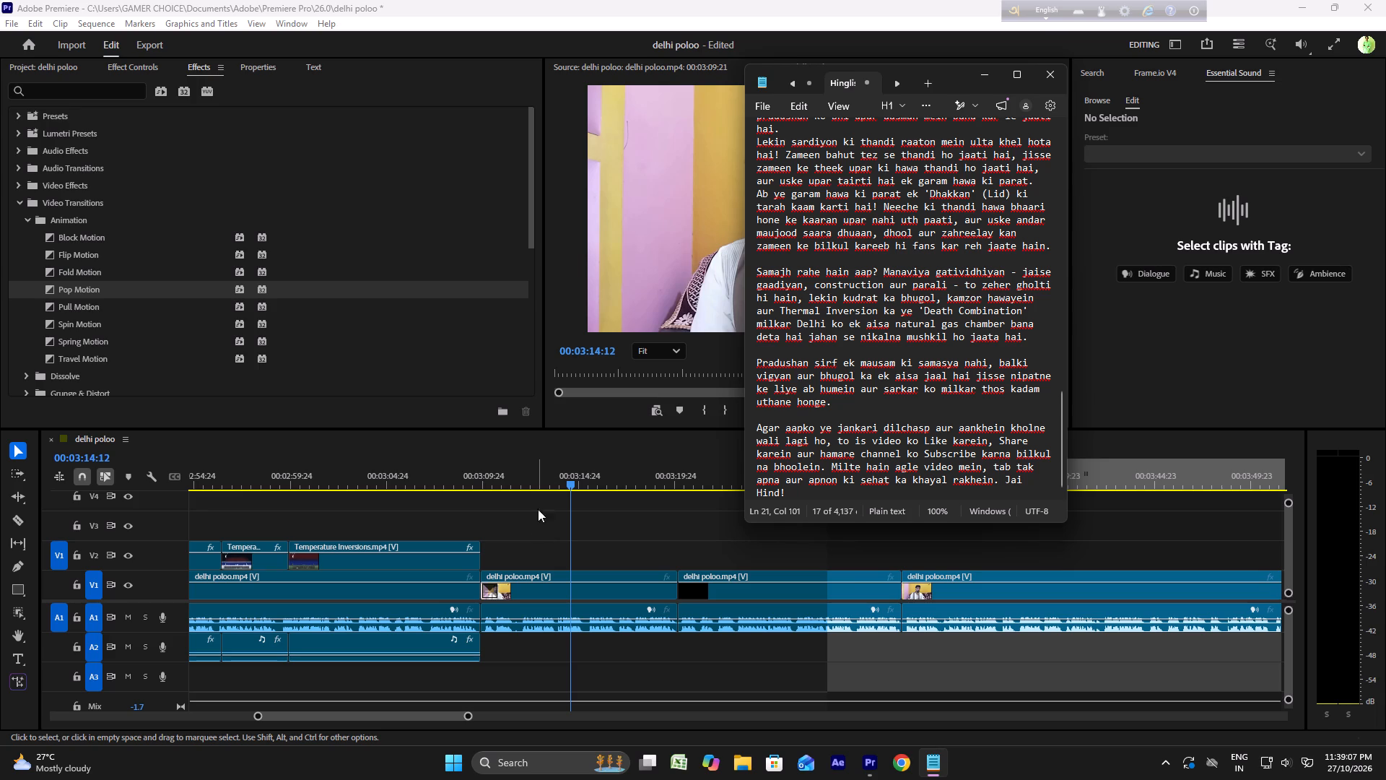
left_click(547, 467)
key("space")
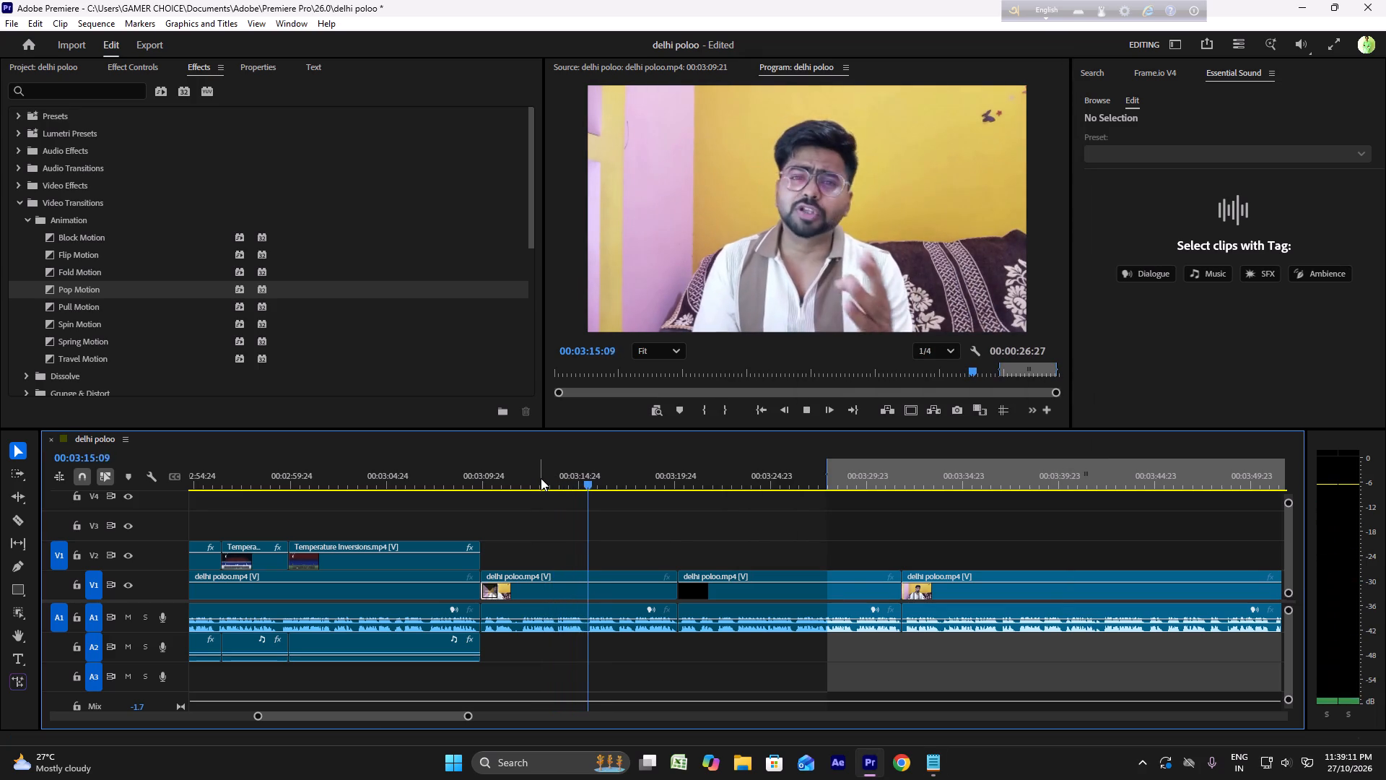
key("space")
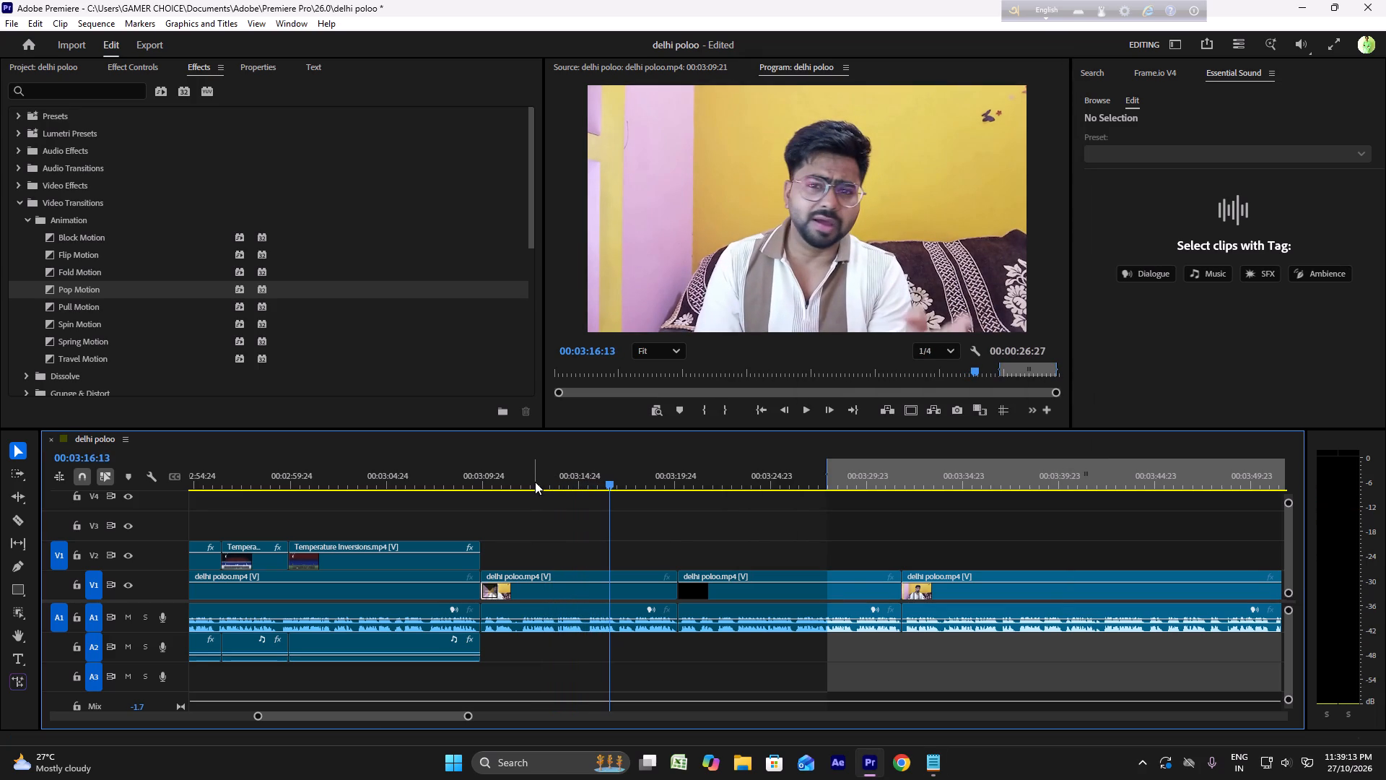
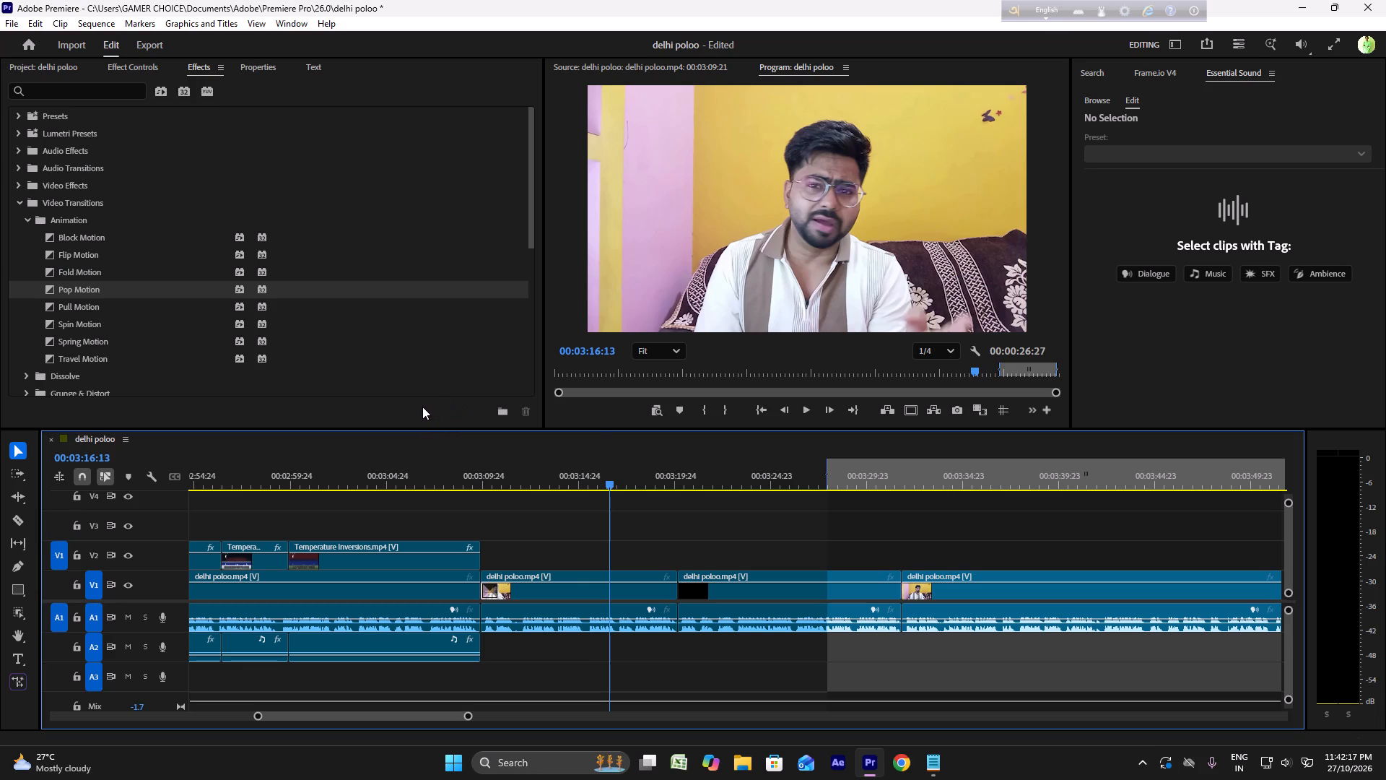
Move the marked In–Out range from the end of the sequence to near its start in the Program monitor.
left_click(796, 461)
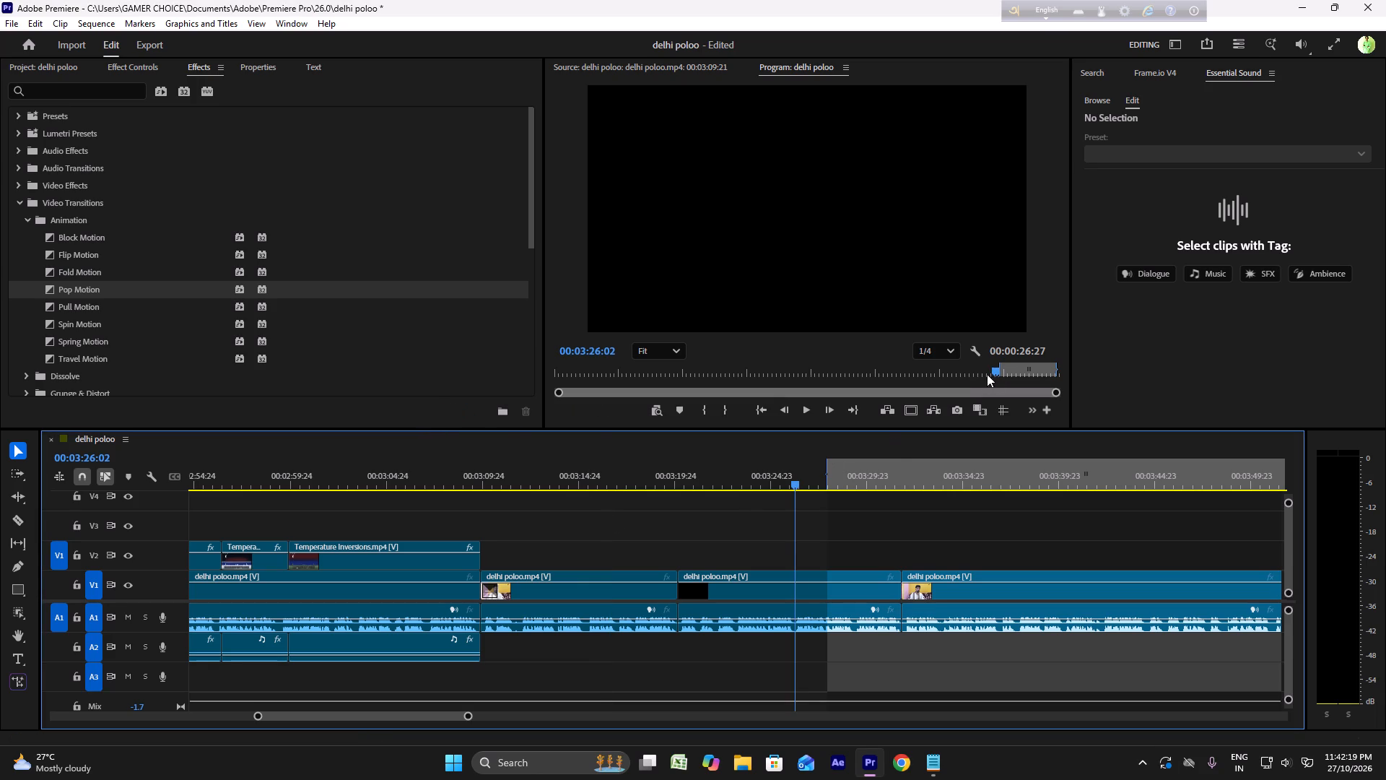
left_click_drag(1028, 372, 635, 362)
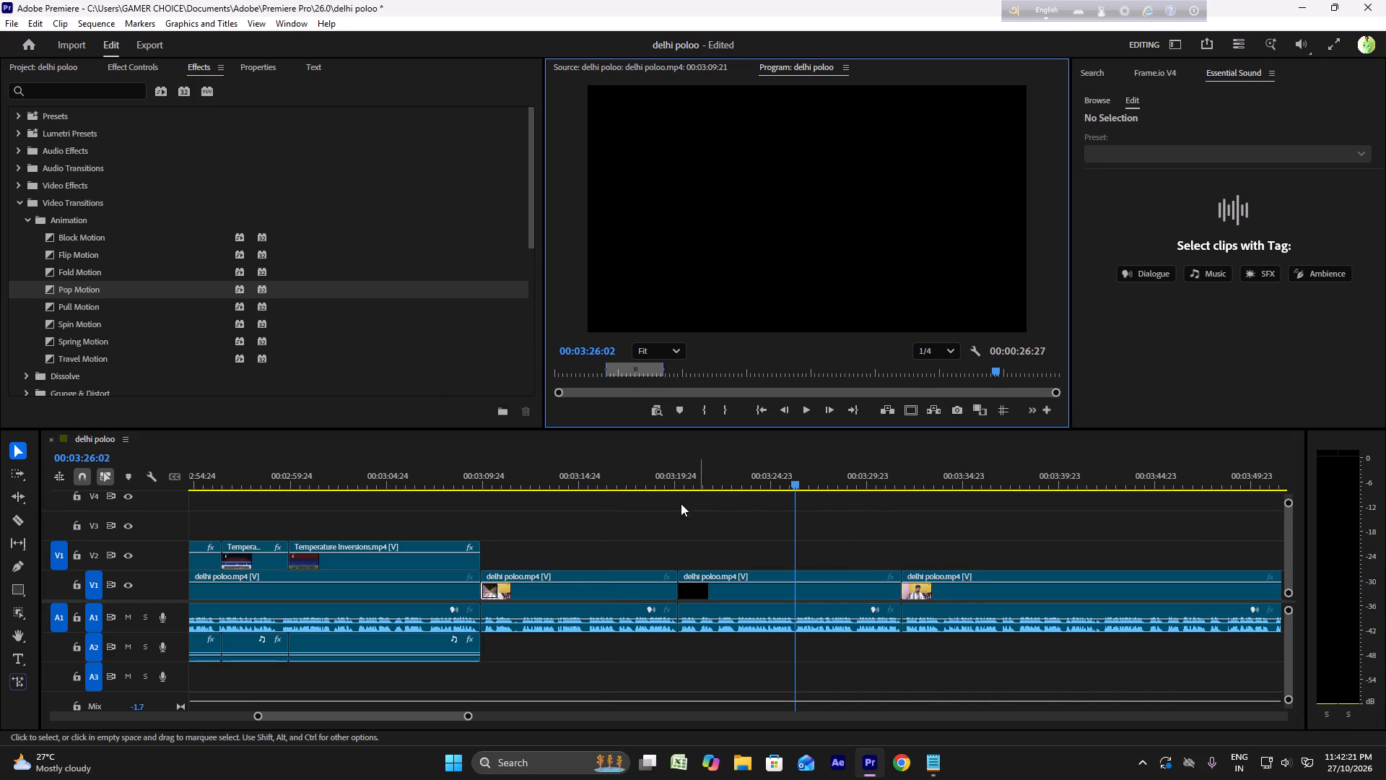
Play the talking-head clip after the Temperature Inversions overlays and compare its narration with the closing paragraphs of the Notepad script.
left_click(462, 486)
left_click(535, 484)
key("space")
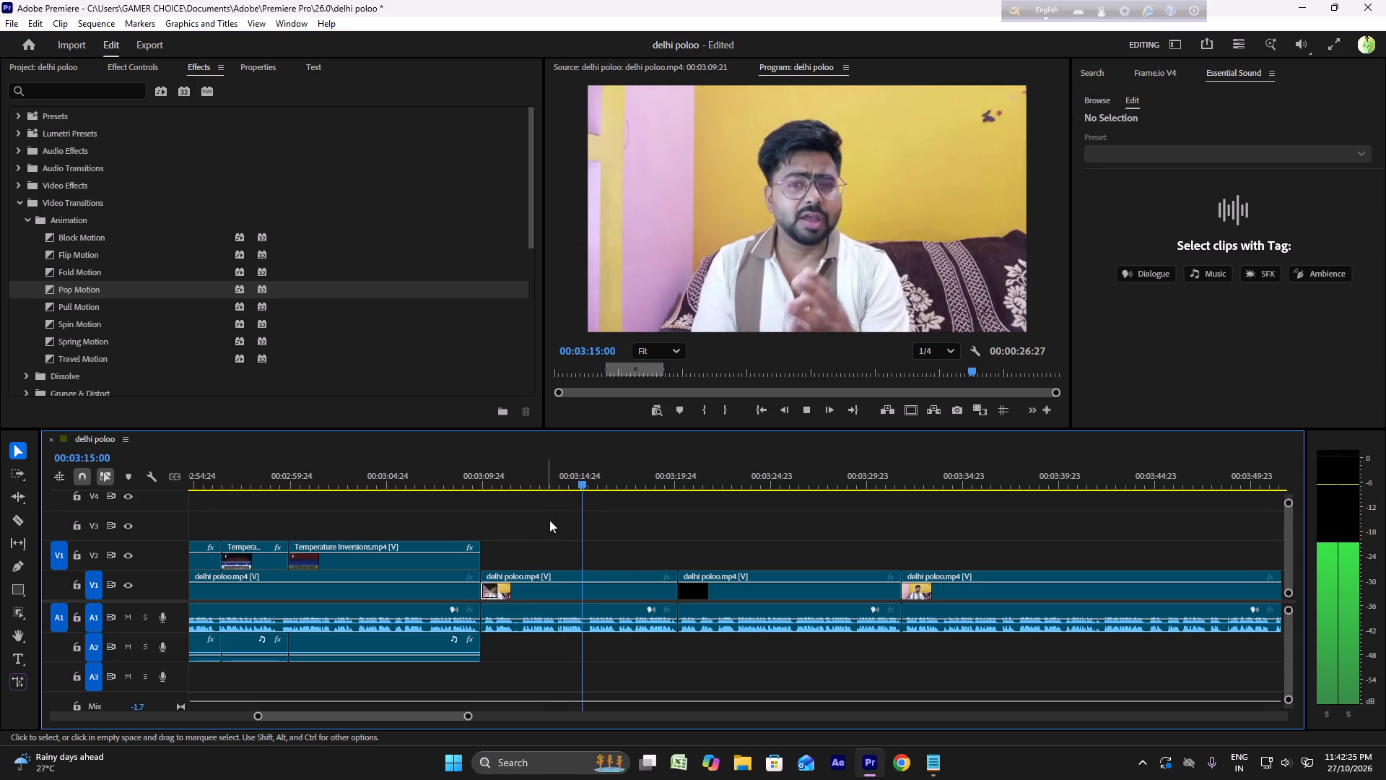
key("space")
left_click(930, 760)
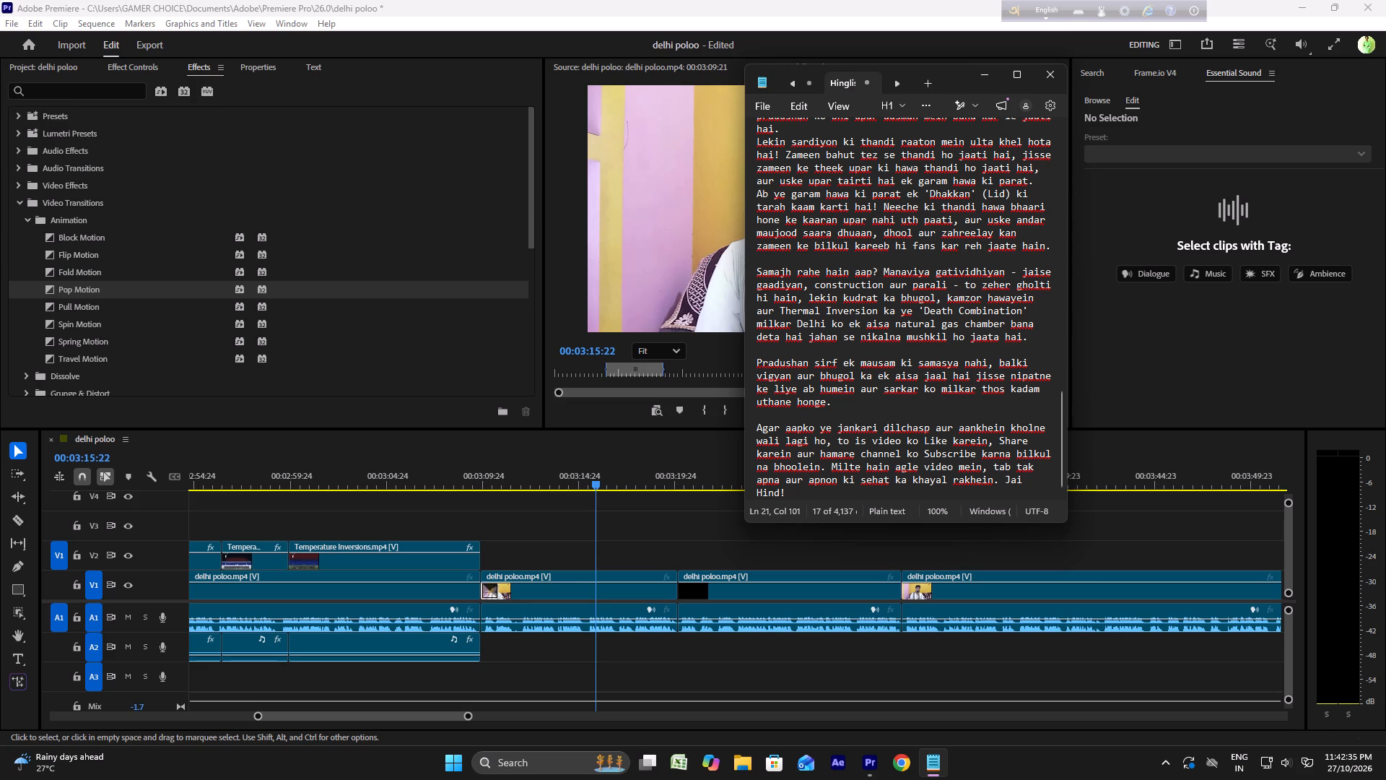
scroll(835, 329, "down", 8)
left_click(606, 513)
left_click(549, 516)
key("space")
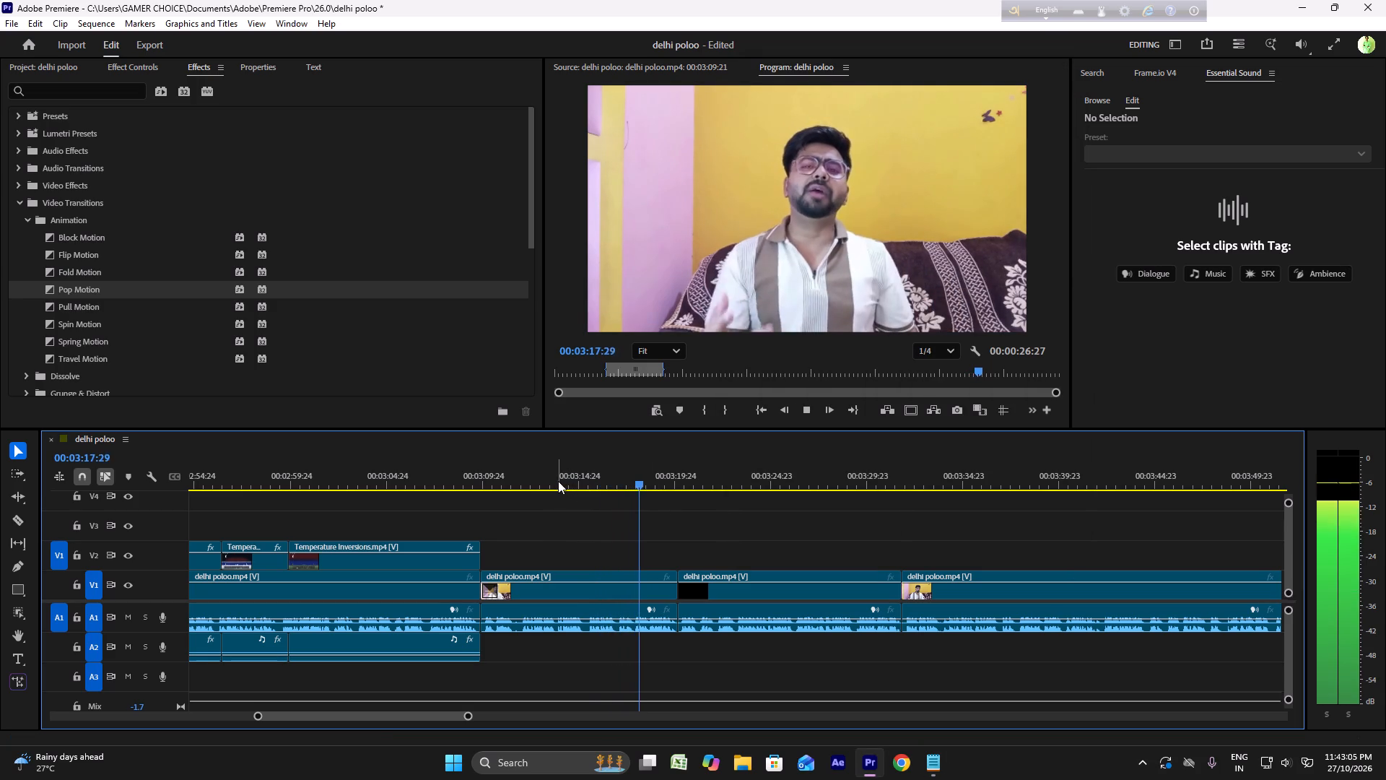
left_click(558, 481)
Copy the word "parali" from the "Samajh rahe hain aap?" paragraph of the script in Notepad.
left_click(931, 766)
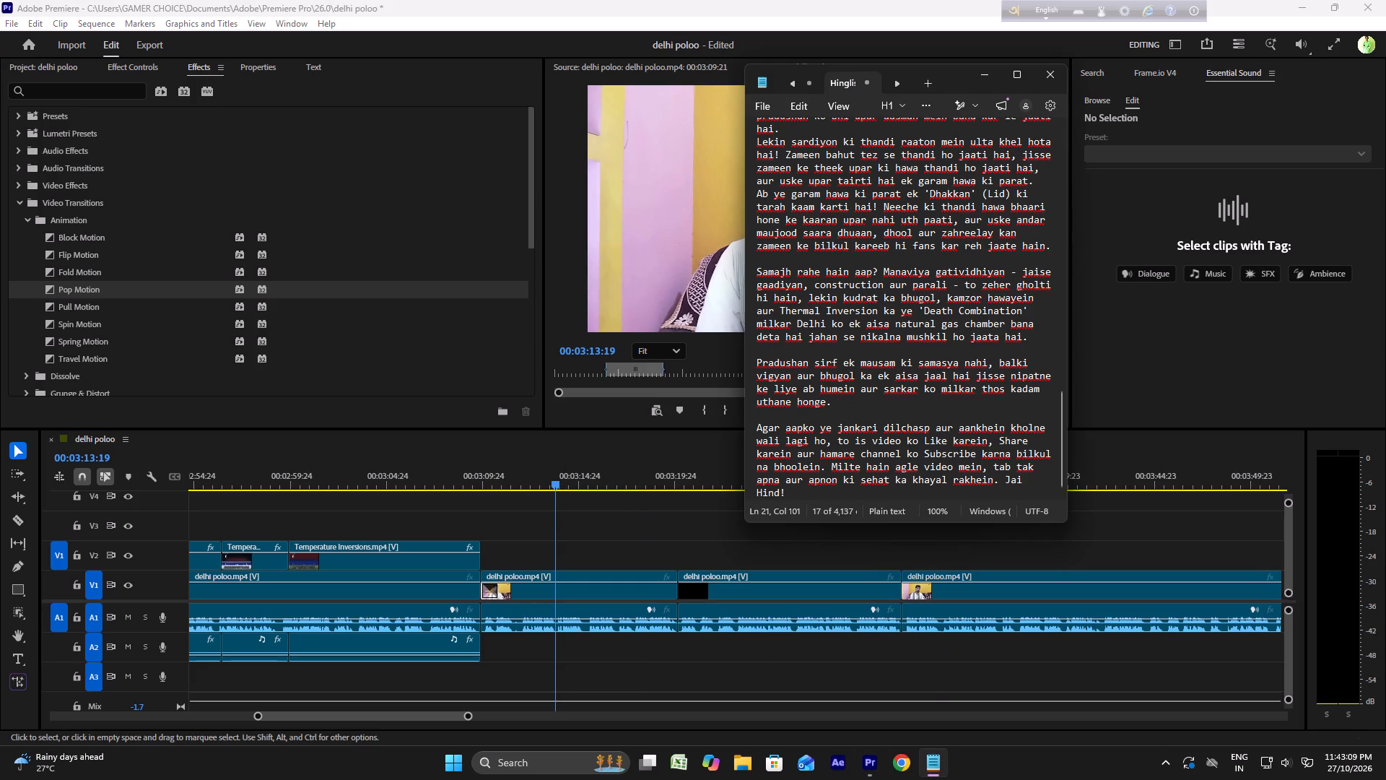
left_click_drag(946, 281, 912, 283)
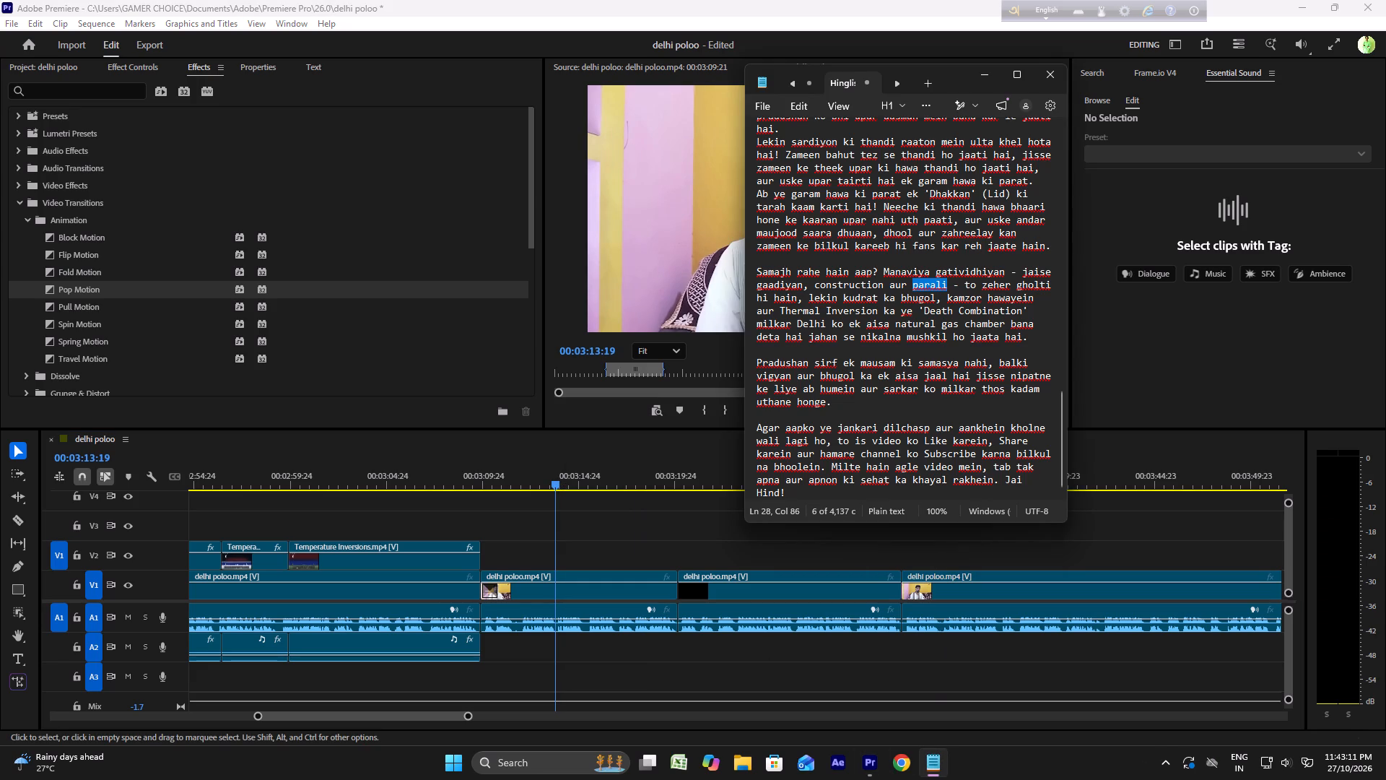
left_click_drag(912, 283, 911, 283)
key("ctrl+c")
Switch to Chrome, search Google for "parali jalana" using the copied word, and look over the results and images.
left_click(905, 760)
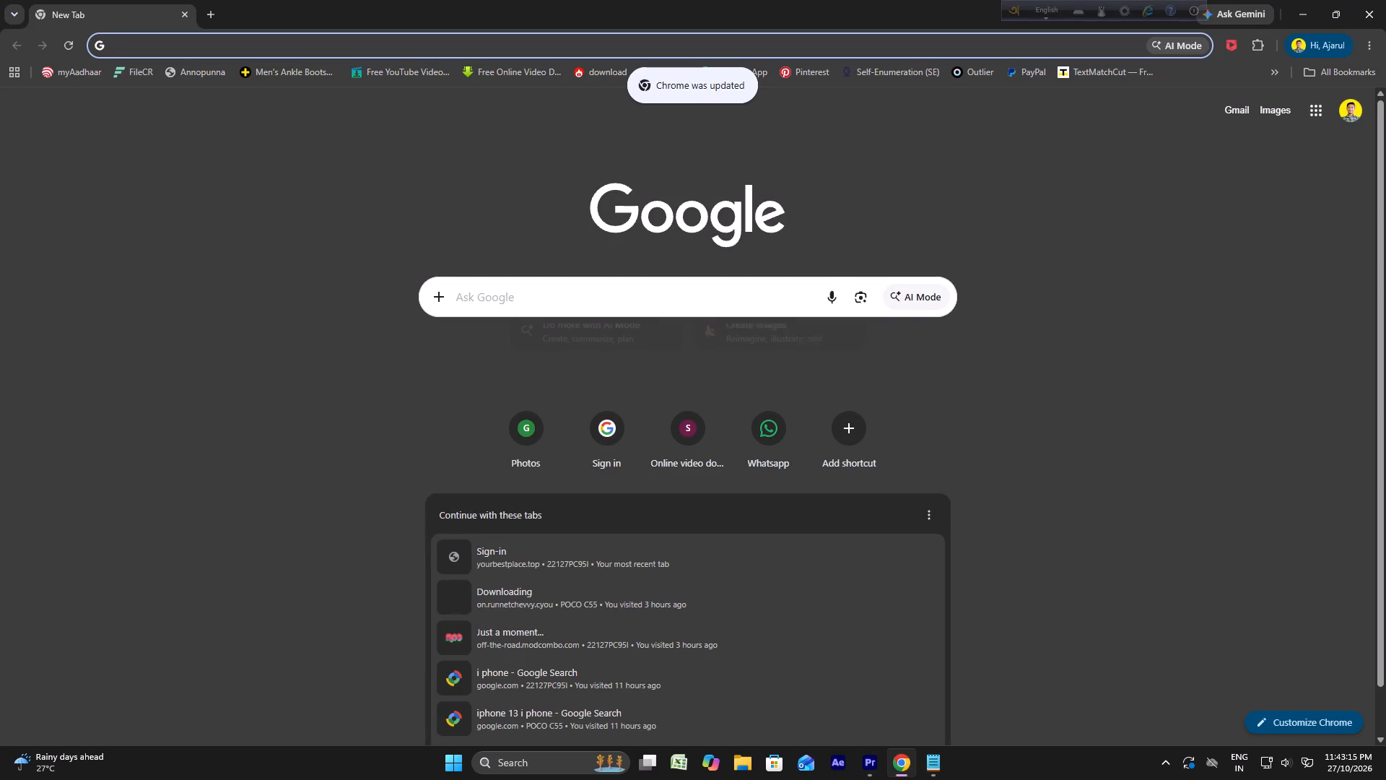
left_click(474, 43)
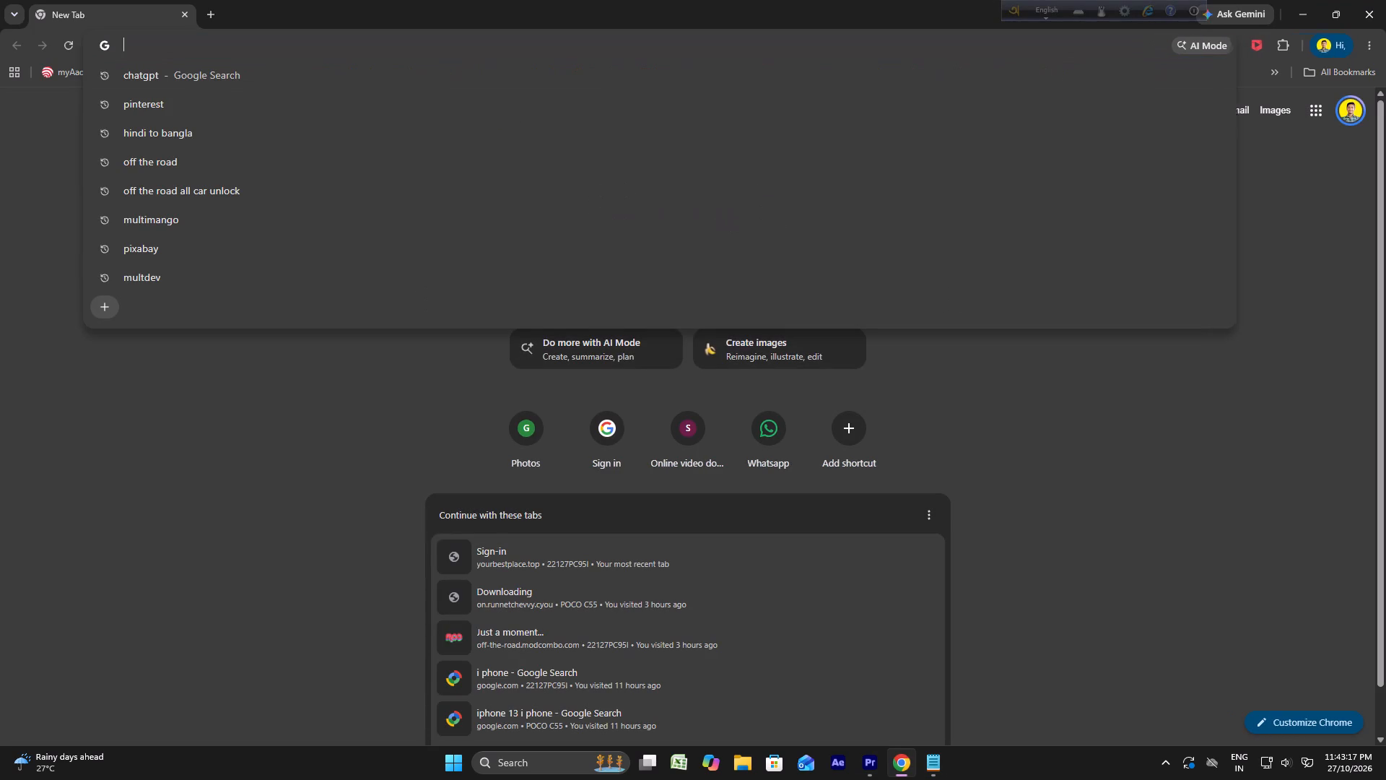
key("ctrl+v")
key("space")
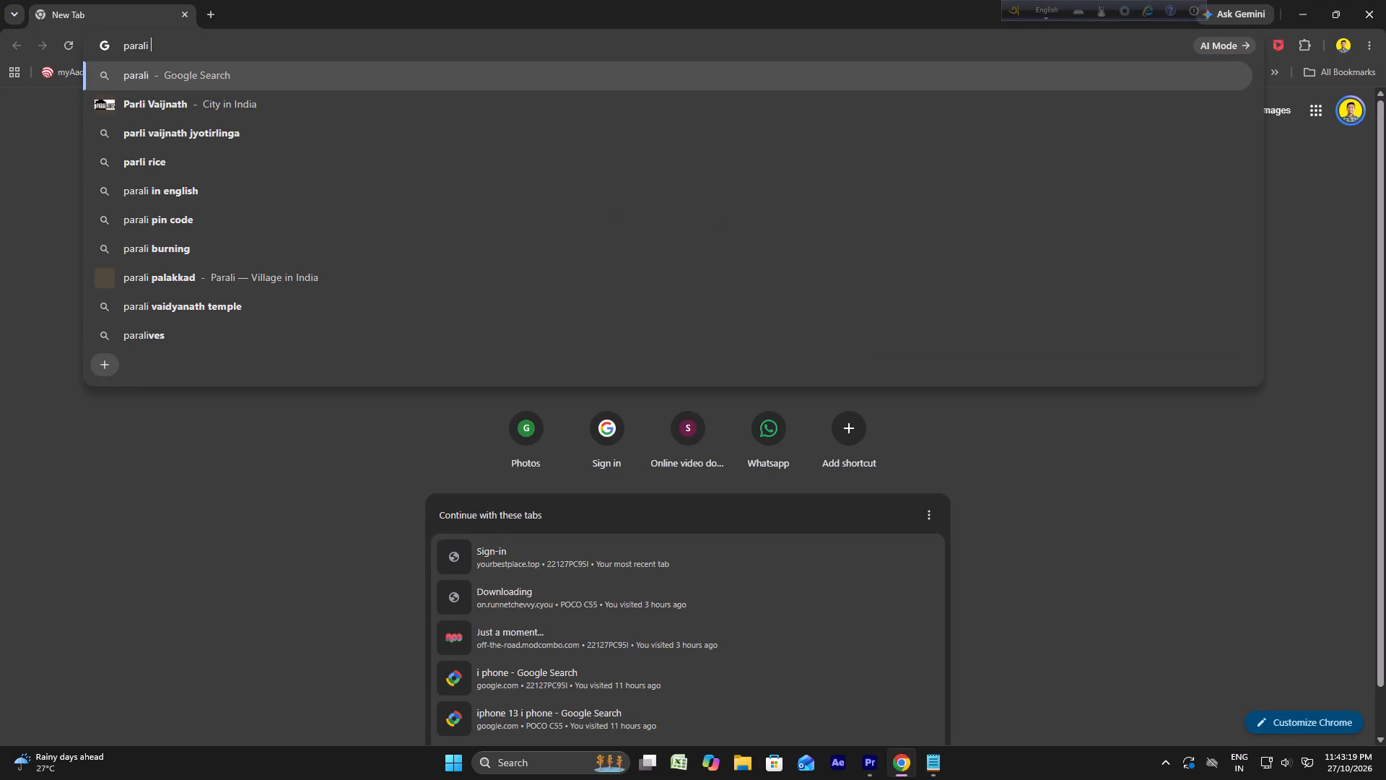
type("hs")
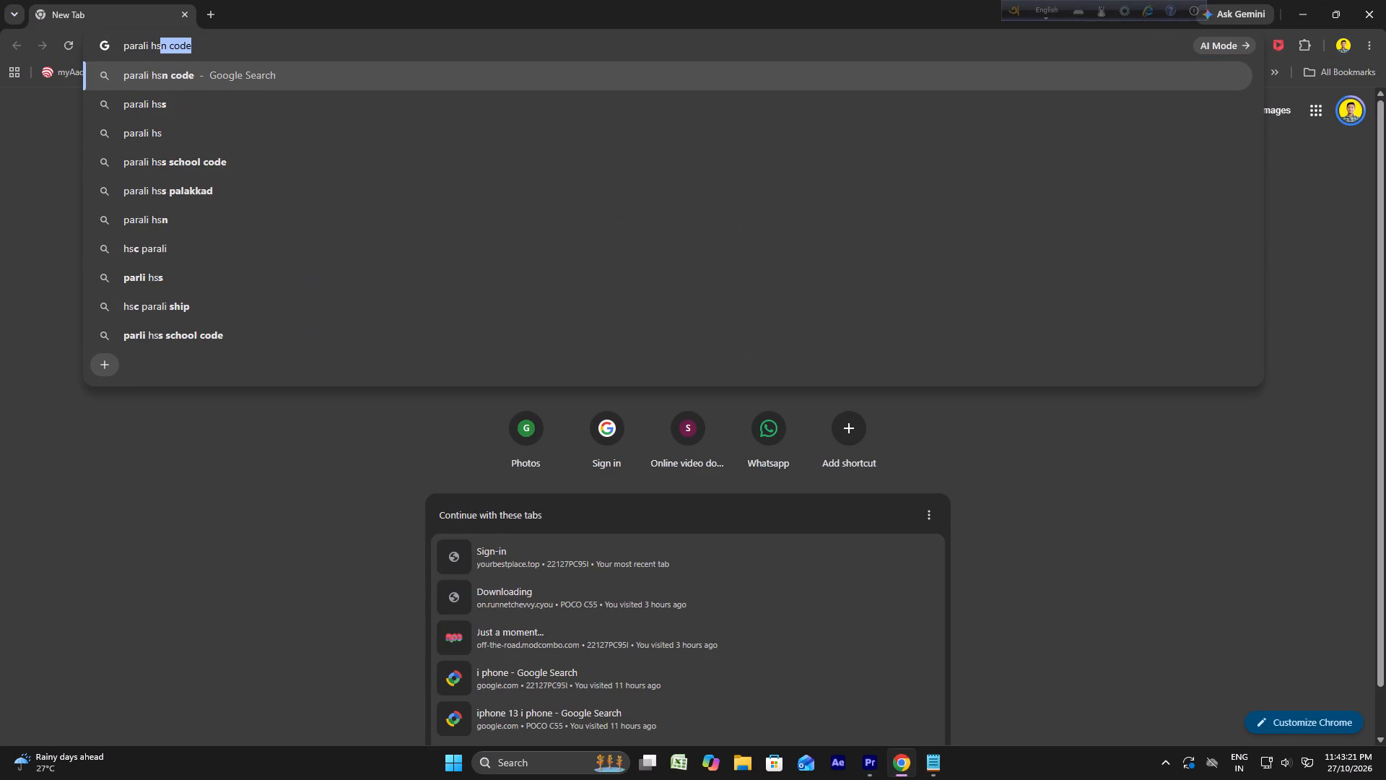
type("\\\\")
key("BackSpace")
key("BackSpace")
key("BackSpace")
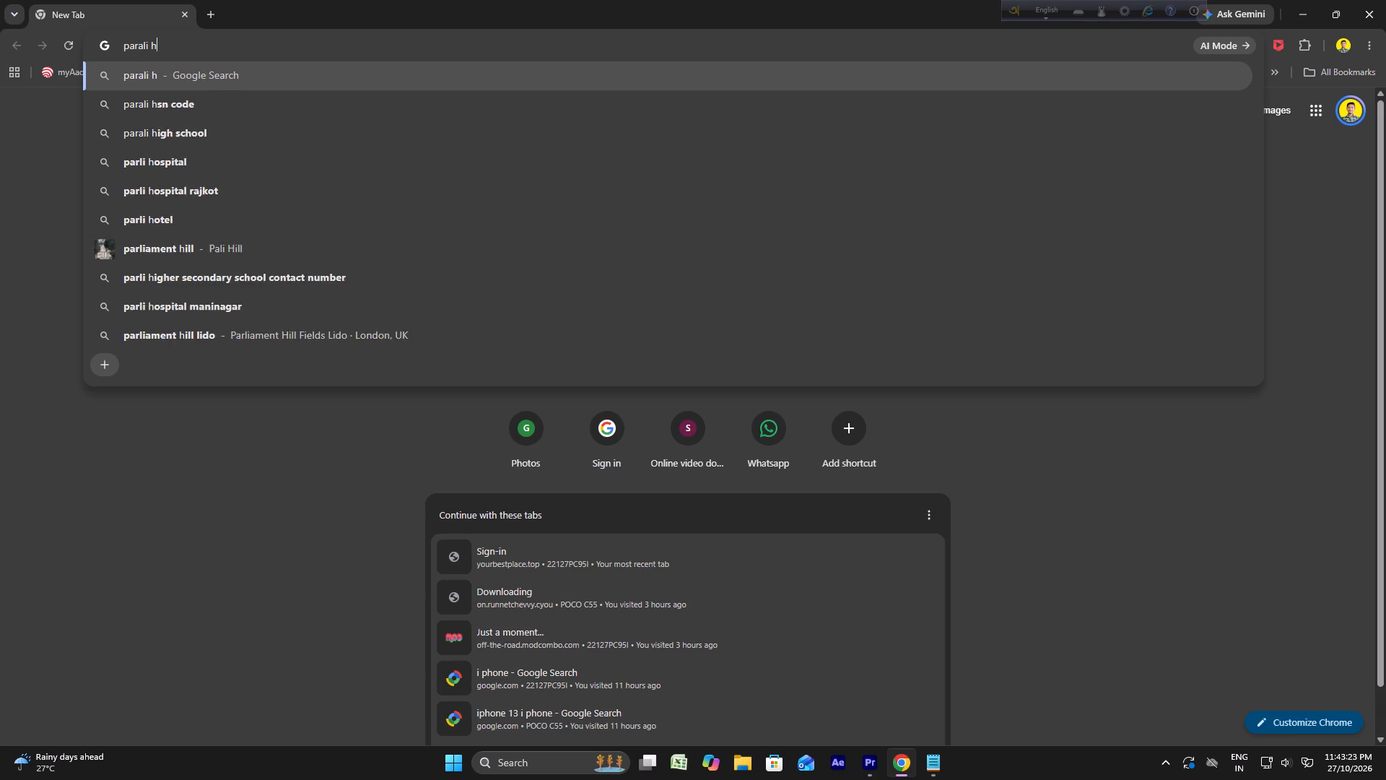
key("BackSpace")
type("ja")
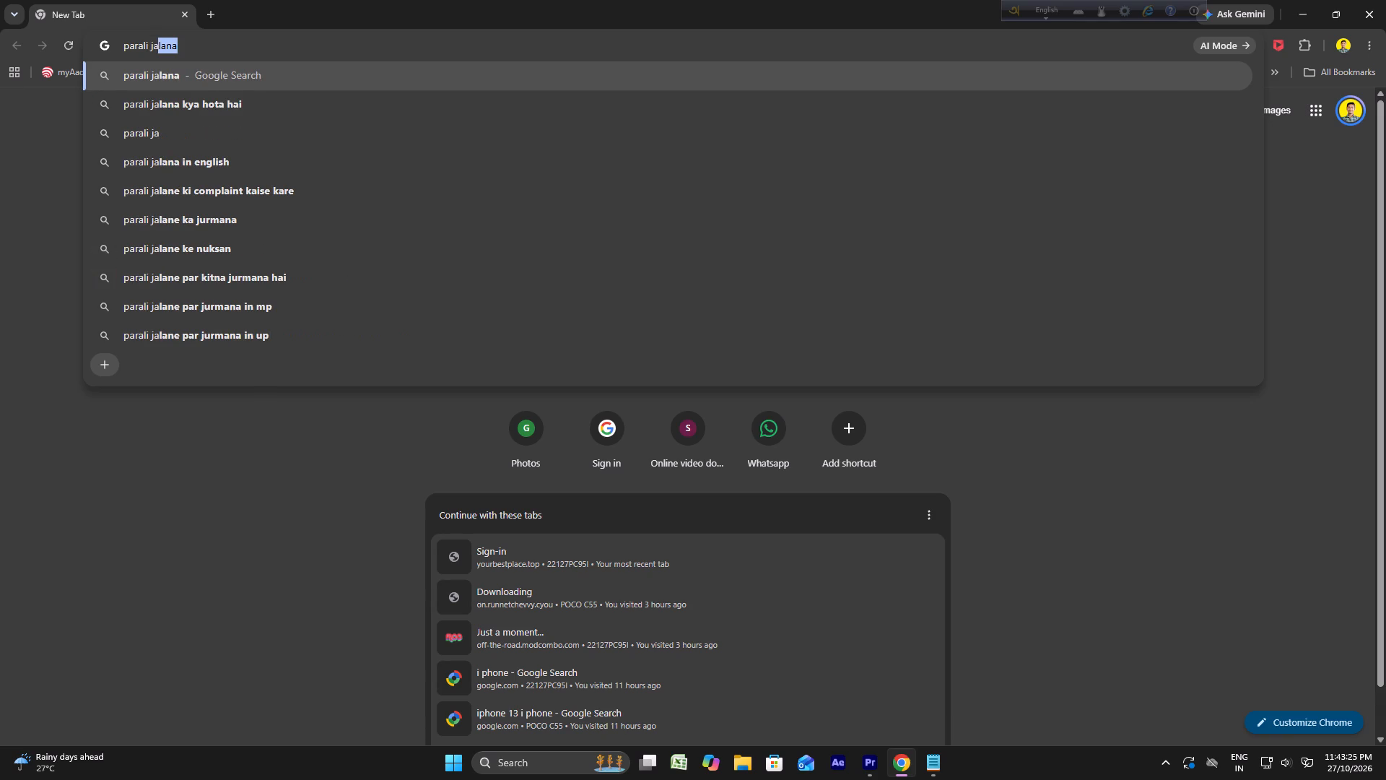
type("lana")
key("Return")
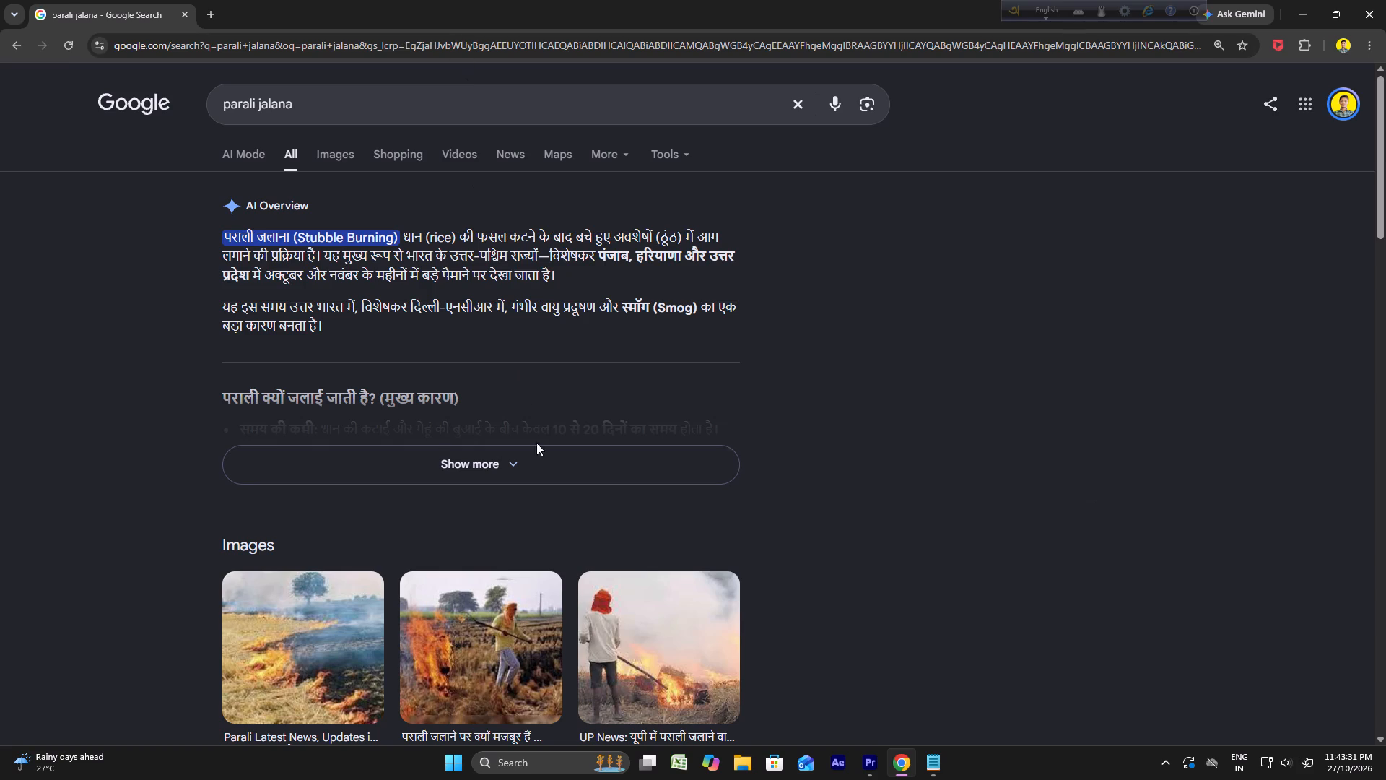
scroll(537, 607, "down", 3)
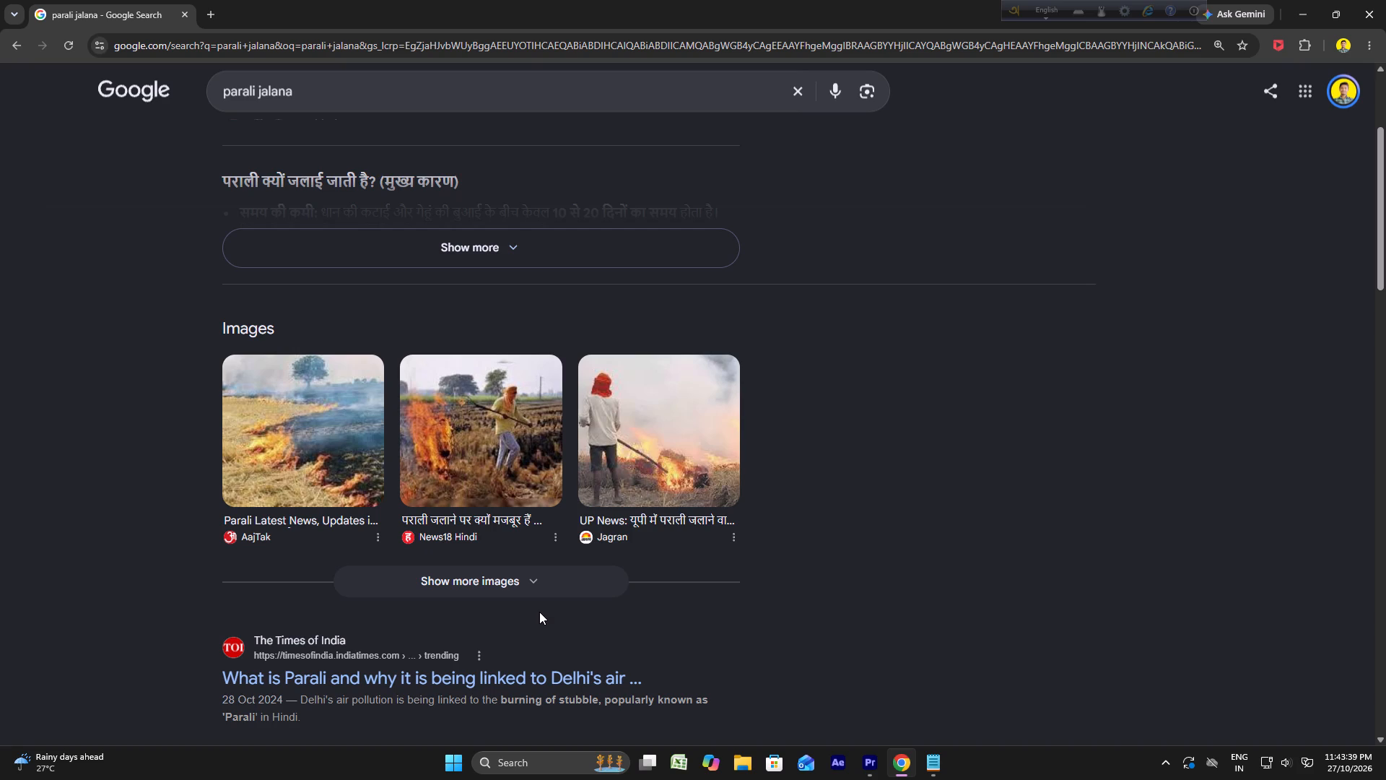
scroll(539, 612, "up", 2)
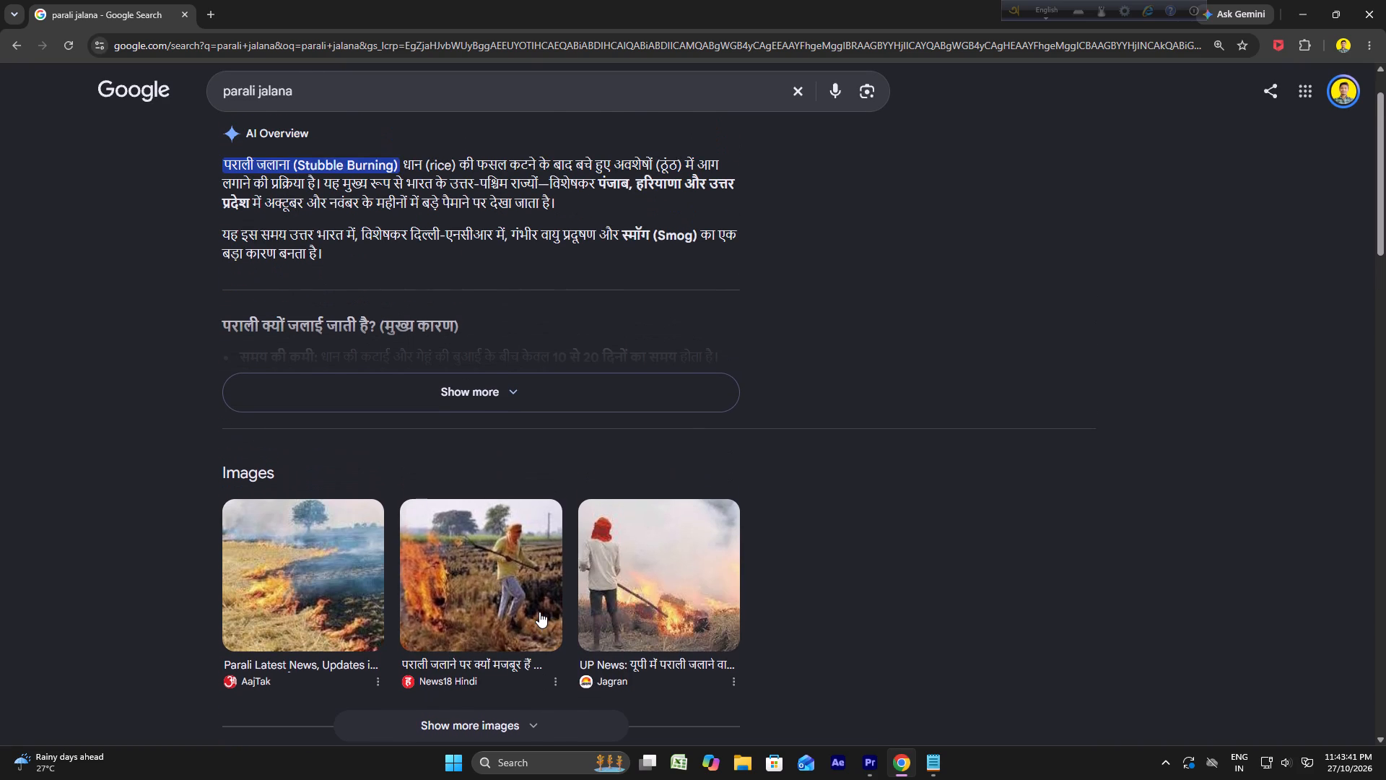
scroll(539, 612, "up", 2)
Refine the Google search to "parali jalana kya hota hai".
left_click(319, 101)
key("space")
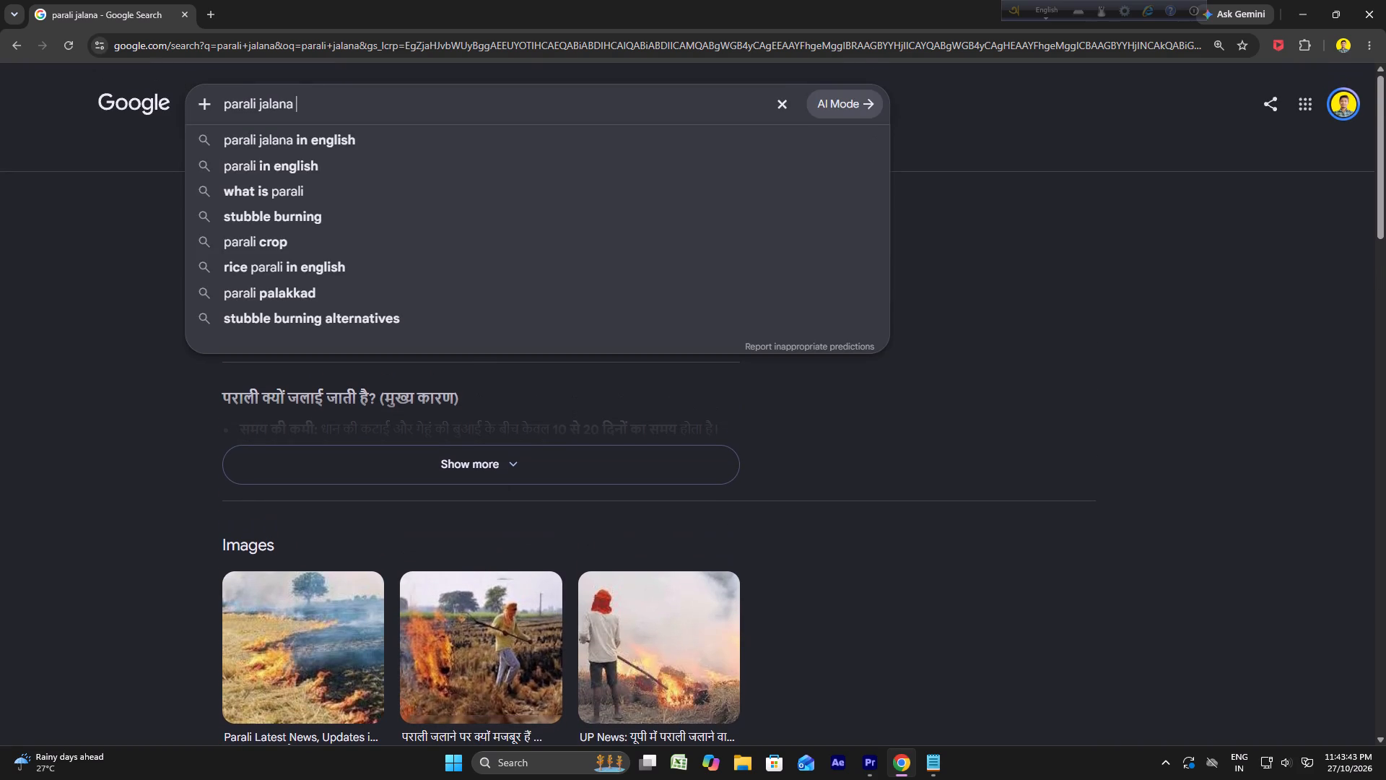
left_click(347, 139)
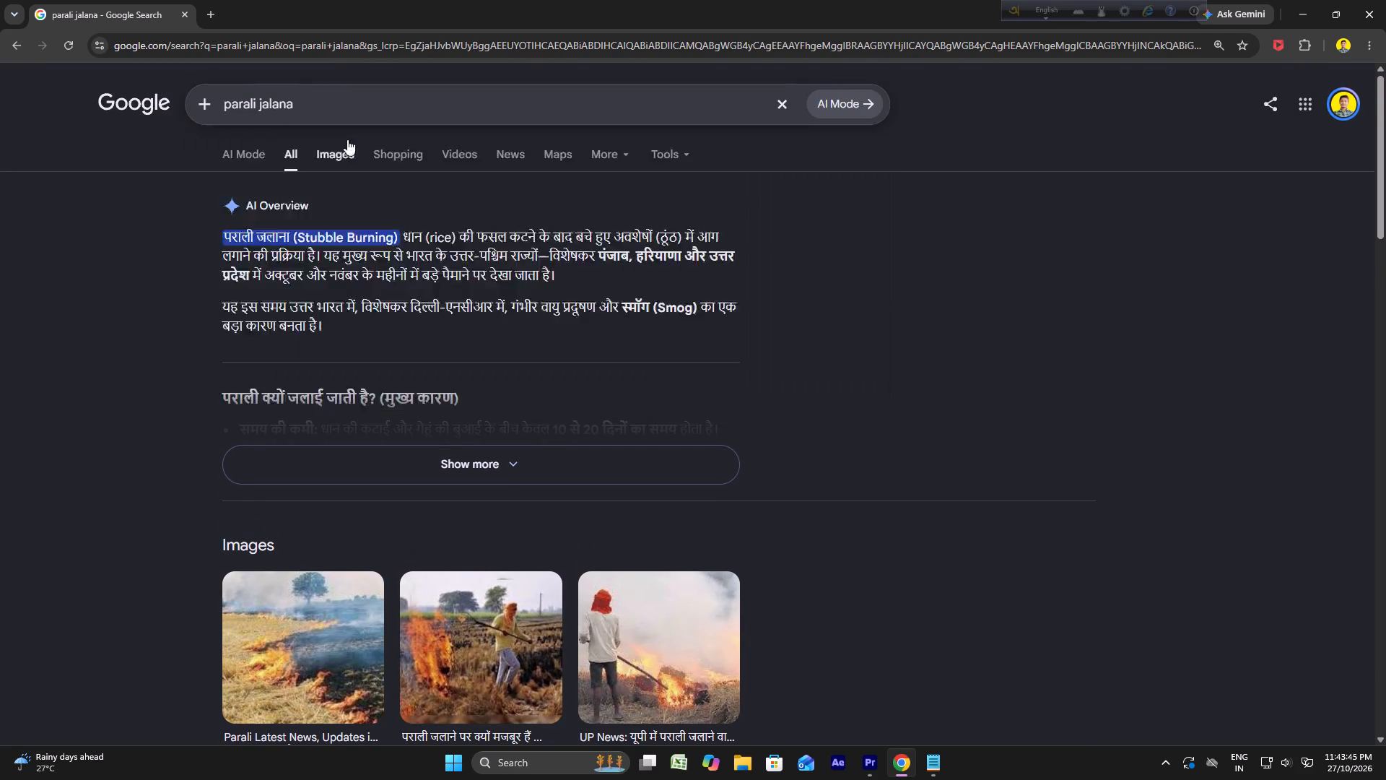
Extend the Google query to "parali jalana kya hota hai bangla" and run the search.
left_click_drag(388, 105, 382, 103)
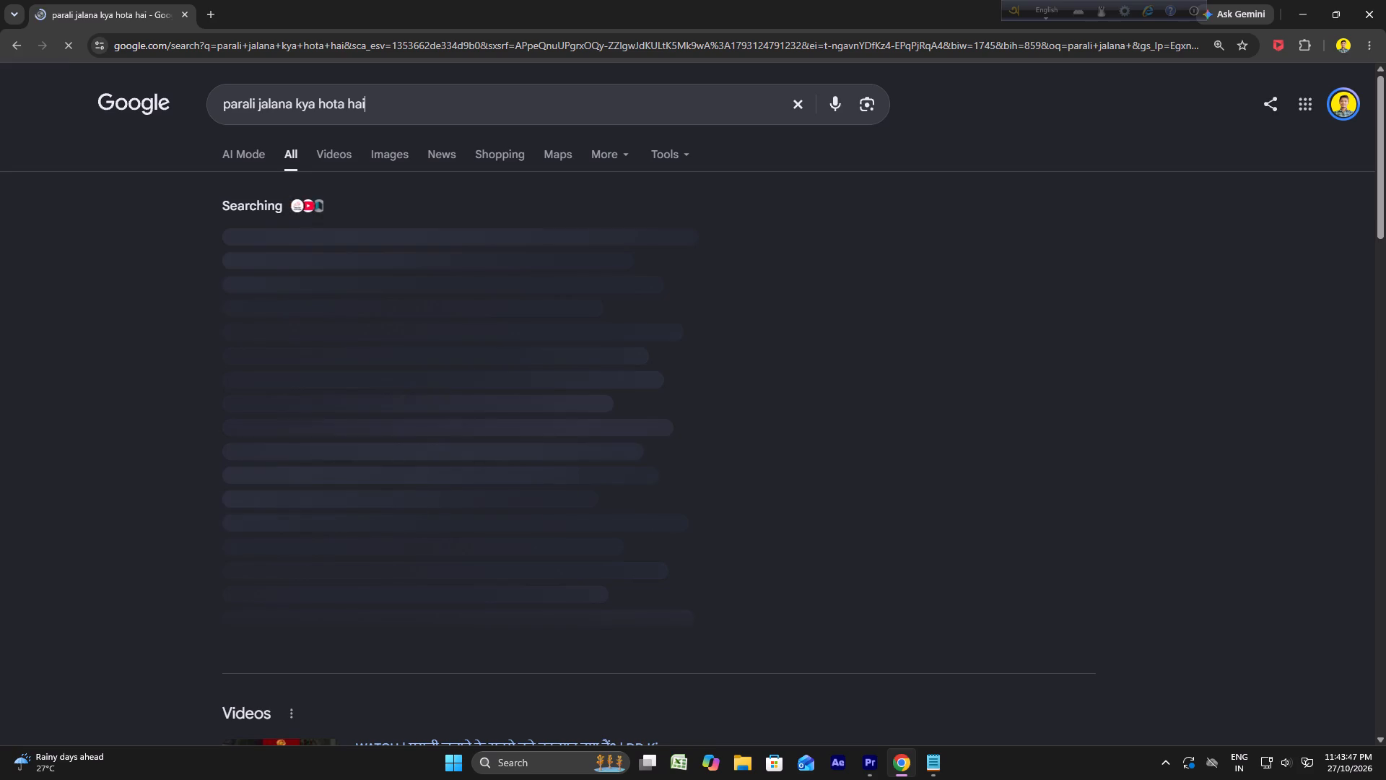
left_click_drag(382, 103, 366, 98)
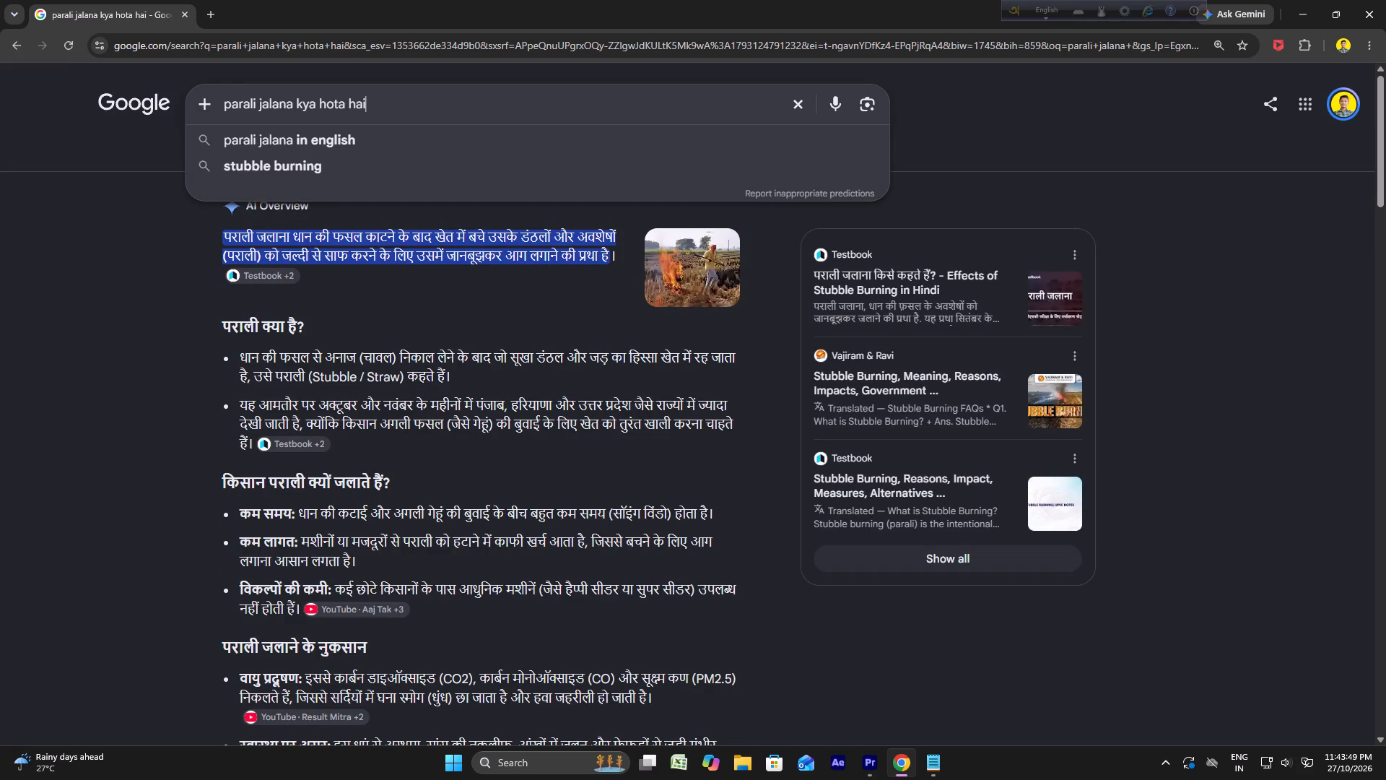
left_click(385, 99)
key("space")
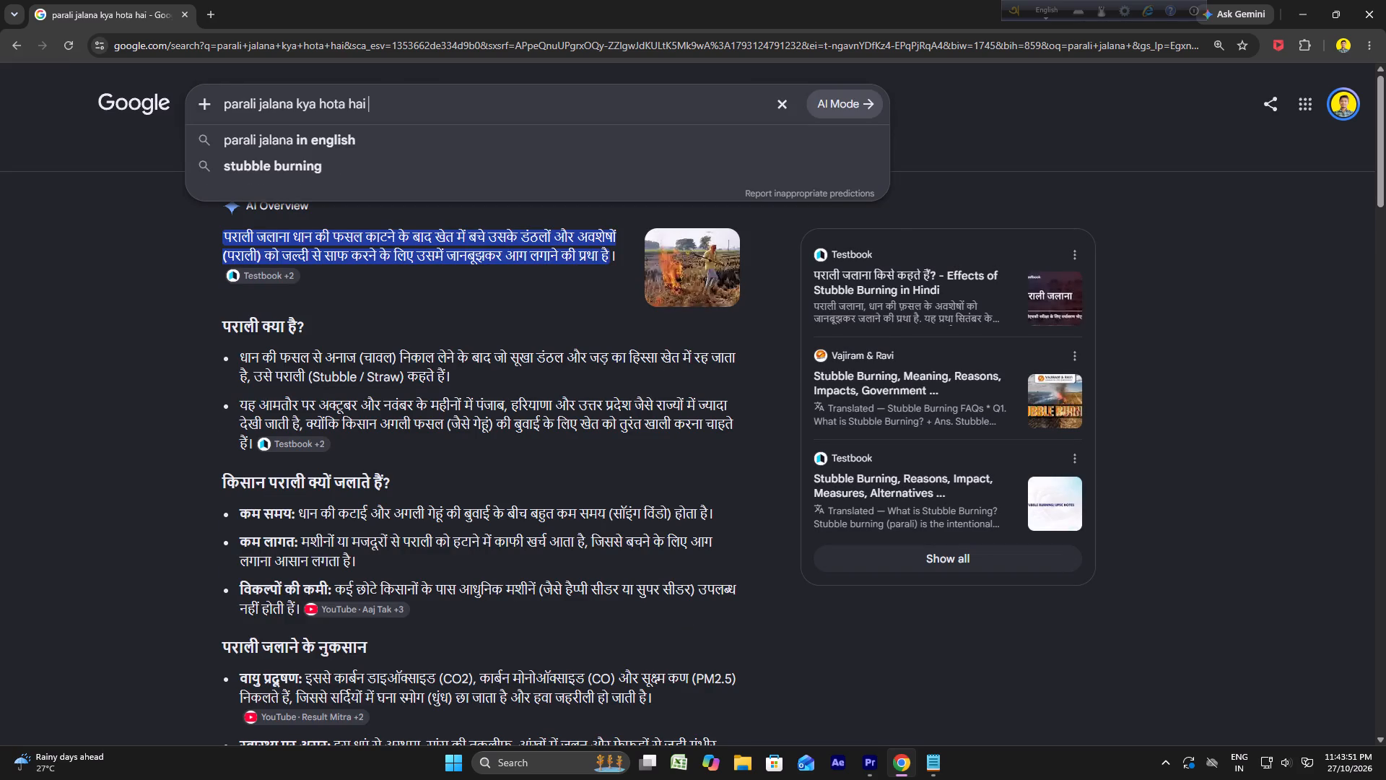
key("b")
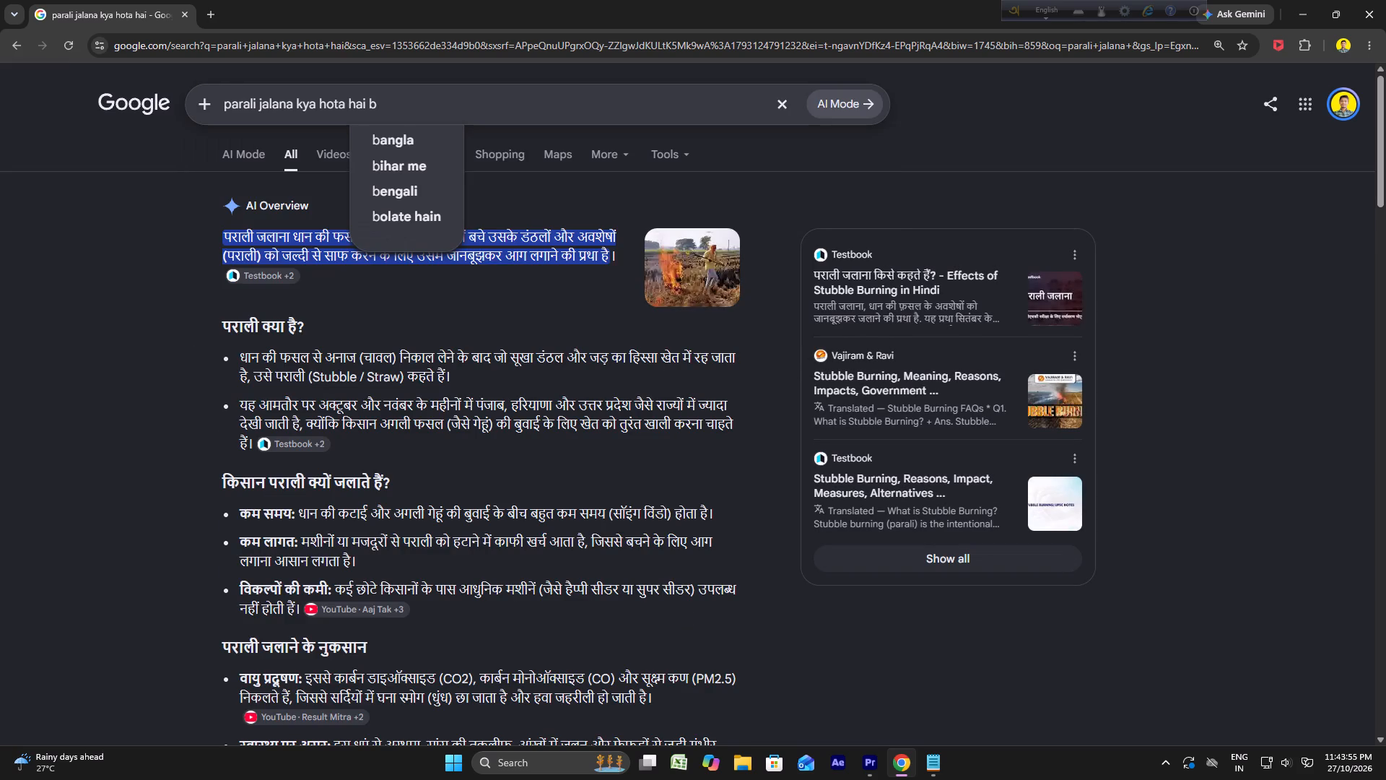
left_click(409, 147)
Extend the Google query to "parali jalana kya hota hai bangla bolo" and run the search.
left_click(413, 101)
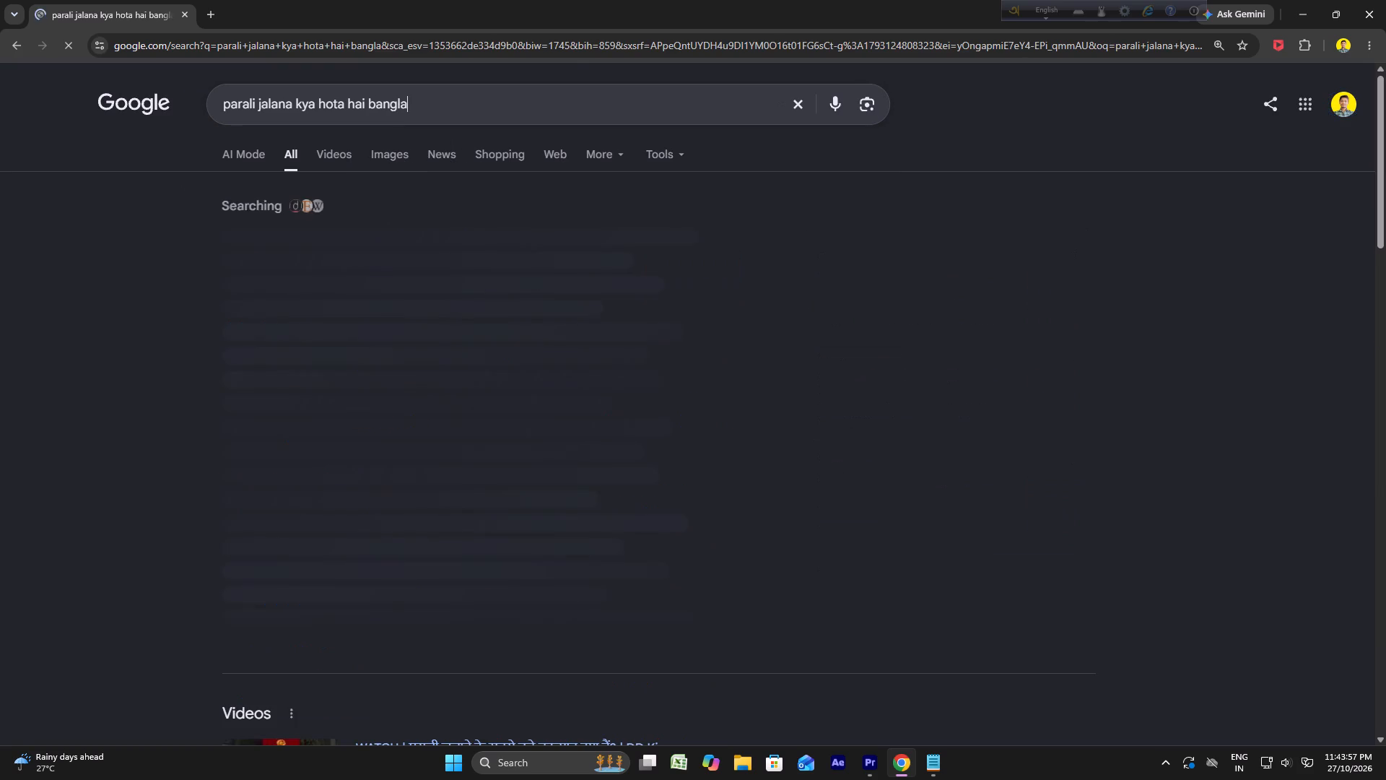
key("space")
type("volo")
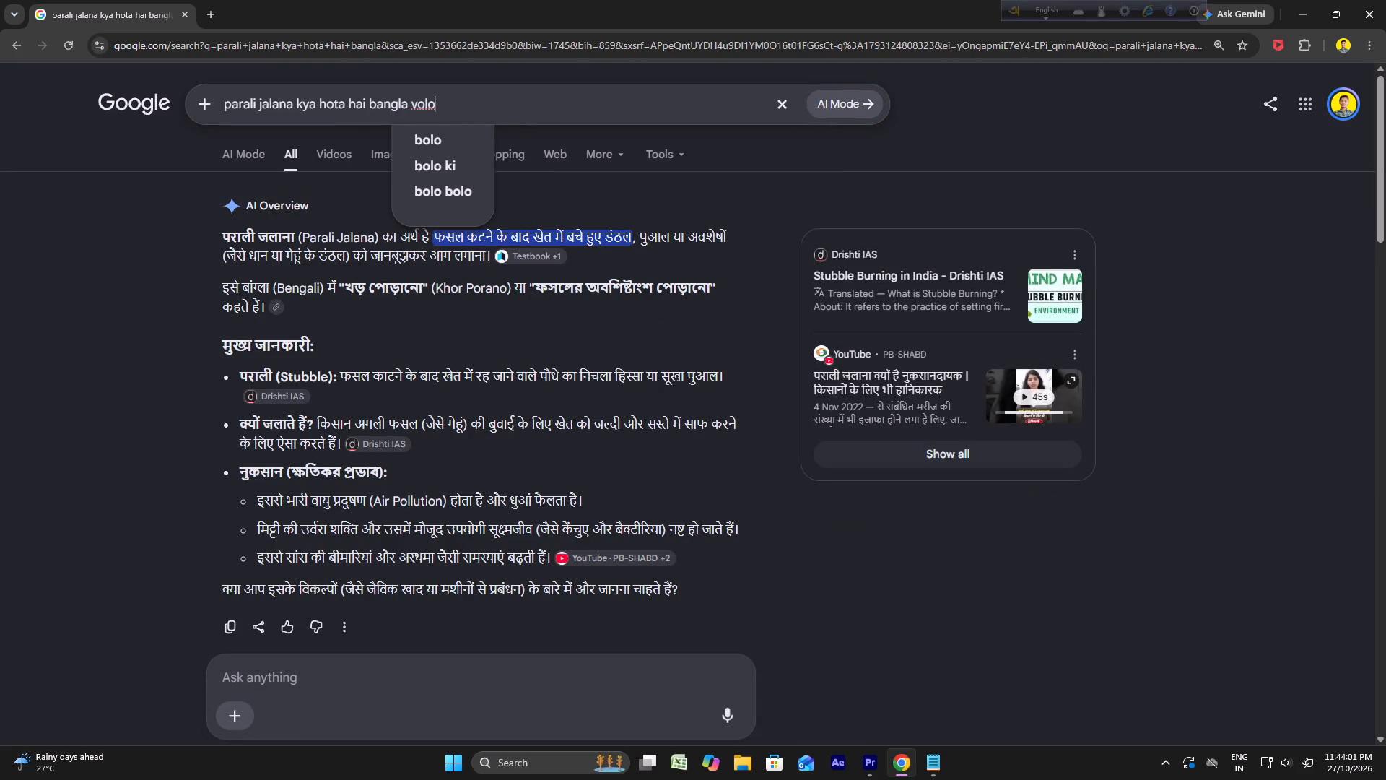
left_click(427, 144)
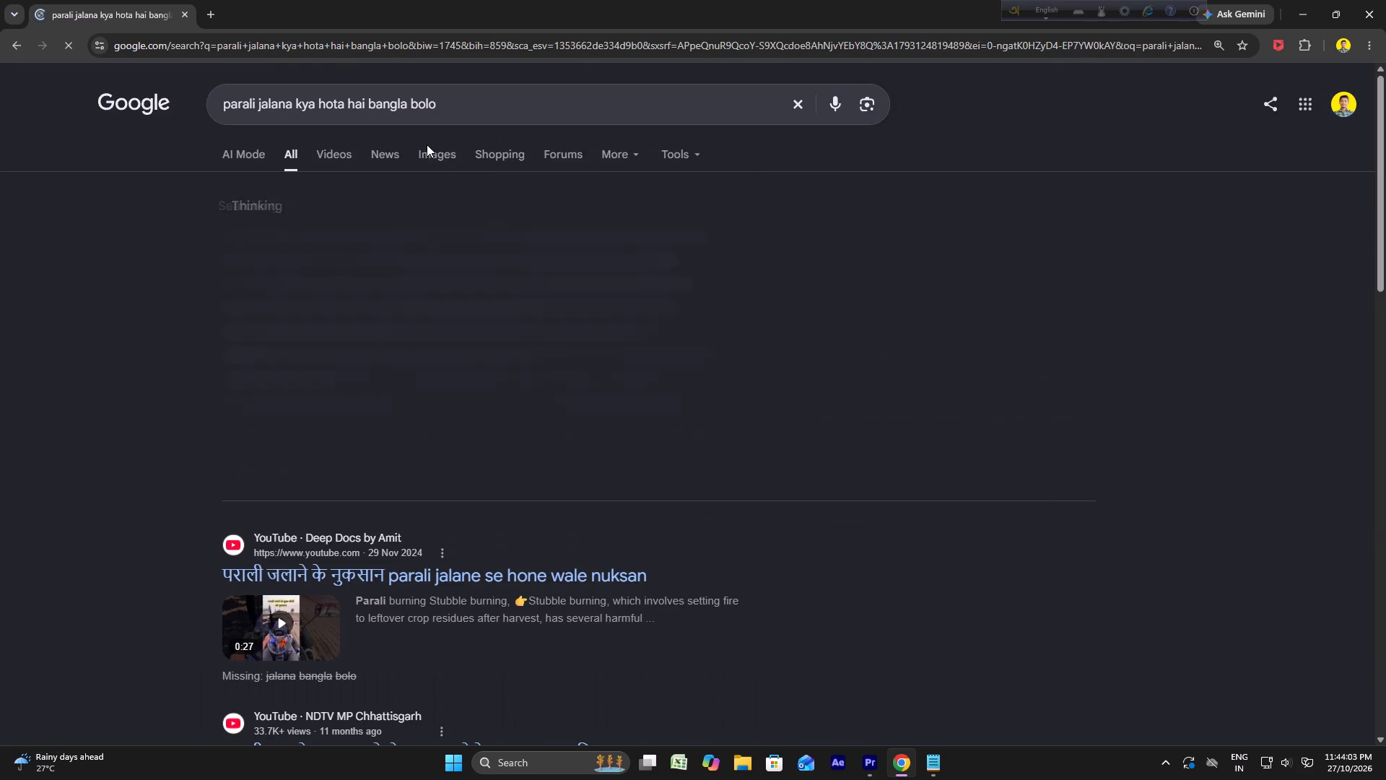
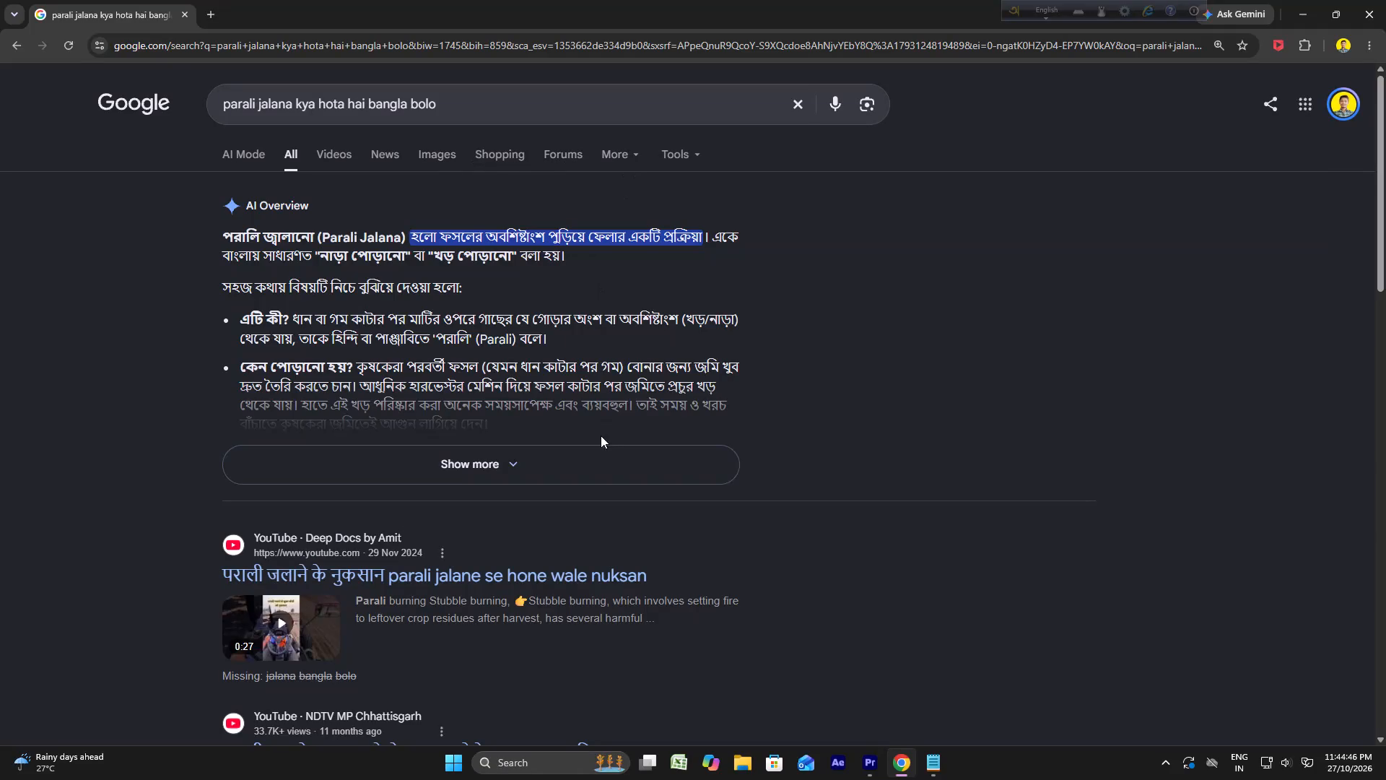
Expand the AI Overview on parali jalana to read the full Bangla explanation.
left_click(601, 452)
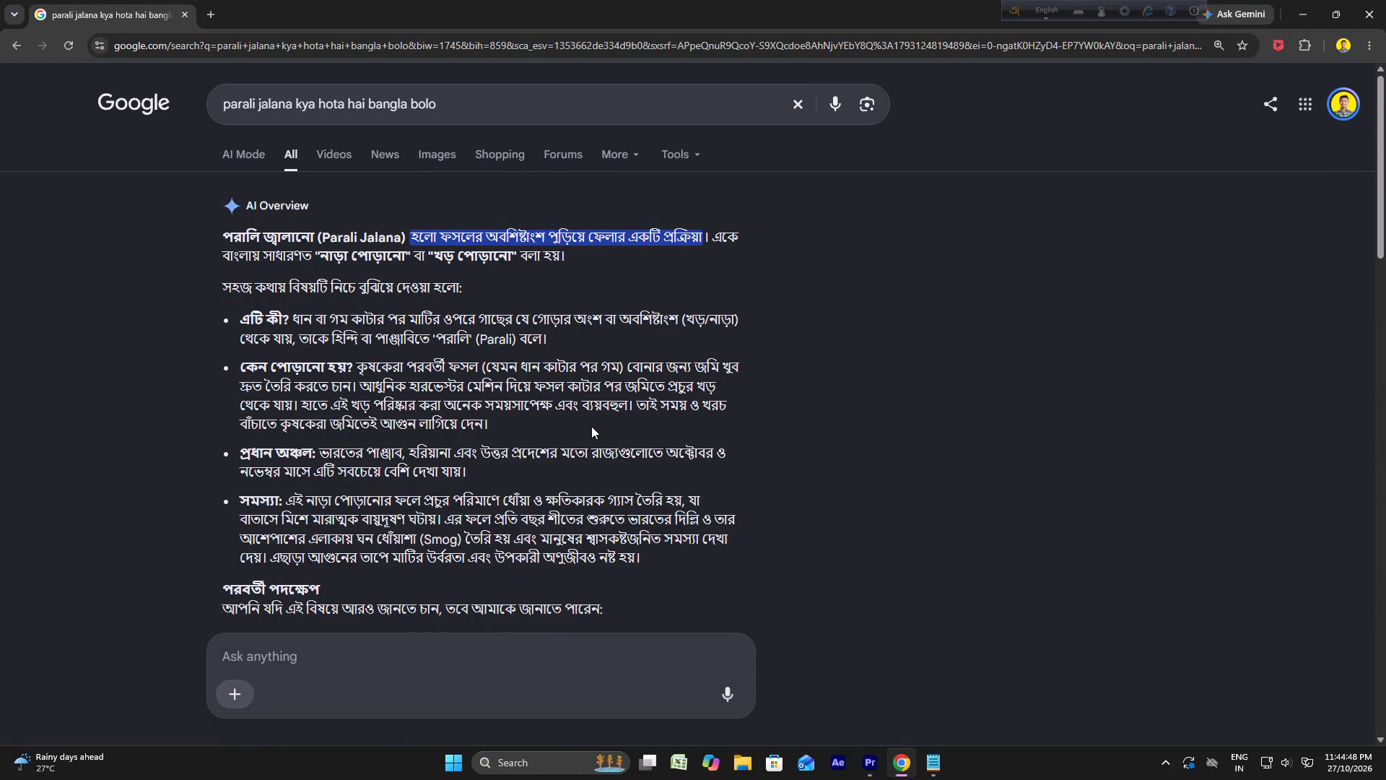
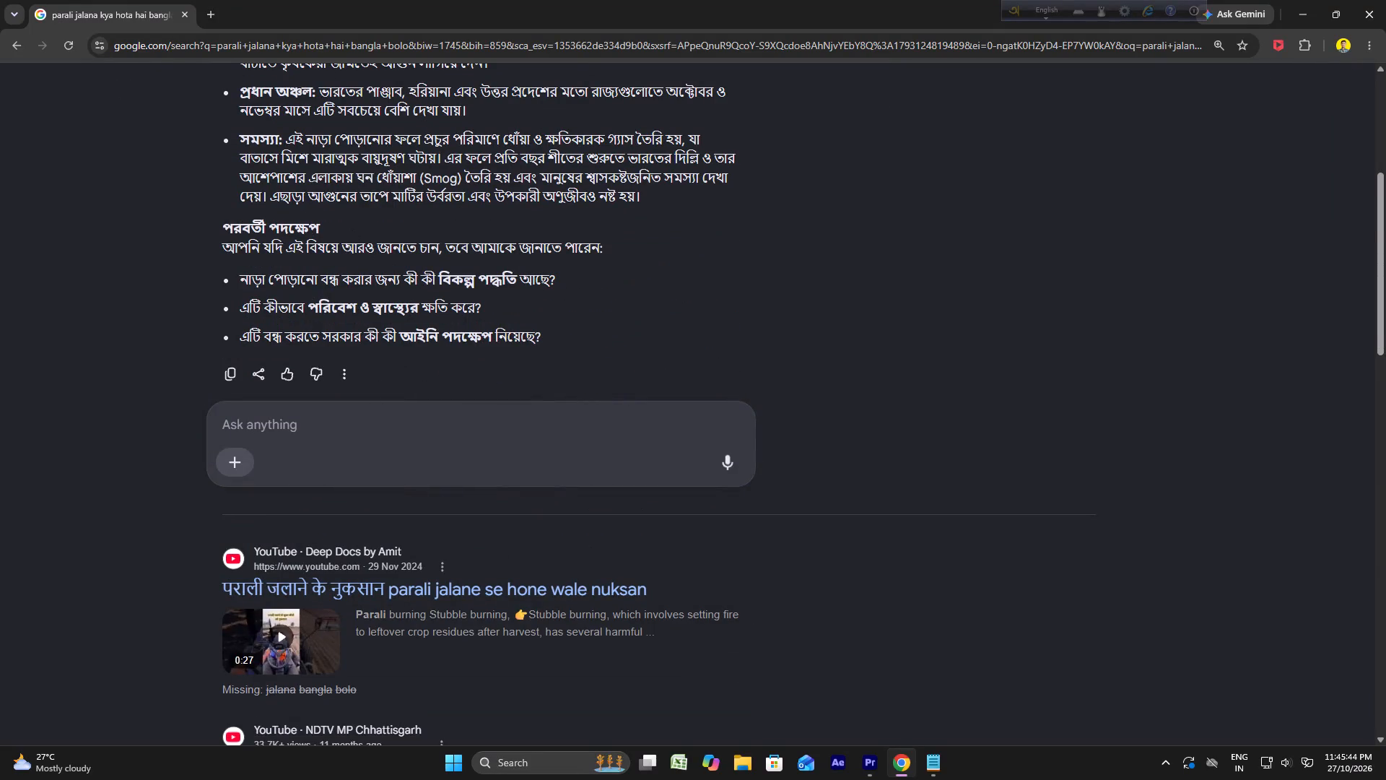
Look through the image results for the Bangla parali jalana search.
scroll(503, 337, "down", 3)
scroll(409, 355, "up", 9)
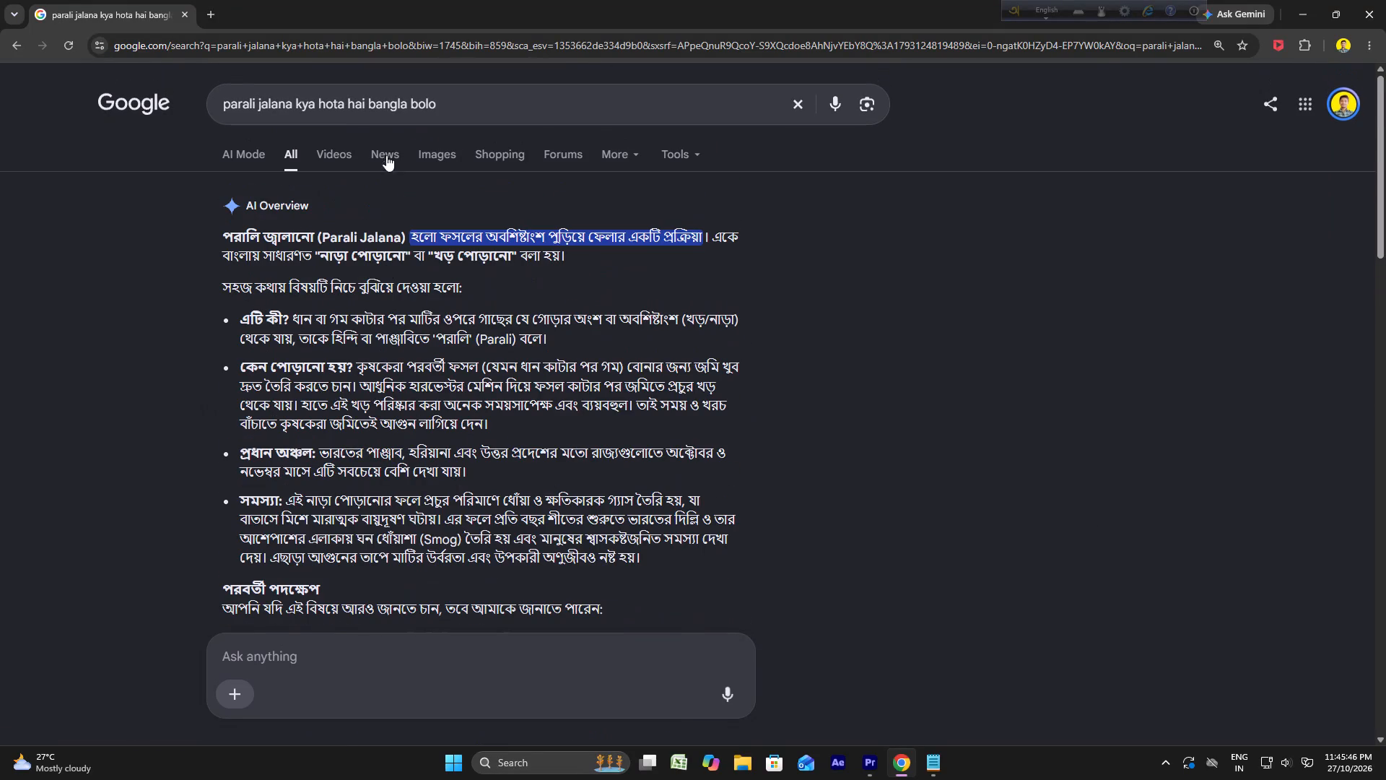
left_click(424, 153)
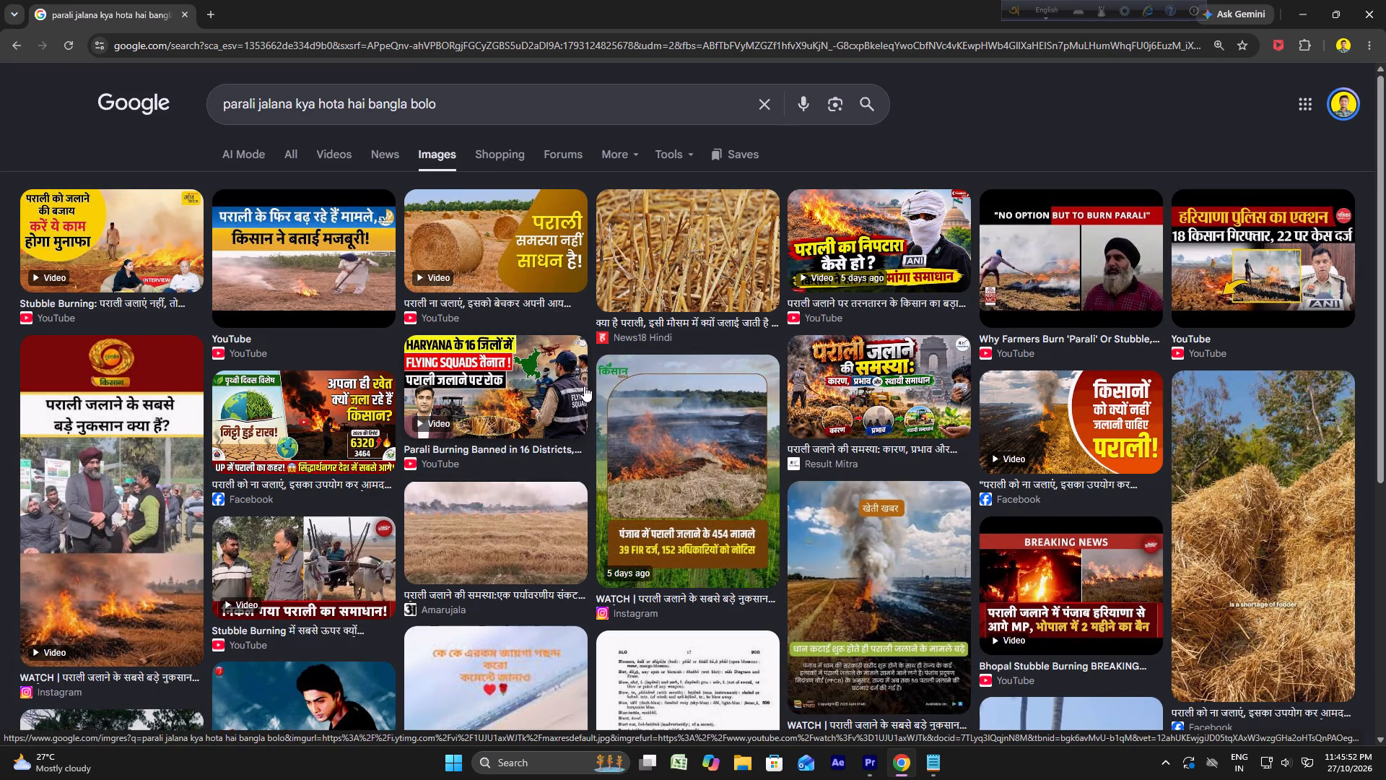
scroll(279, 362, "down", 4)
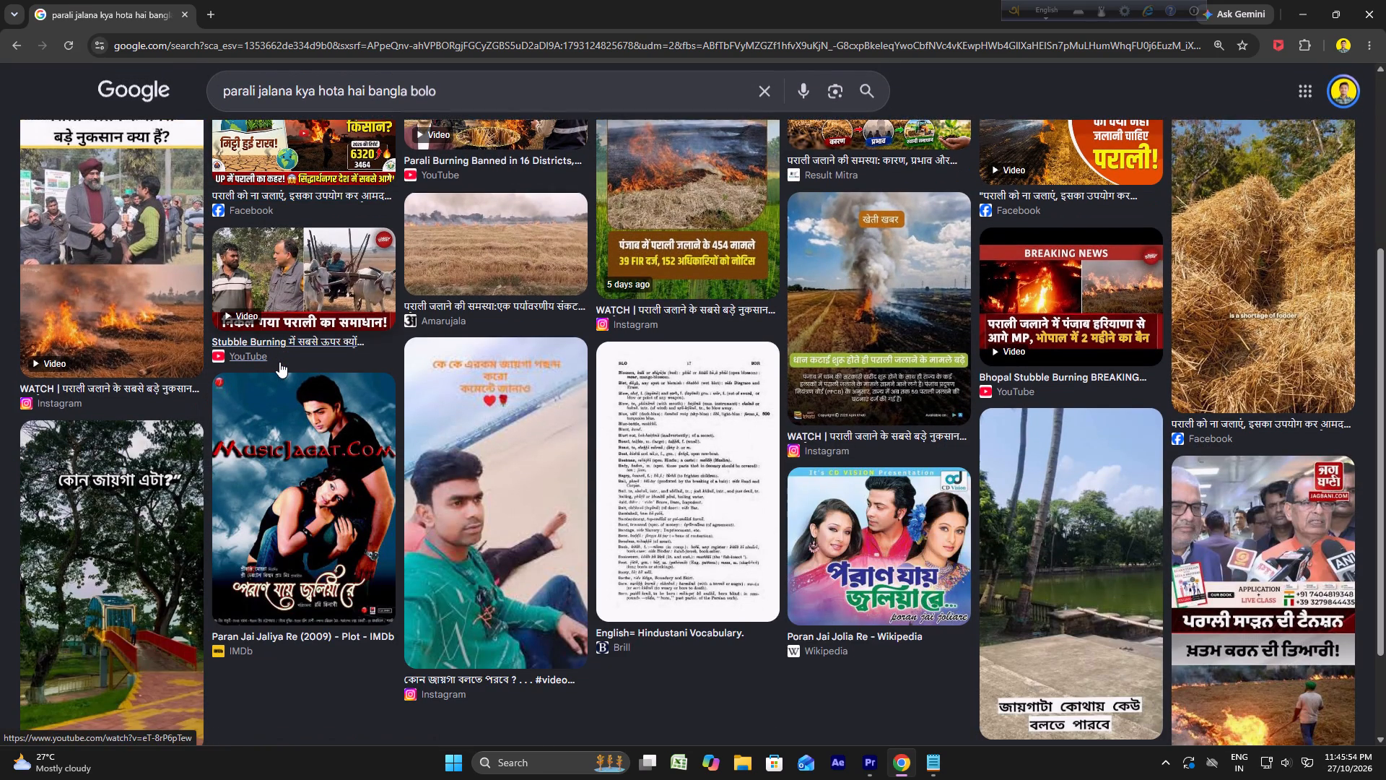
Return to the "parali jalana kya hota hai" results and save the hindi.news18.com stubble-burning photo to Downloads as Parali-11.
left_click(279, 362)
left_click(279, 361)
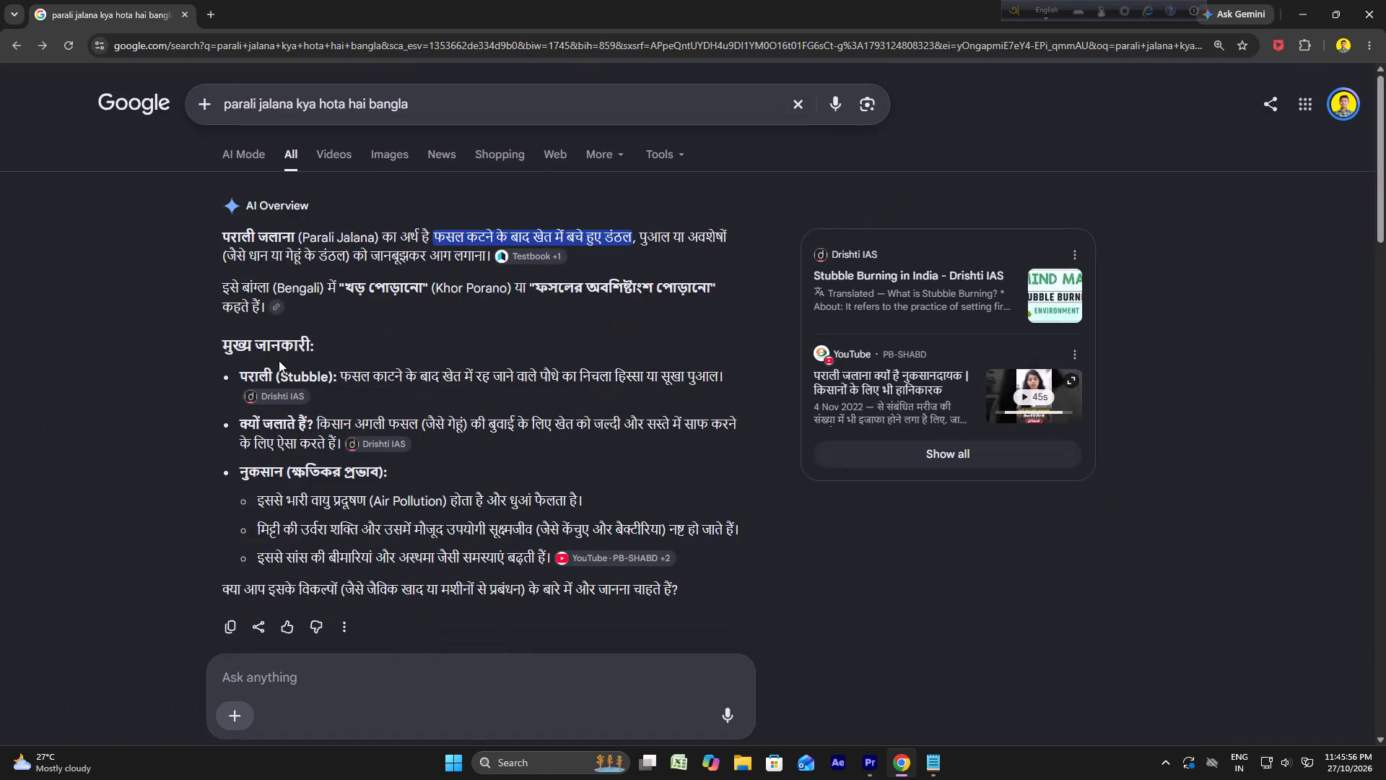
left_click(279, 360)
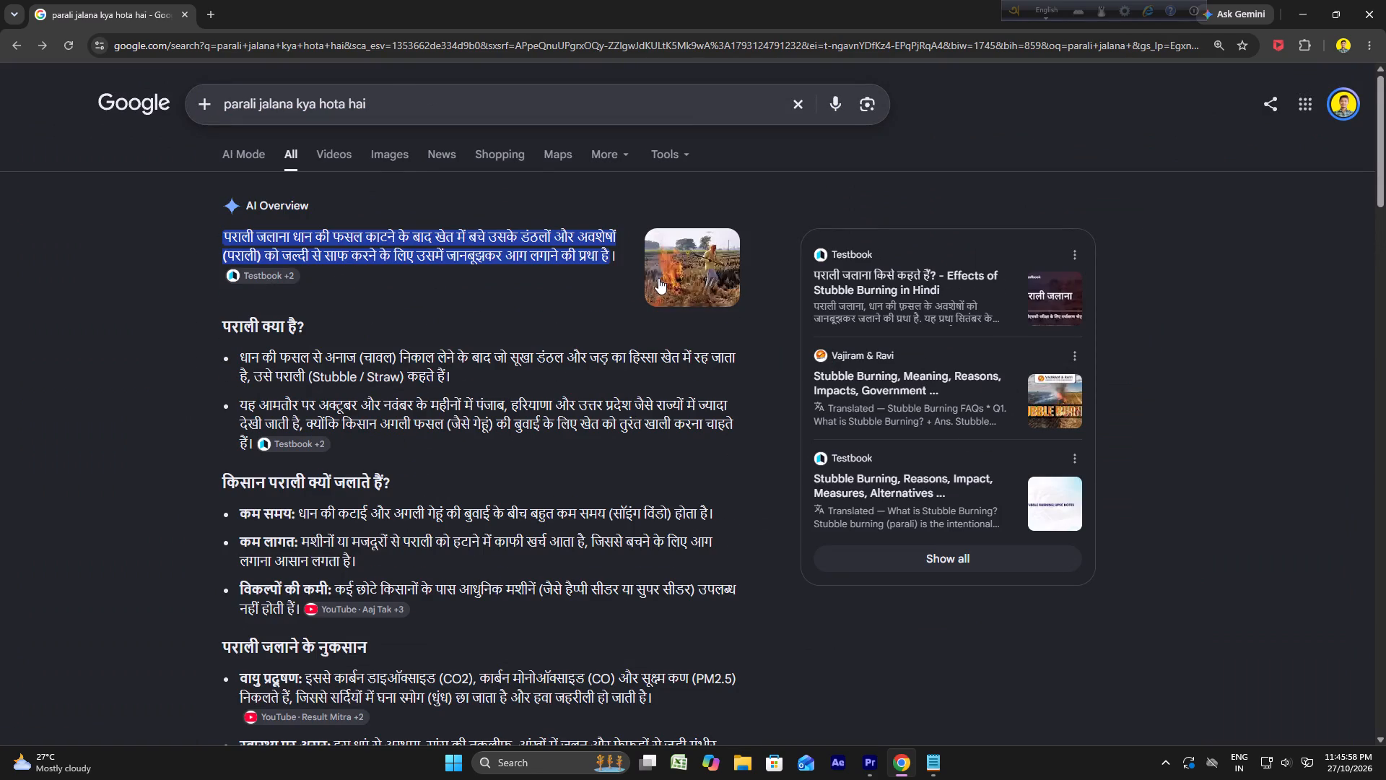
left_click(666, 279)
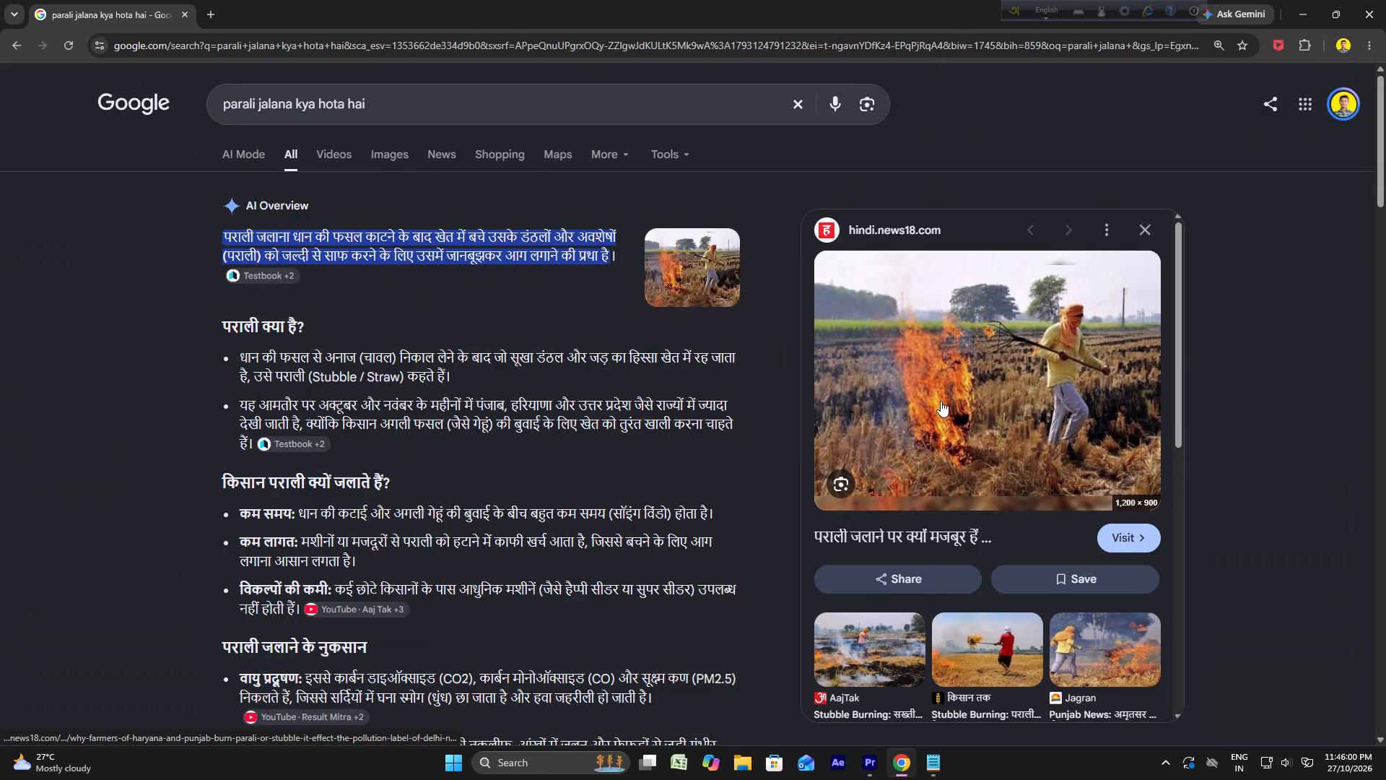
right_click(941, 401)
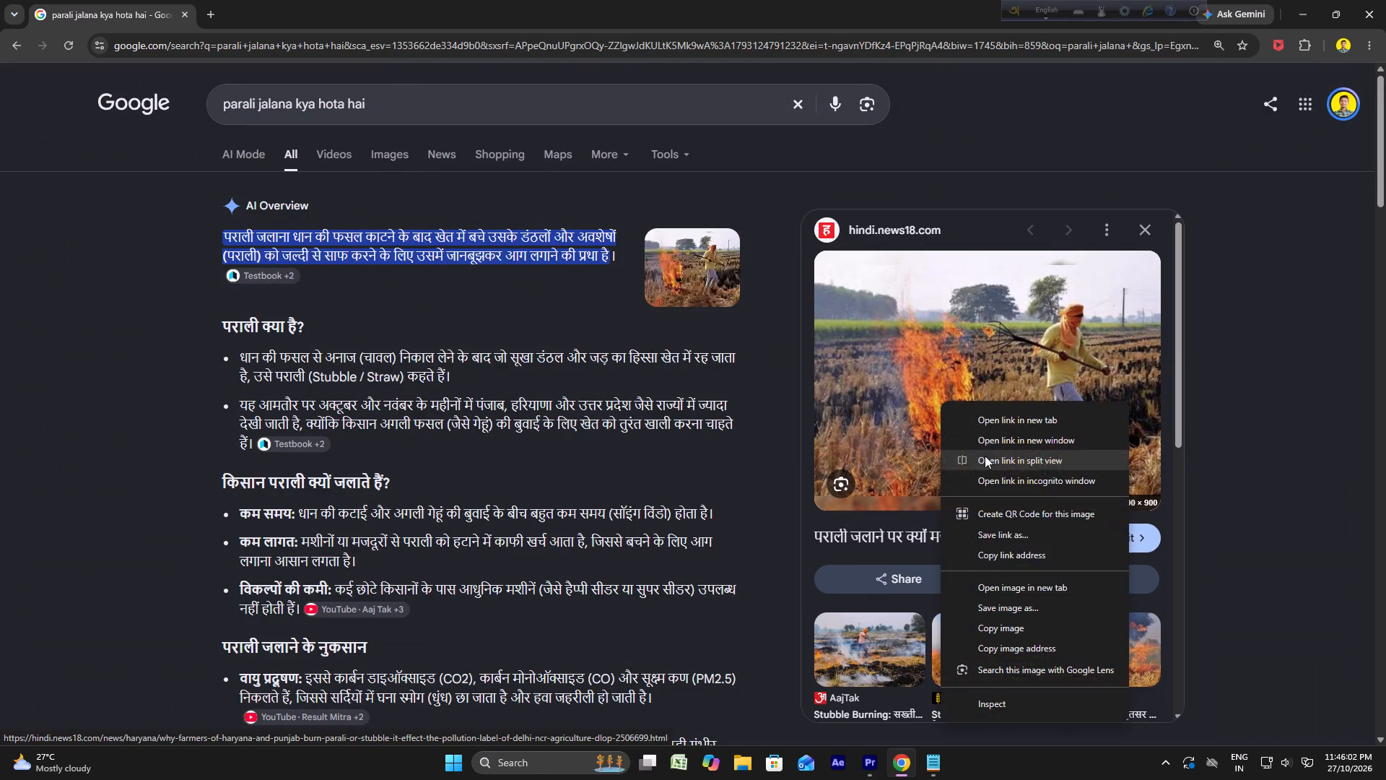
left_click(1006, 610)
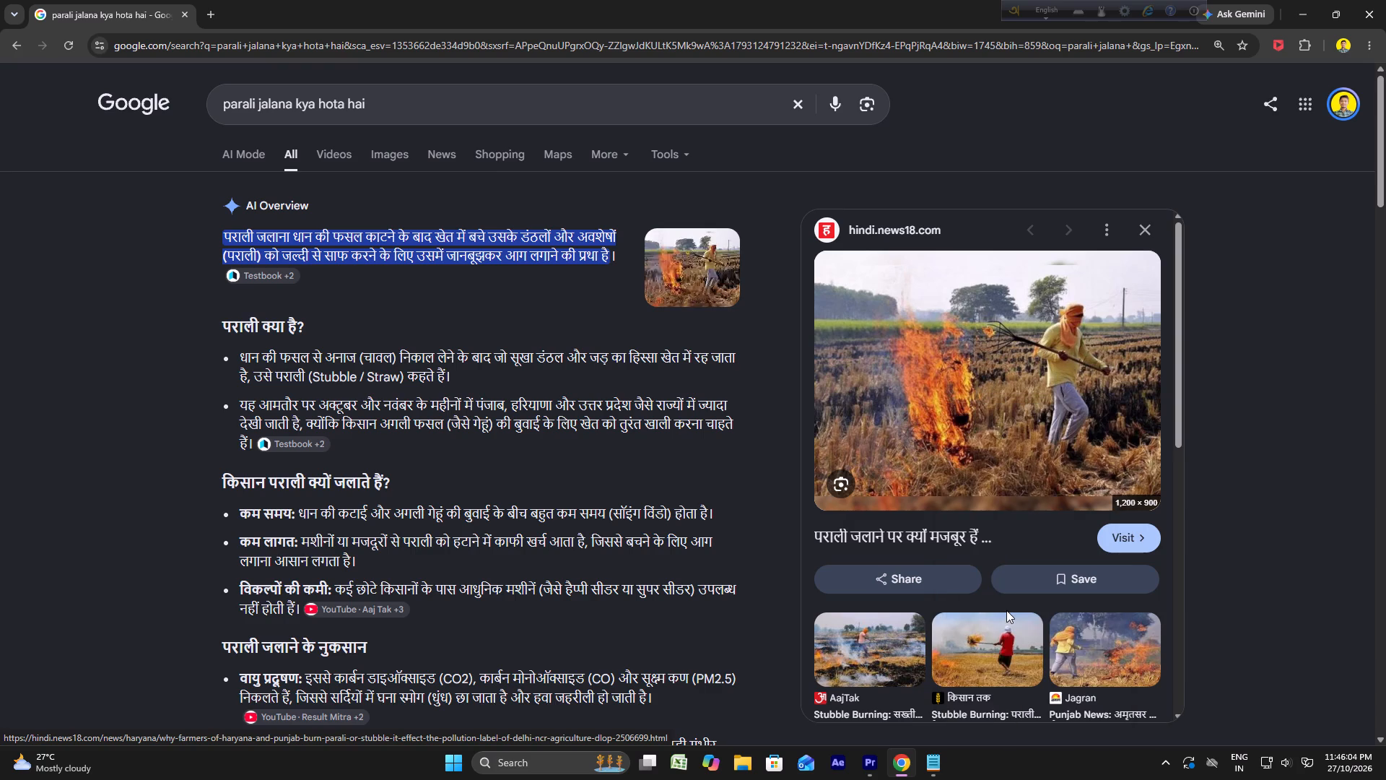
left_click(586, 478)
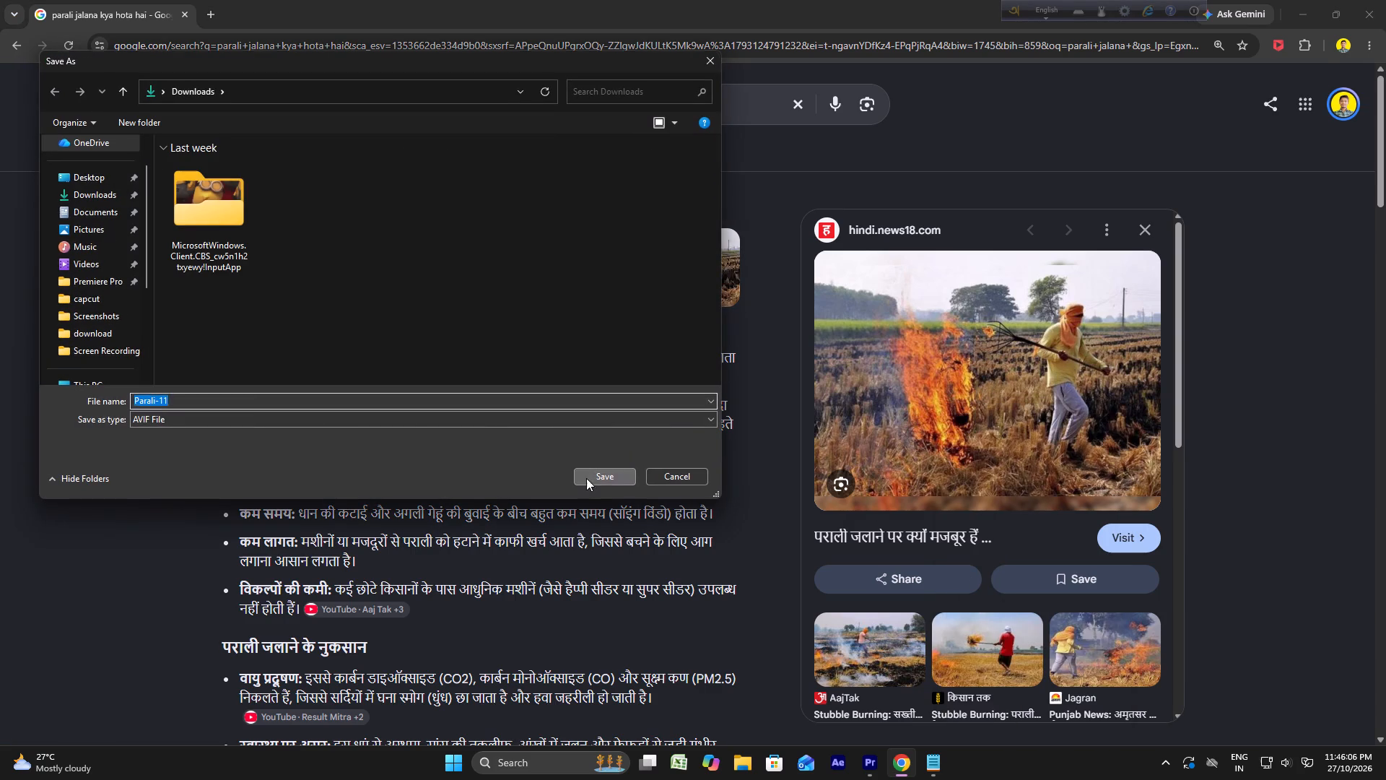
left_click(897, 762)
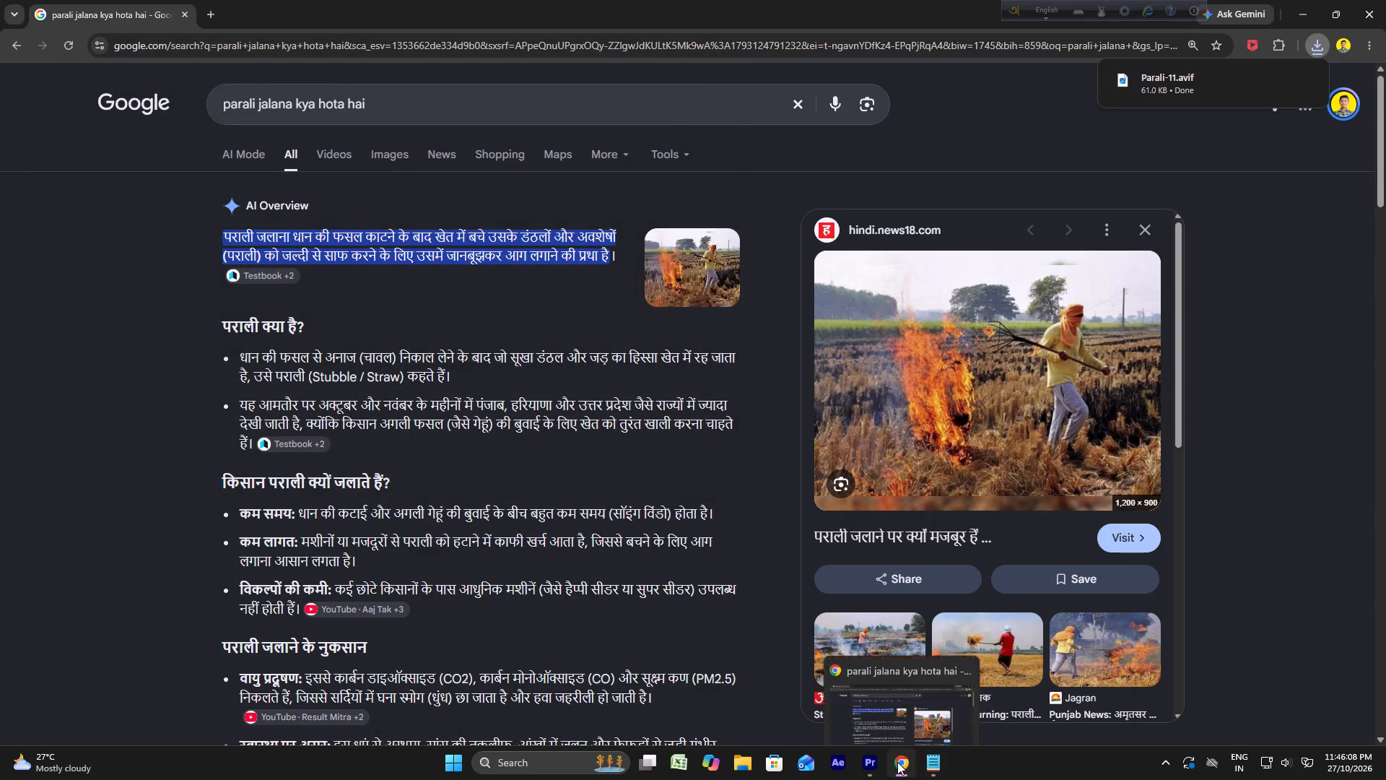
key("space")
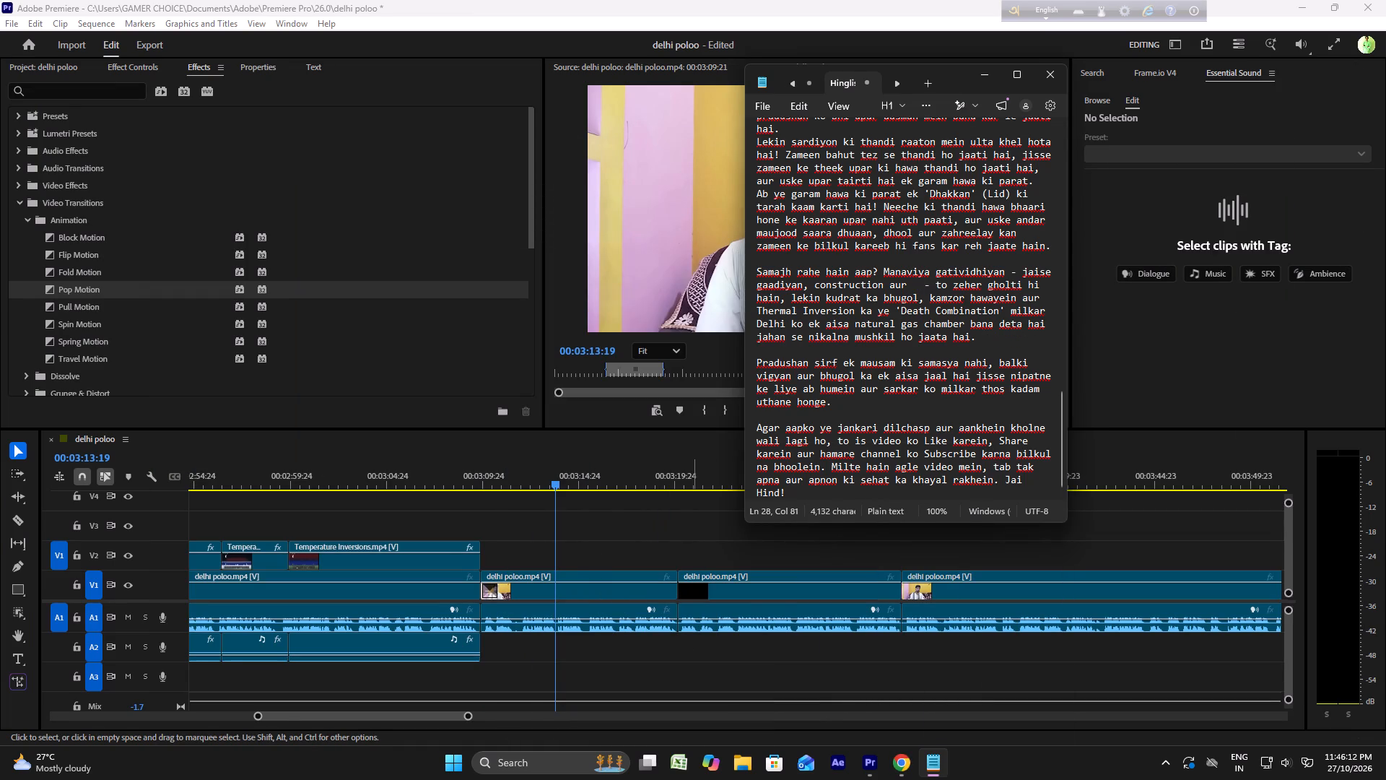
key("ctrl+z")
Switch to Premiere and play the talking-head narration from around 00:03:15 on the delhi poloo timeline.
left_click(601, 530)
left_click(597, 477)
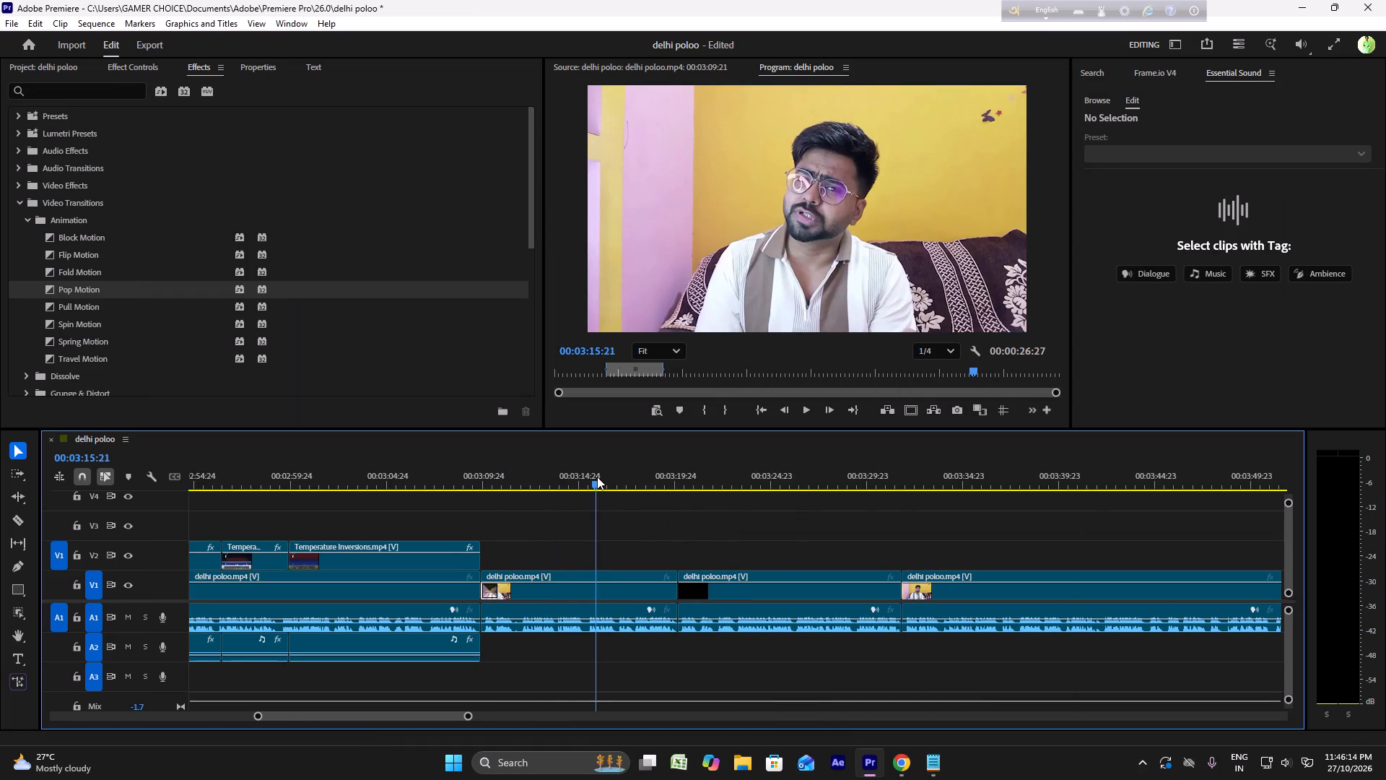
key("space")
left_click(547, 473)
key("space")
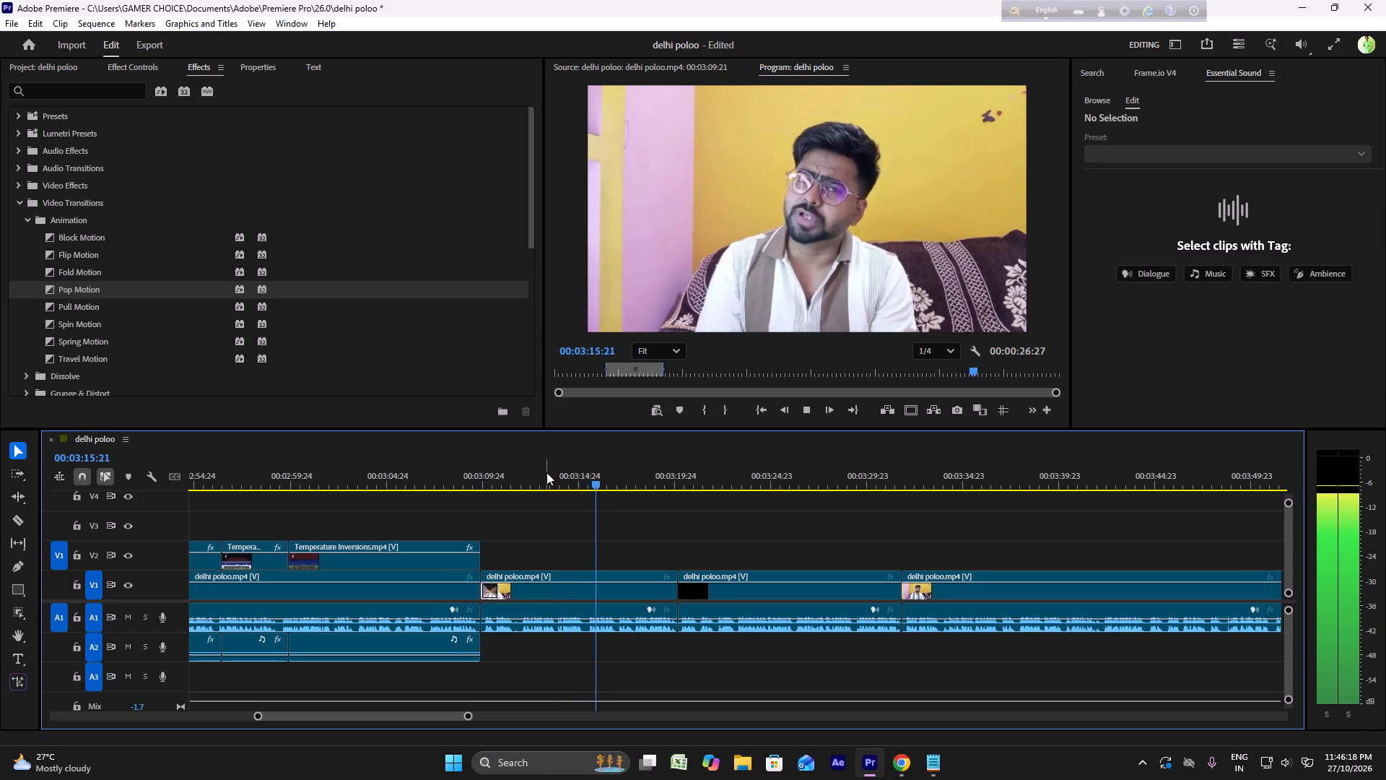
key("space")
Copy "jaise gaadiyan" from the script in Notepad and search Google for it in Chrome.
left_click(904, 770)
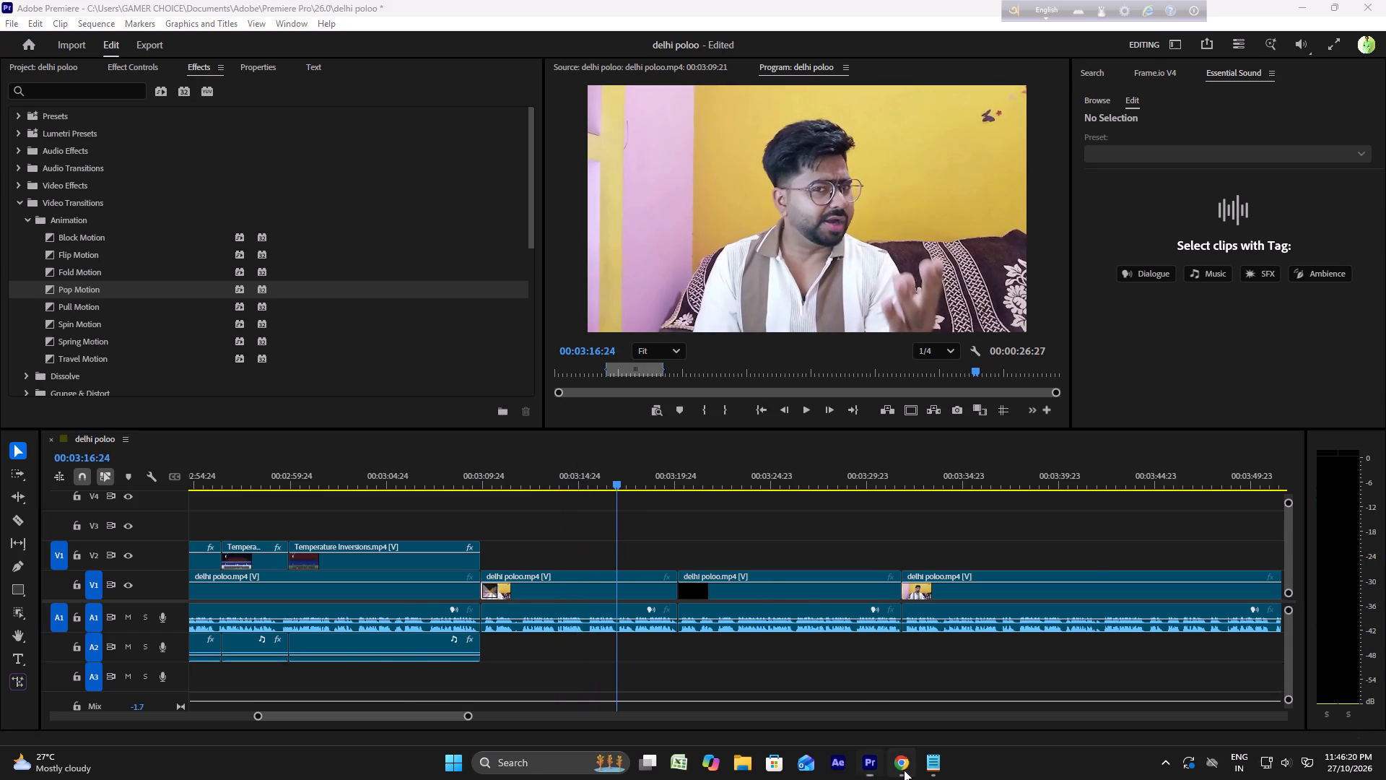
left_click(925, 772)
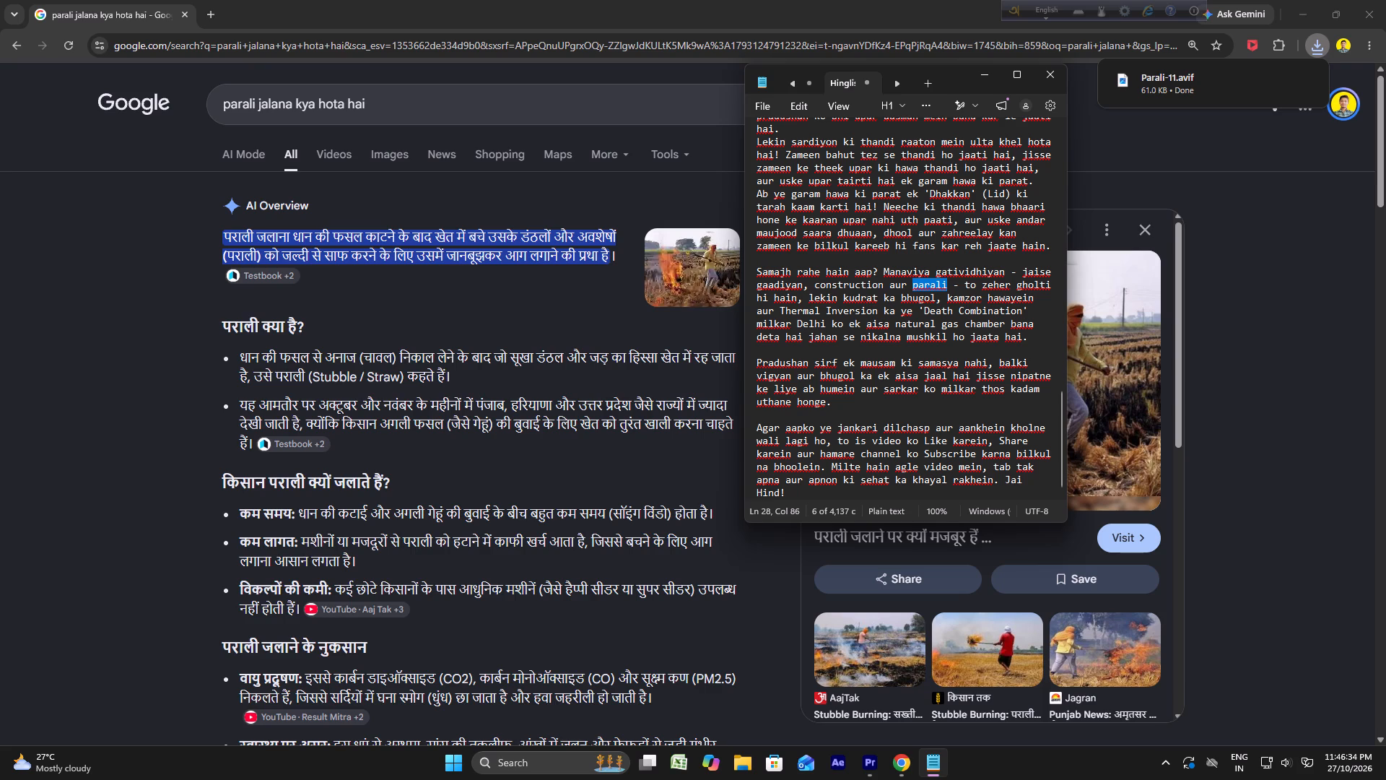
left_click_drag(804, 283, 995, 272)
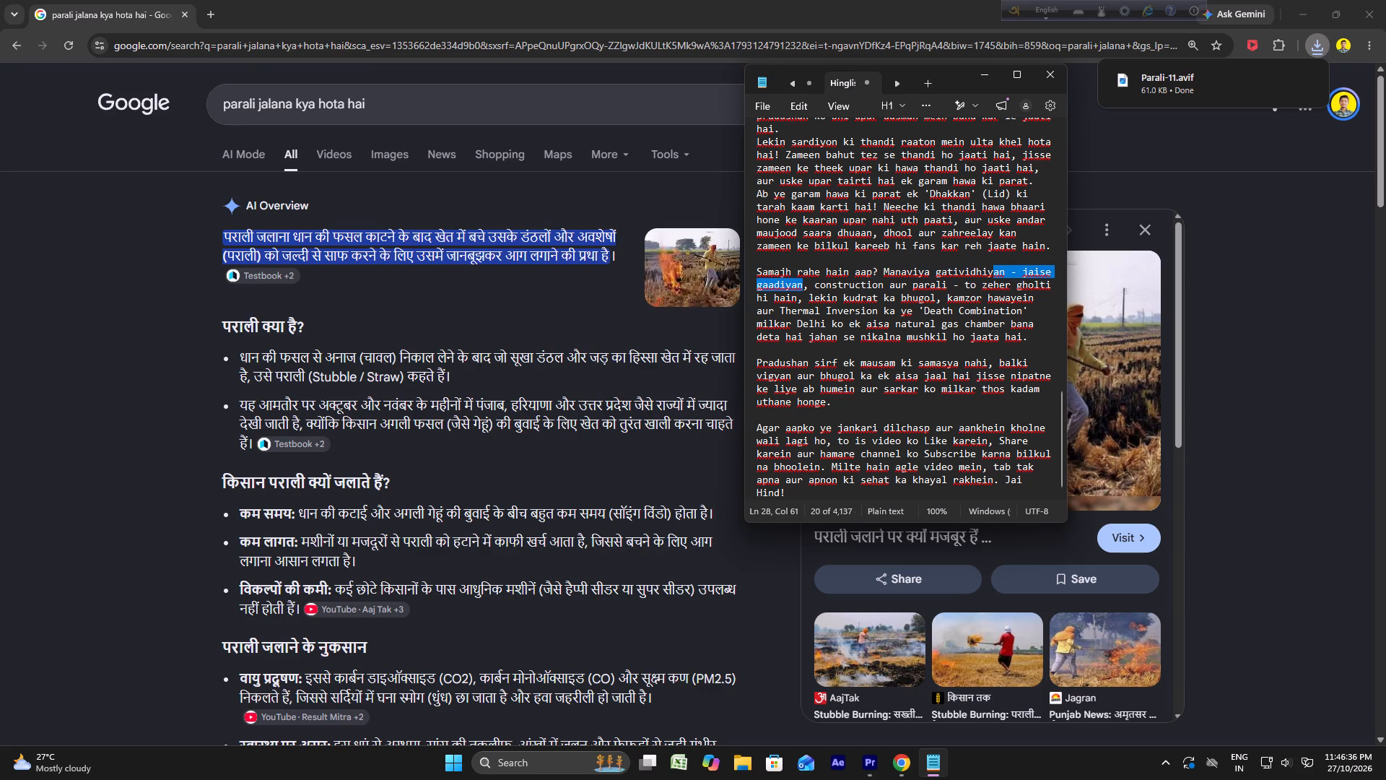
left_click_drag(995, 272, 1024, 271)
key("ctrl+c")
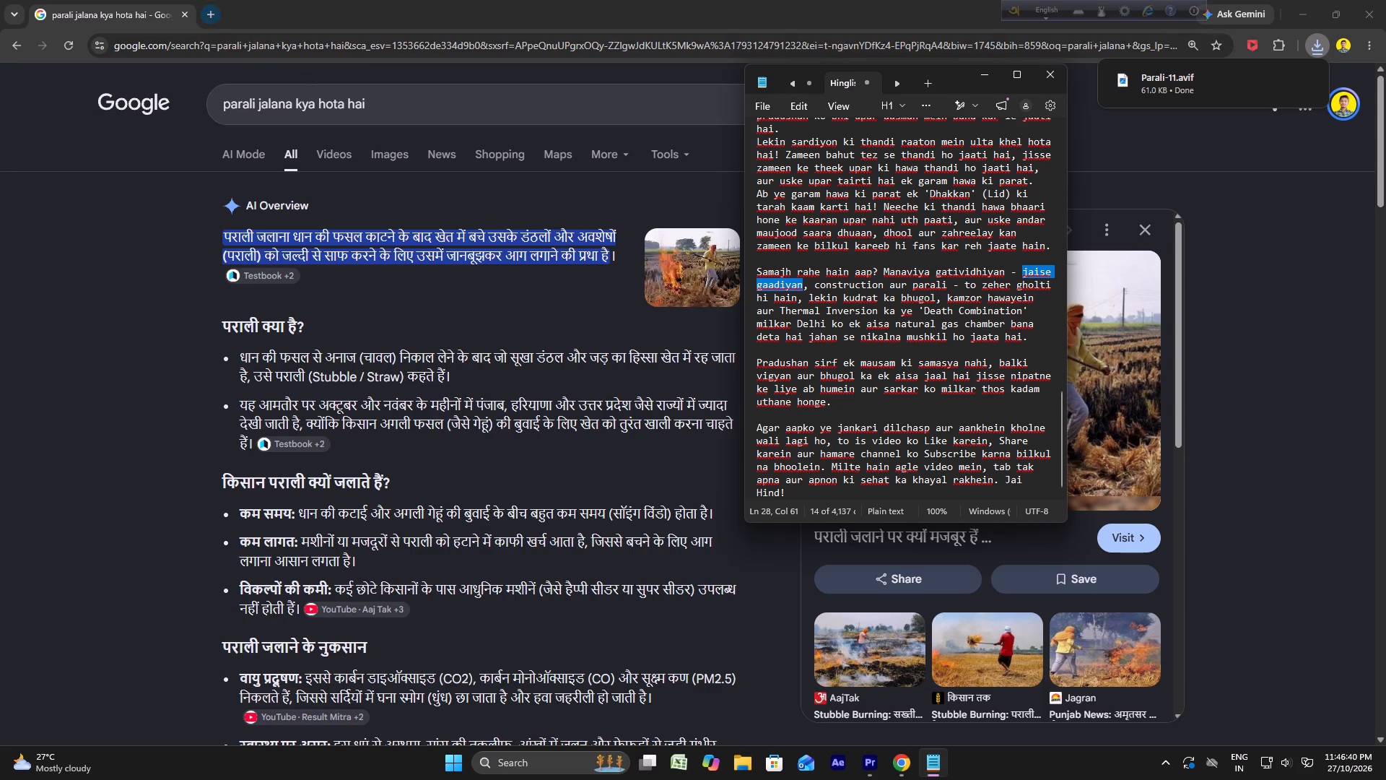
left_click_drag(382, 106, 178, 87)
key("ctrl+v")
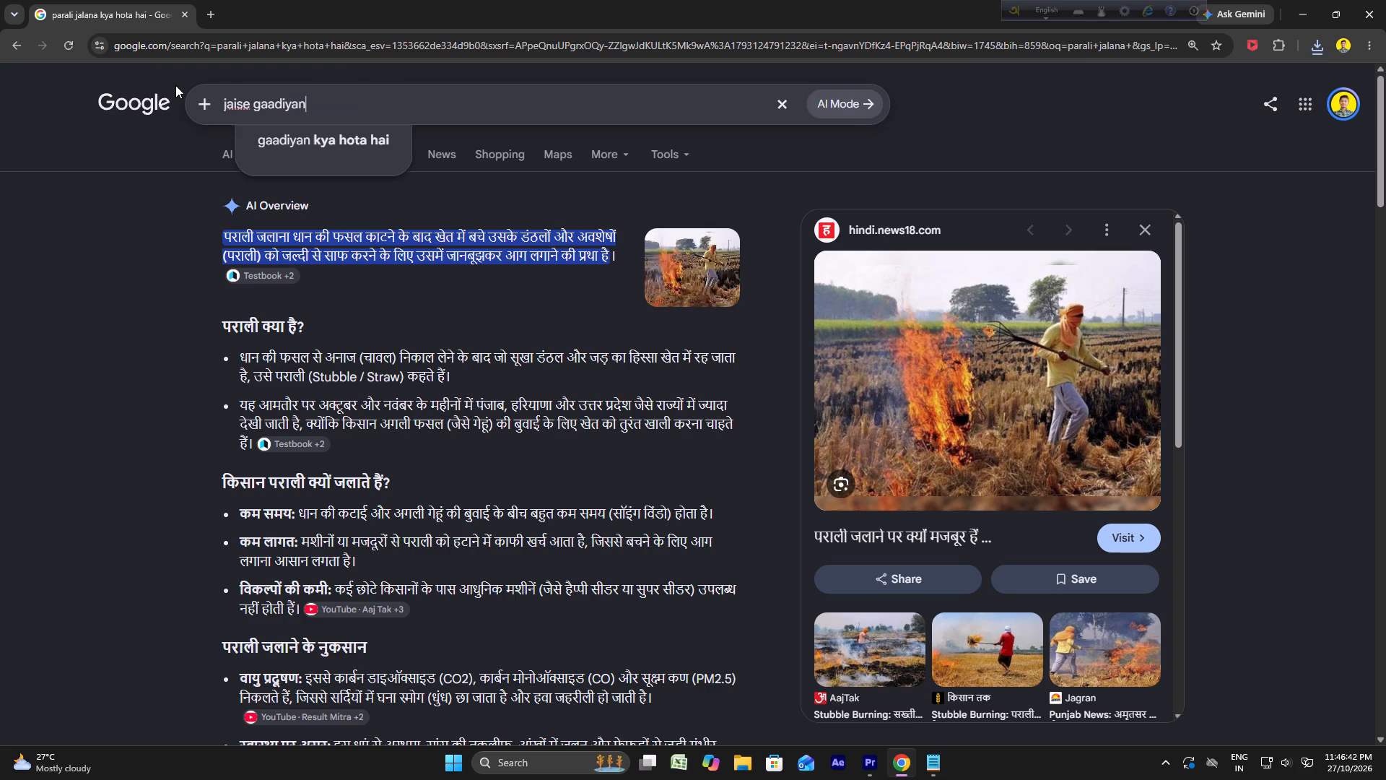
key("Return")
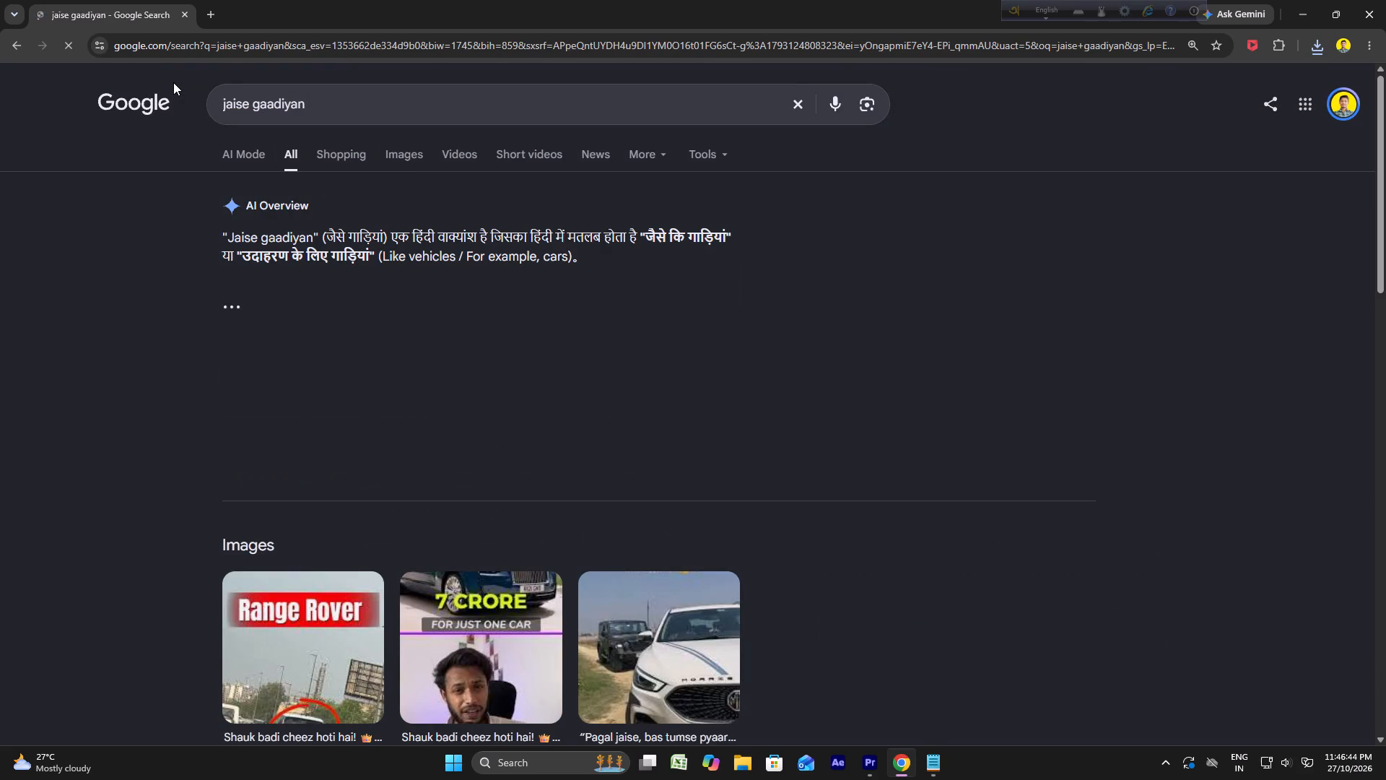
Examine the web results and the image results for "jaise gaadiyan" for a suitable vehicle picture.
scroll(186, 93, "down", 4)
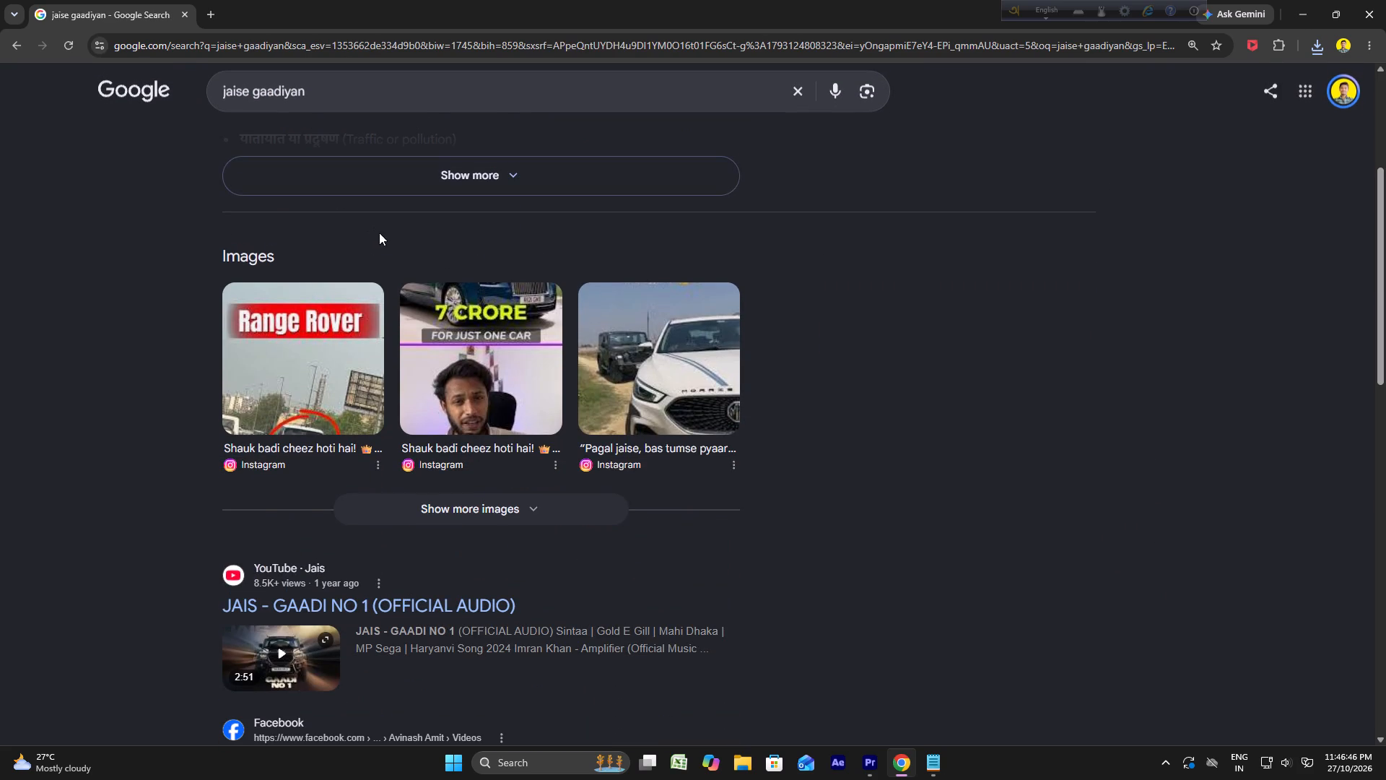
scroll(388, 252, "up", 4)
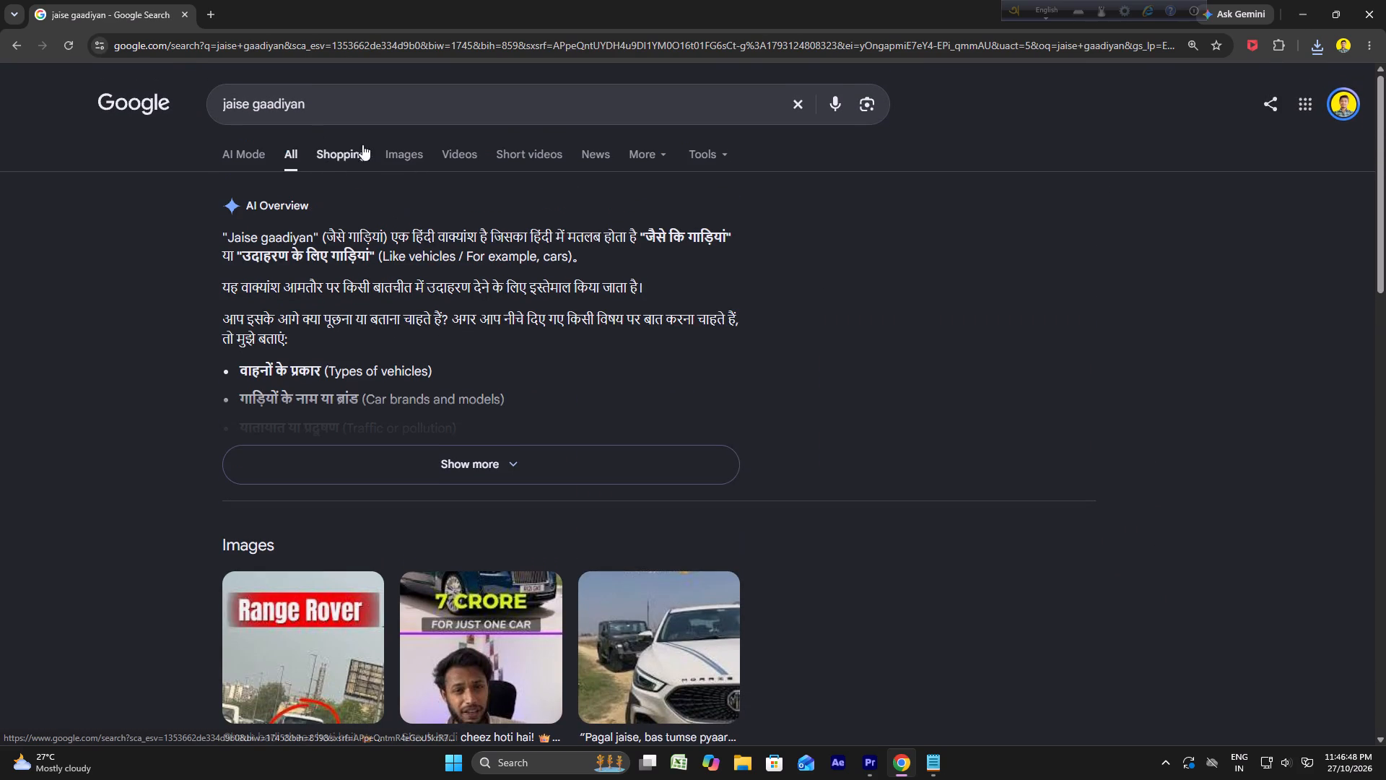
left_click(407, 155)
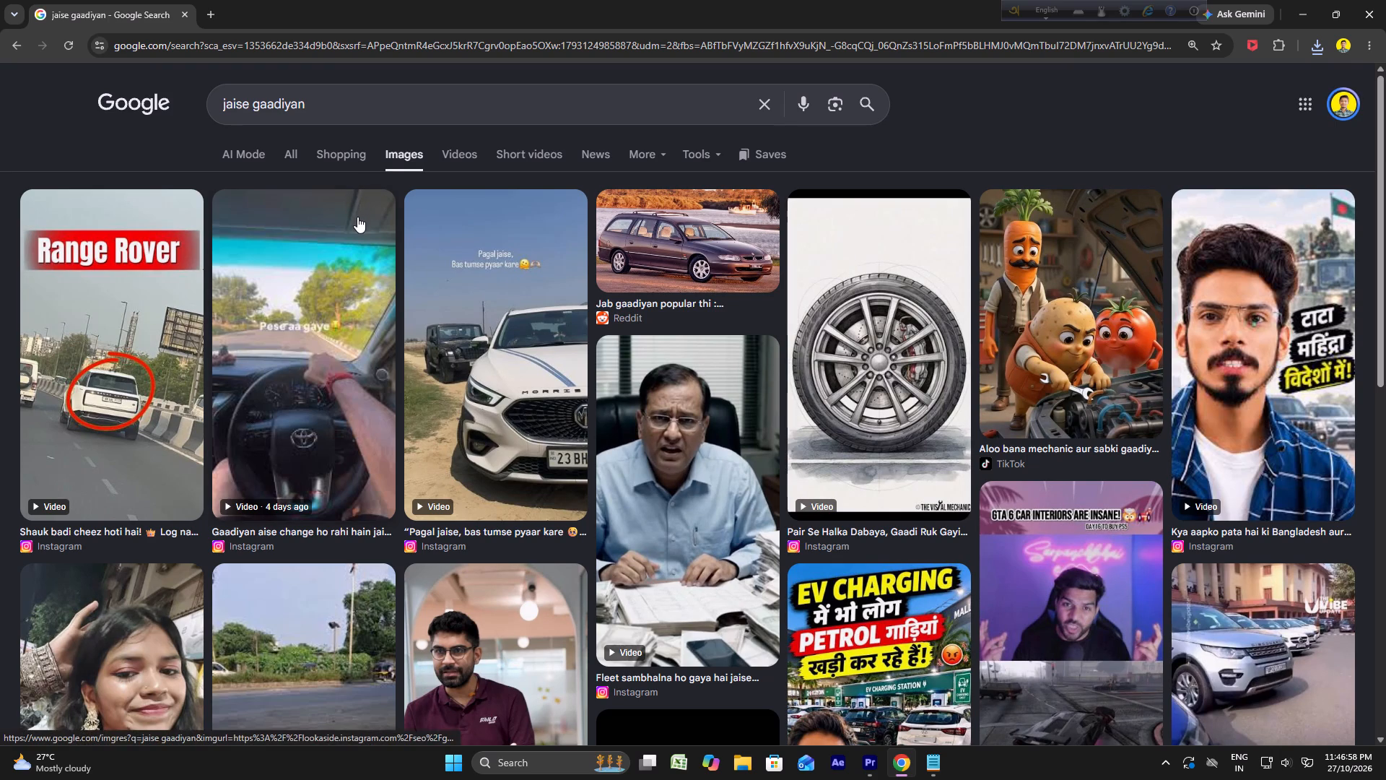
scroll(358, 227, "down", 8)
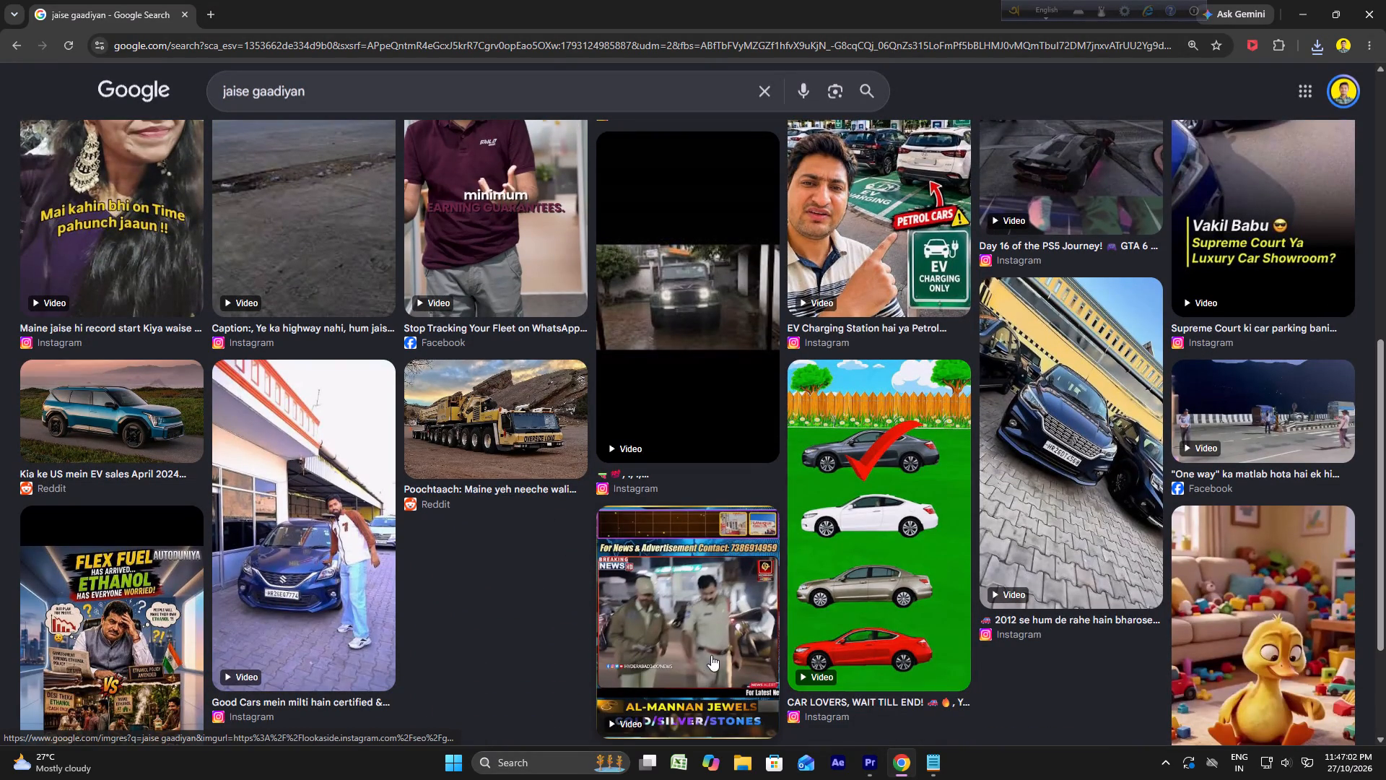
scroll(635, 613, "down", 6)
scroll(528, 592, "down", 6)
scroll(510, 592, "up", 3)
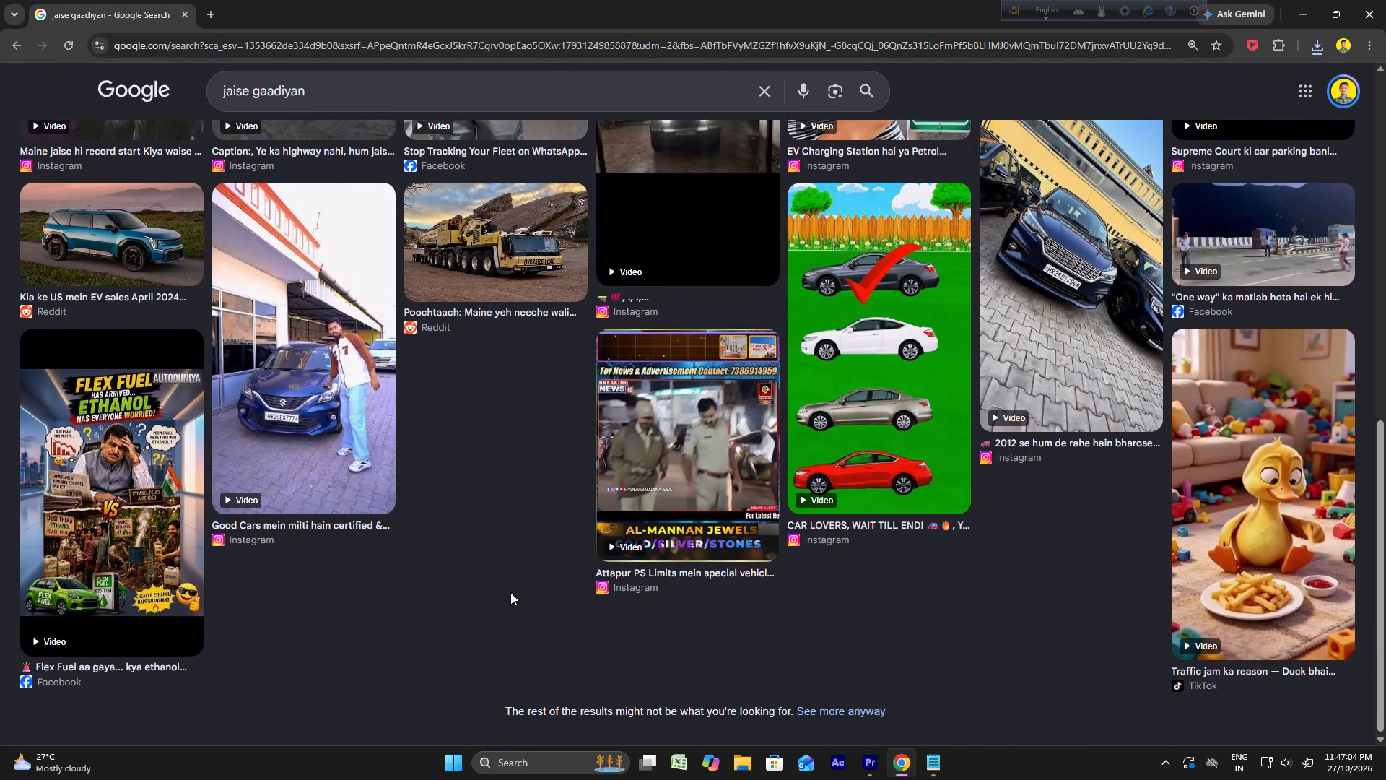
scroll(510, 592, "up", 10)
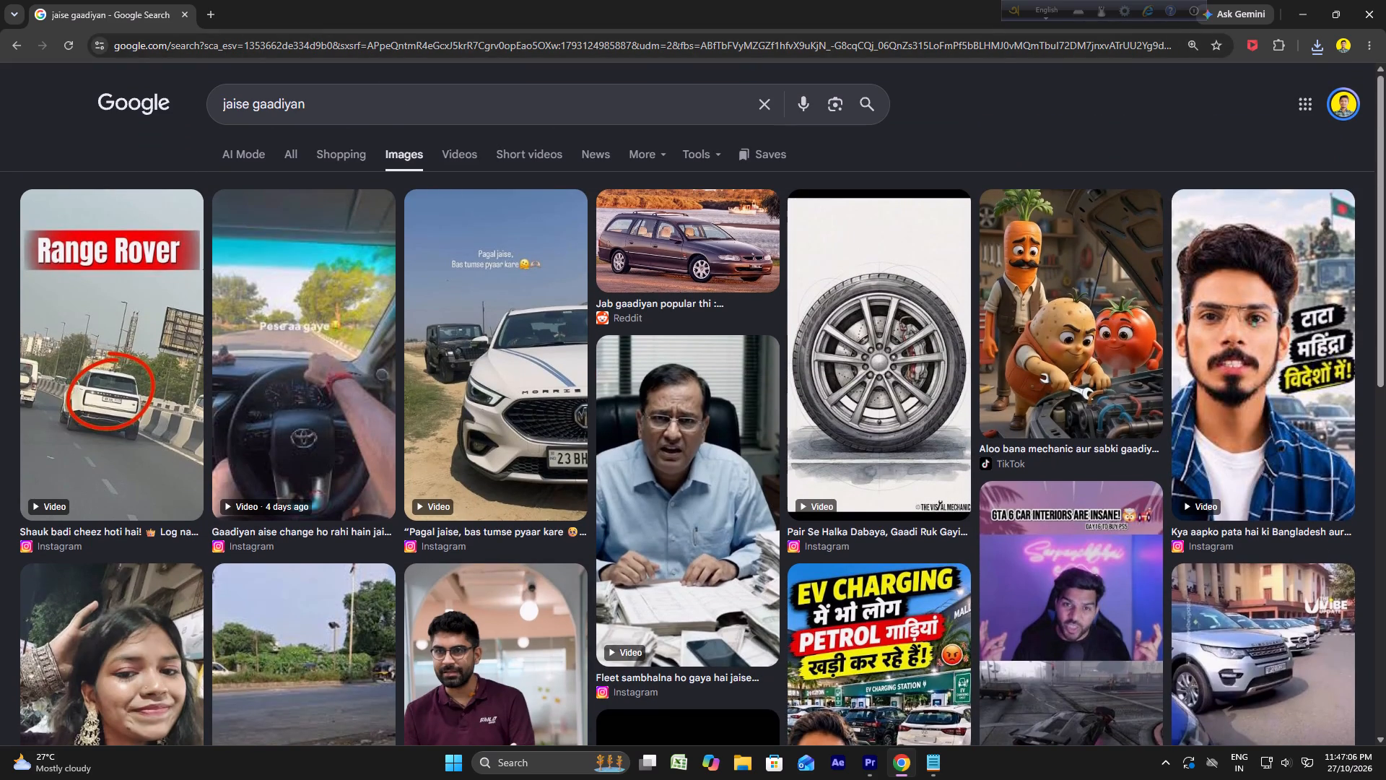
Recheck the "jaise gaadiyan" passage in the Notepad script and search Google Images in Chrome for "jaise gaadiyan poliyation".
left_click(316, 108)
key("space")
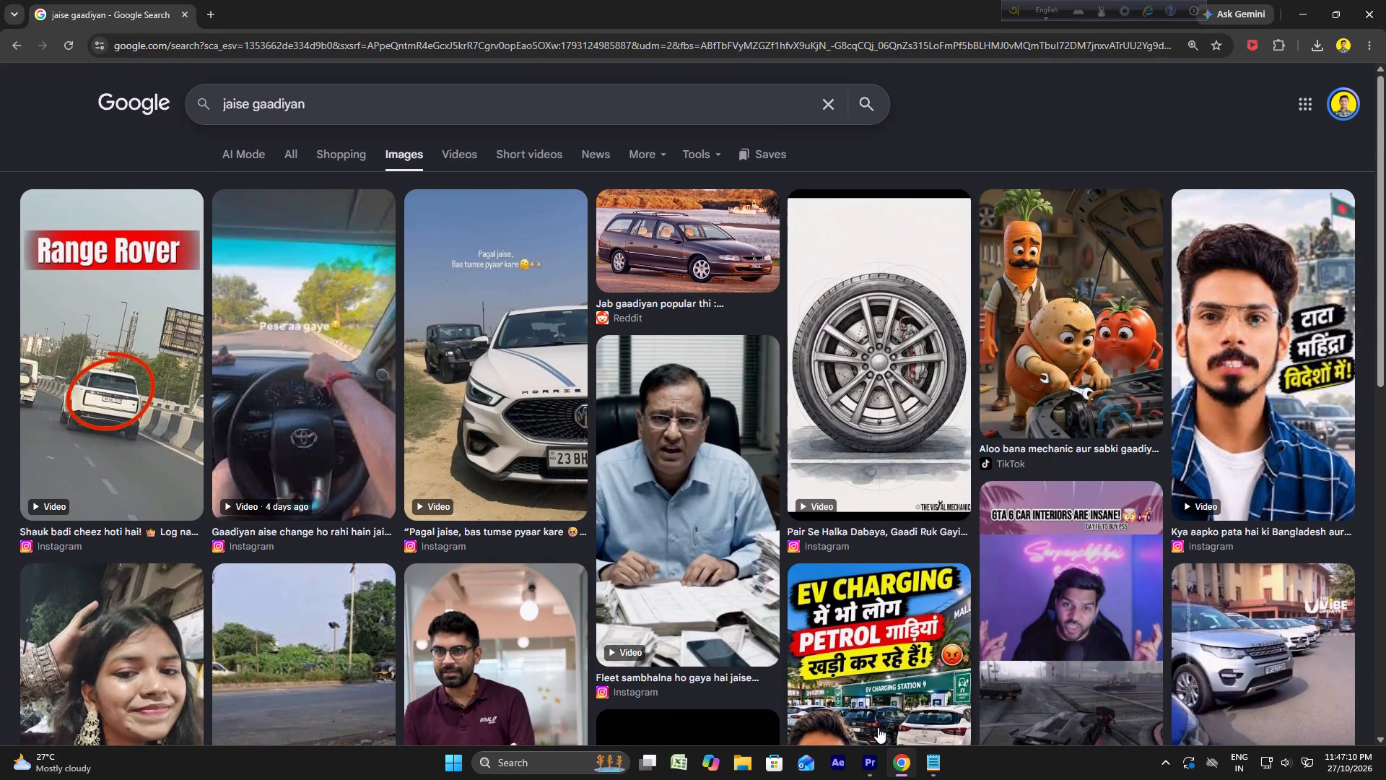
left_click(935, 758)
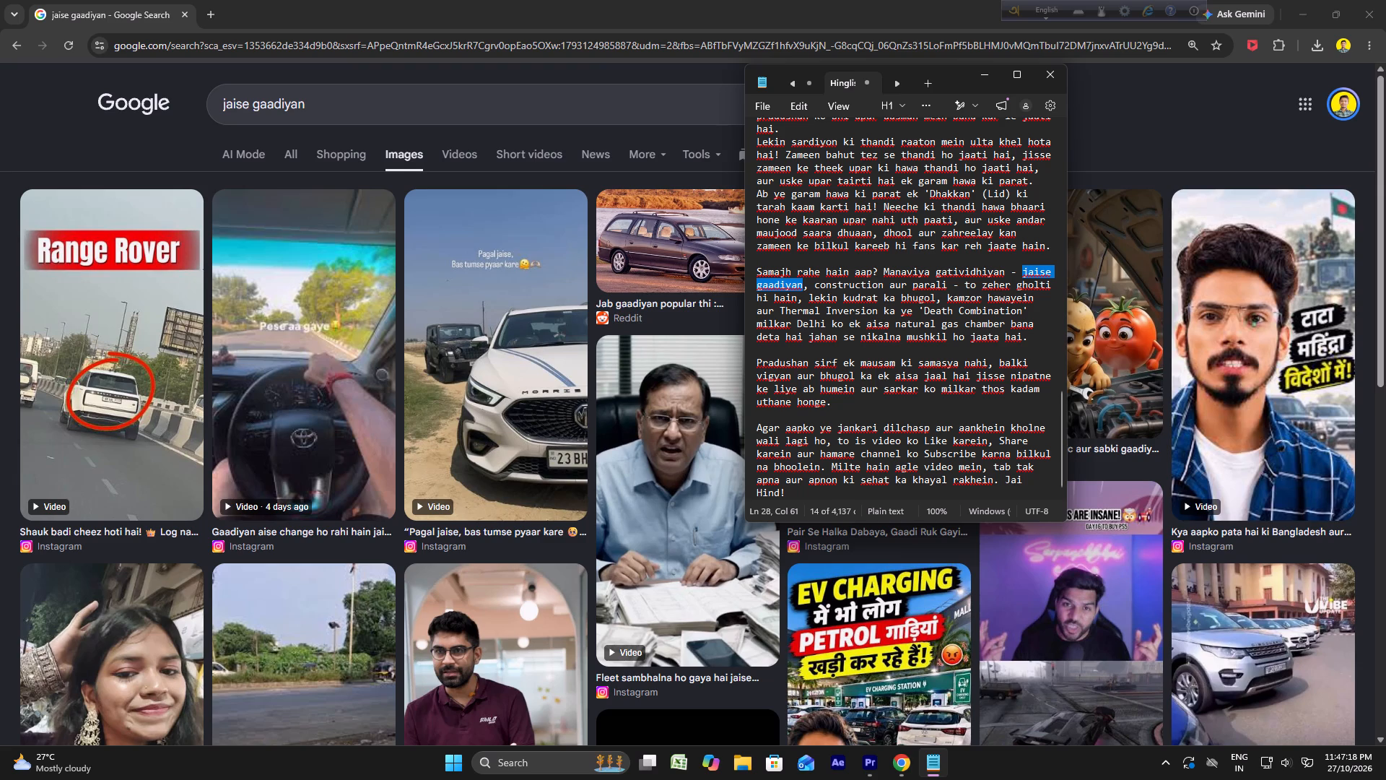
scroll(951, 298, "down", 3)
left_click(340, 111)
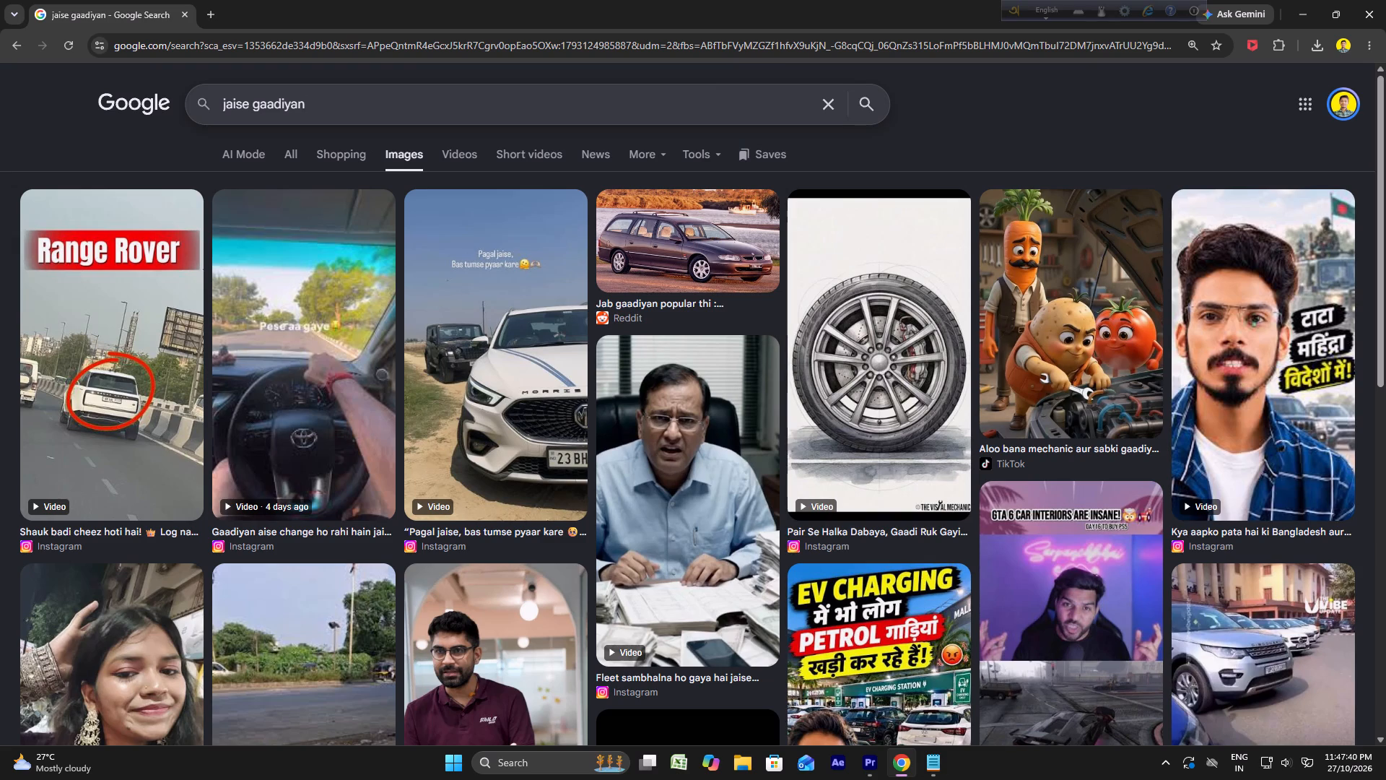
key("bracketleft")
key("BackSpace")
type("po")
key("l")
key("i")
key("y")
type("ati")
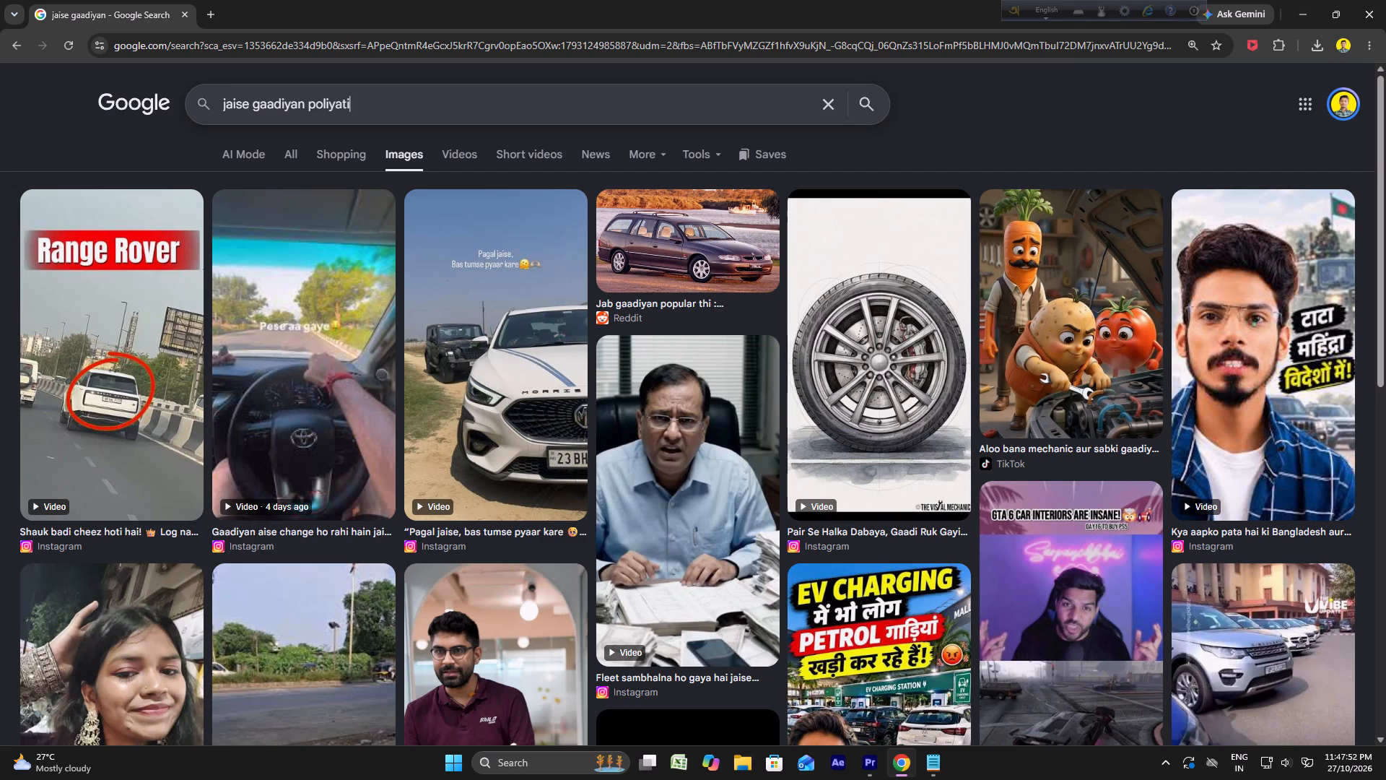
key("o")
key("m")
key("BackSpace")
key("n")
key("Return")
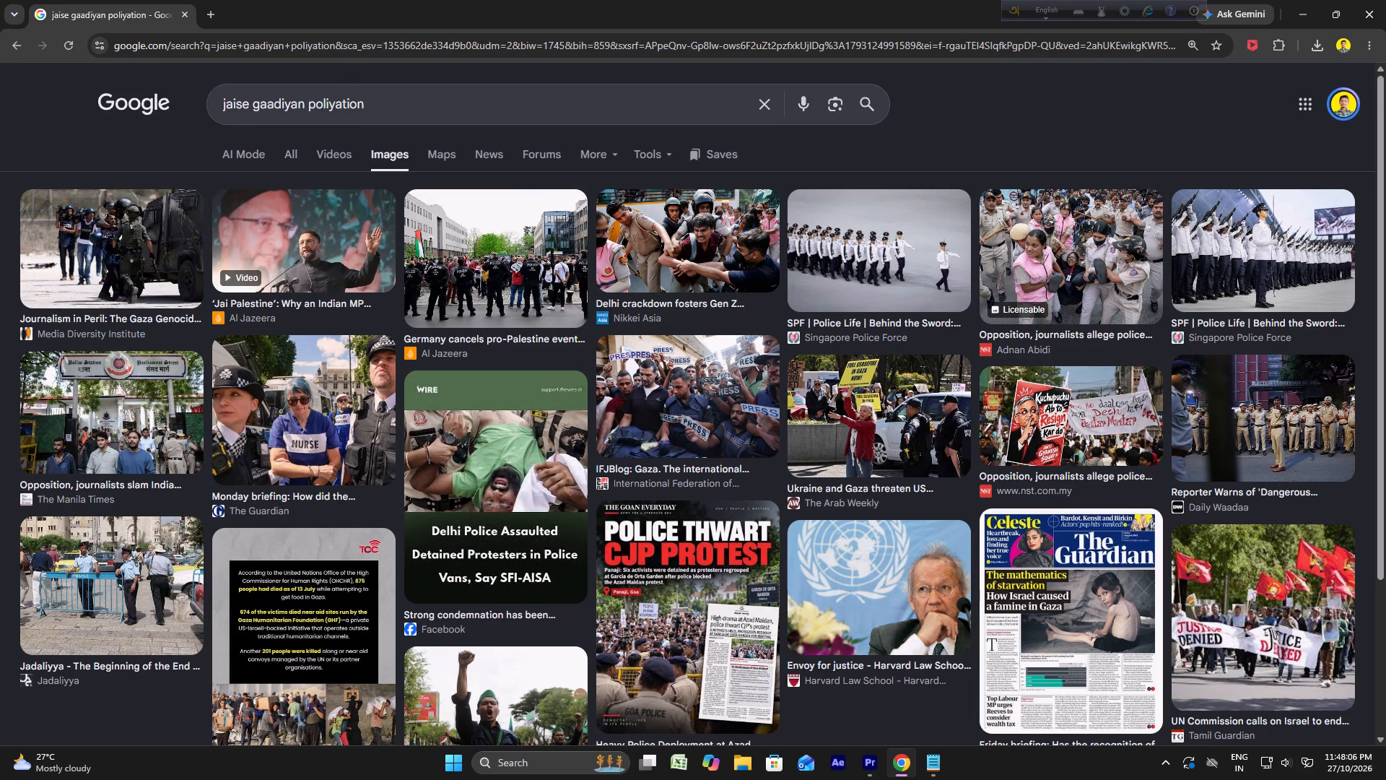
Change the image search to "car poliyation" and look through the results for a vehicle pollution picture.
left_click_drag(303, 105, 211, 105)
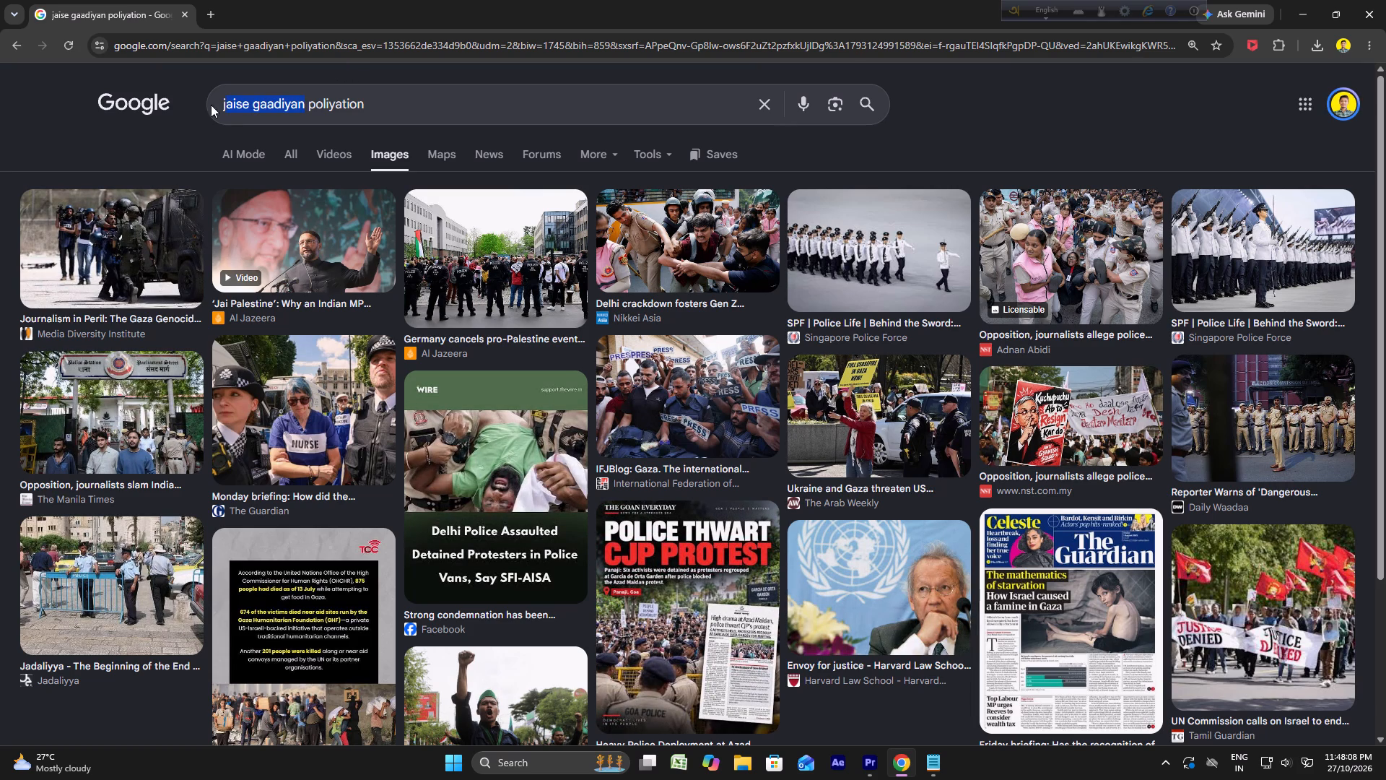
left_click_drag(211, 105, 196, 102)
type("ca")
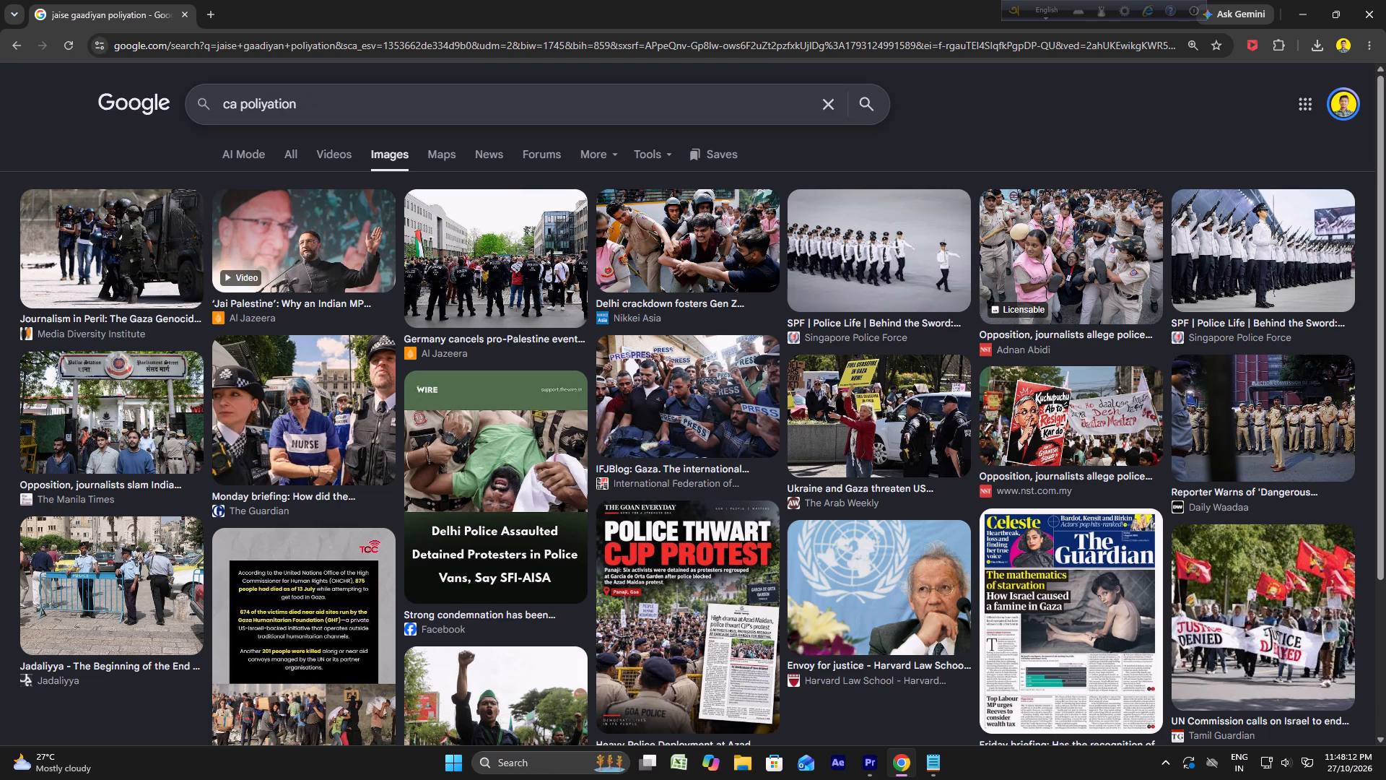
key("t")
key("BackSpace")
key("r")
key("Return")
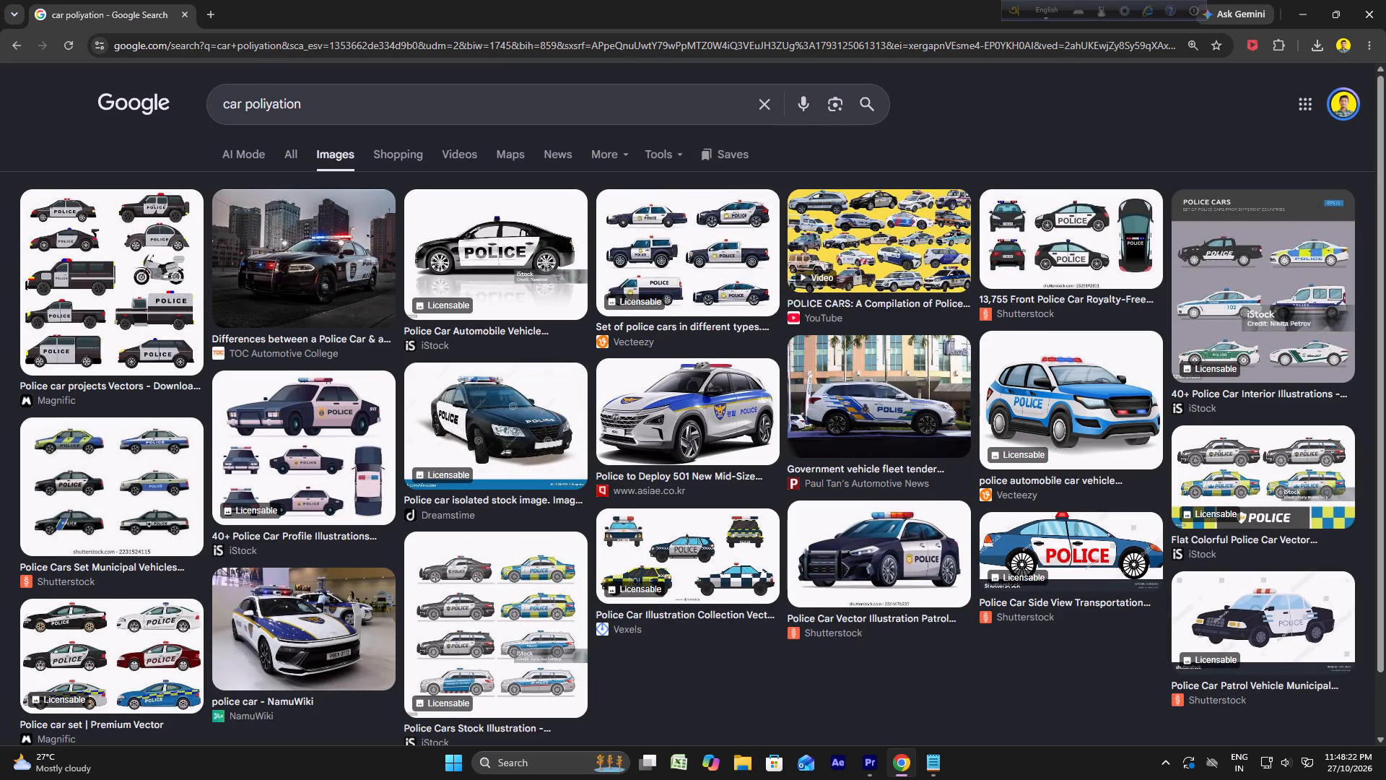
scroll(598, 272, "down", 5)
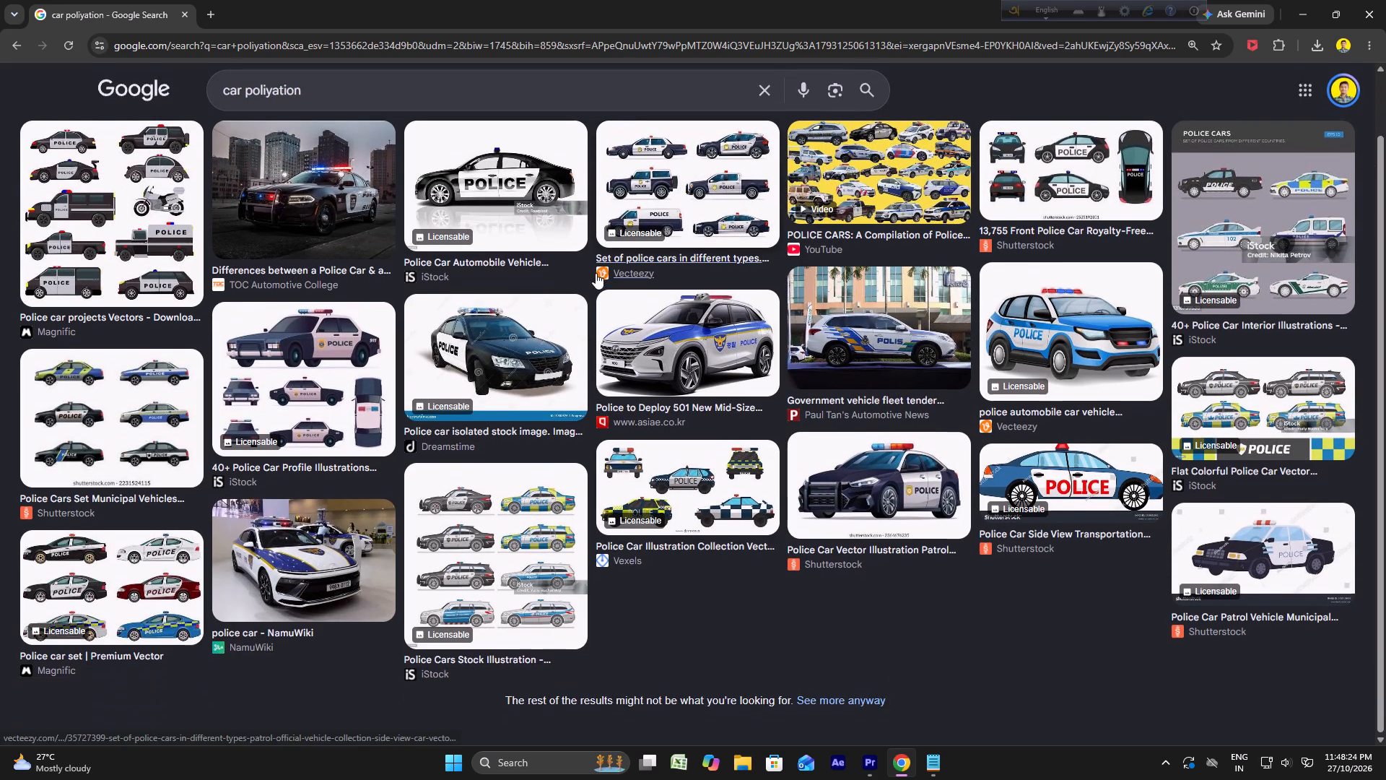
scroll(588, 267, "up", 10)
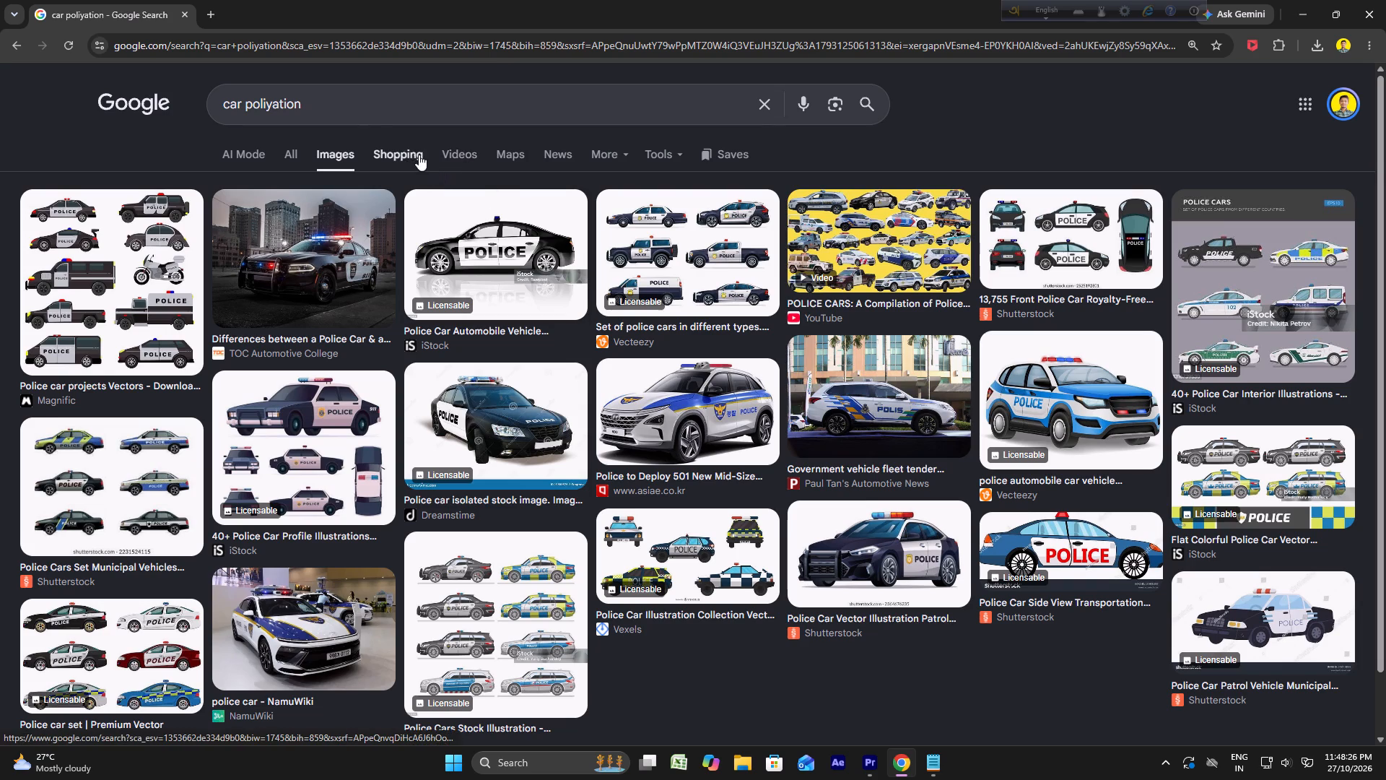
Correct the image search to "car pollution".
left_click_drag(319, 104, 246, 100)
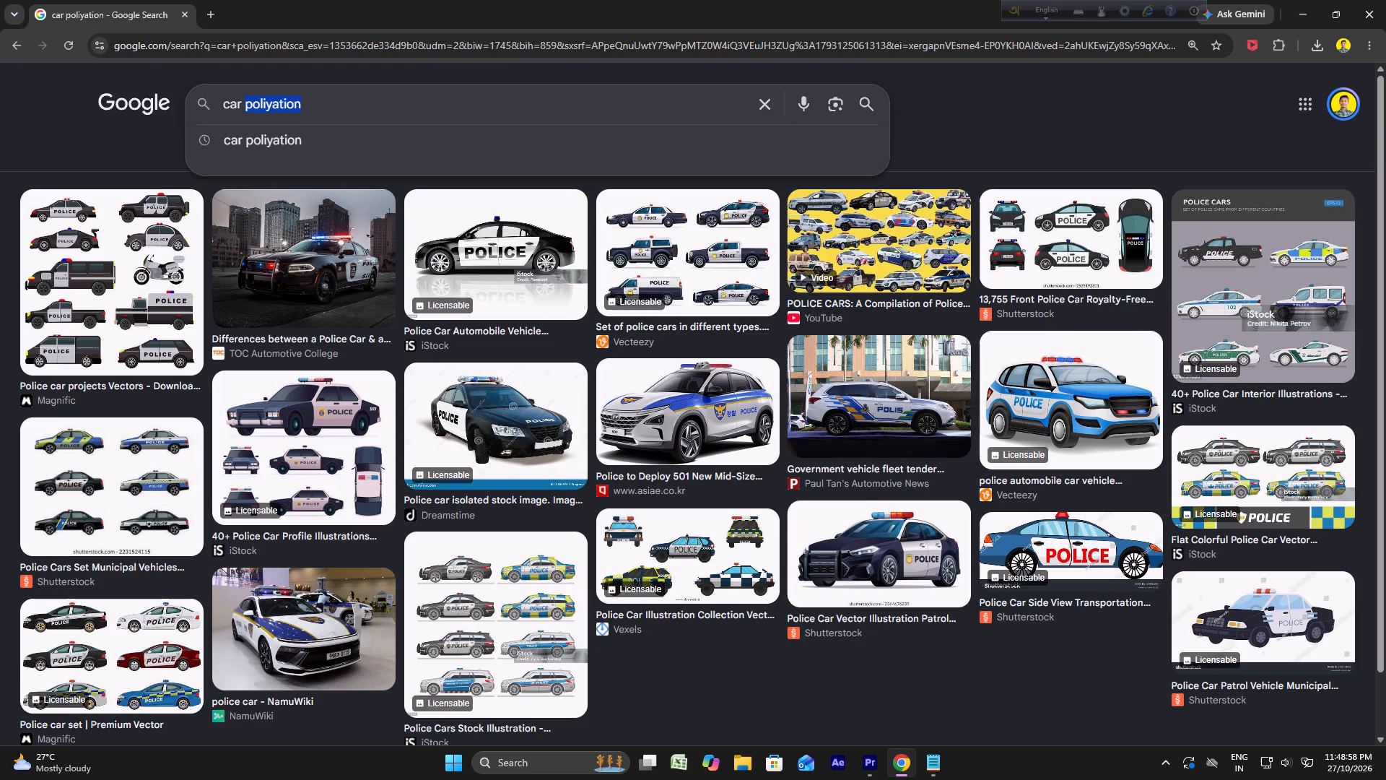
type("po")
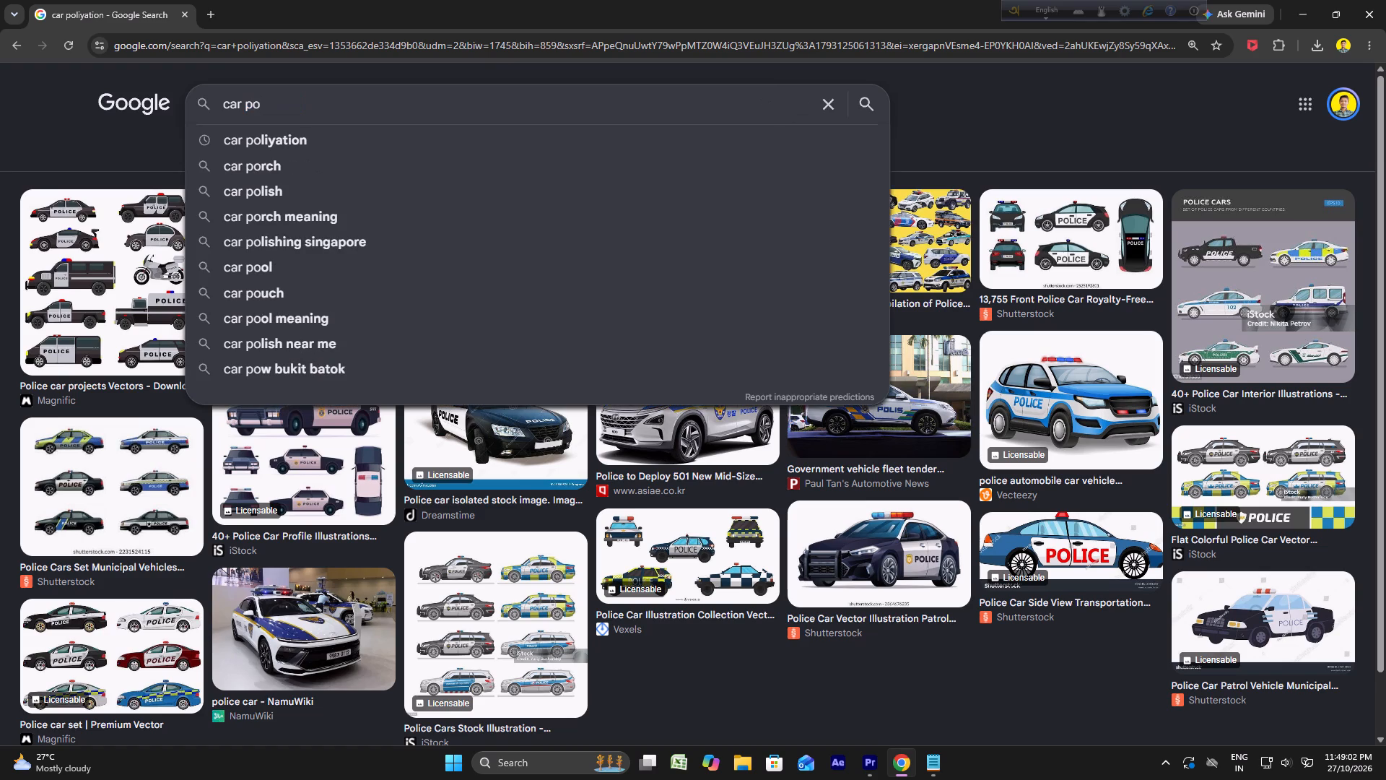
type("ll")
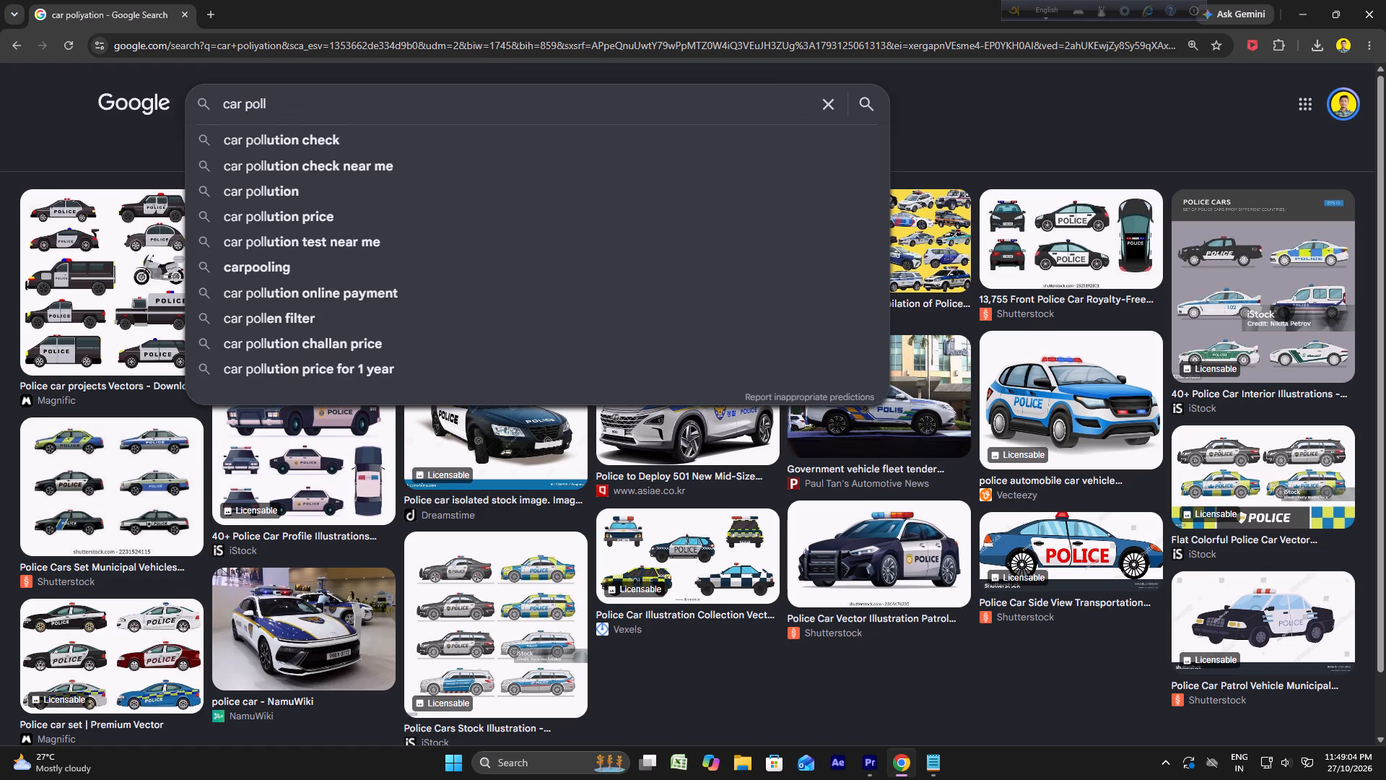
key("u")
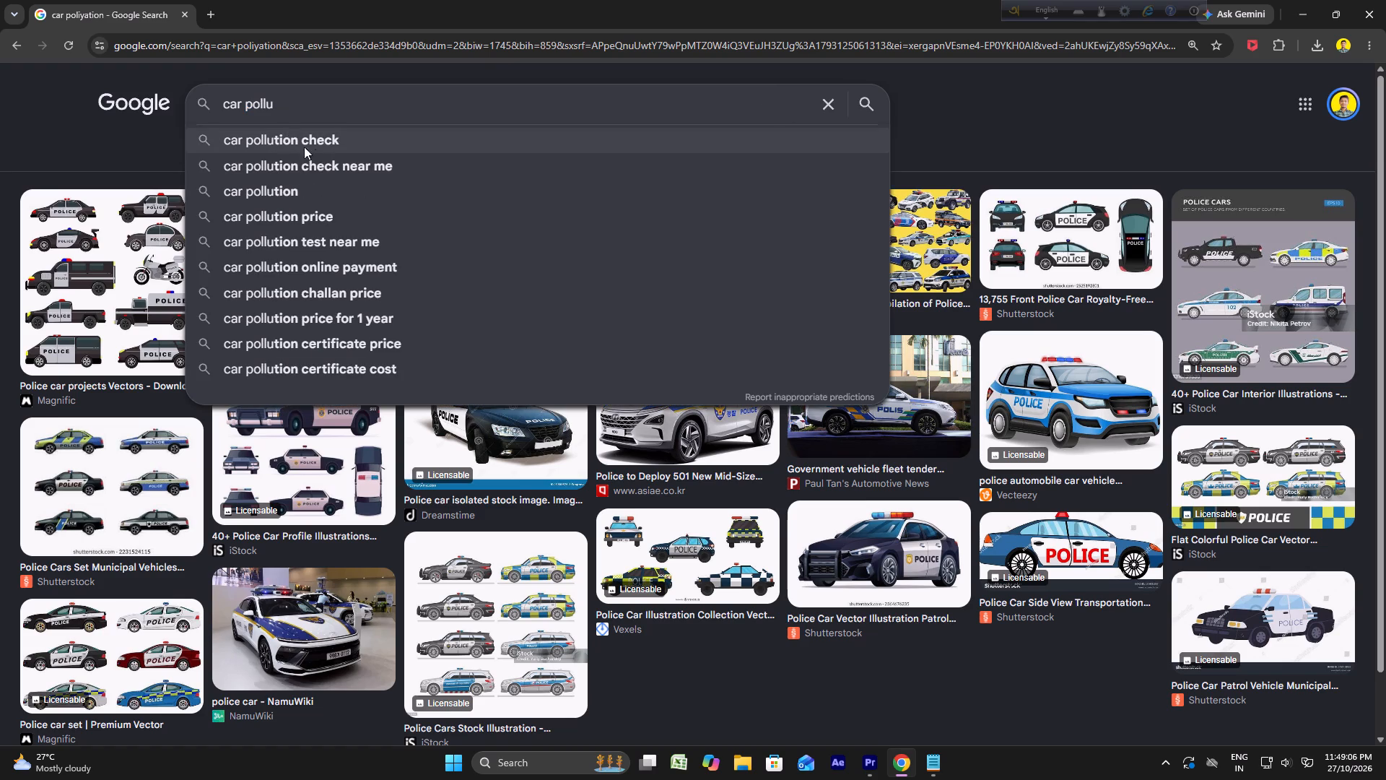
left_click(317, 191)
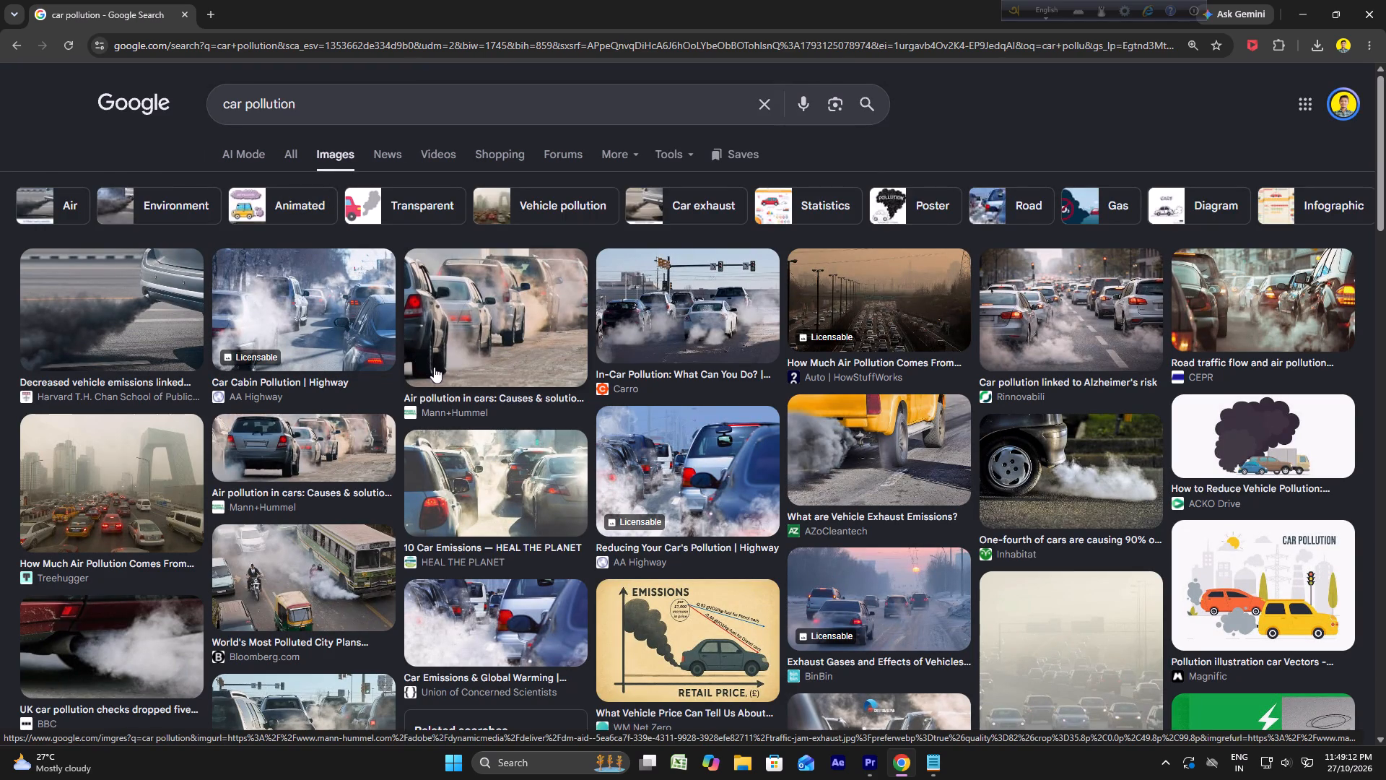
Save the Harvard T.H. Chan School photo of black car exhaust to the Downloads folder.
right_click(81, 329)
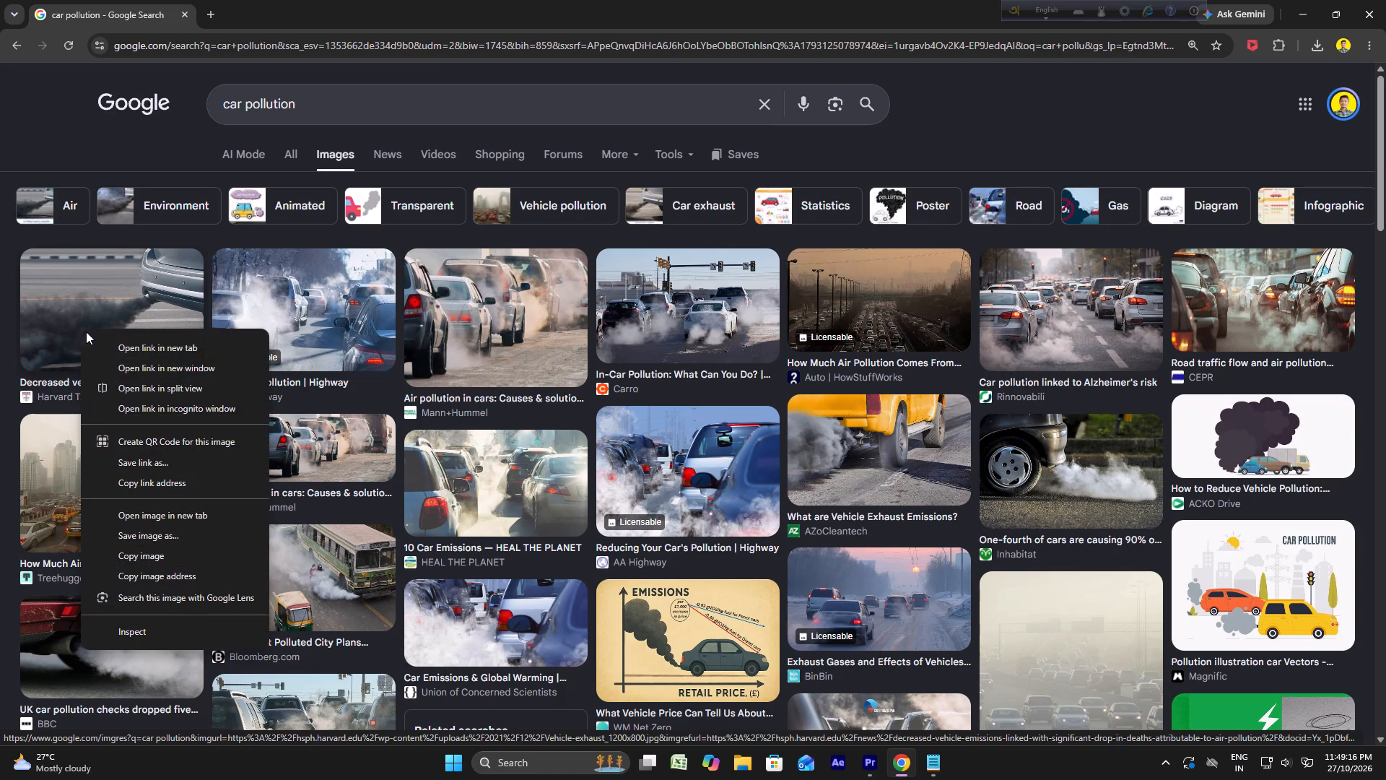
left_click(189, 537)
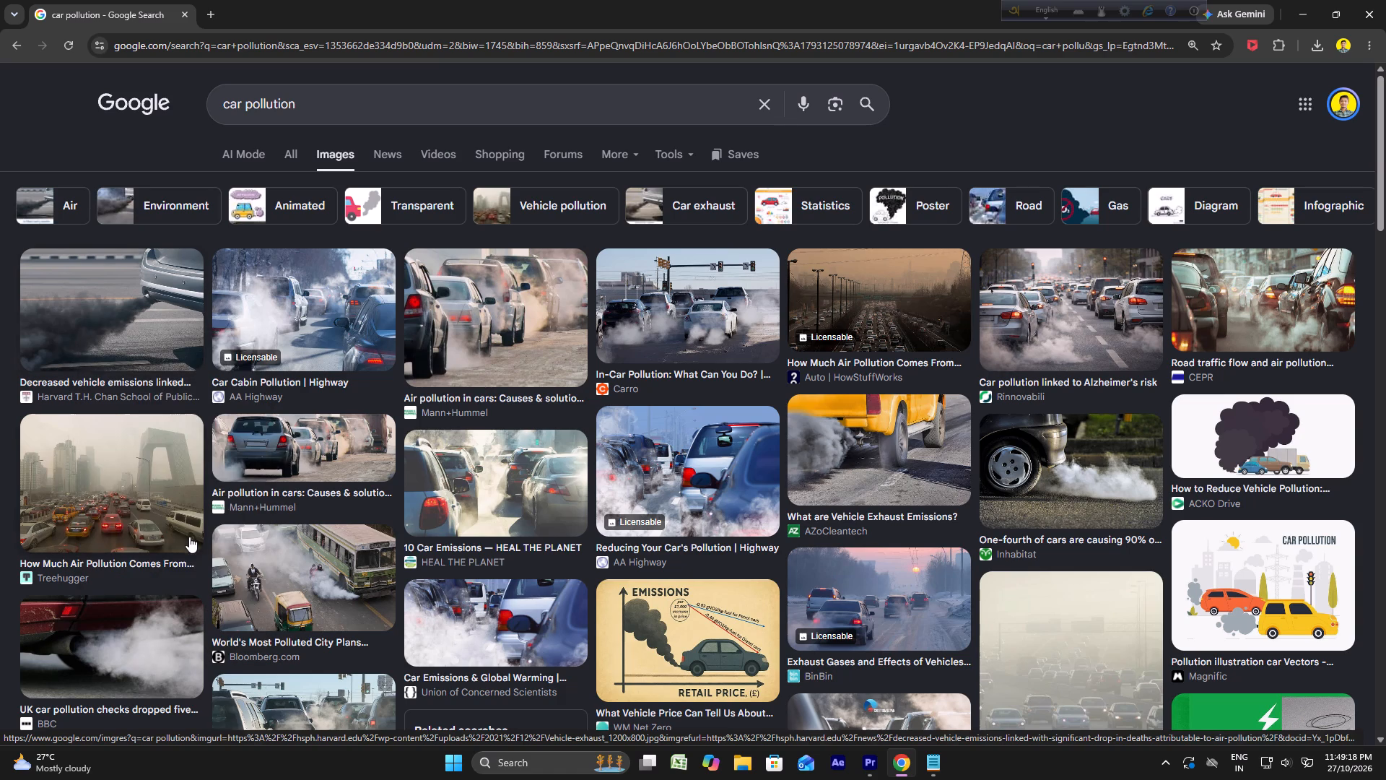
left_click(618, 469)
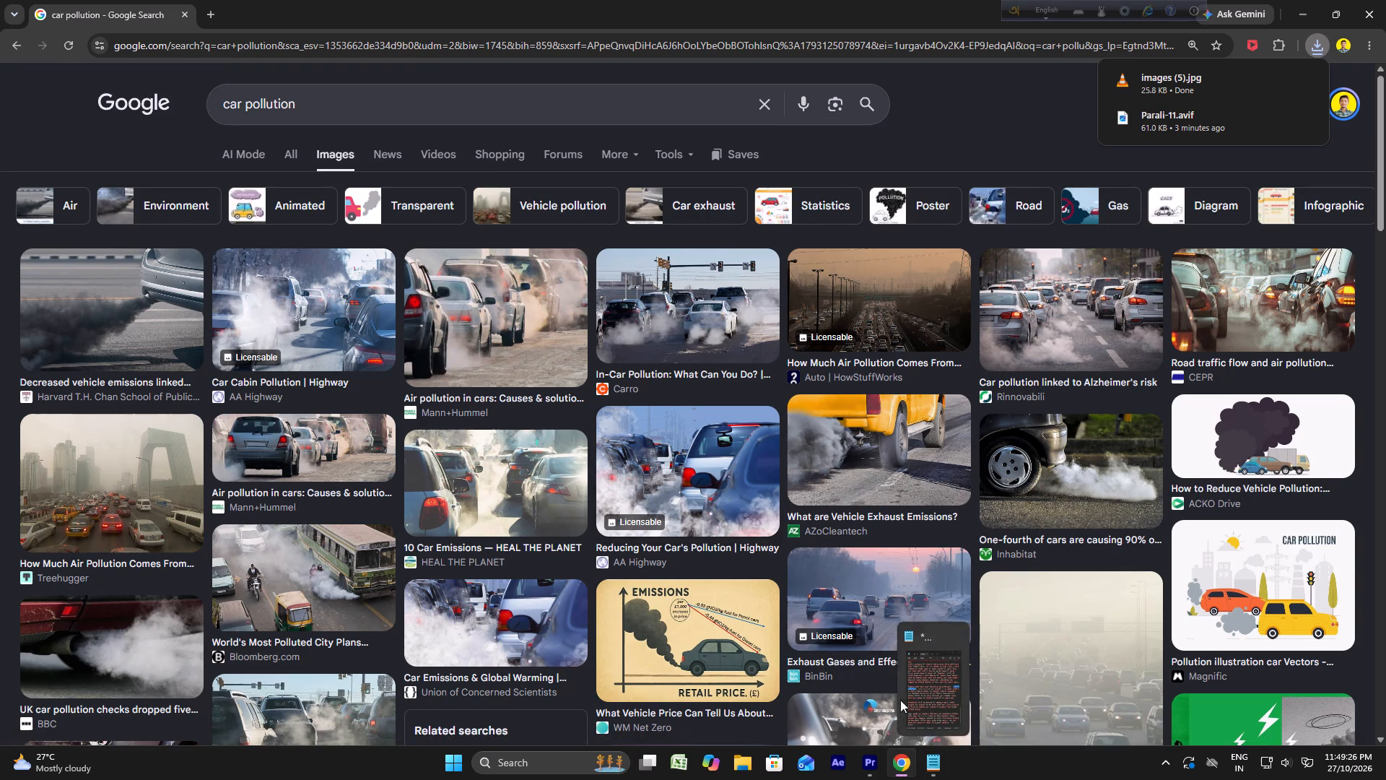
Switch to Premiere and play the narration briefly from about 00:03:11 on the delhi poloo timeline.
left_click(902, 777)
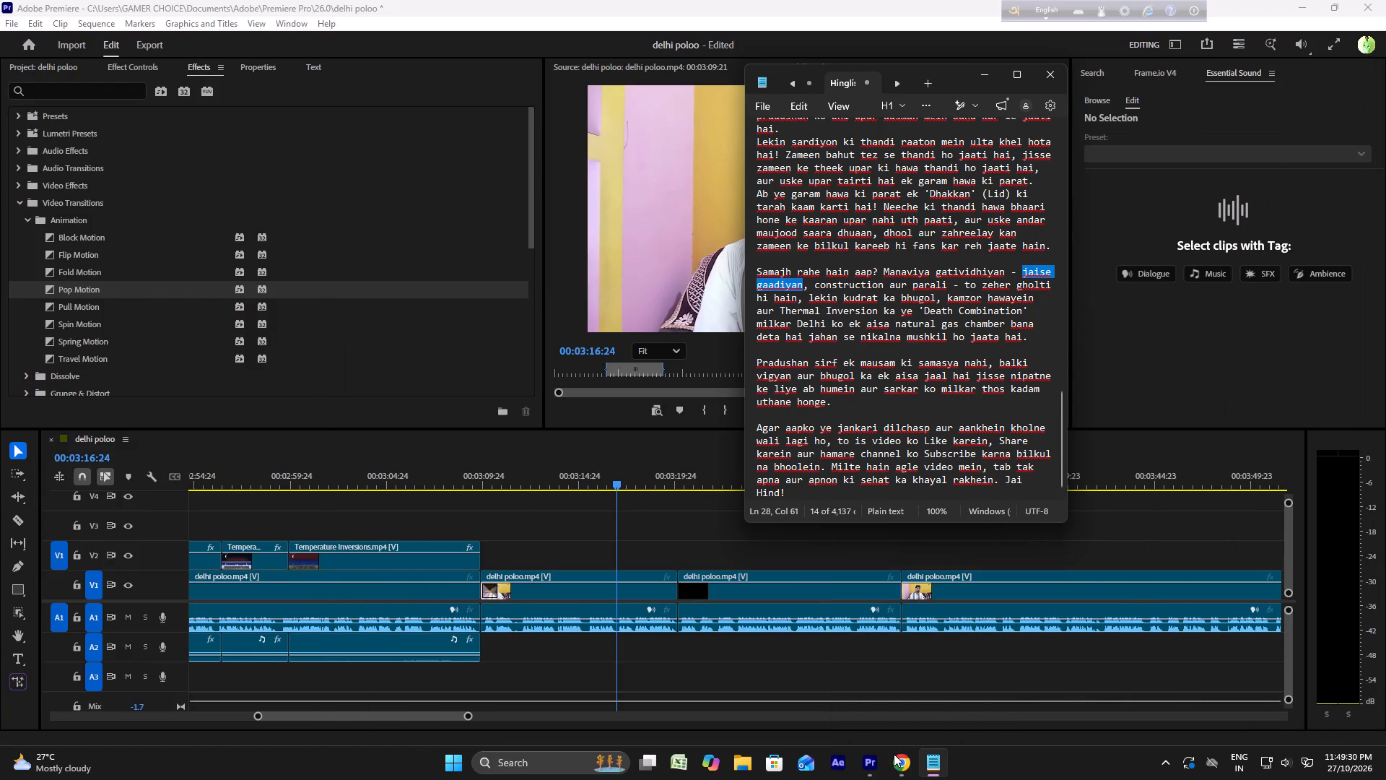
left_click(894, 754)
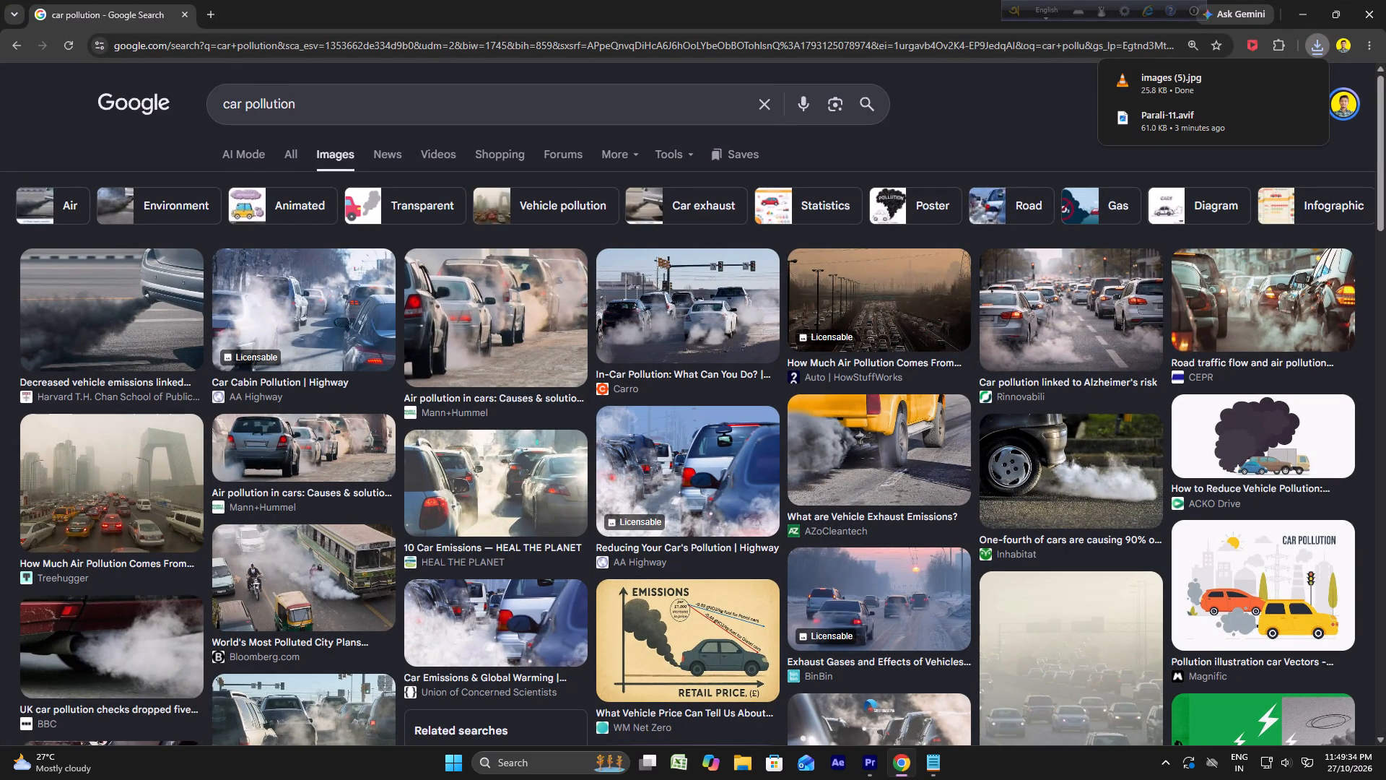
left_click(873, 761)
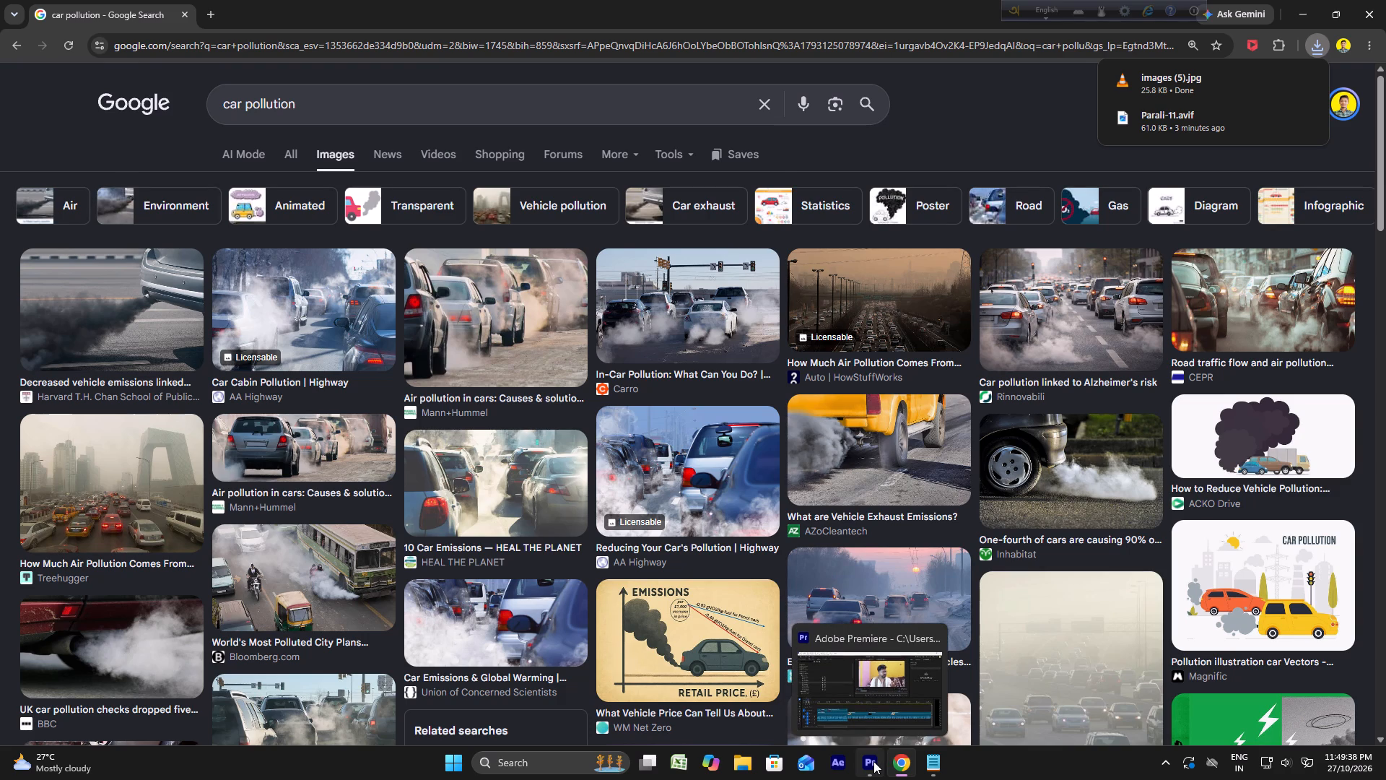
left_click(525, 497)
left_click(524, 485)
key("space")
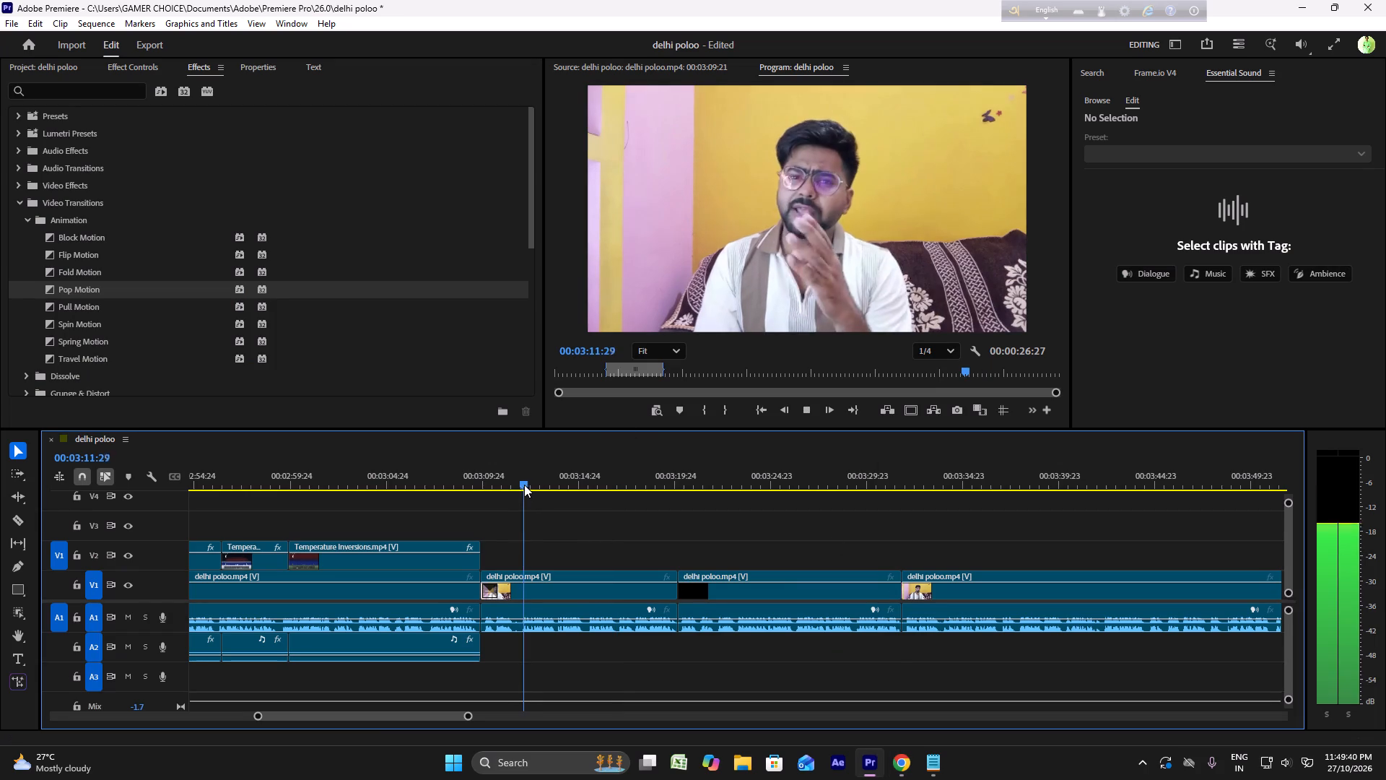
key("space")
Import the car exhaust picture images (5) from Downloads into the delhi poloo project.
left_click(30, 69)
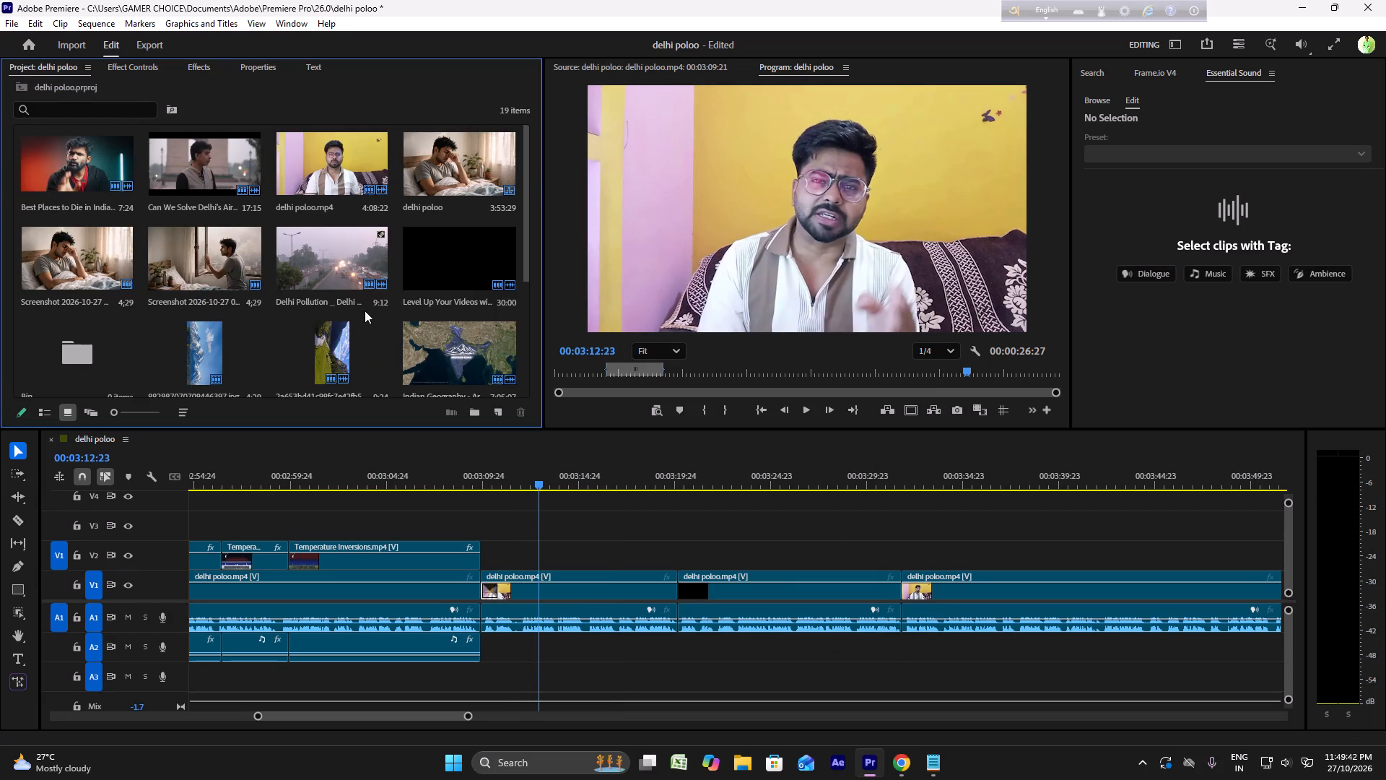
scroll(365, 311, "down", 11)
double_click(449, 351)
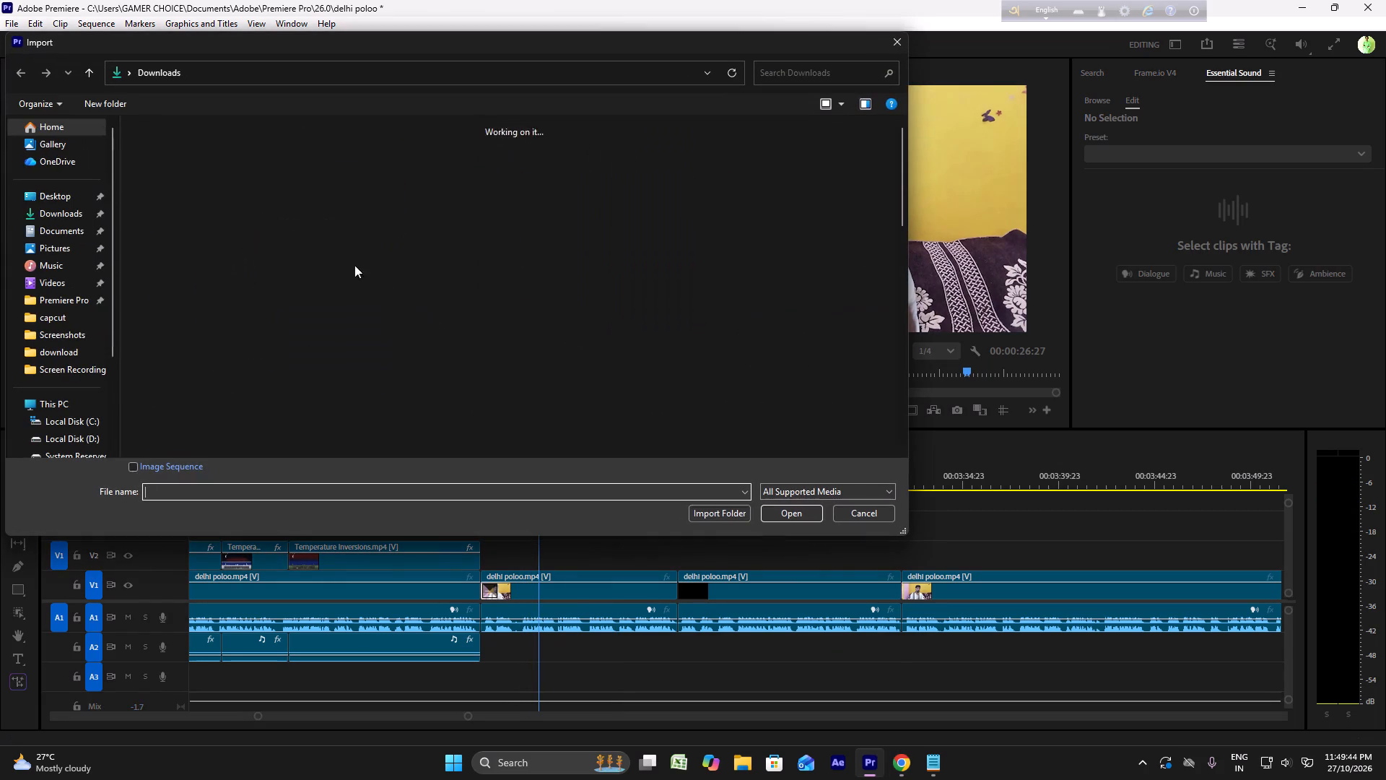
left_click(188, 195, "ctrl")
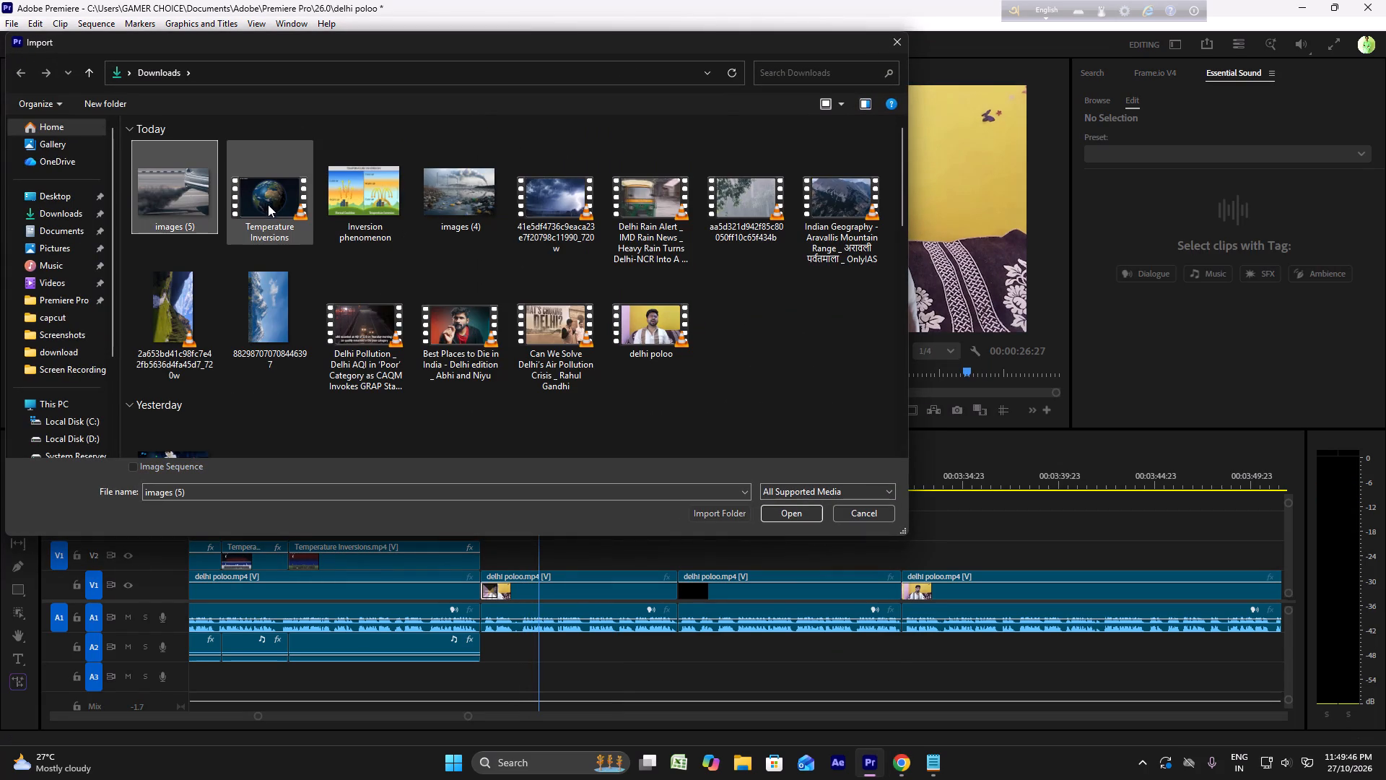
left_click(775, 518)
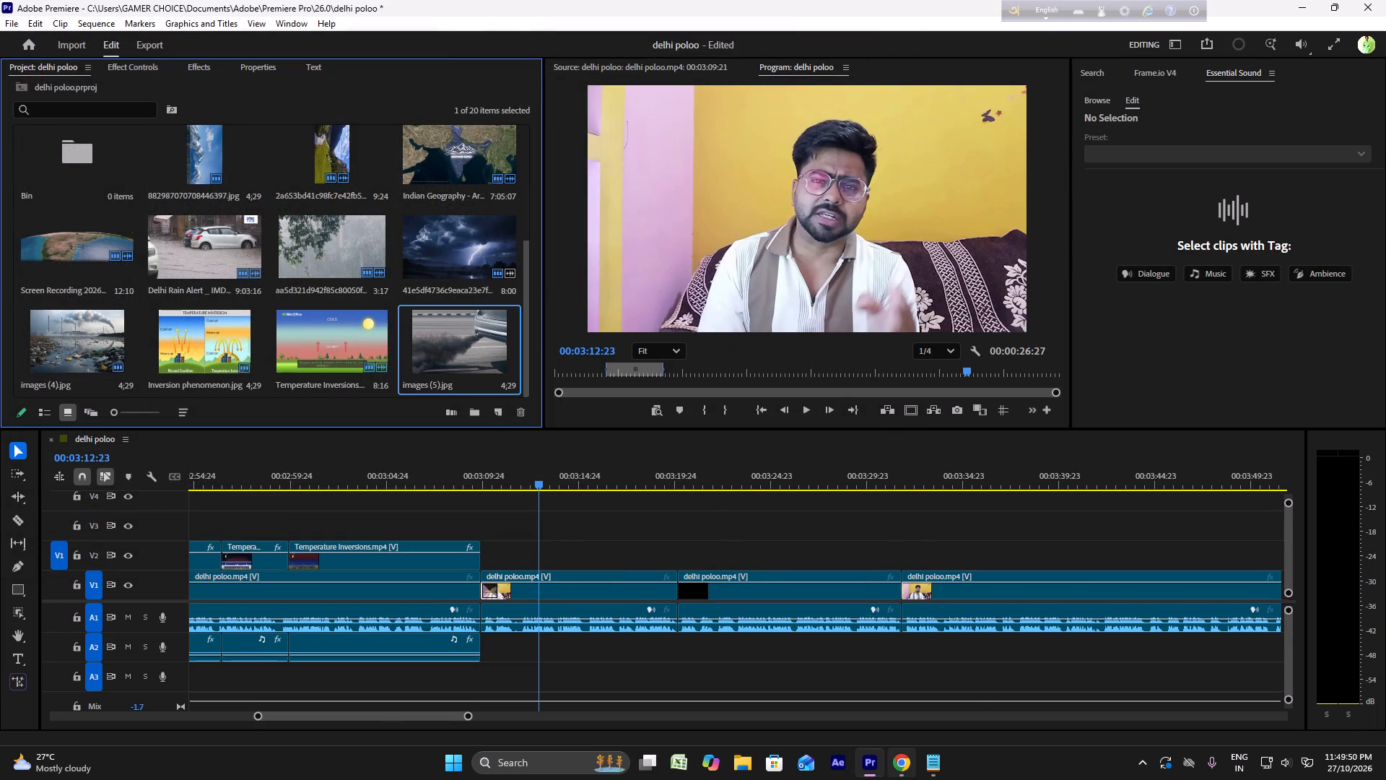
Switch to Chrome, return to the "parali jalana kya hota hai" results, and save the large stubble-burning preview photo to Downloads.
left_click(901, 762)
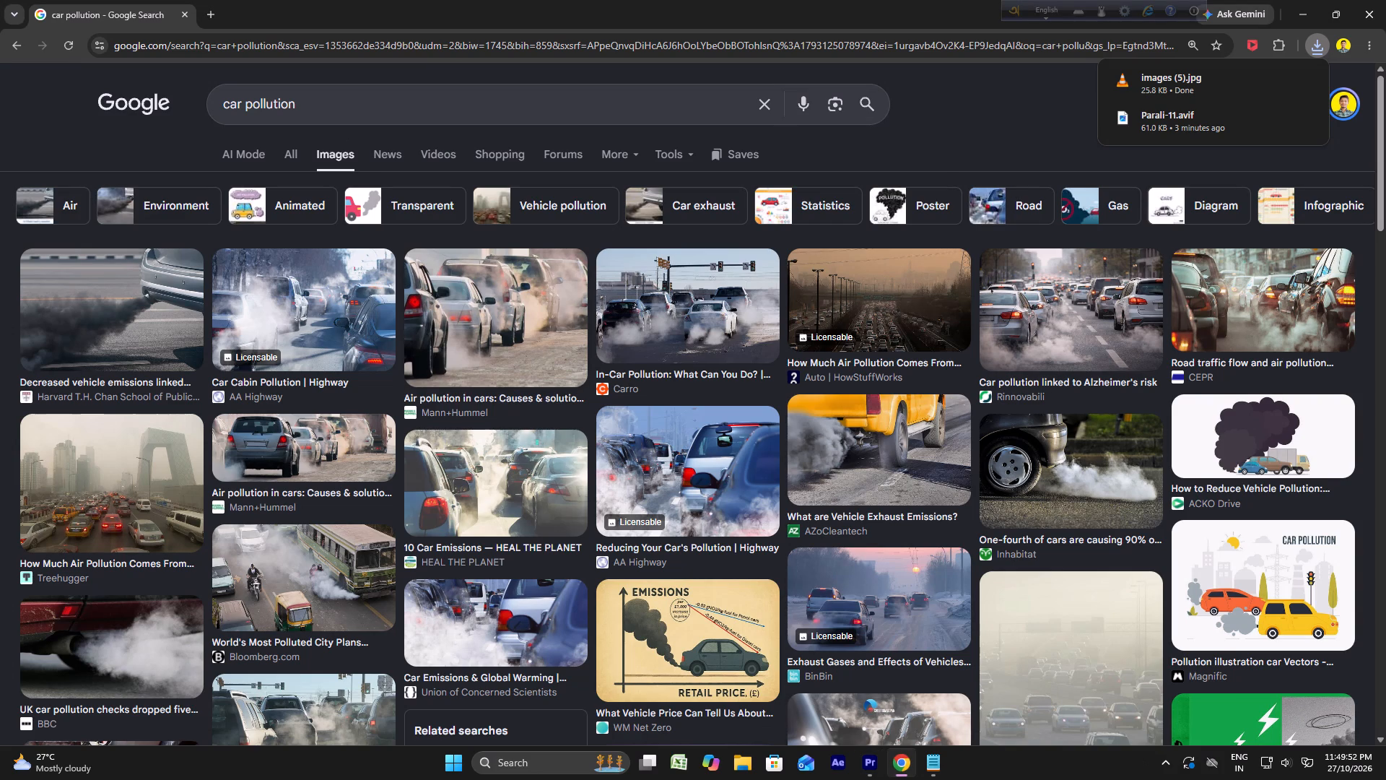
left_click_drag(309, 108, 159, 96)
left_click(759, 104)
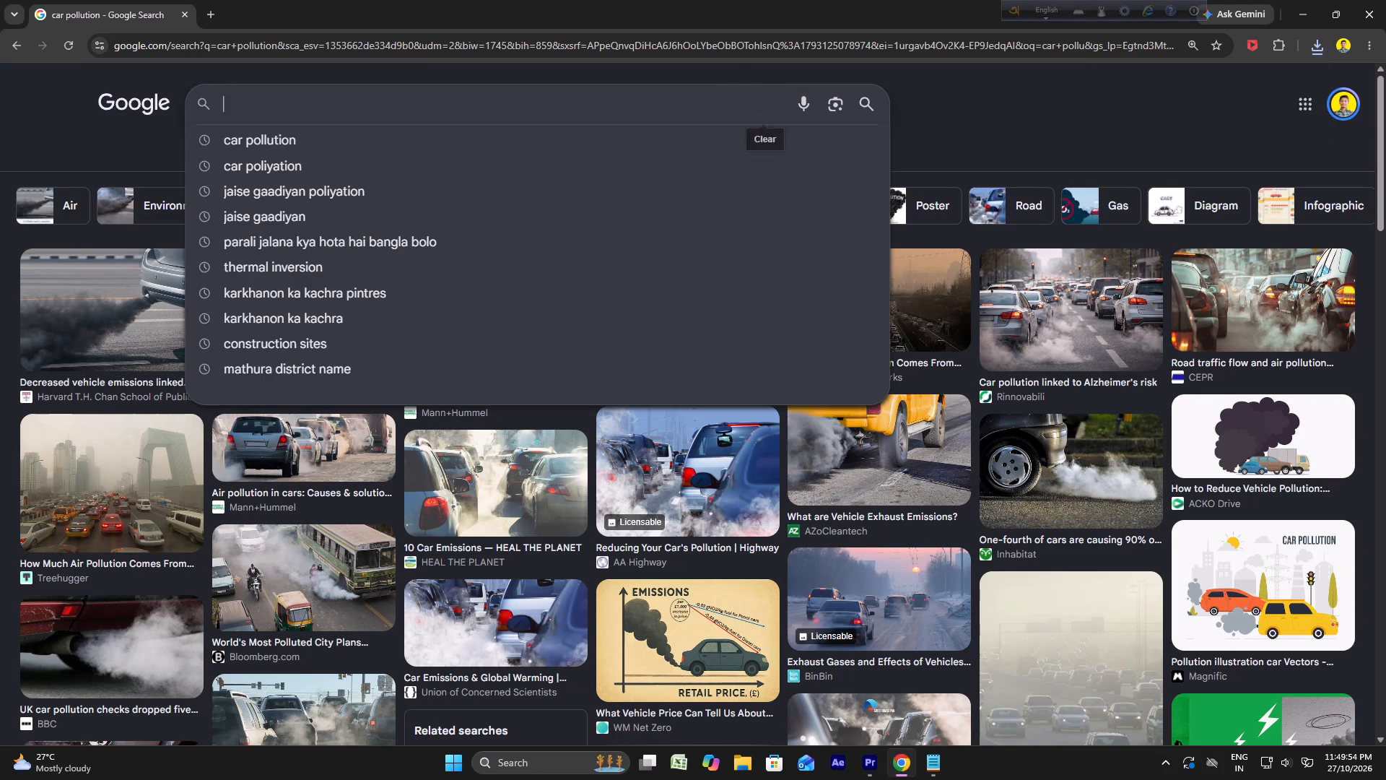
double_click(332, 179)
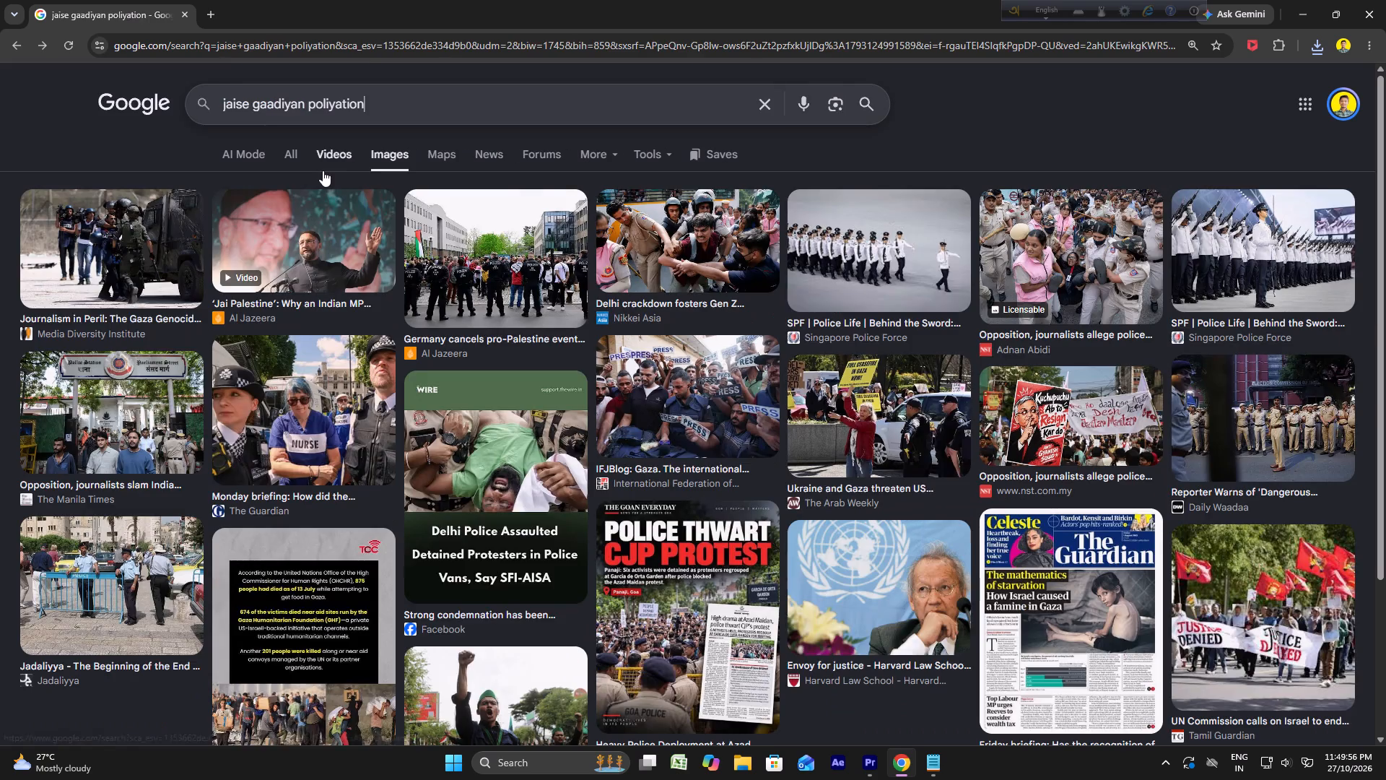
double_click(323, 170)
left_click(321, 170)
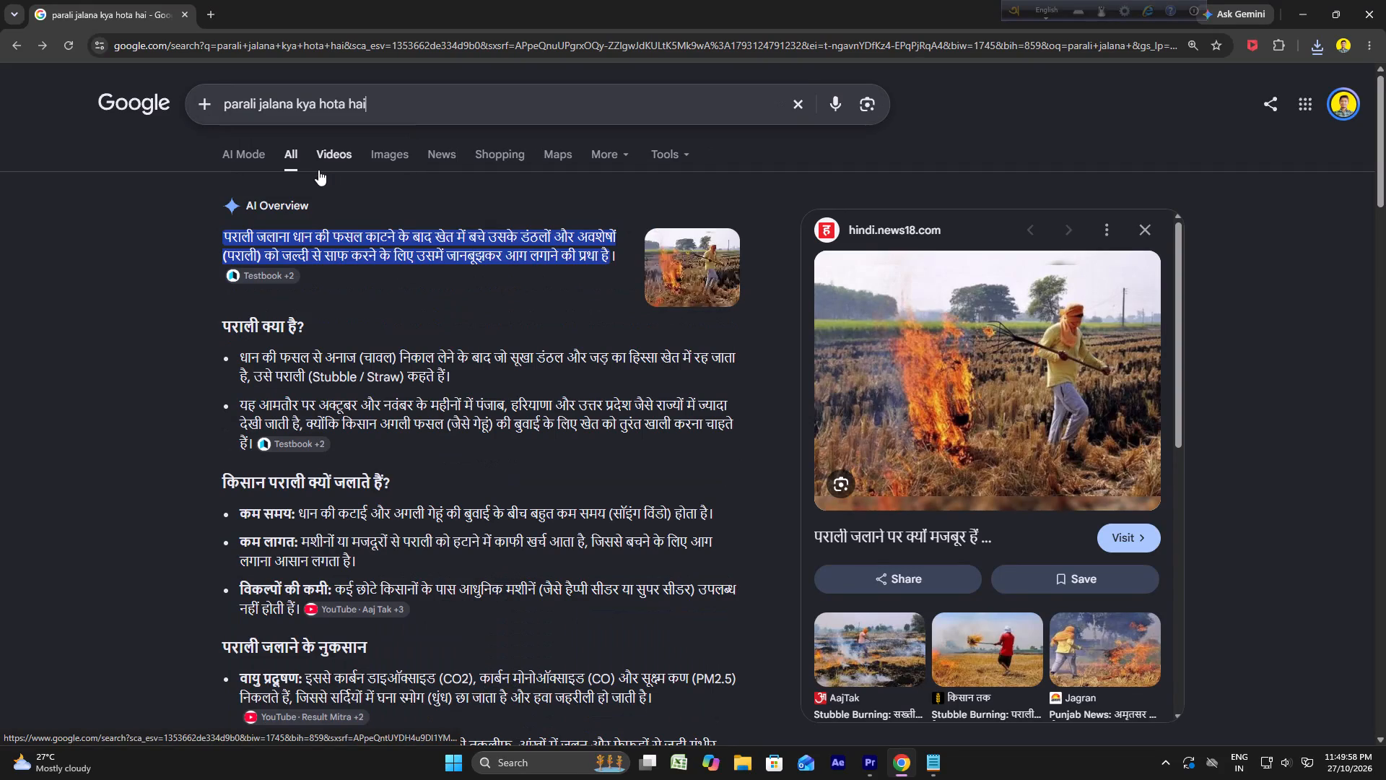
right_click(1011, 311)
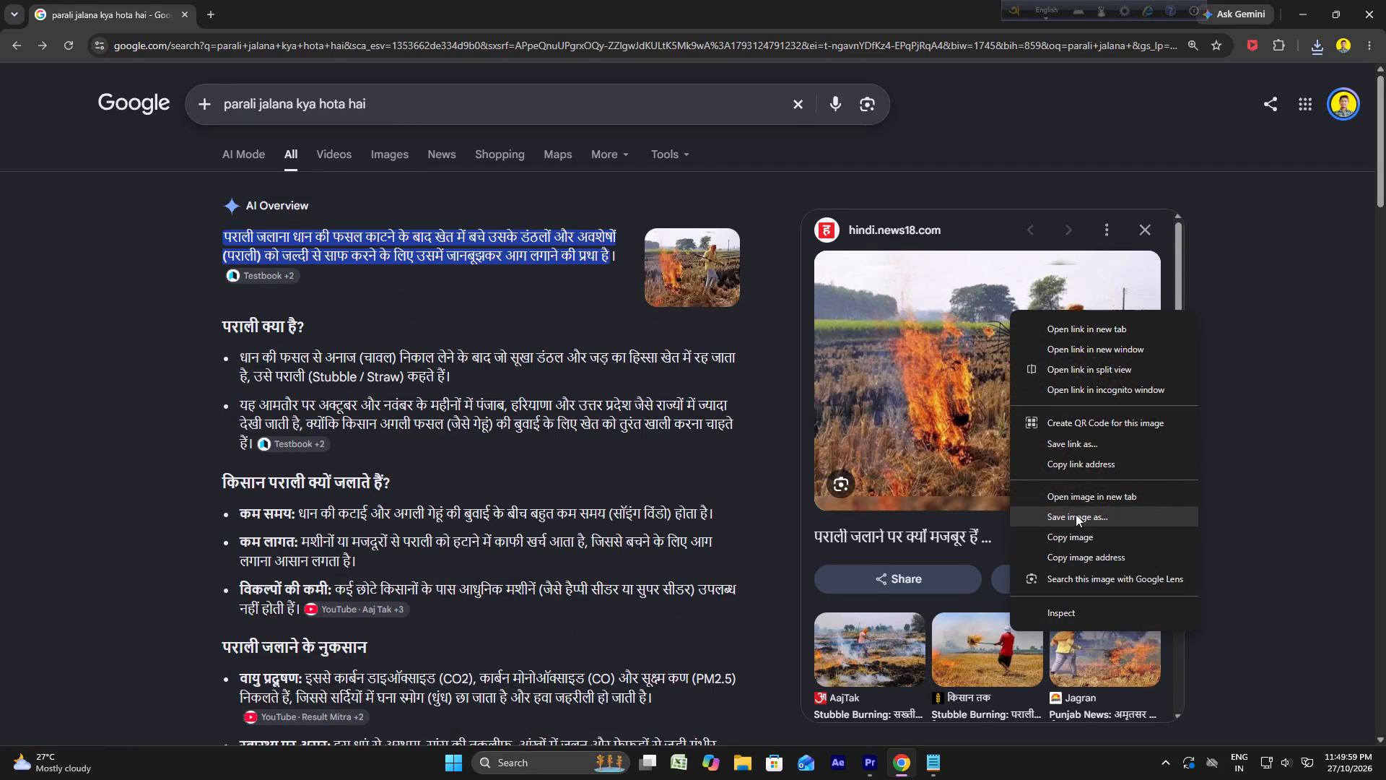
left_click(1076, 514)
left_click(607, 469)
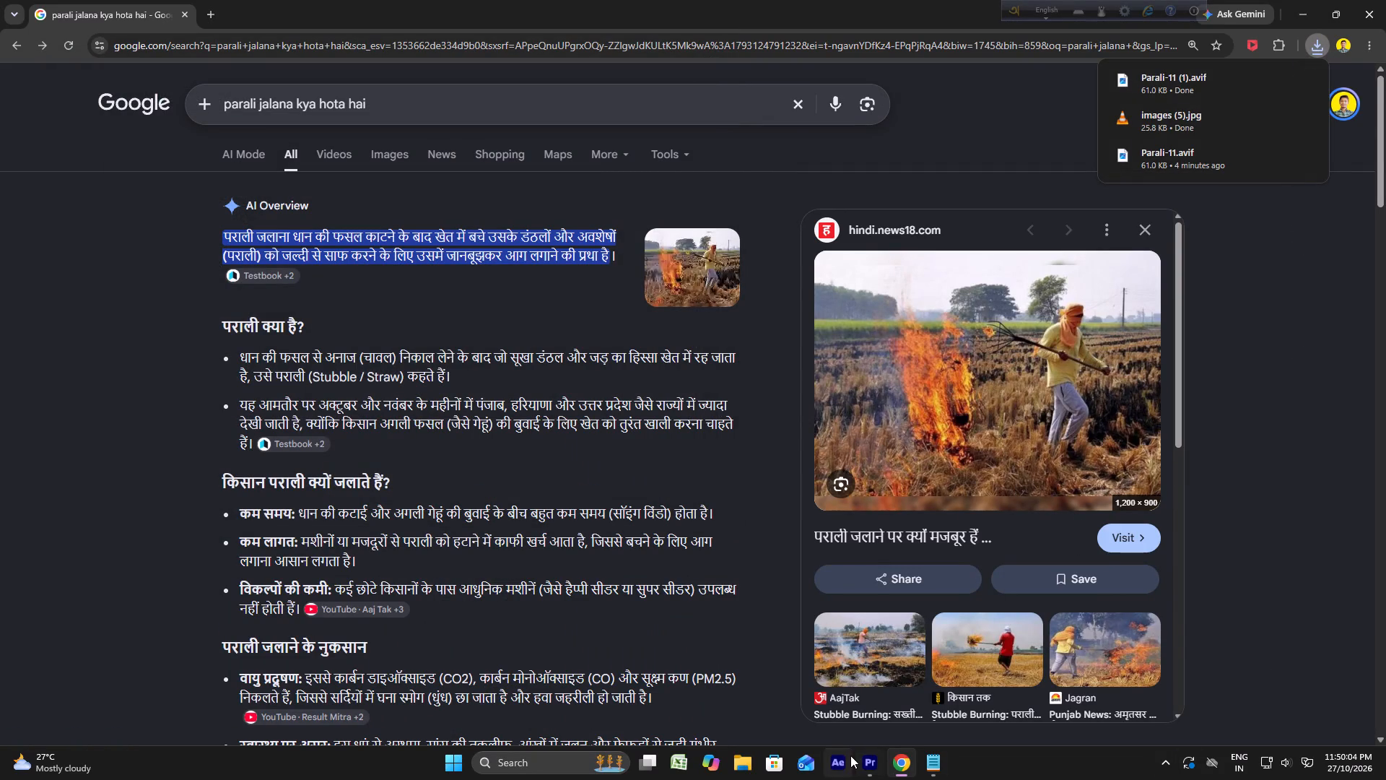
Switch to Premiere, start a media import, and look through the Downloads folder for the saved parali picture.
left_click(862, 755)
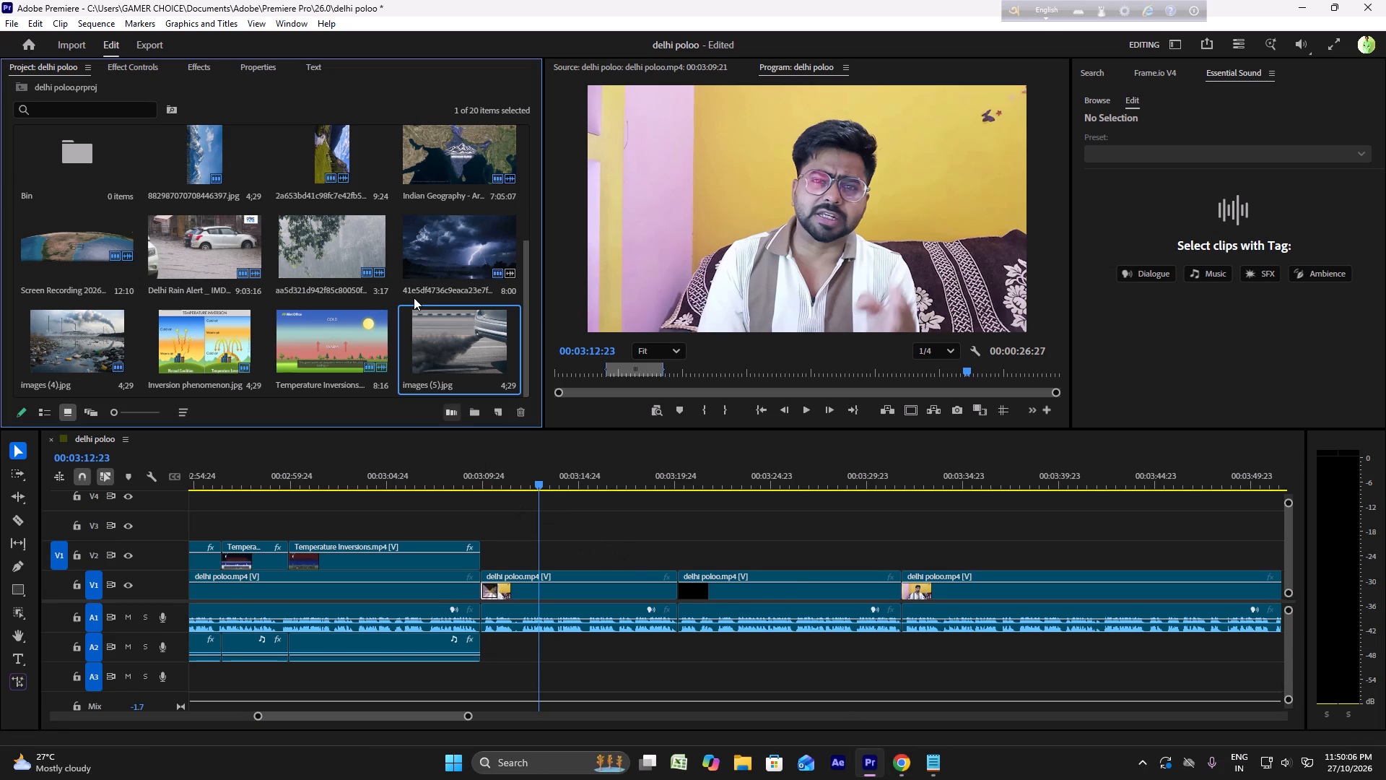
double_click(390, 391)
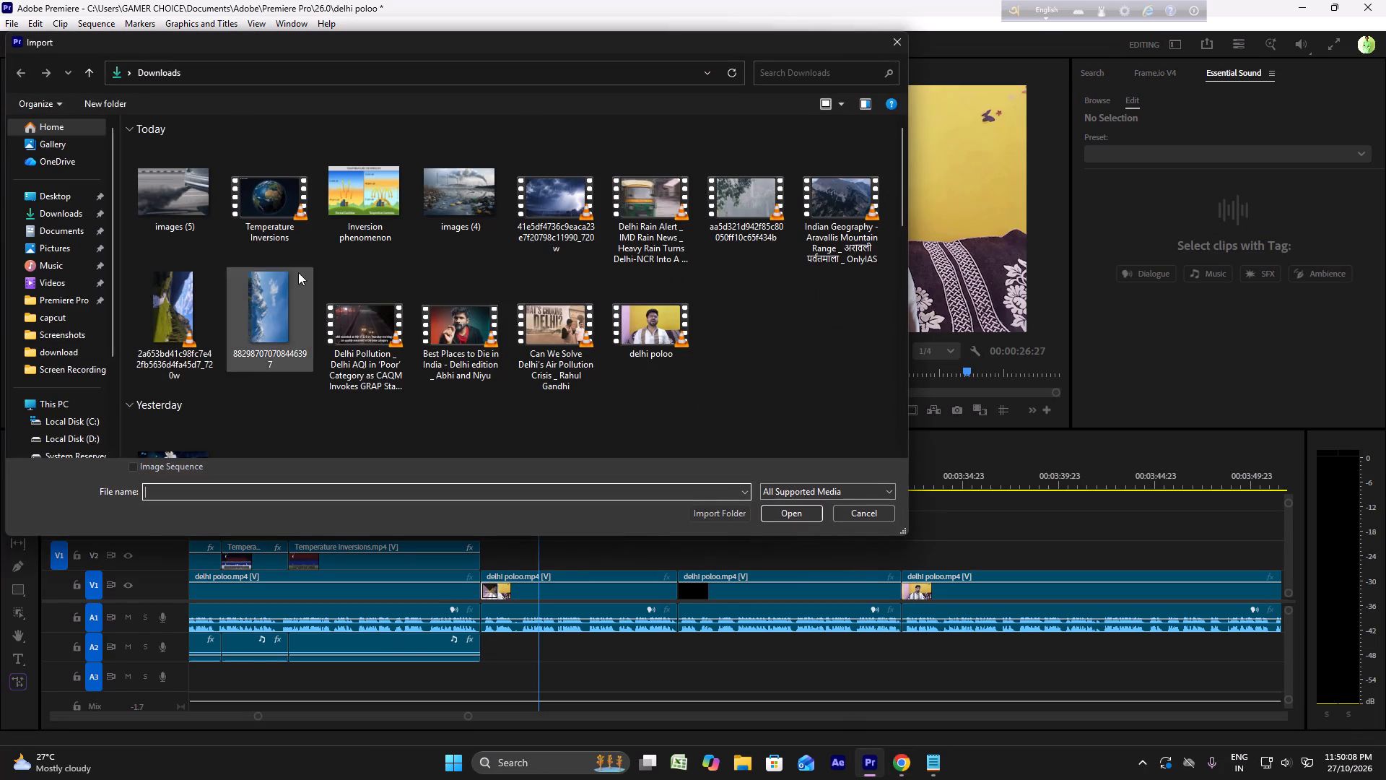
scroll(270, 229, "up", 4)
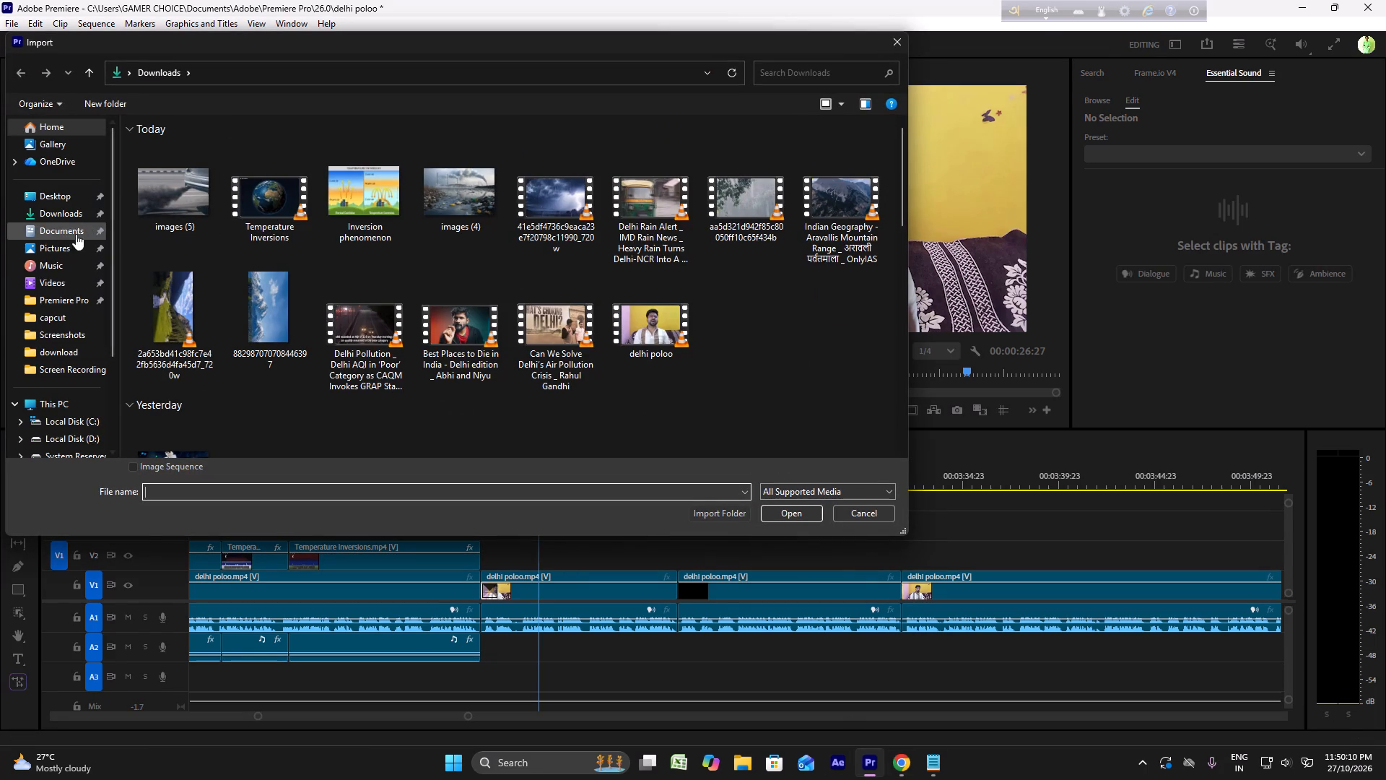
left_click(69, 216)
scroll(461, 283, "up", 5)
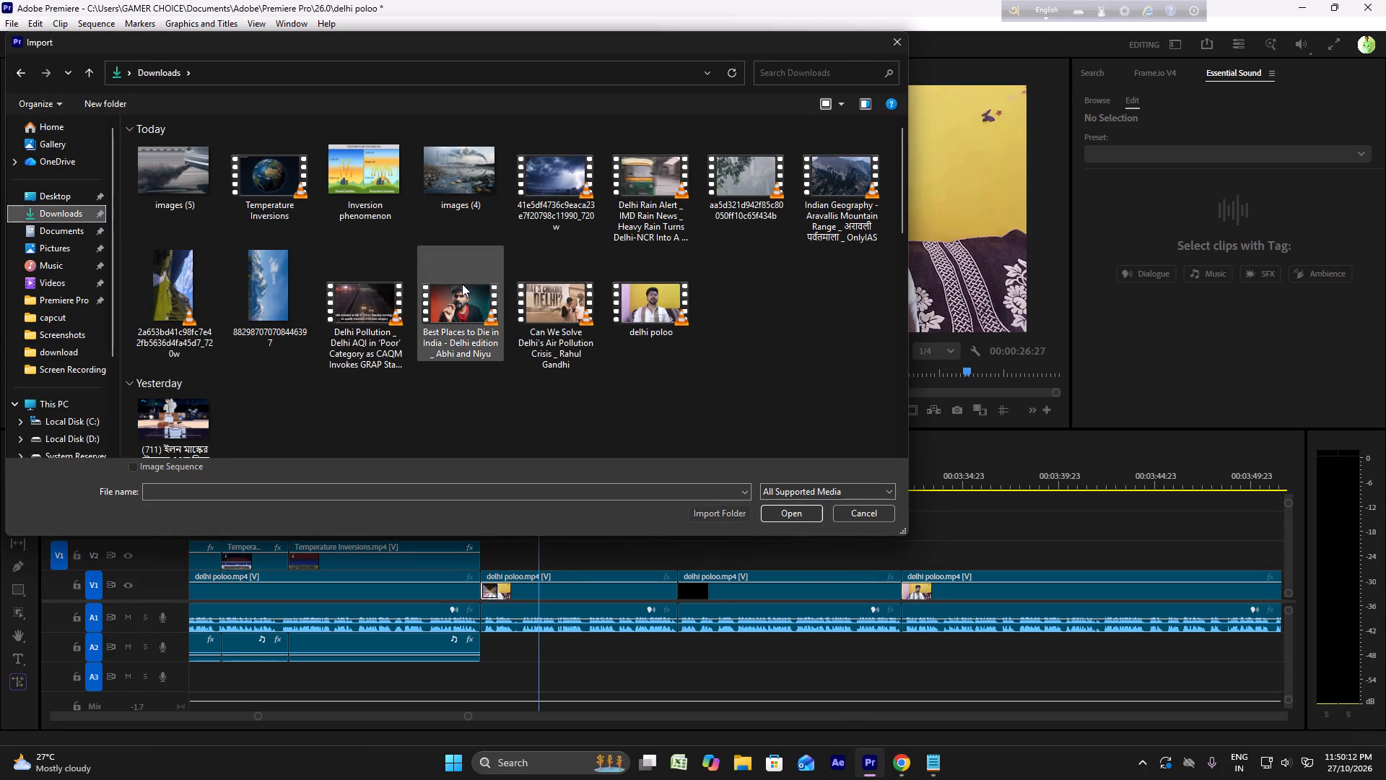
scroll(462, 290, "down", 6)
scroll(466, 300, "up", 9)
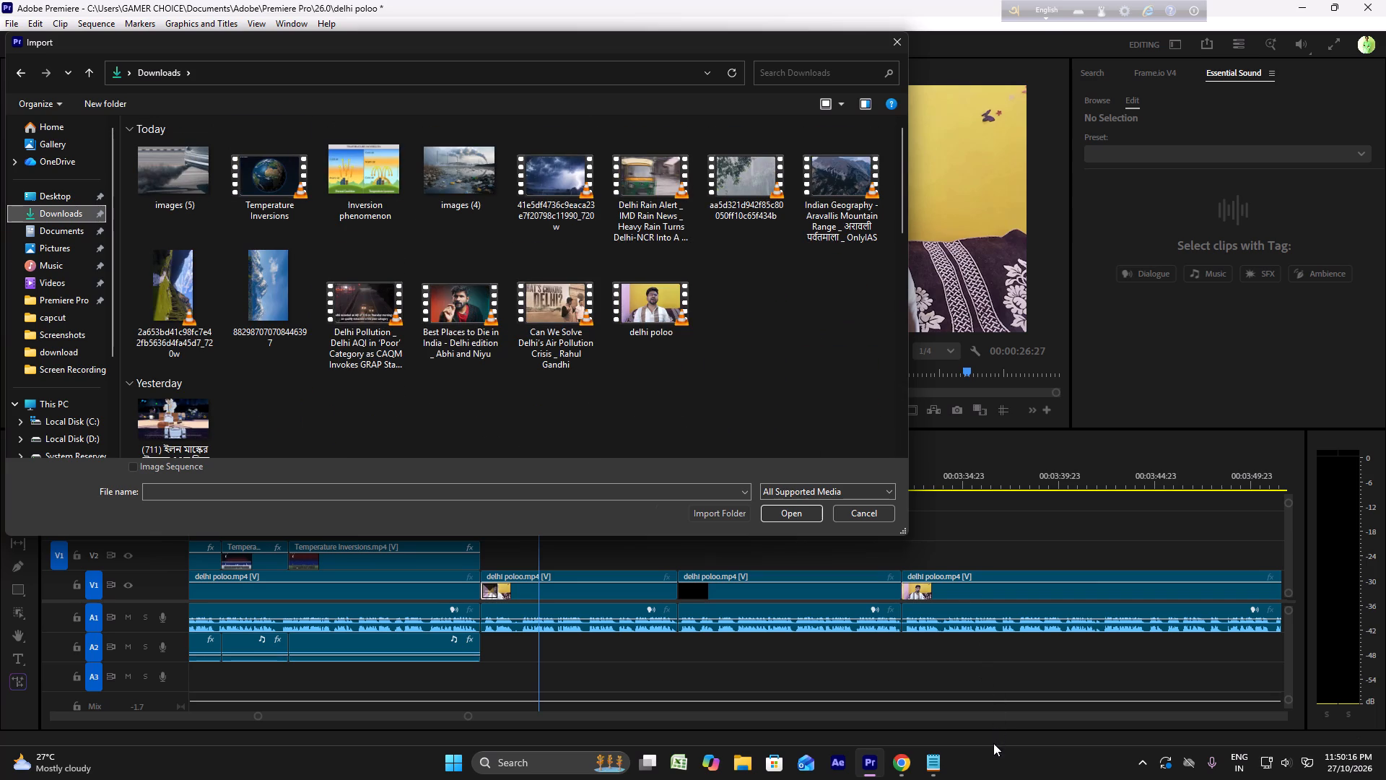
Switch to Chrome, go back to the "parali jalana" results, and save the thumbnail of the farmer burning stubble to Downloads as dgsdf.
left_click(936, 760)
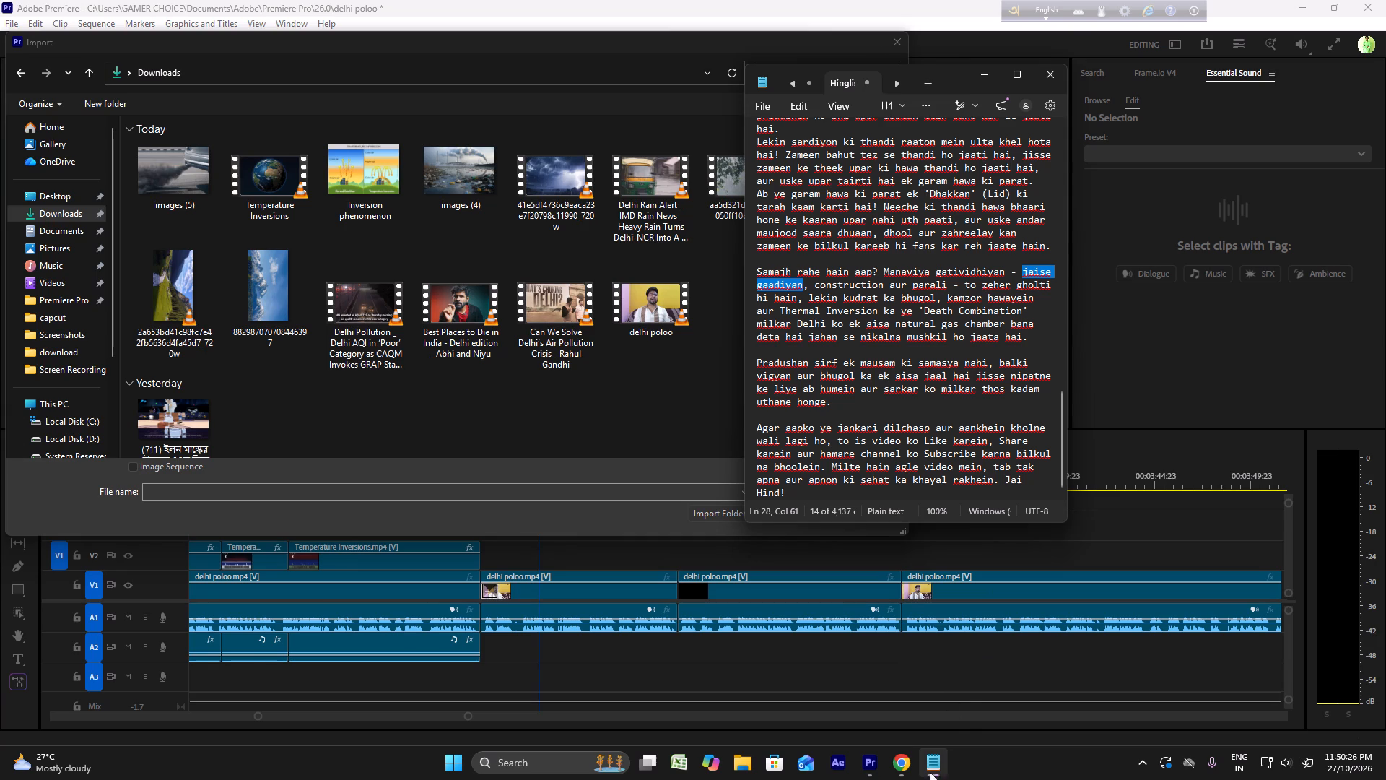
left_click(910, 760)
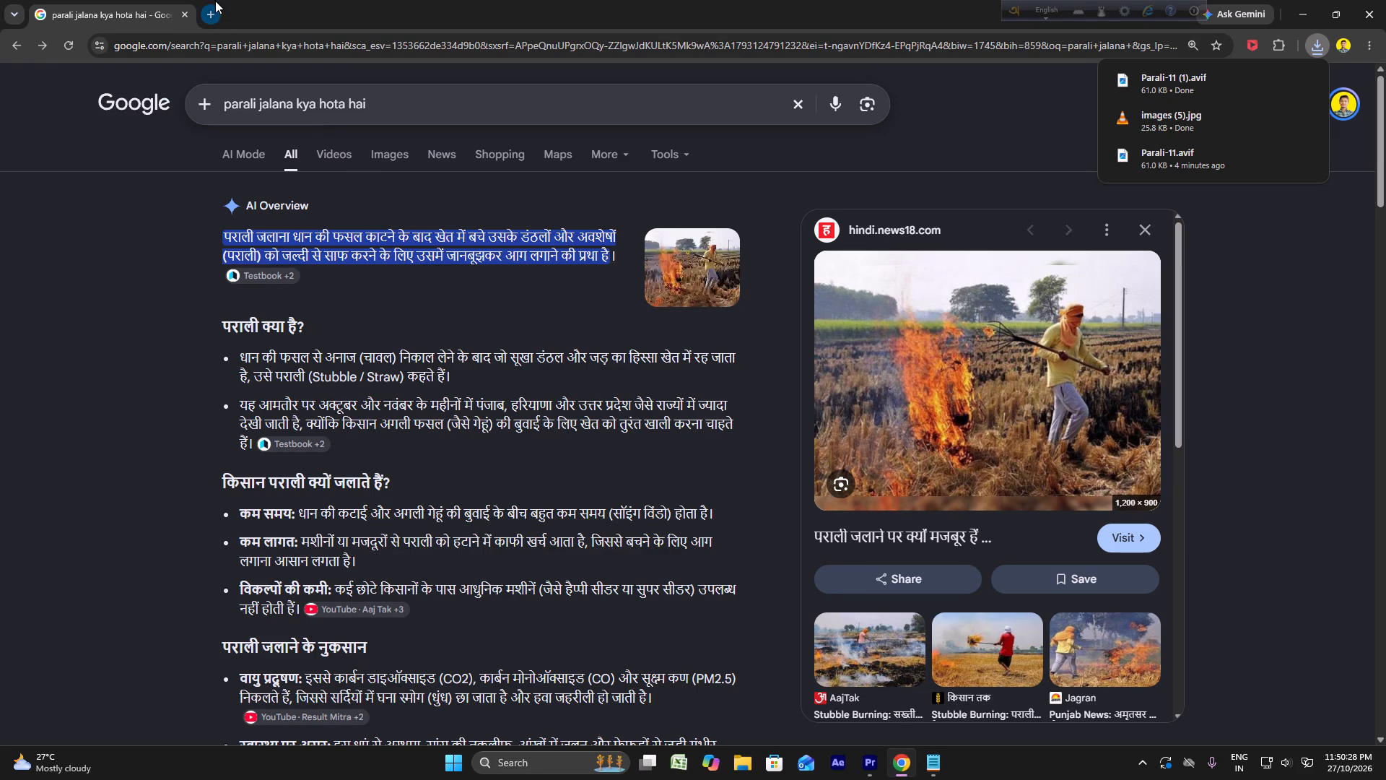
left_click(855, 337)
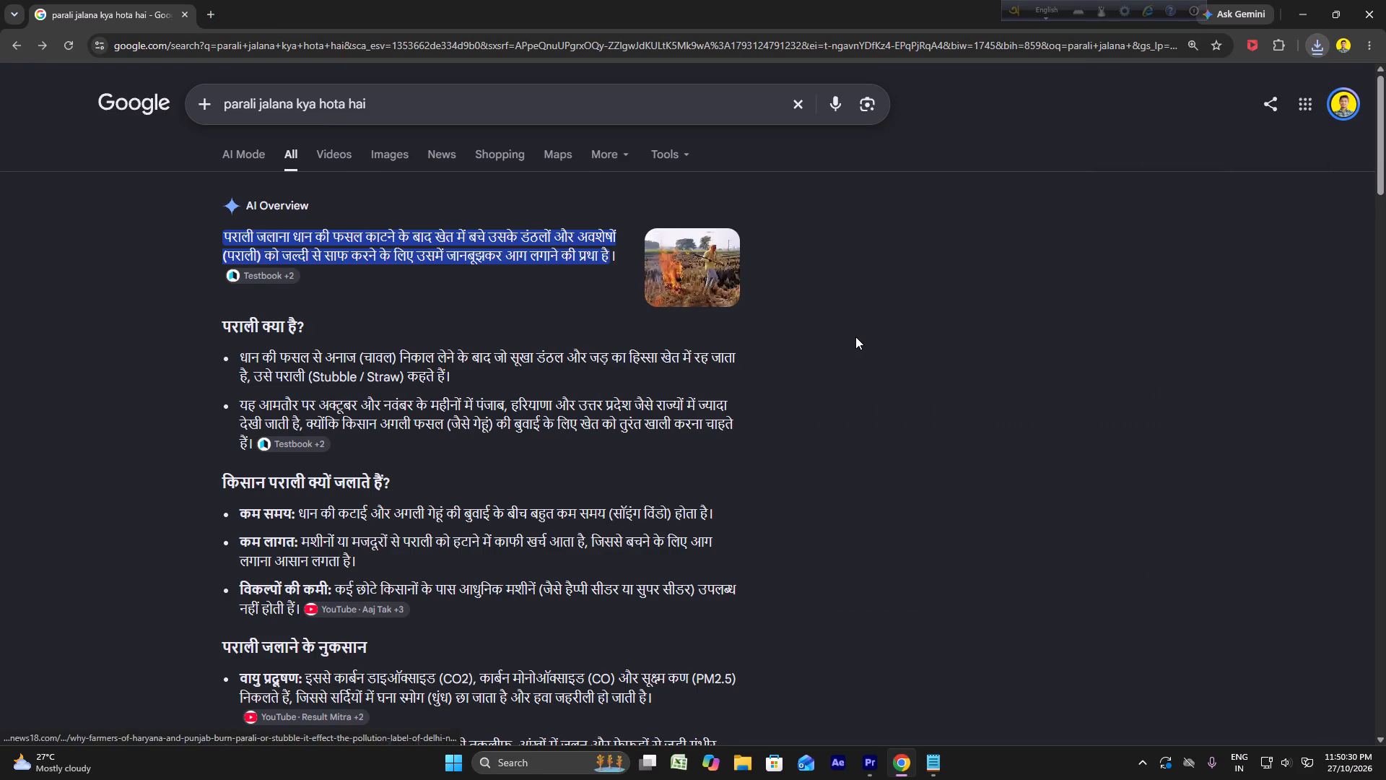
left_click(855, 337)
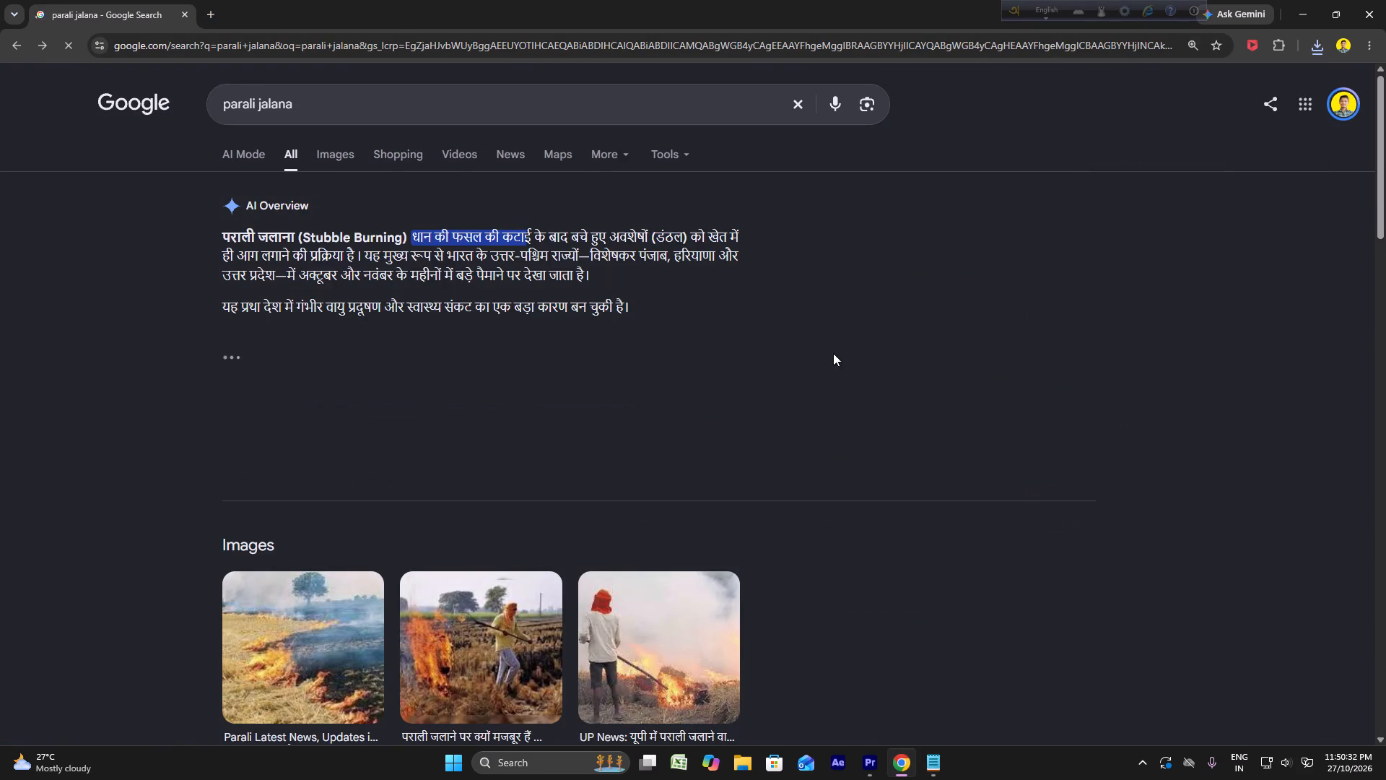
right_click(524, 603)
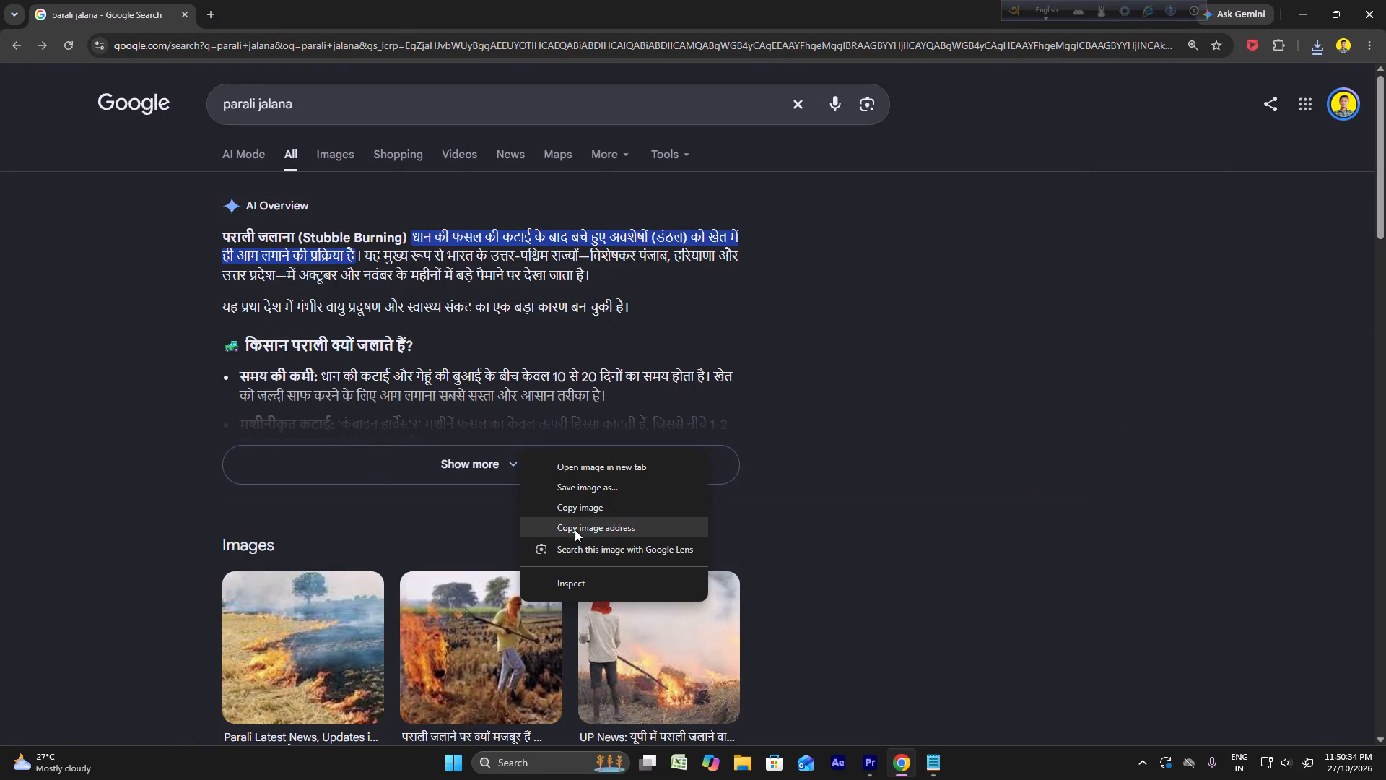
left_click(576, 492)
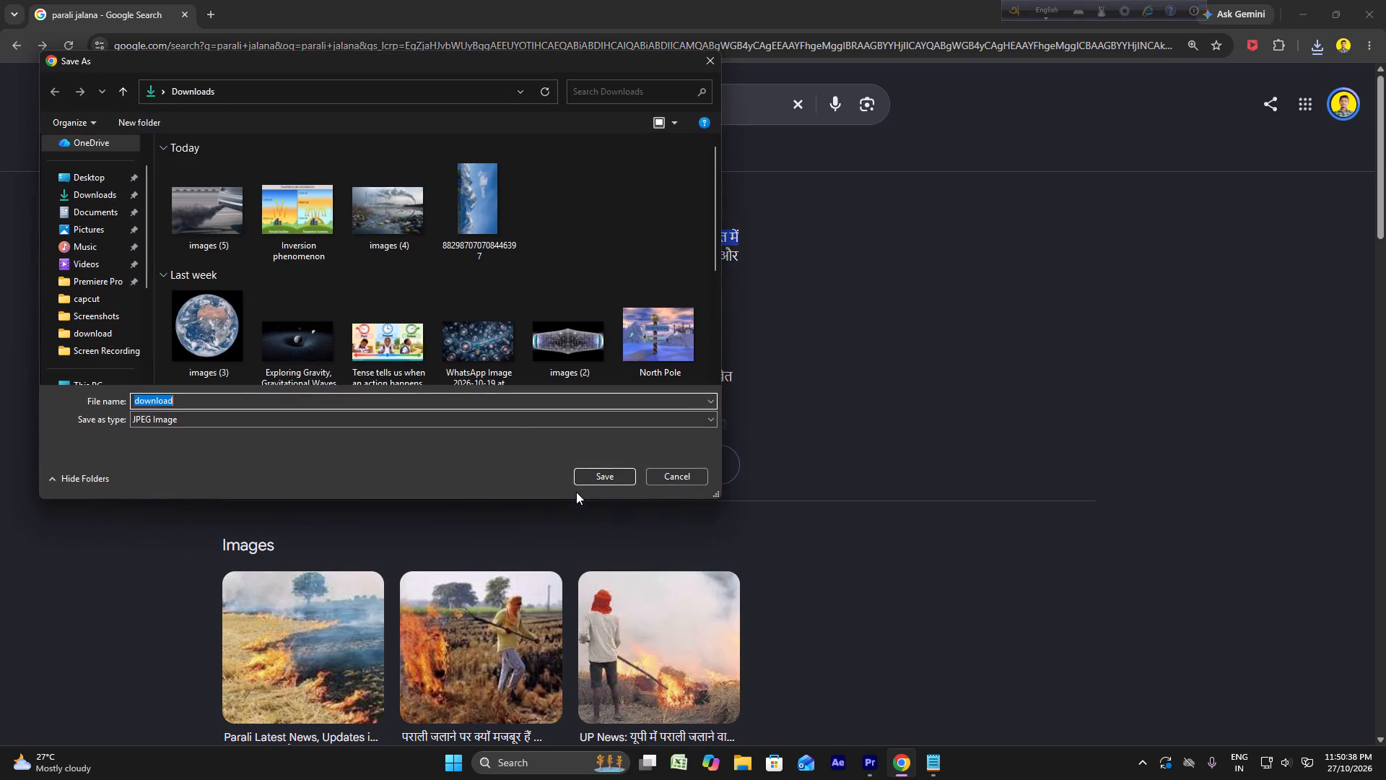
scroll(206, 220, "down", 5)
scroll(555, 424, "up", 5)
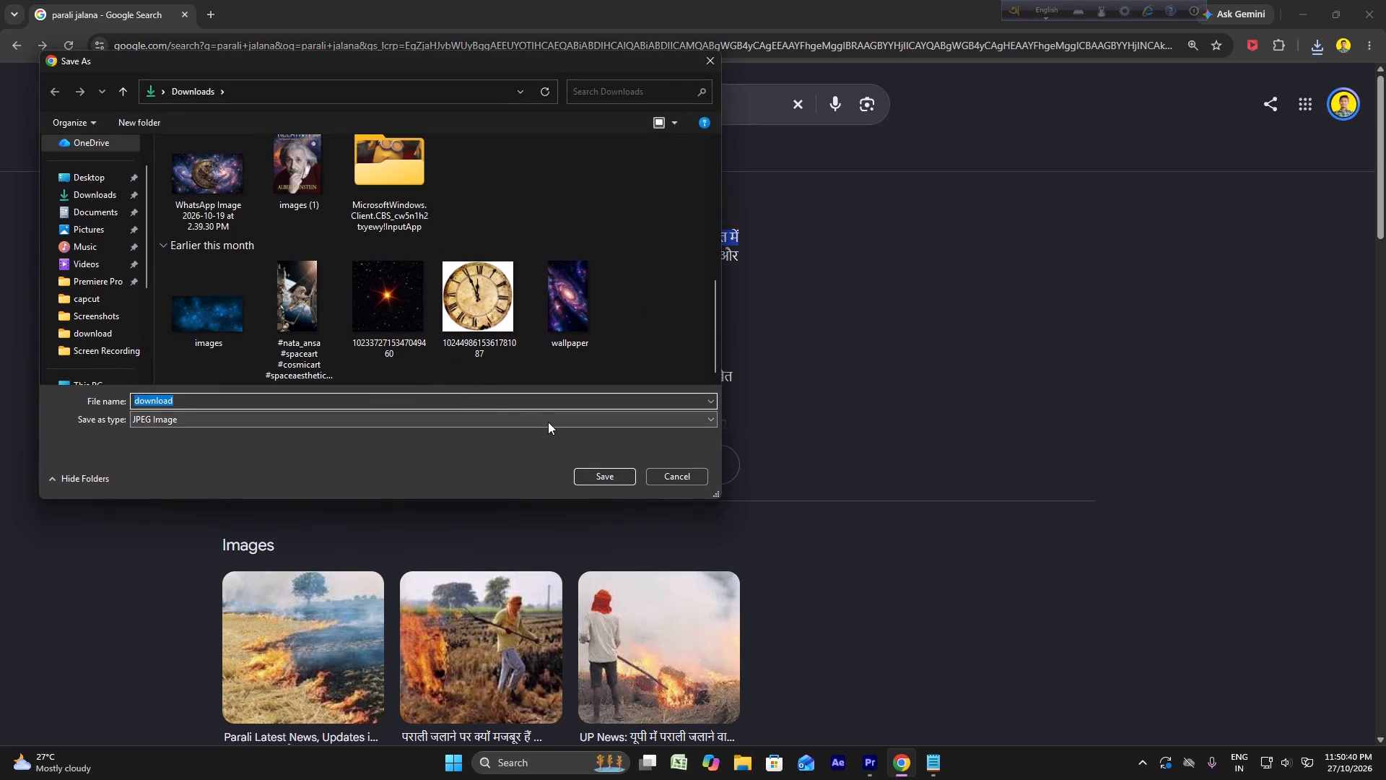
scroll(219, 334, "up", 14)
type("dgs")
type("df")
left_click(619, 477)
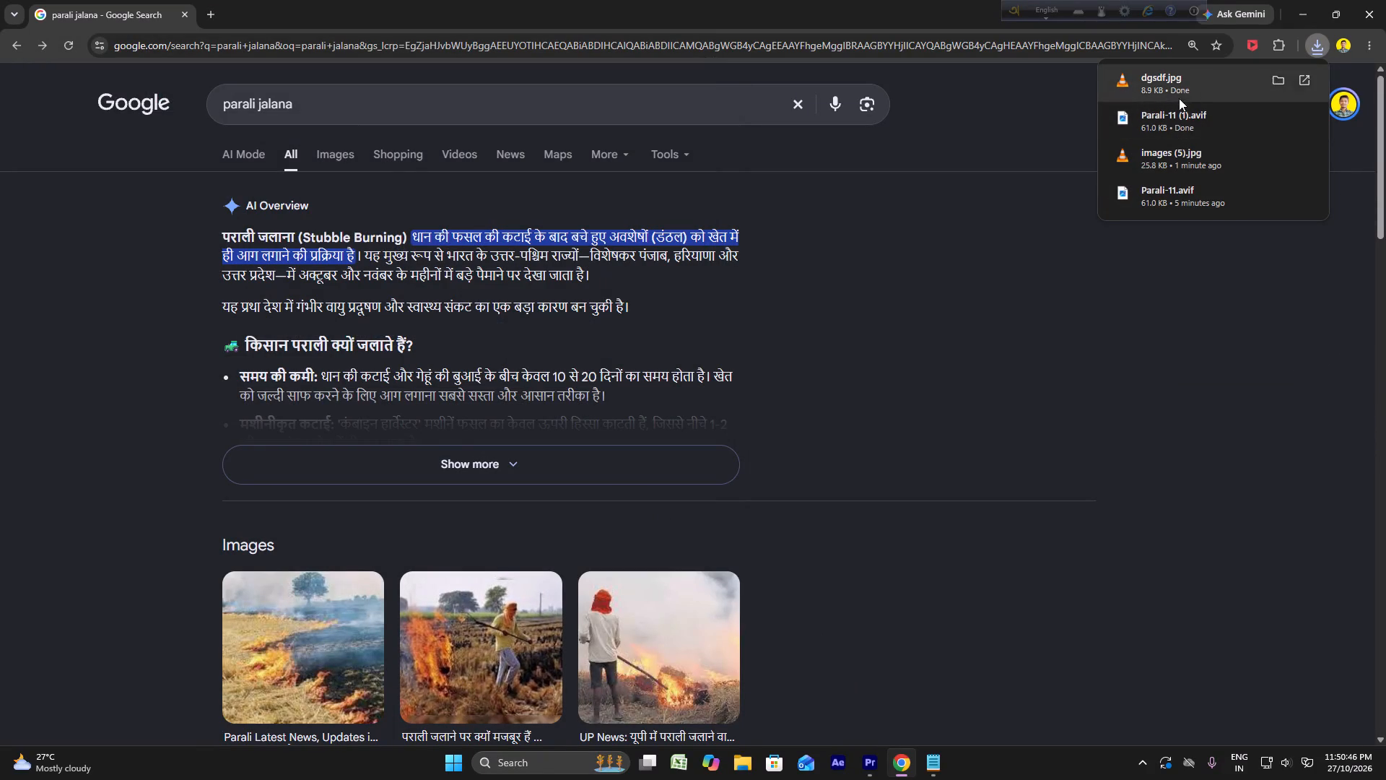
Switch to Premiere and import the dgsdf picture from the refreshed Downloads folder into the delhi poloo project.
left_click(870, 760)
left_click(861, 753)
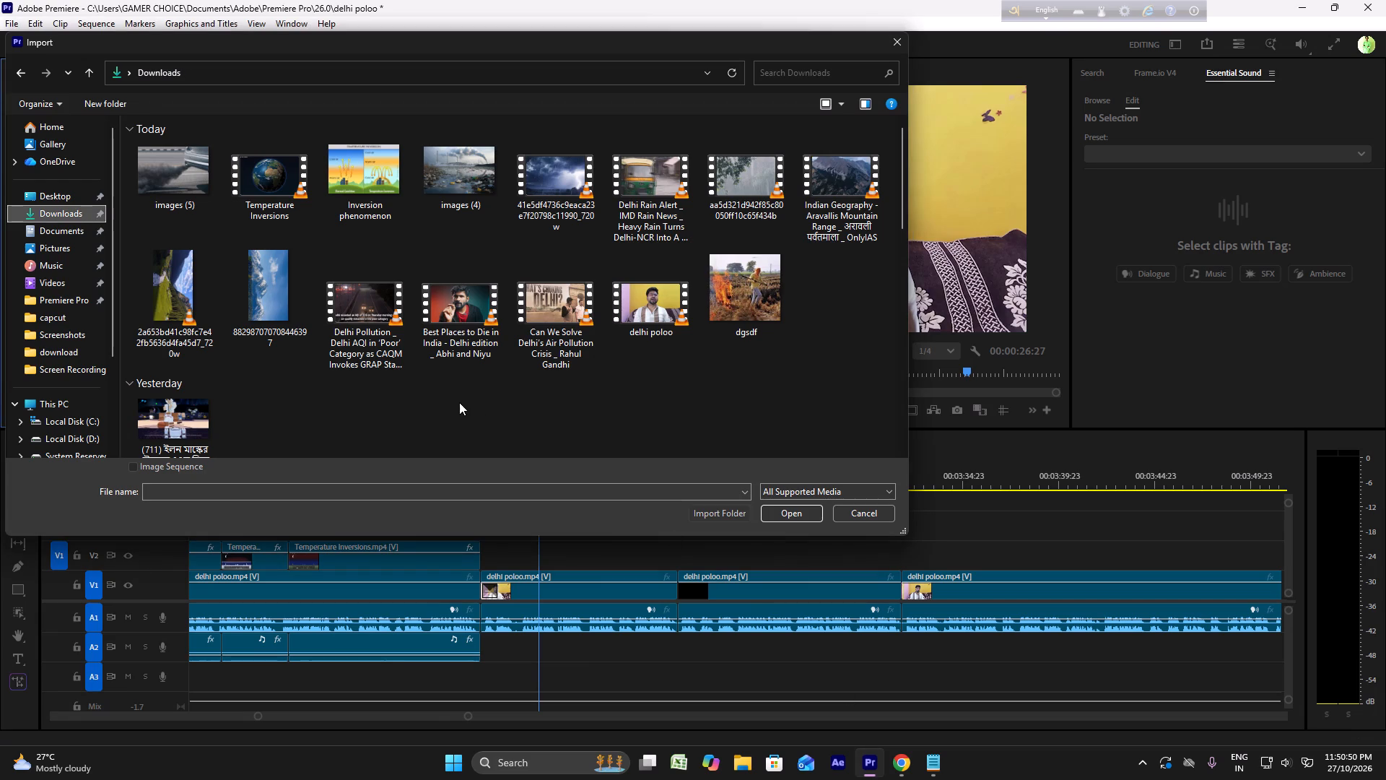
scroll(297, 113, "up", 6)
scroll(253, 166, "up", 4)
left_click(53, 194)
left_click(59, 208)
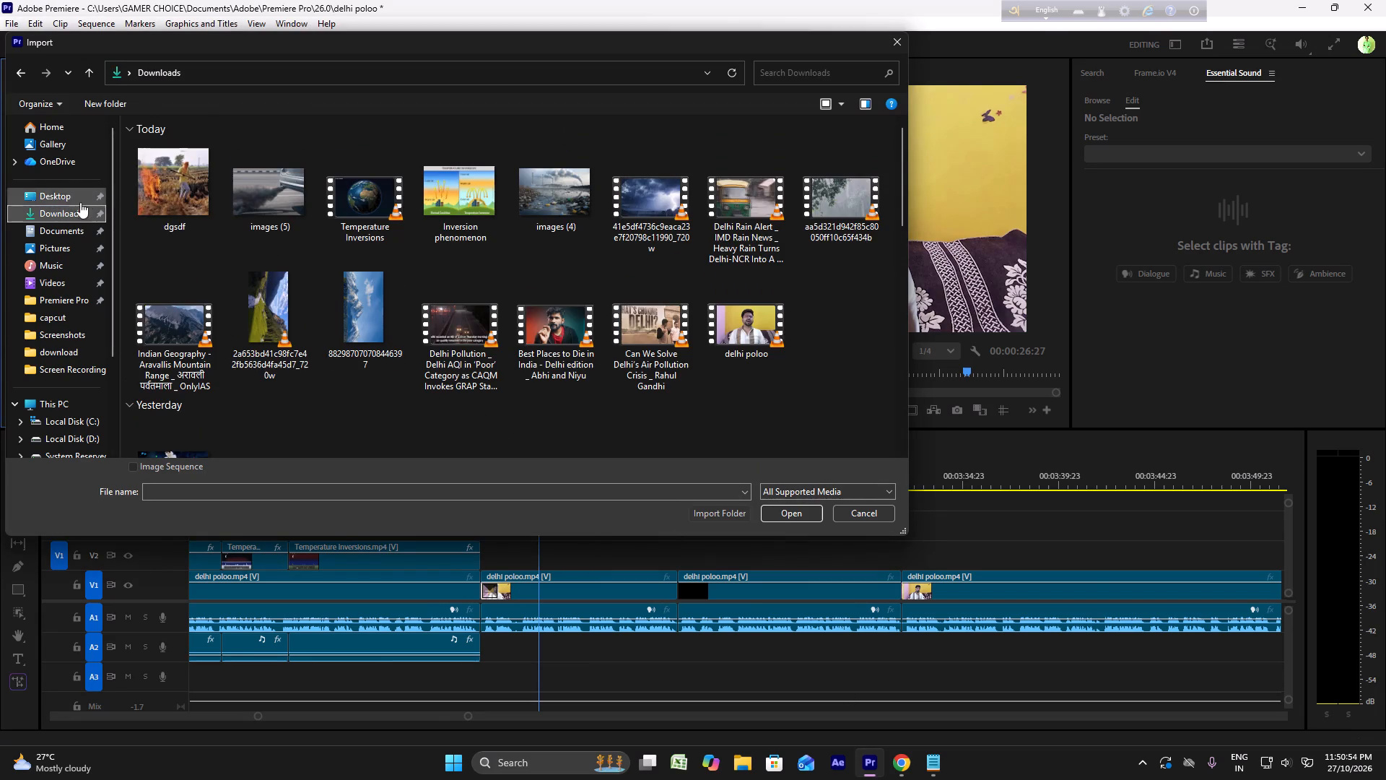
left_click(147, 176)
left_click(805, 516)
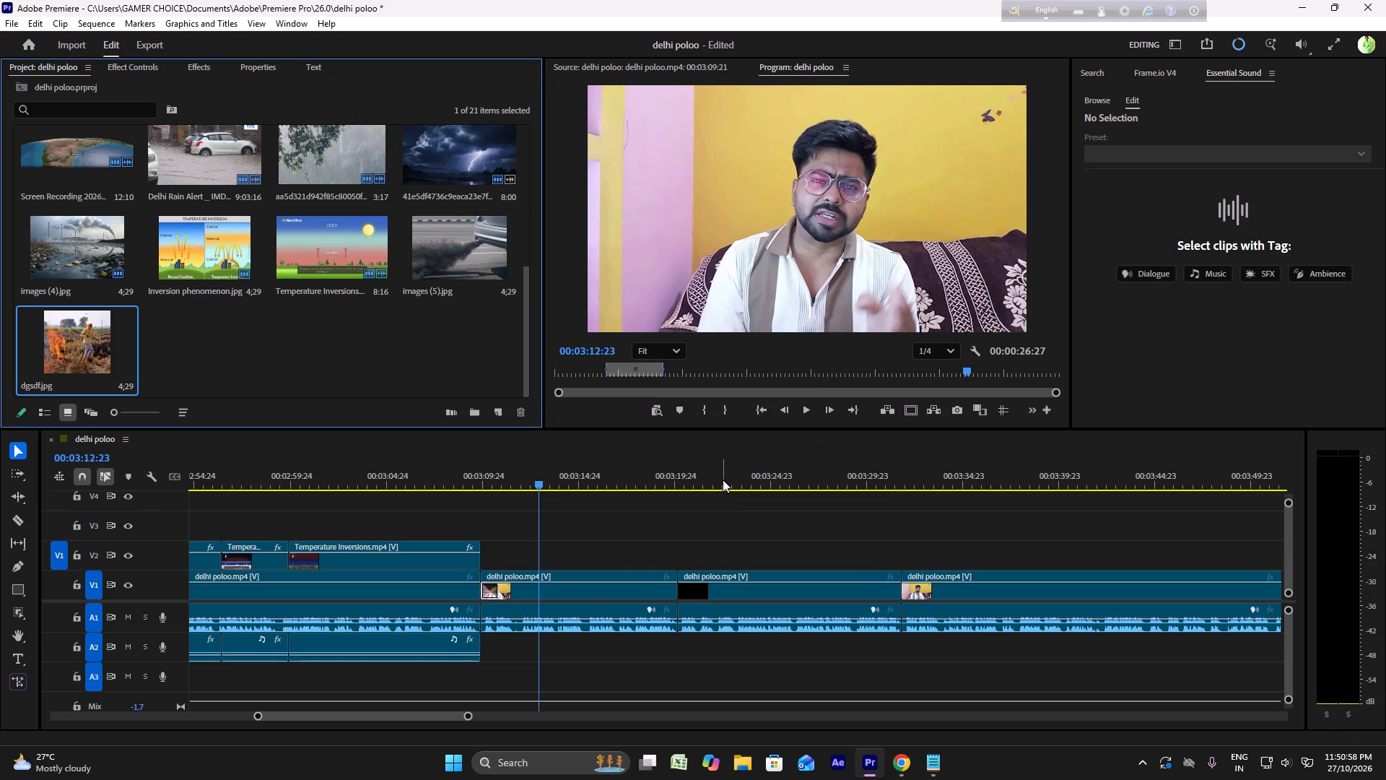
Place the car exhaust picture images (5).jpg on track V2 of the delhi poloo timeline, starting at about 00:03:14.
left_click(313, 375)
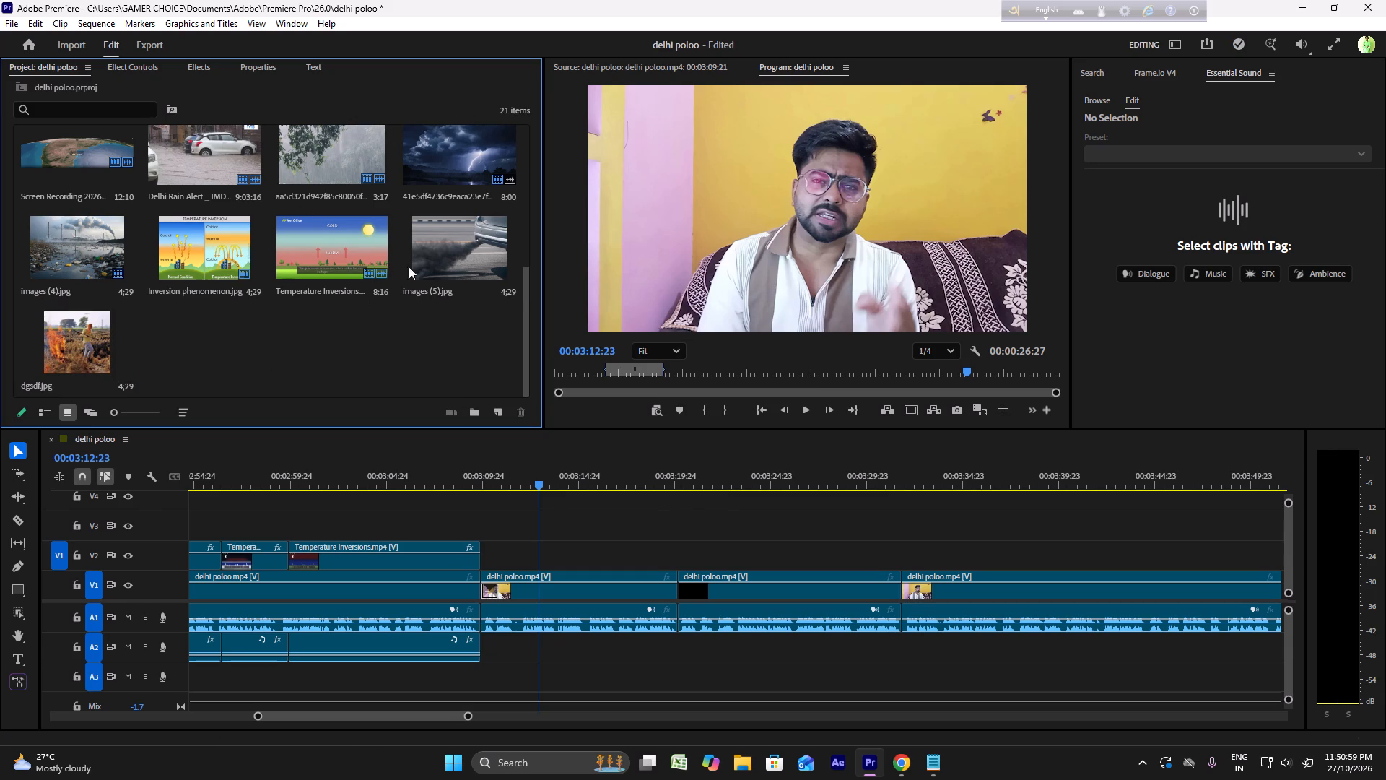
left_click_drag(427, 266, 580, 532)
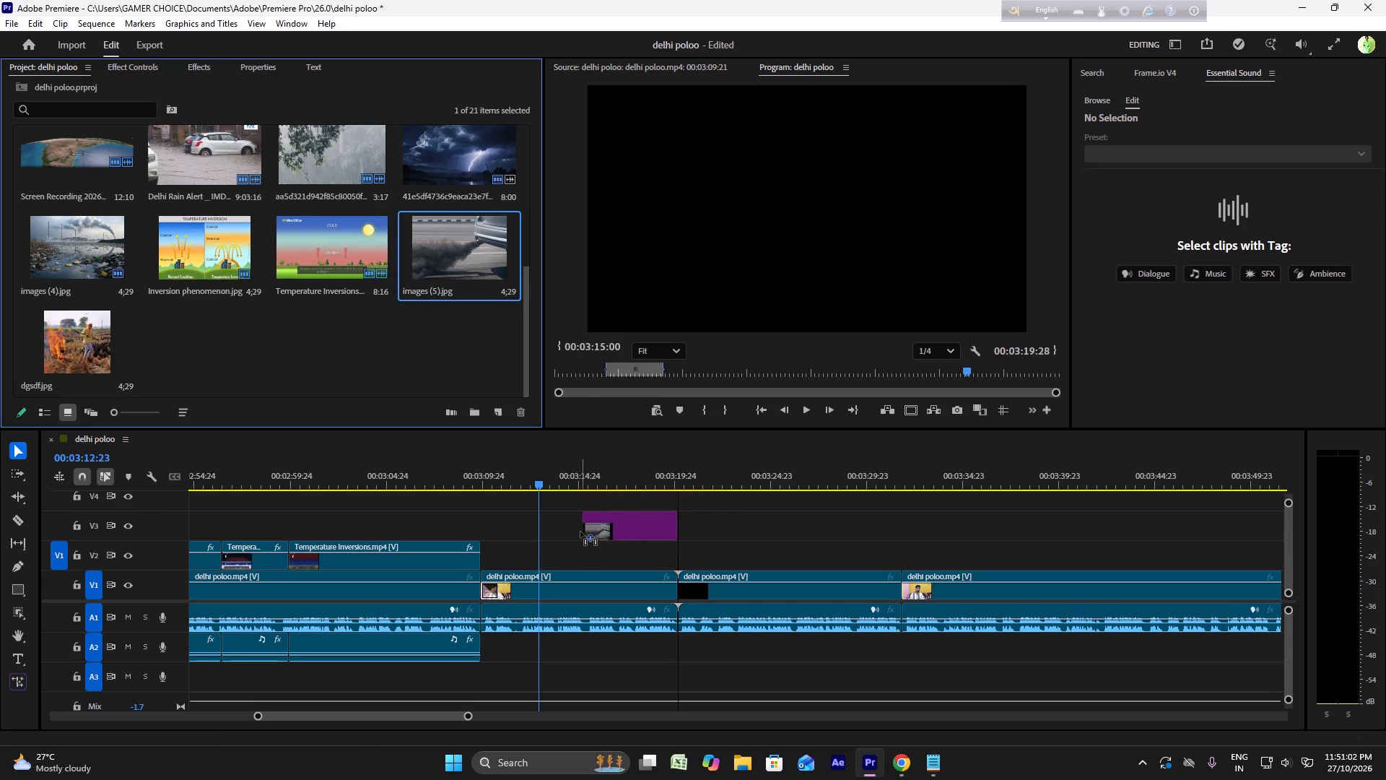
left_click_drag(580, 532, 571, 546)
Open the Delhi Pollution source clip from the project and skim through it for footage that suits the narration.
scroll(201, 231, "up", 6)
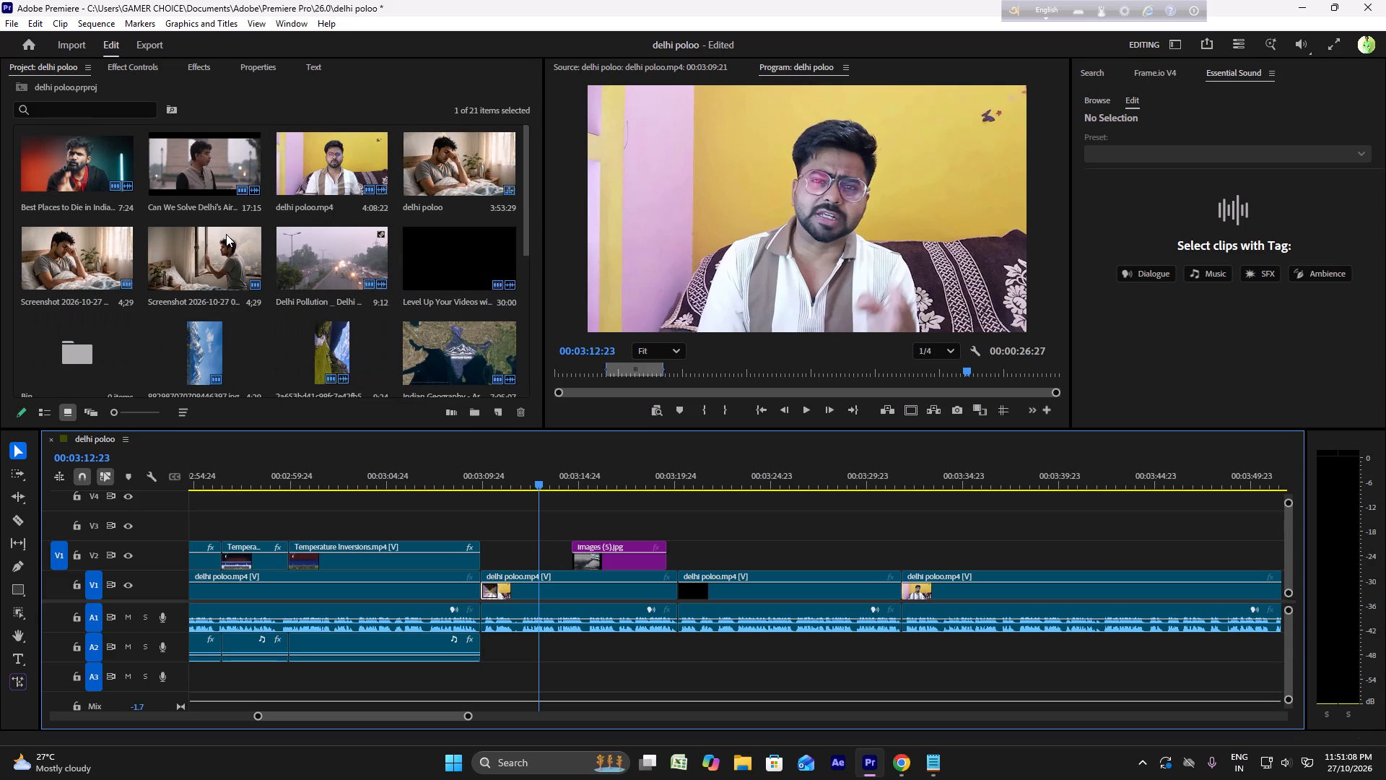
triple_click(333, 249)
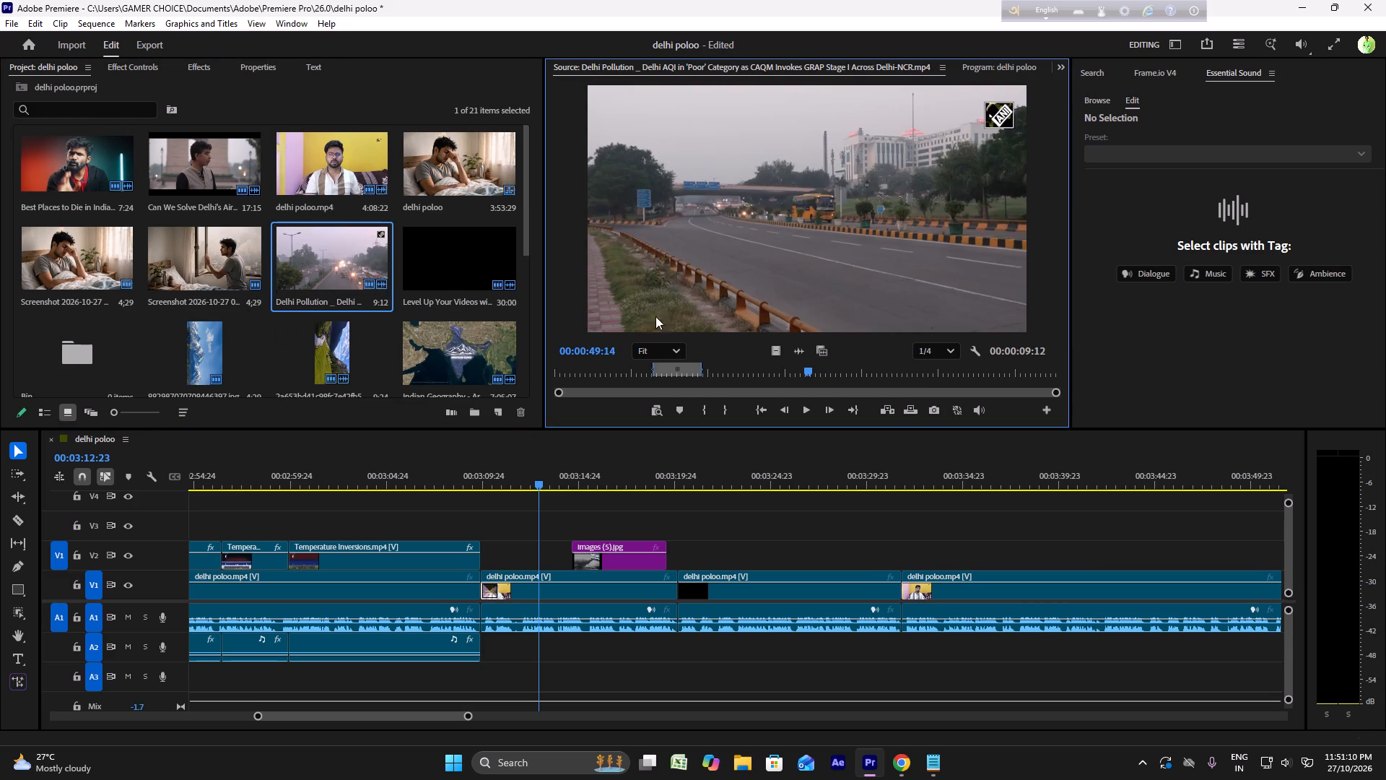
left_click_drag(788, 376, 869, 382)
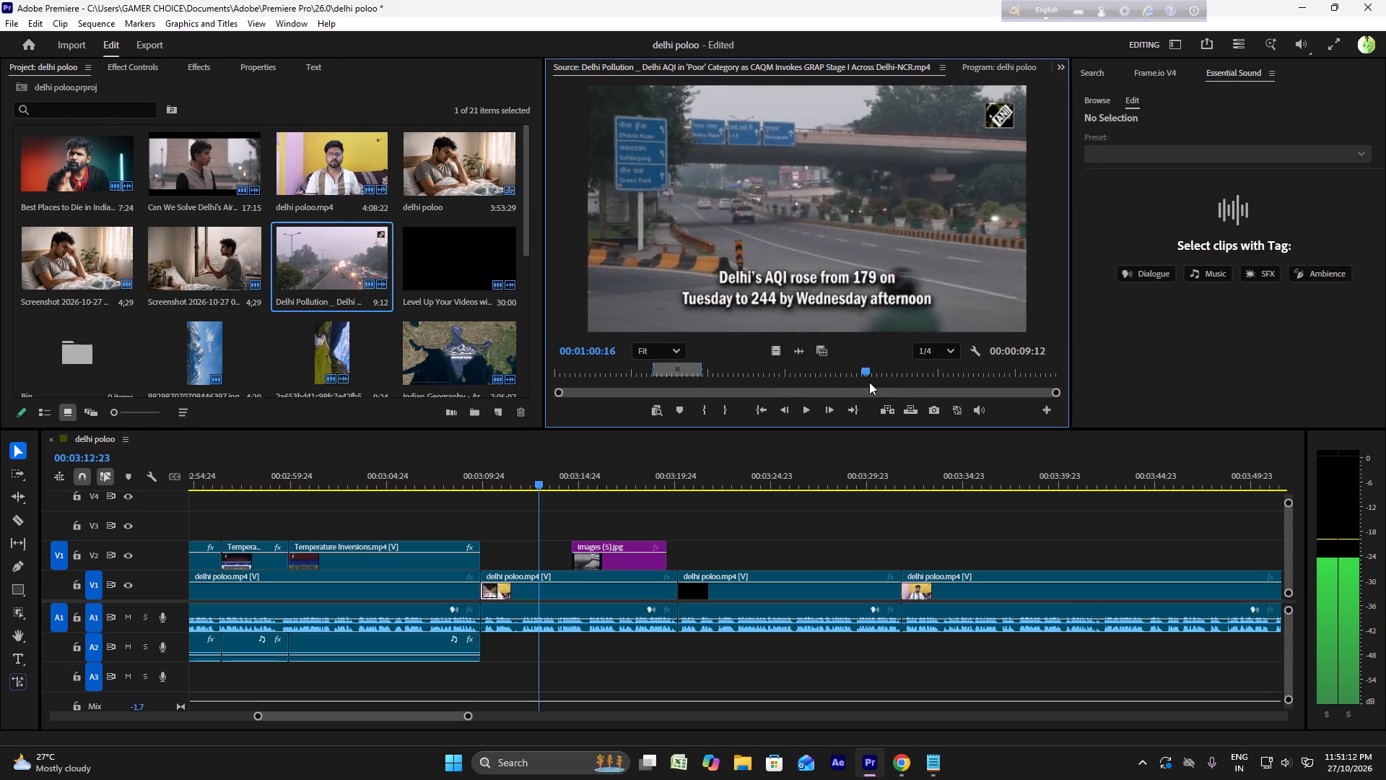
left_click_drag(869, 382, 970, 389)
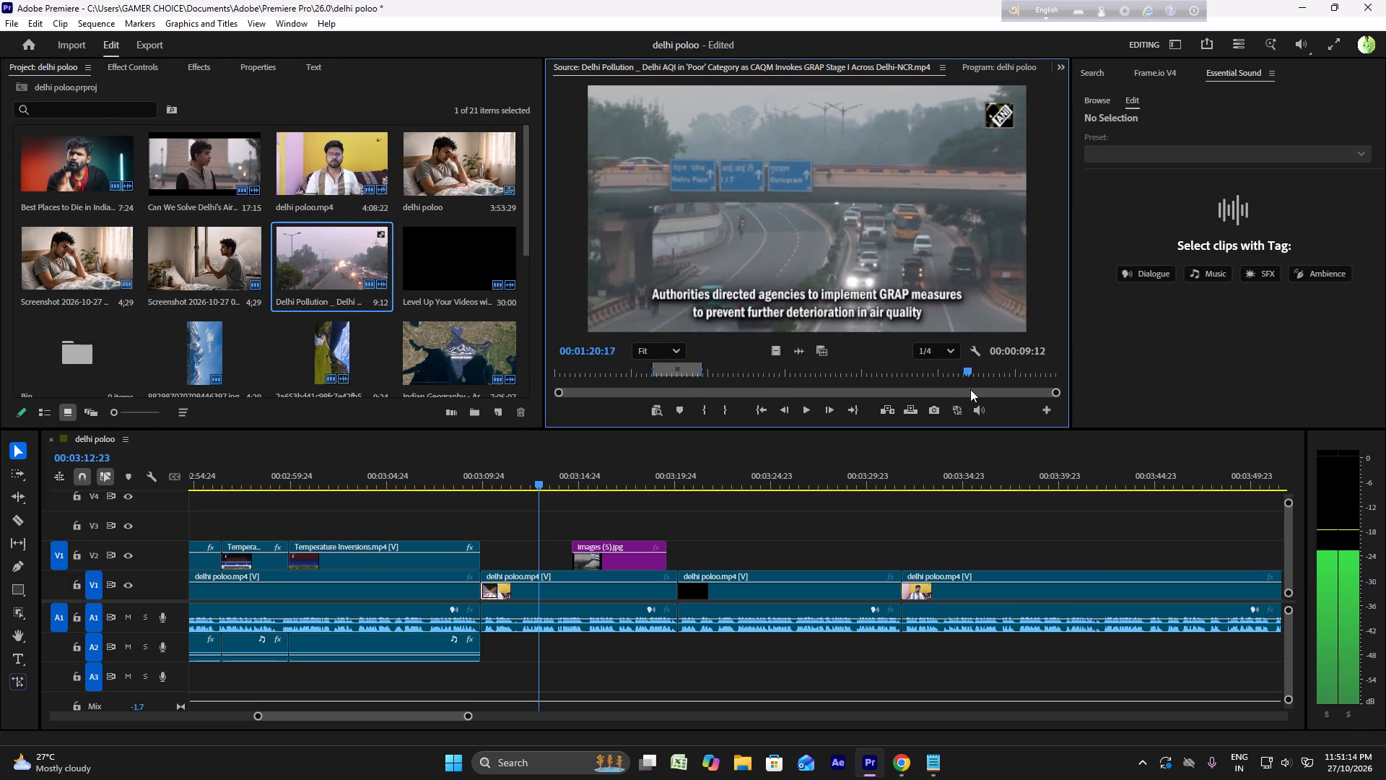
left_click_drag(970, 389, 986, 375)
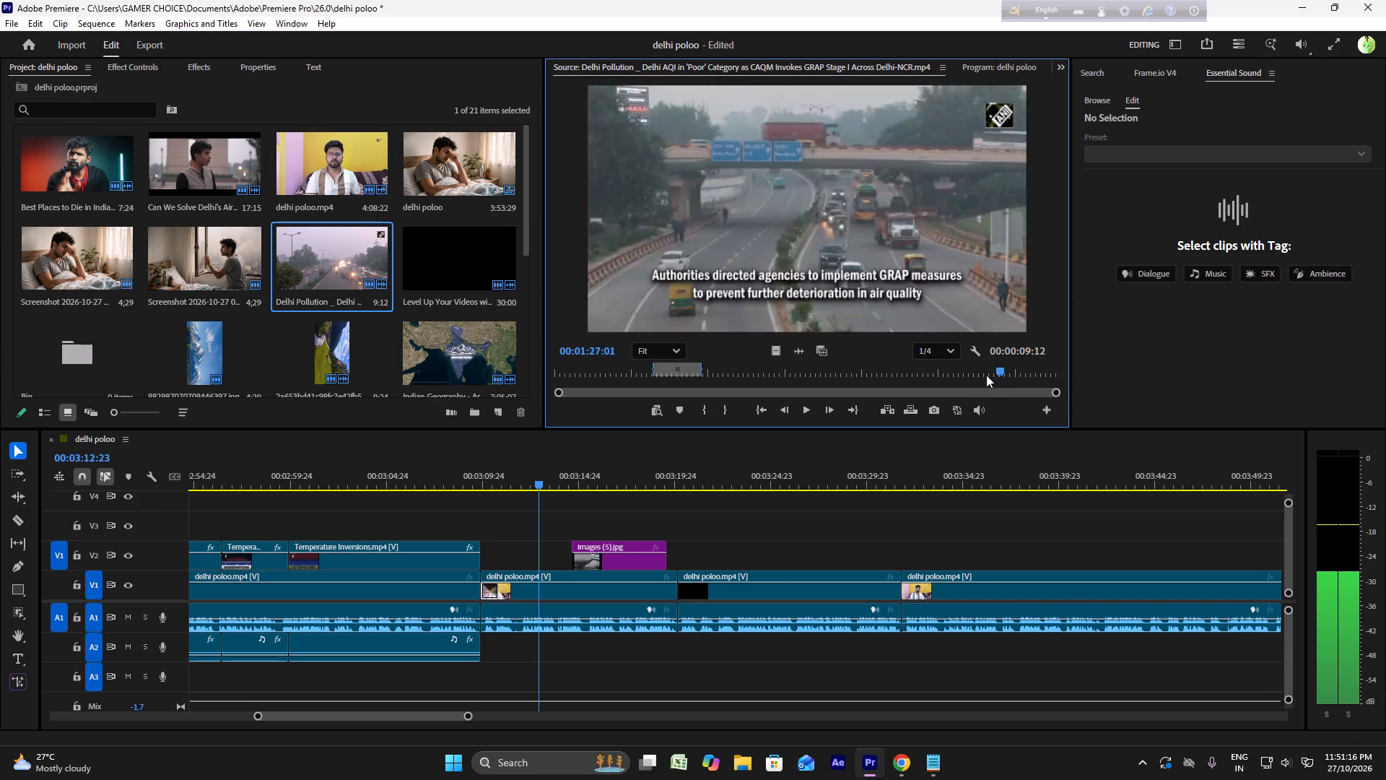
left_click_drag(986, 375, 728, 342)
Open the Best Places to Die in India – Delhi edition source clip and skim through it for usable pollution footage.
triple_click(66, 163)
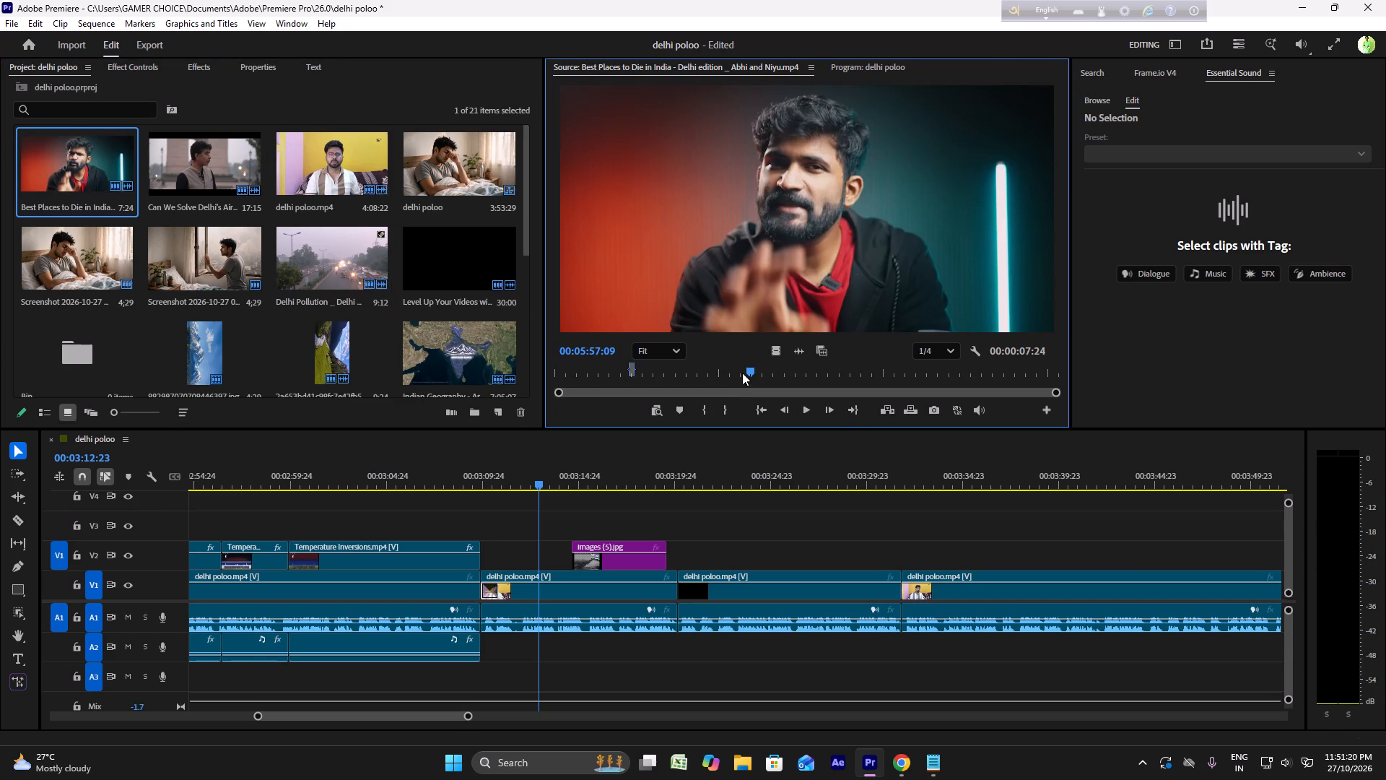
left_click_drag(741, 372, 674, 362)
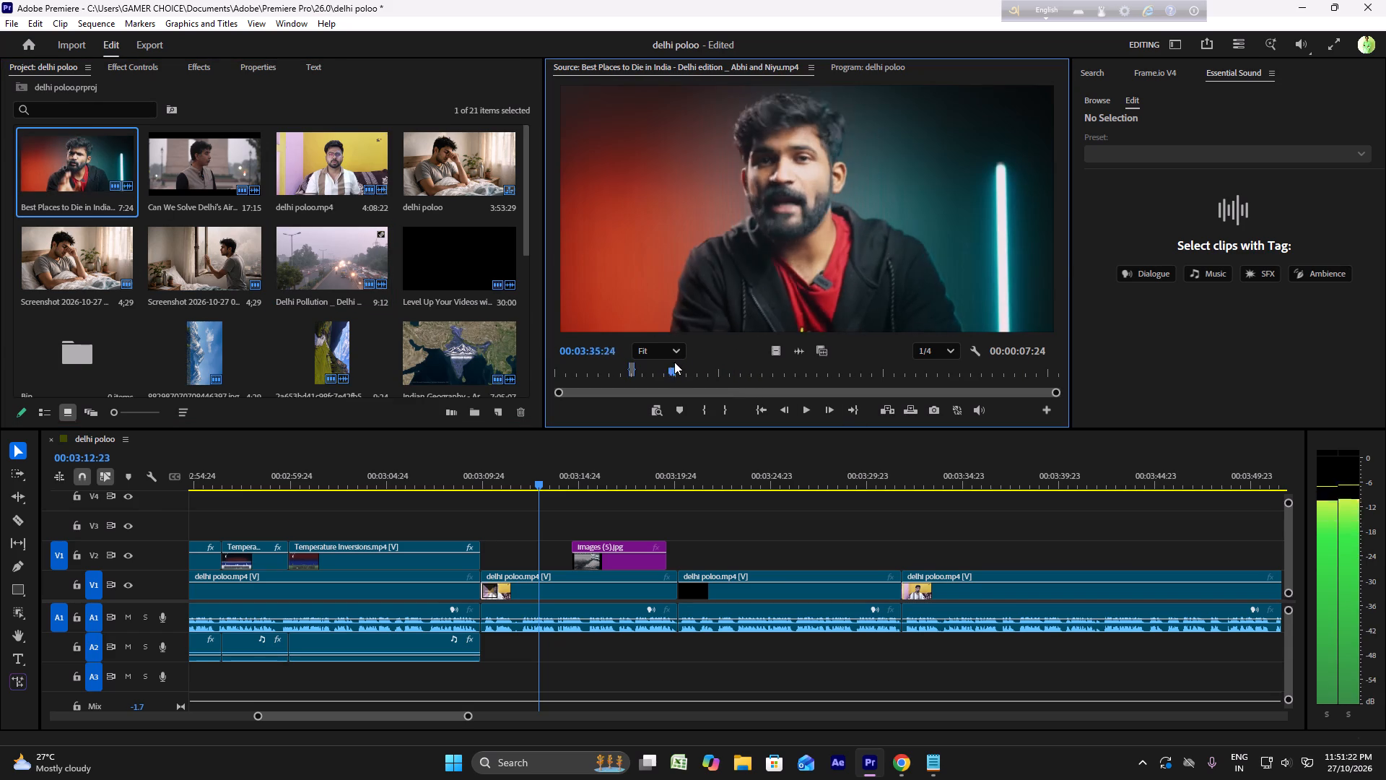
left_click_drag(674, 362, 624, 344)
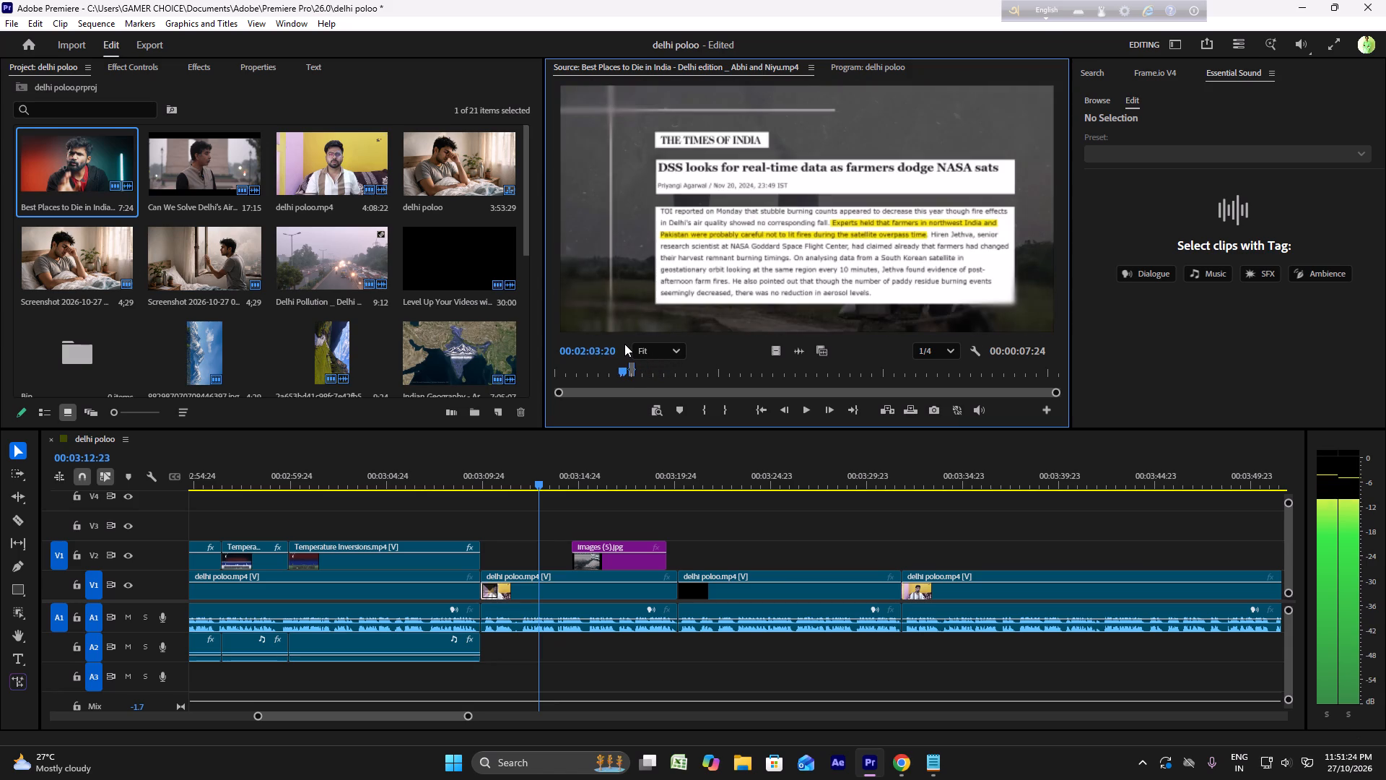
left_click_drag(624, 344, 671, 341)
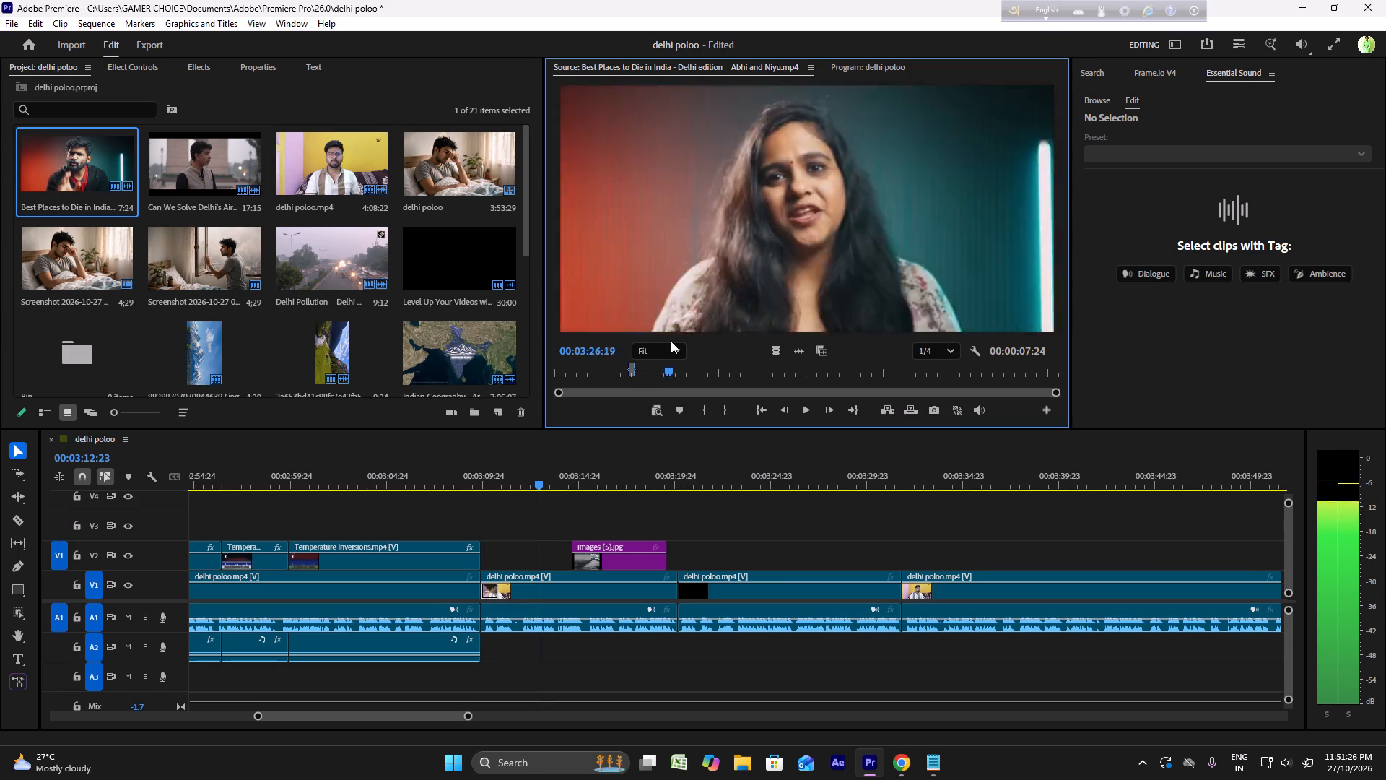
left_click_drag(671, 341, 687, 346)
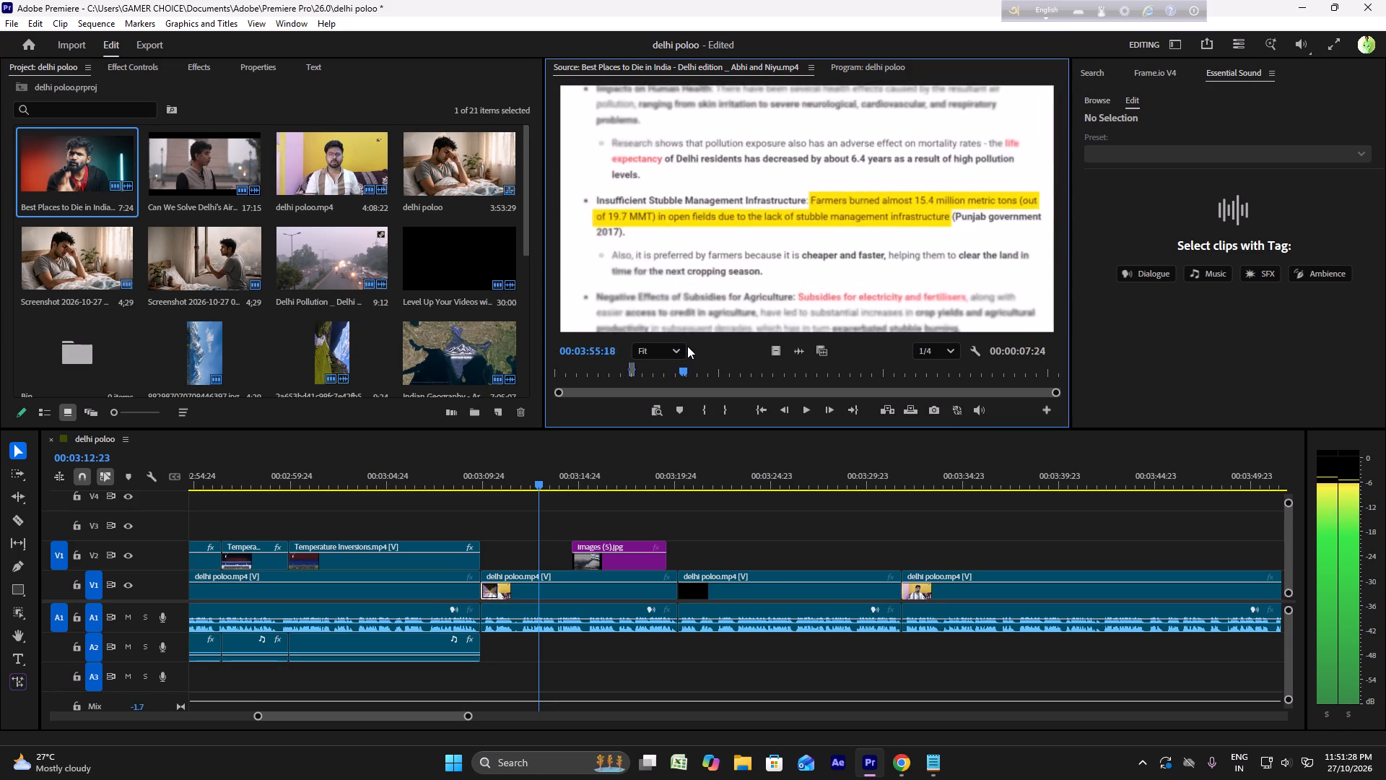
left_click_drag(687, 346, 723, 350)
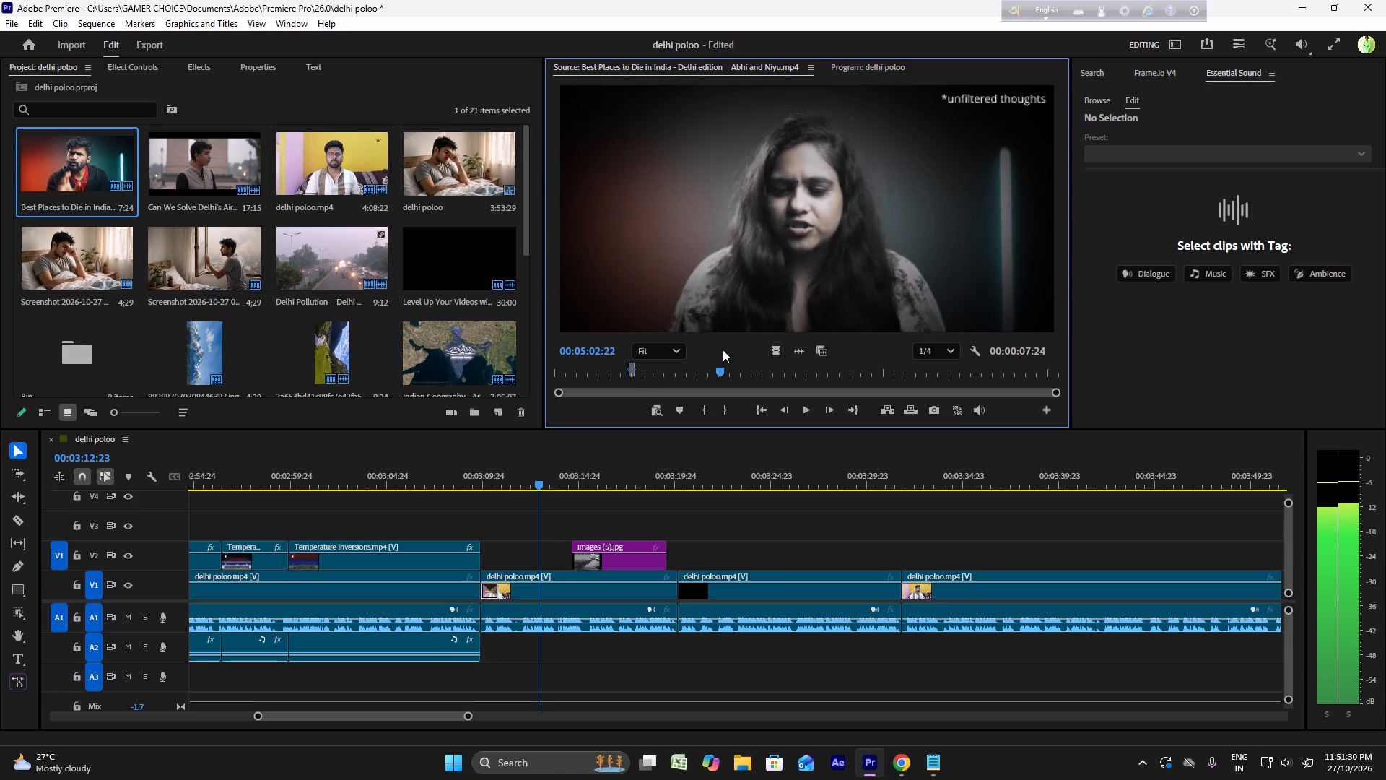
left_click_drag(723, 350, 741, 352)
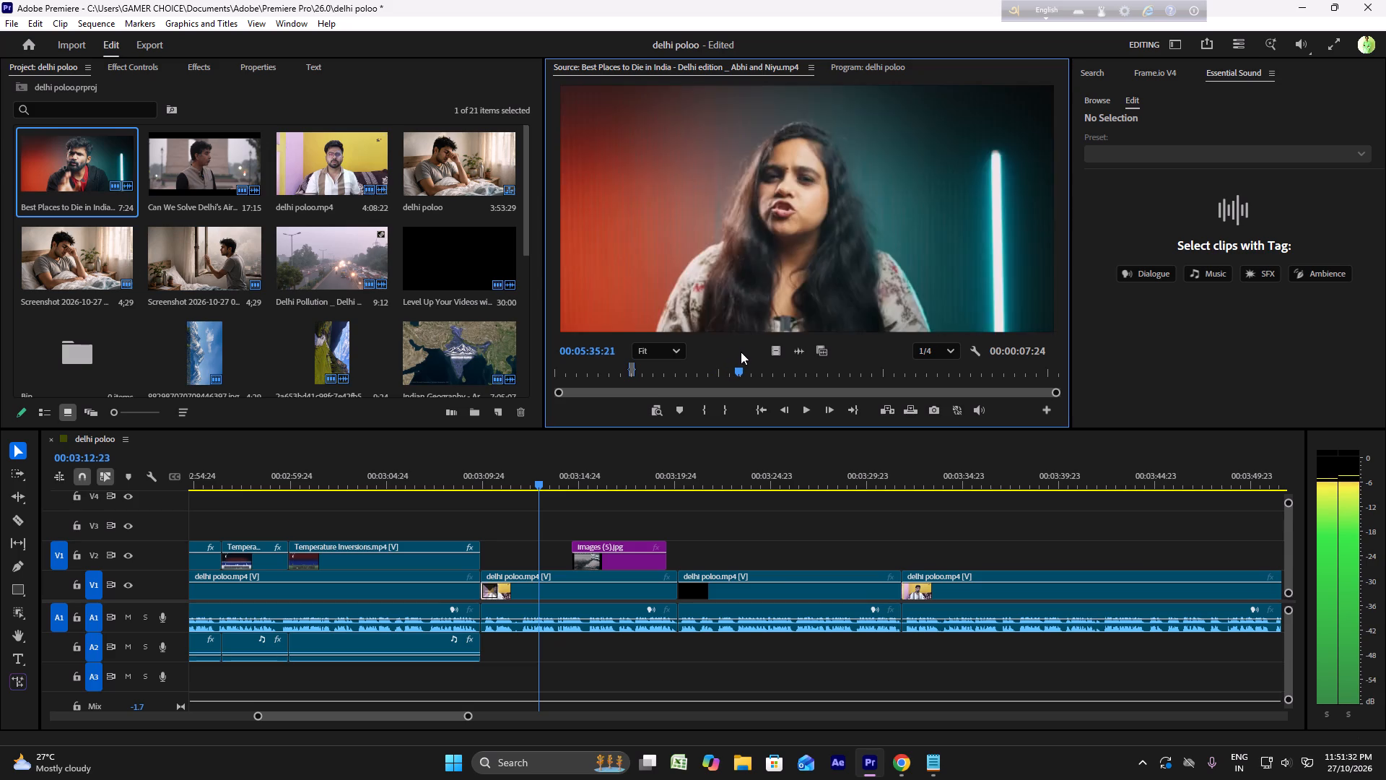
left_click_drag(741, 352, 751, 353)
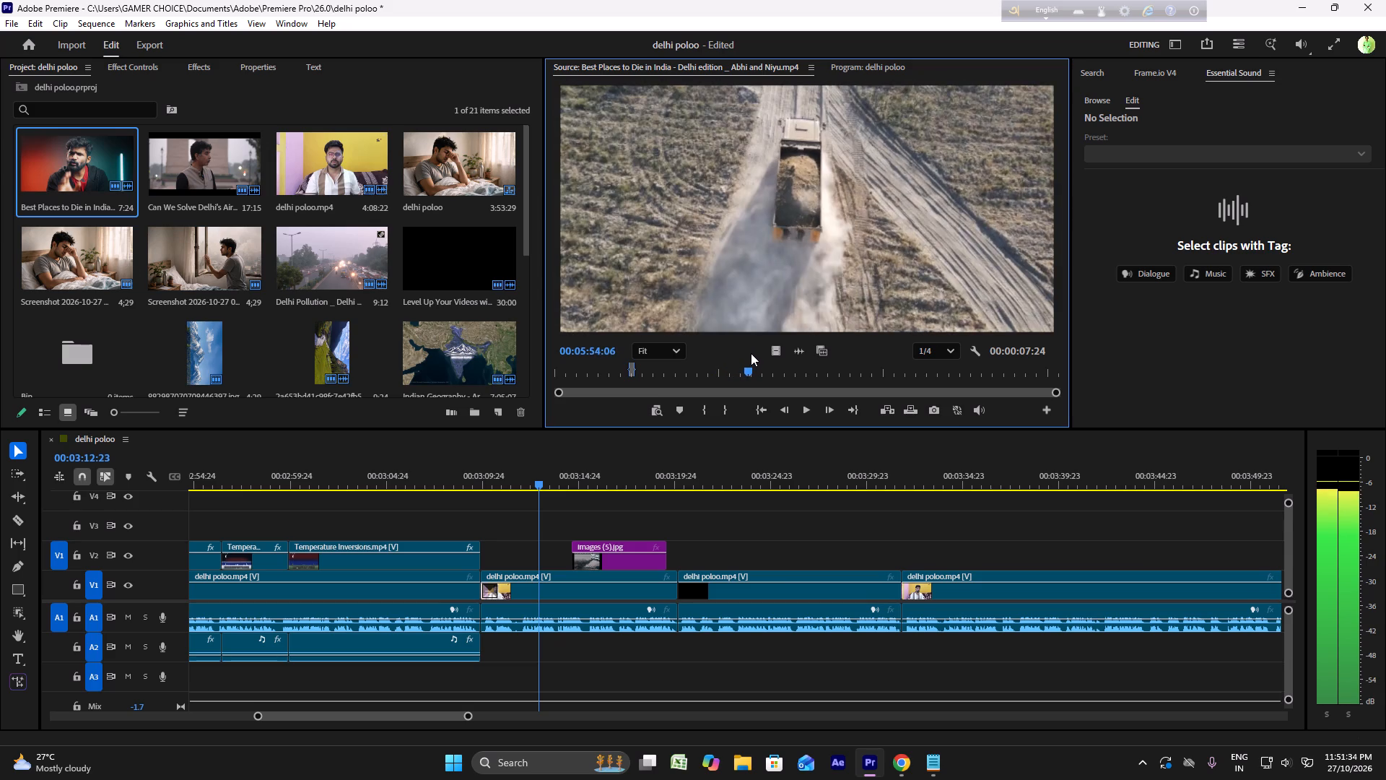
left_click_drag(751, 353, 766, 355)
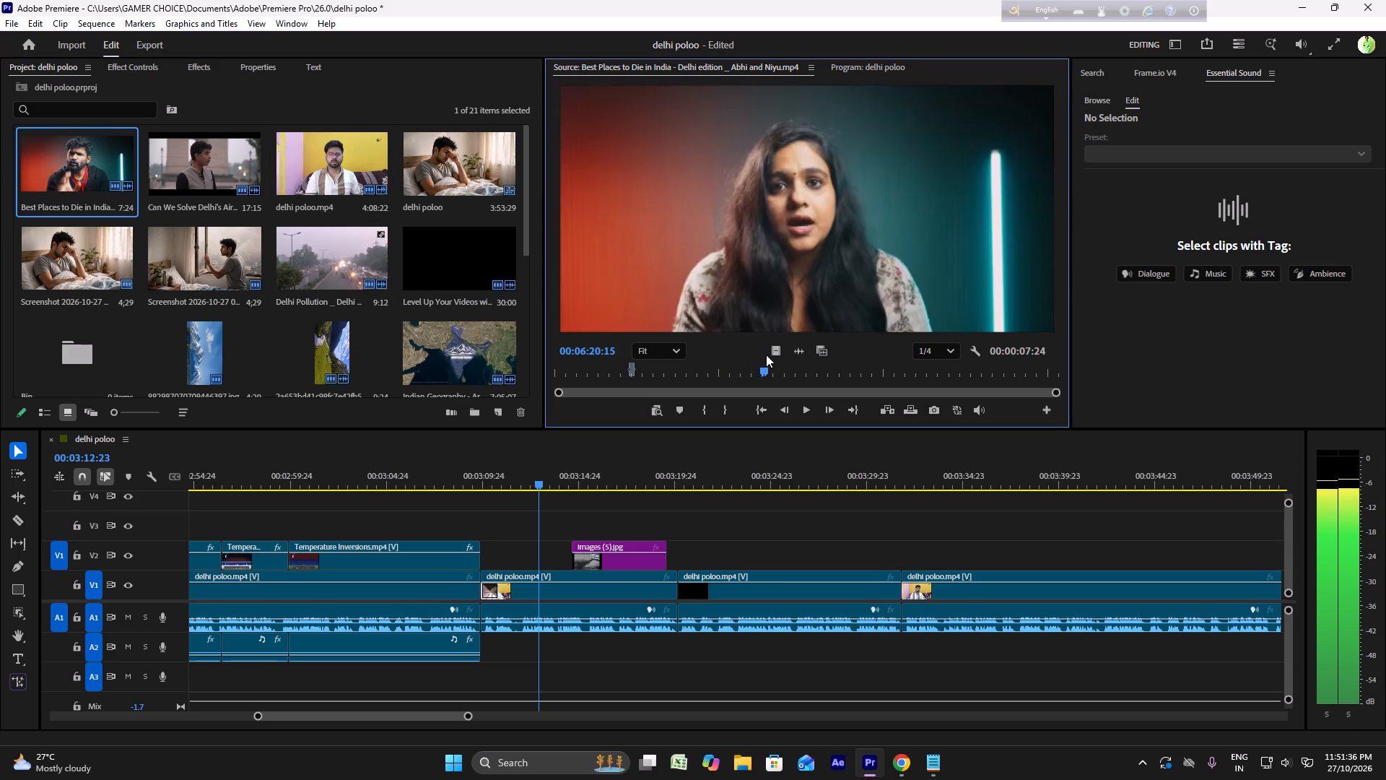
left_click_drag(766, 355, 793, 359)
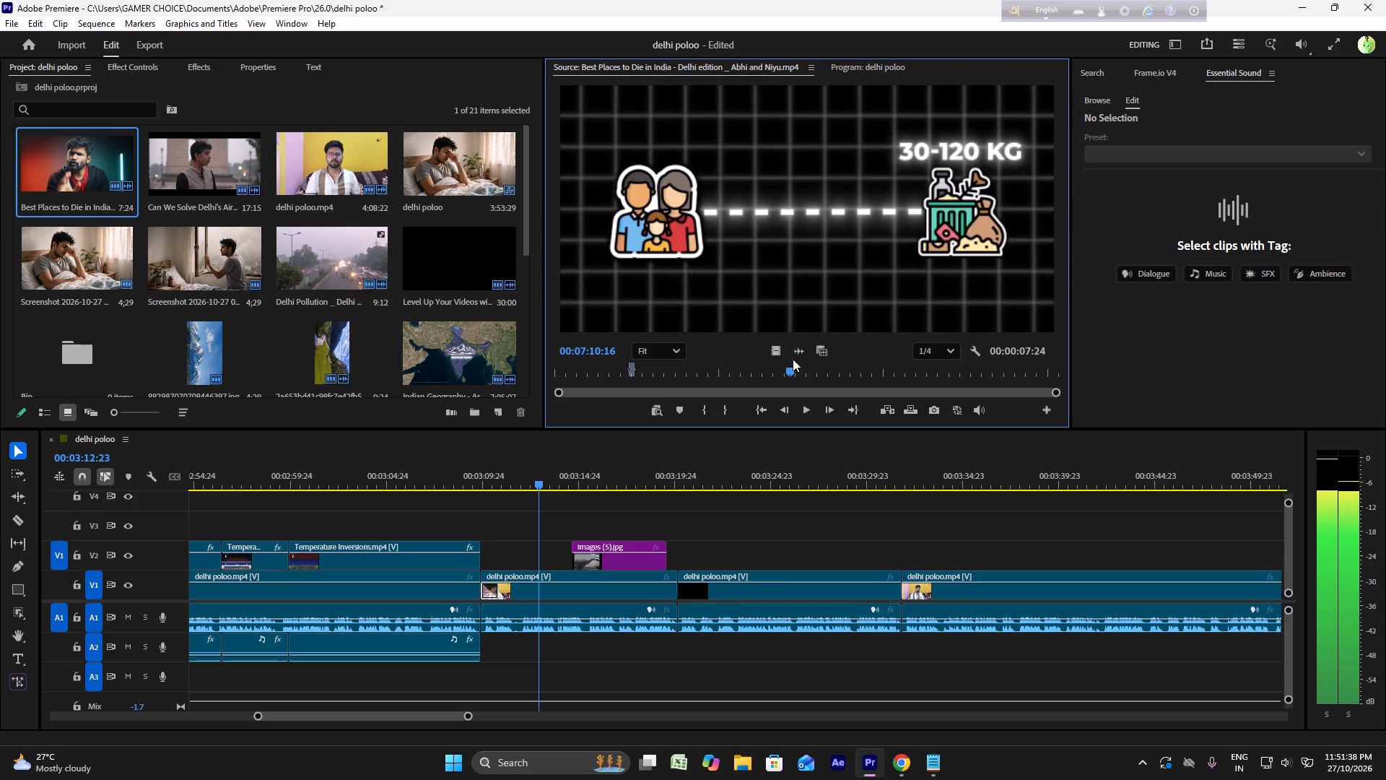
left_click_drag(793, 359, 821, 362)
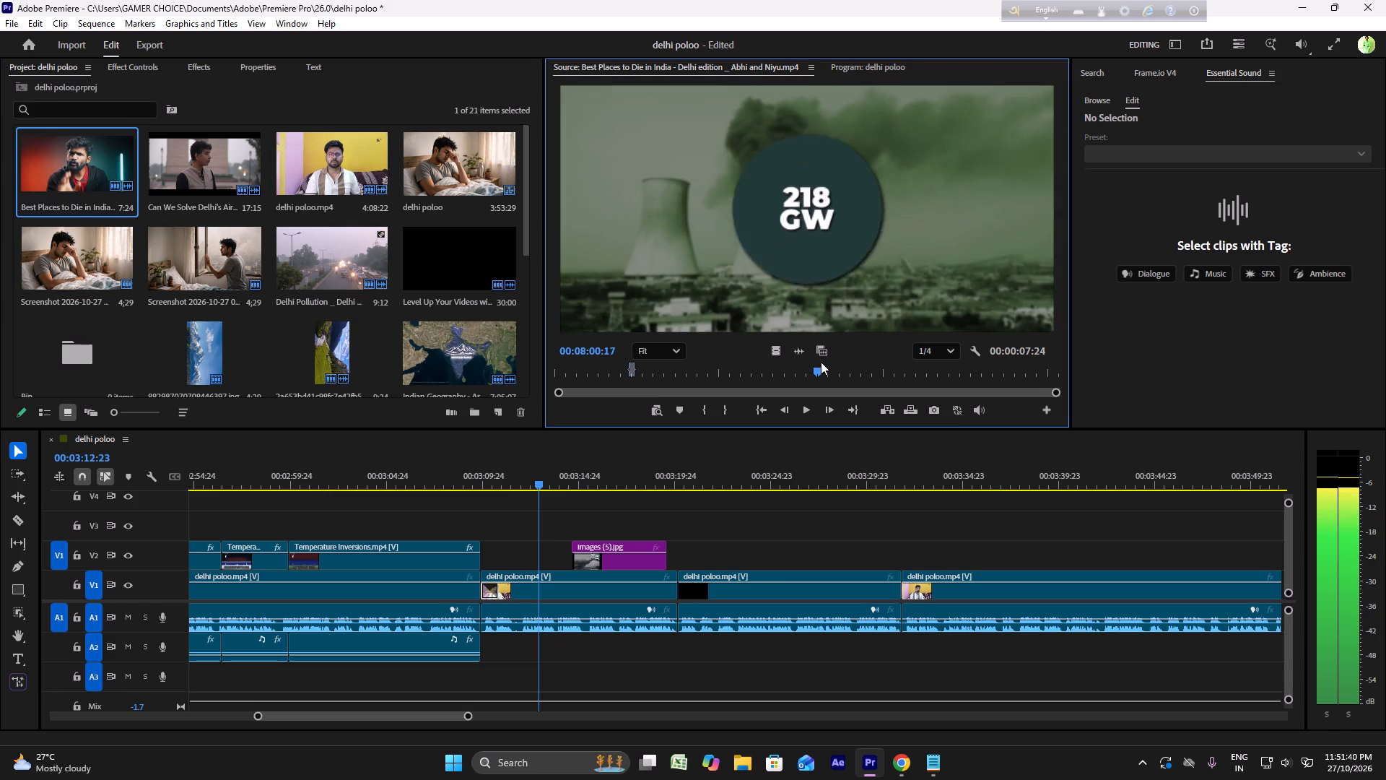
left_click_drag(821, 362, 837, 363)
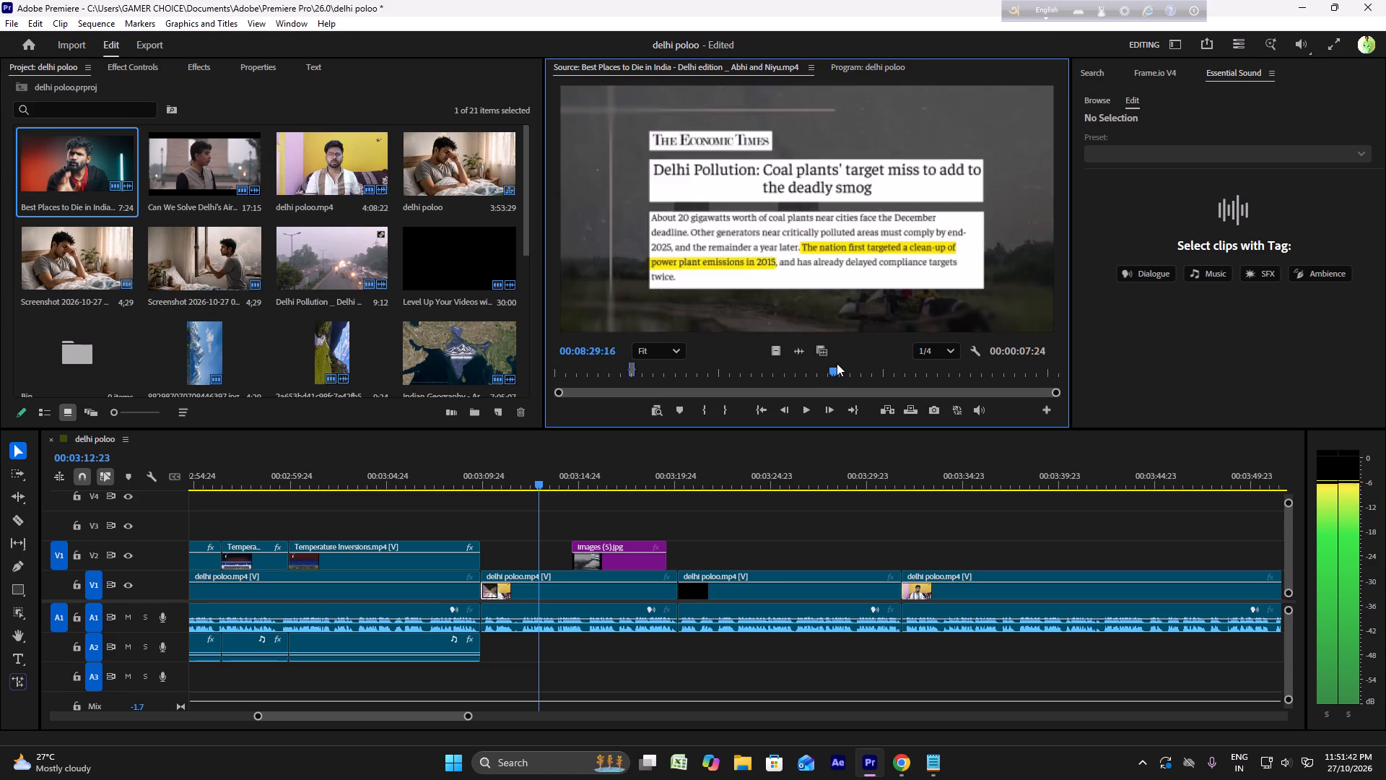
left_click_drag(837, 363, 842, 365)
left_click(786, 375)
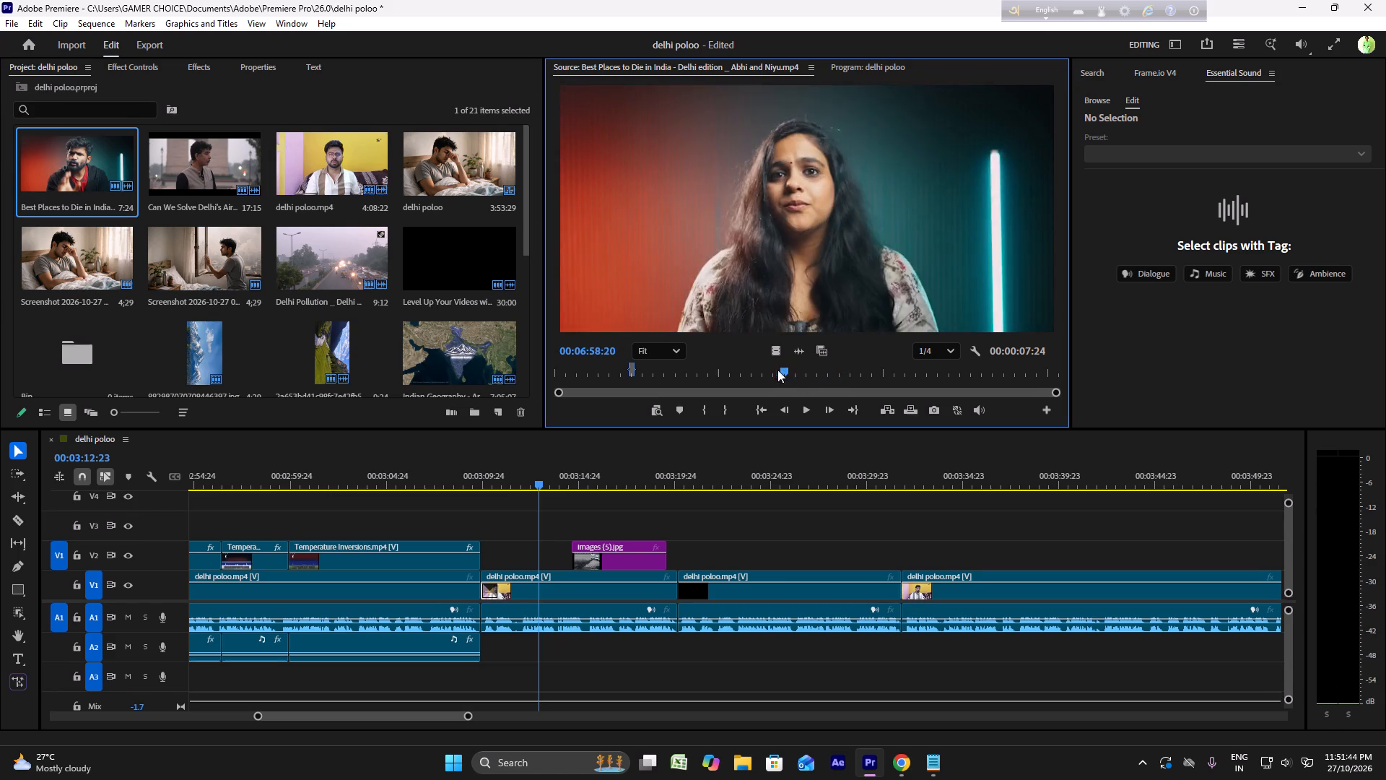
left_click(765, 371)
left_click(723, 372)
left_click(696, 373)
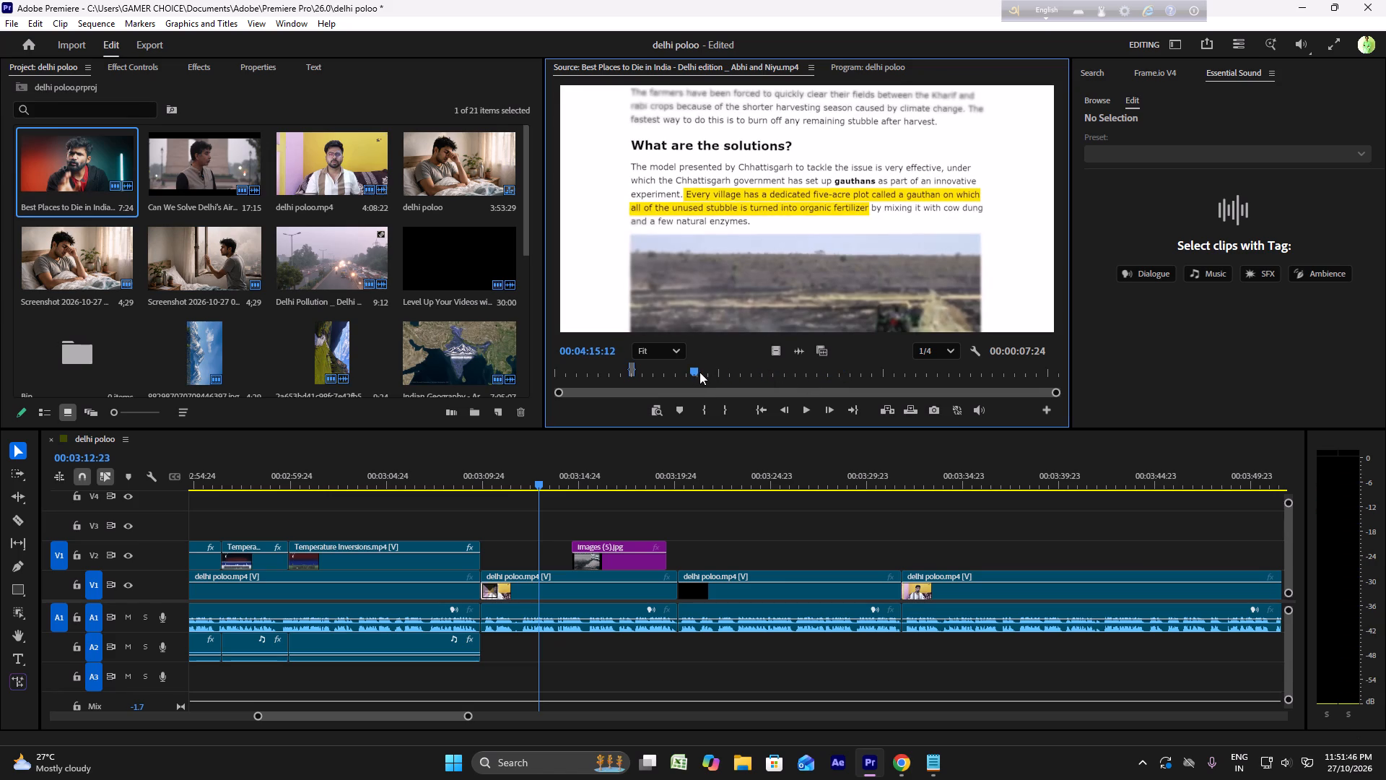
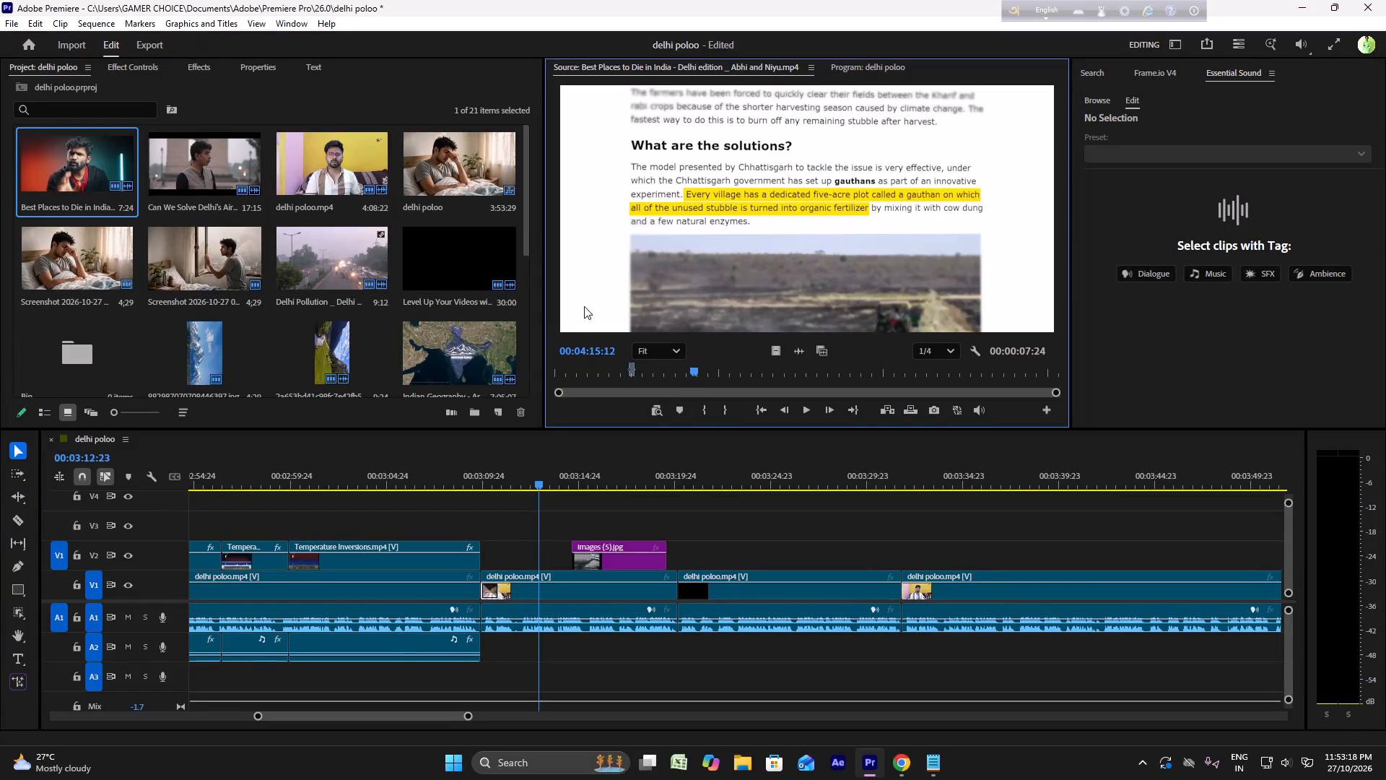
Play the delhi poloo cut near 00:03:09, where the Temperature Inversions footage ends, and look through the project media for something suitable.
left_click(464, 482)
key("space")
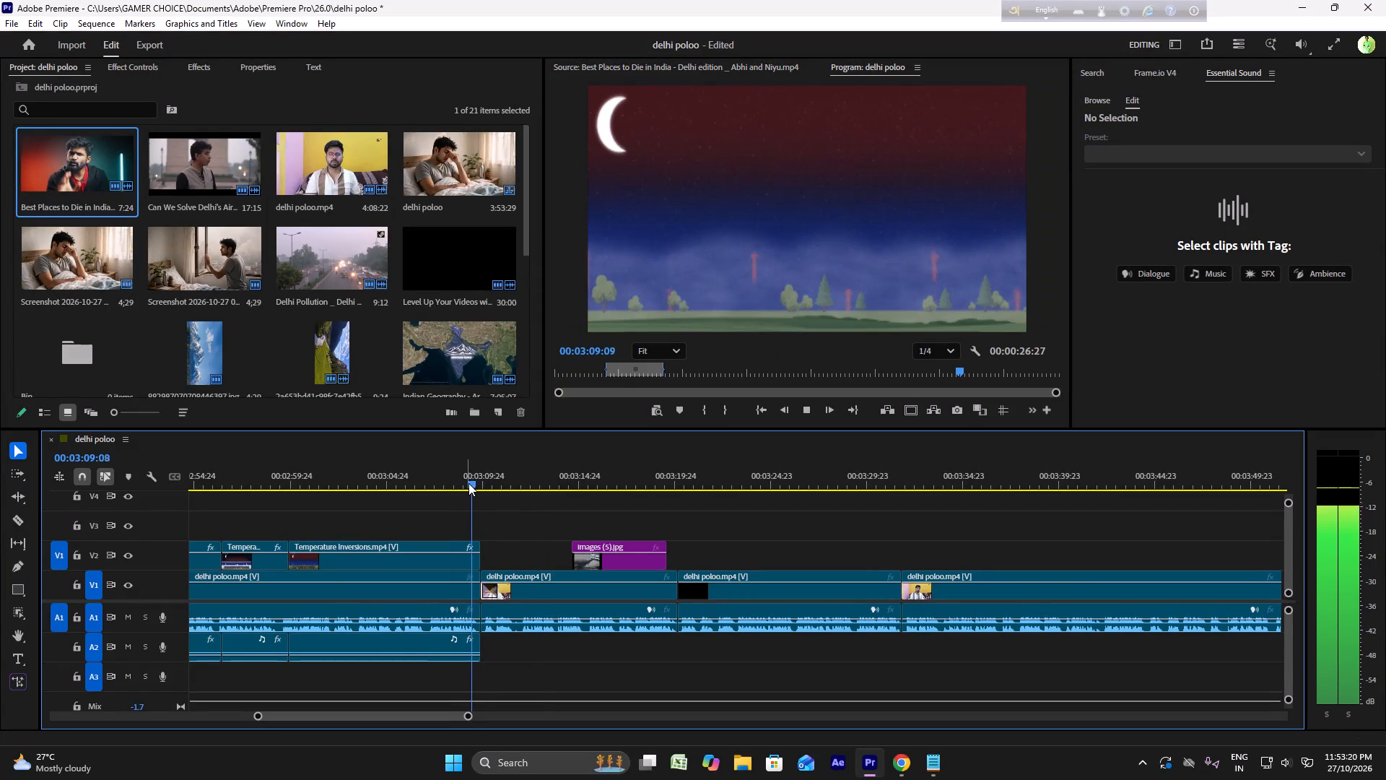
key("space")
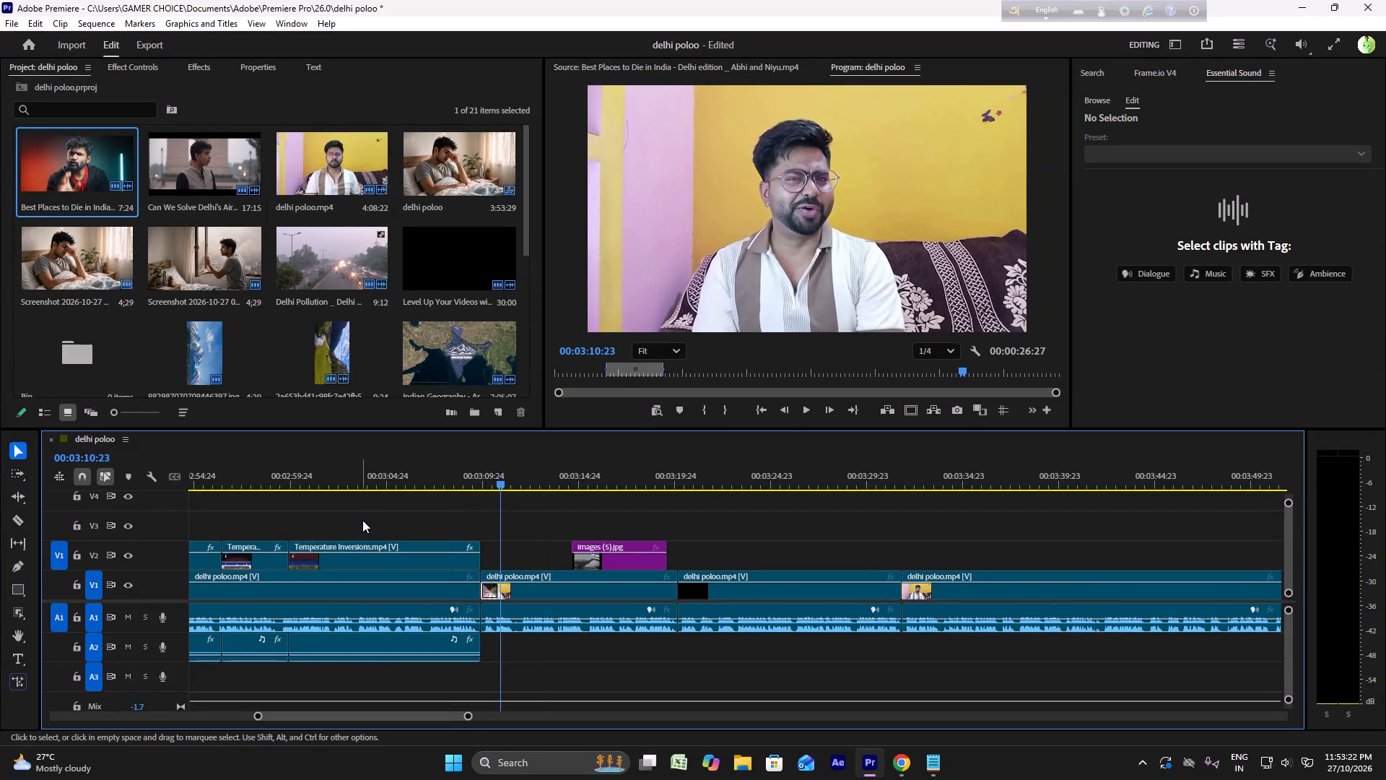
scroll(268, 373, "down", 6)
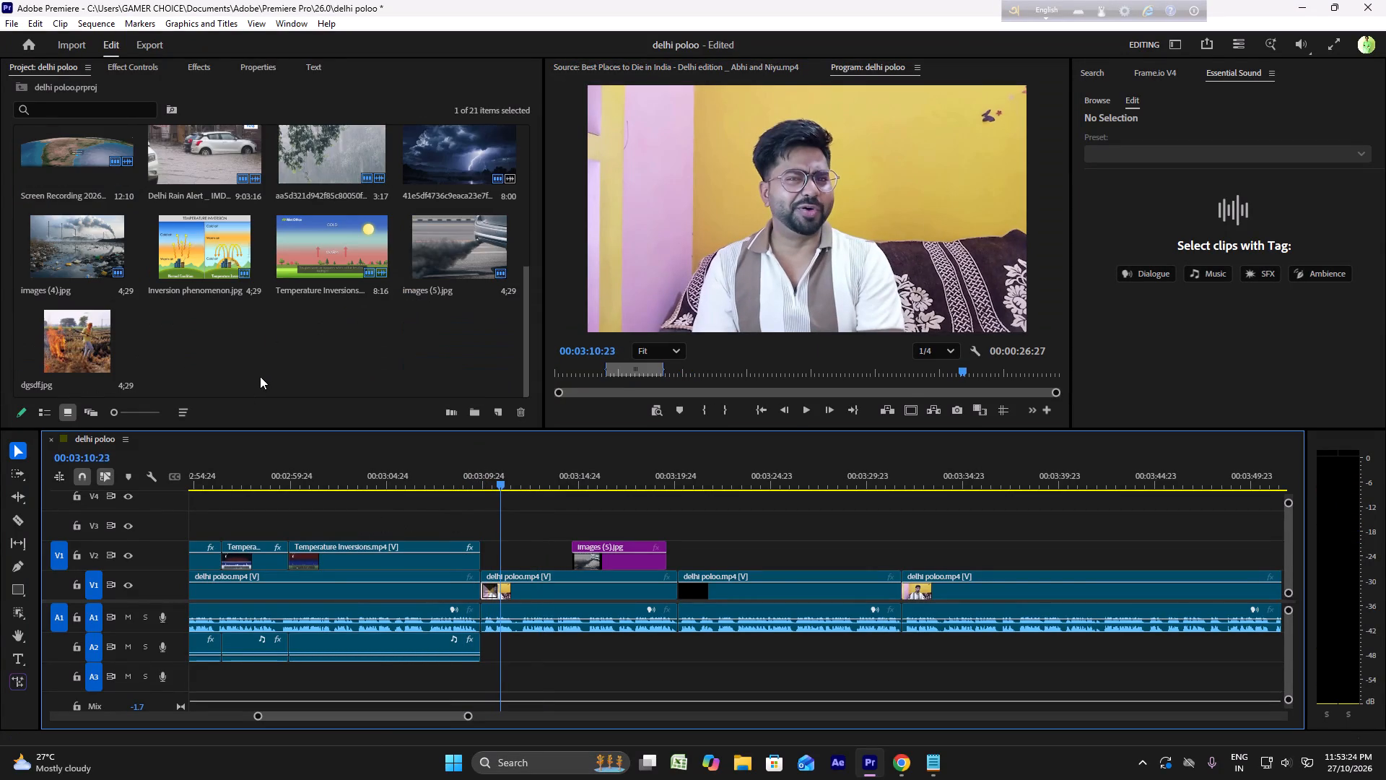
scroll(196, 371, "up", 5)
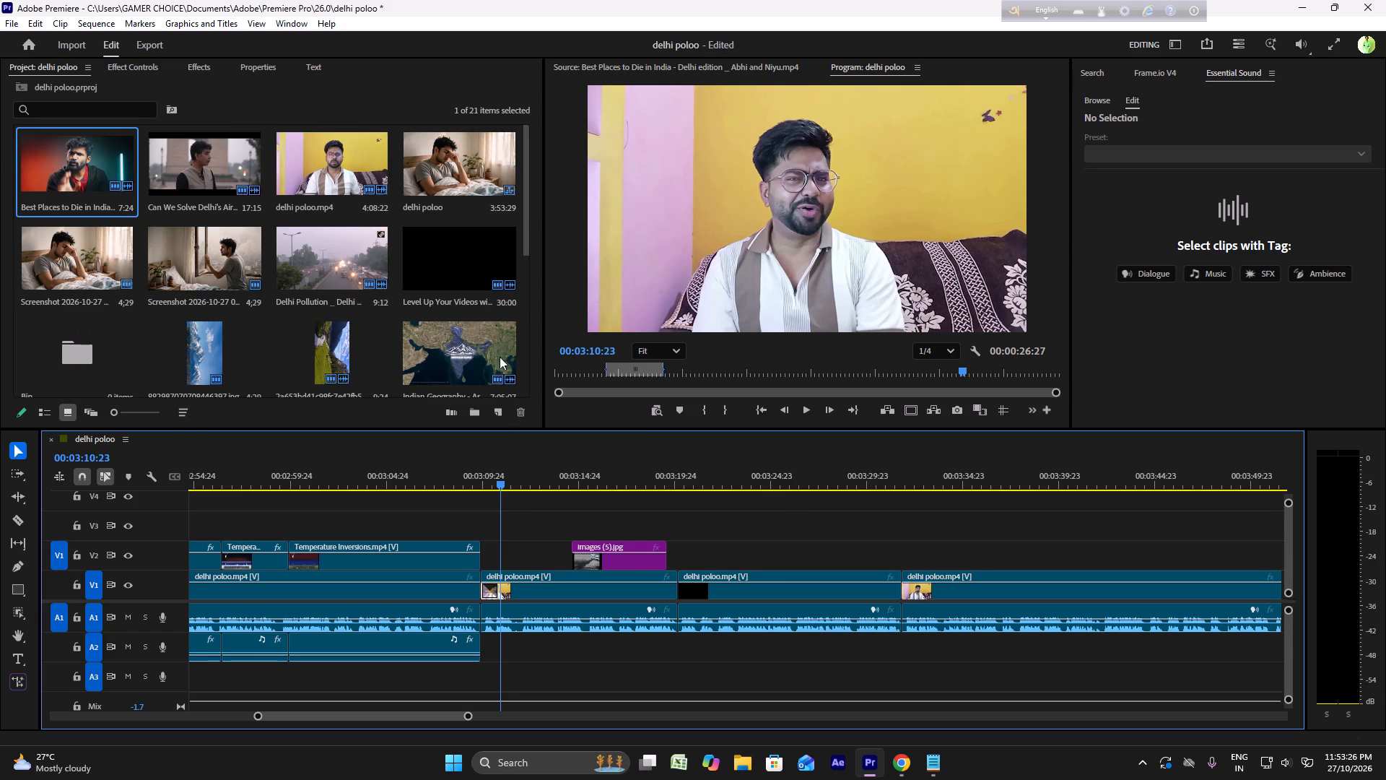
scroll(501, 482, "down", 6, "alt")
scroll(465, 525, "up", 6)
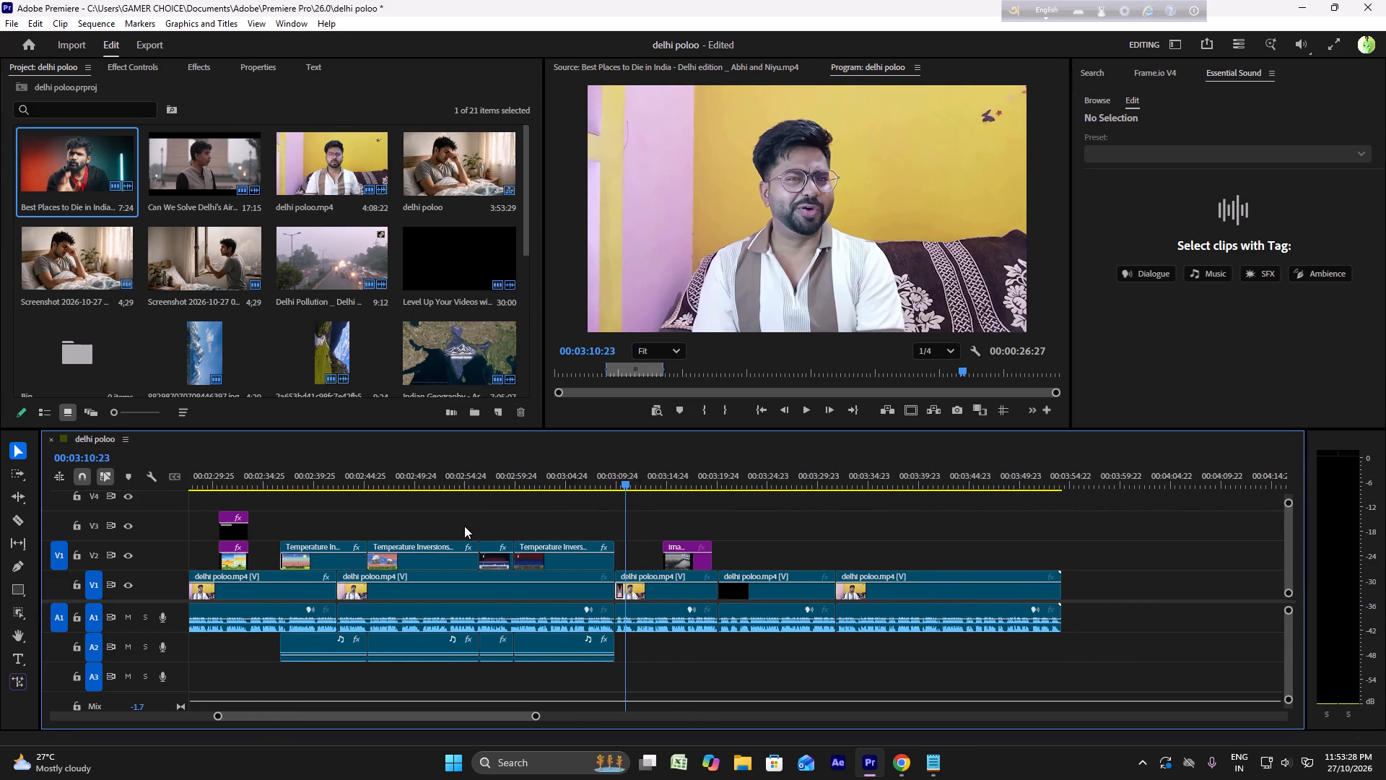
Skim the earlier part of the delhi poloo timeline to find a transition clip already used there that can be reused.
scroll(464, 526, "up", 6)
left_click(272, 466)
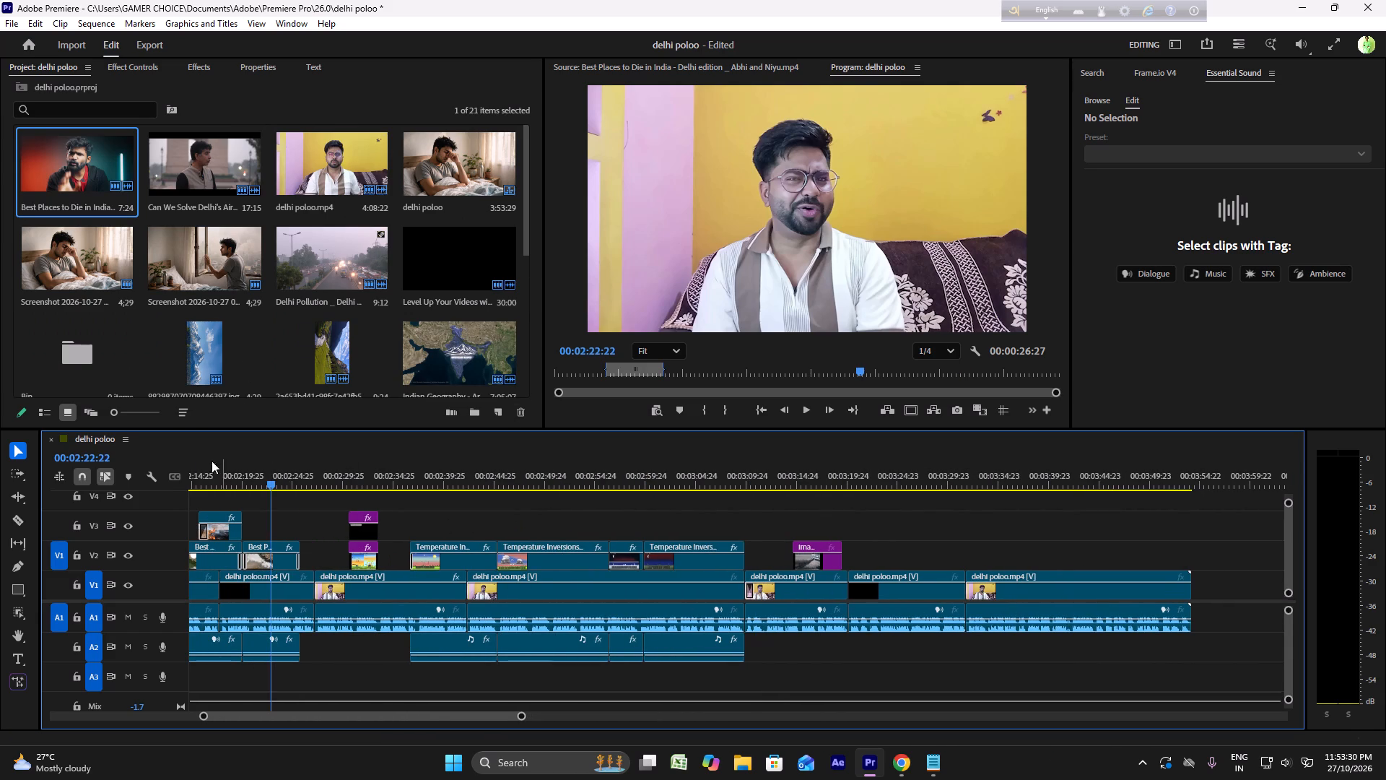
left_click(202, 459)
left_click(342, 459)
left_click(363, 466)
left_click(367, 466)
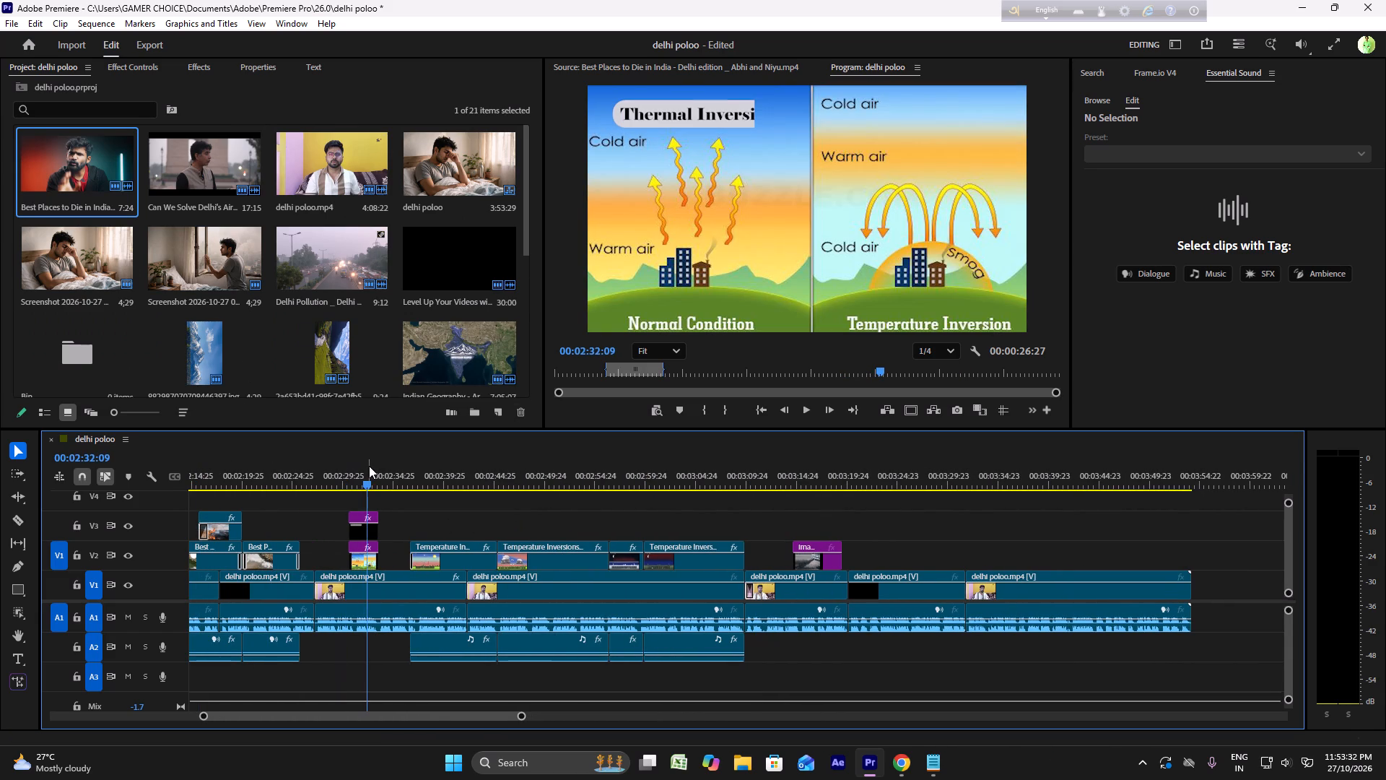
scroll(363, 472, "up", 15)
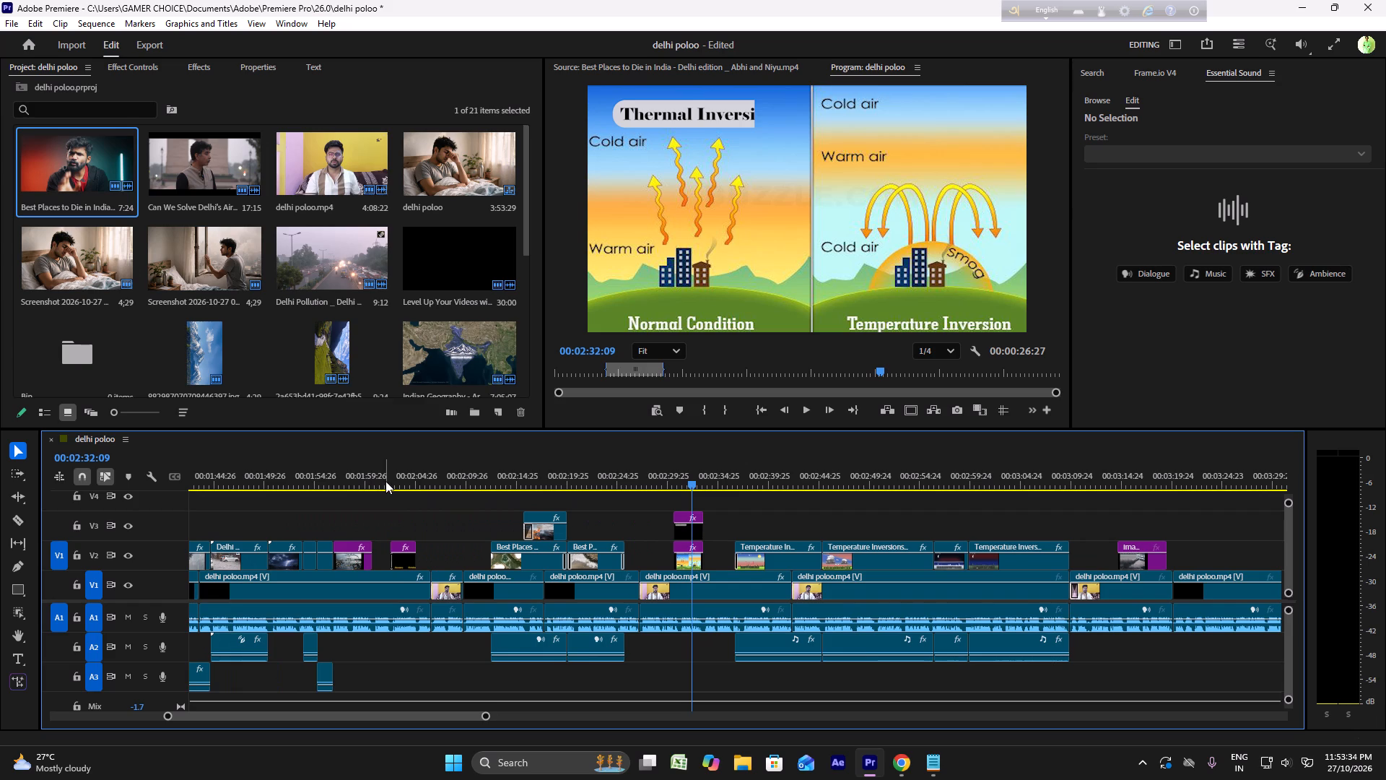
scroll(385, 481, "up", 18)
scroll(385, 482, "up", 6)
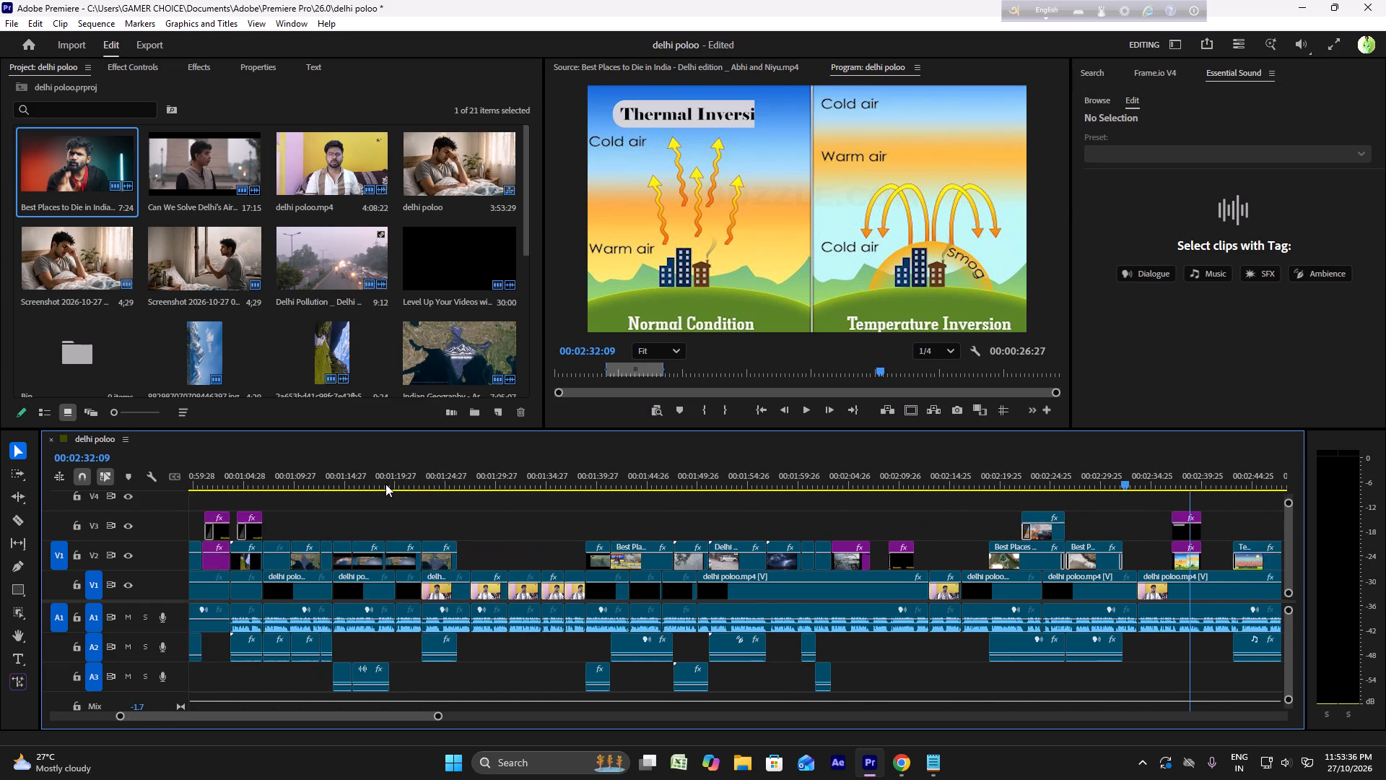
scroll(385, 484, "up", 5)
scroll(236, 477, "up", 3)
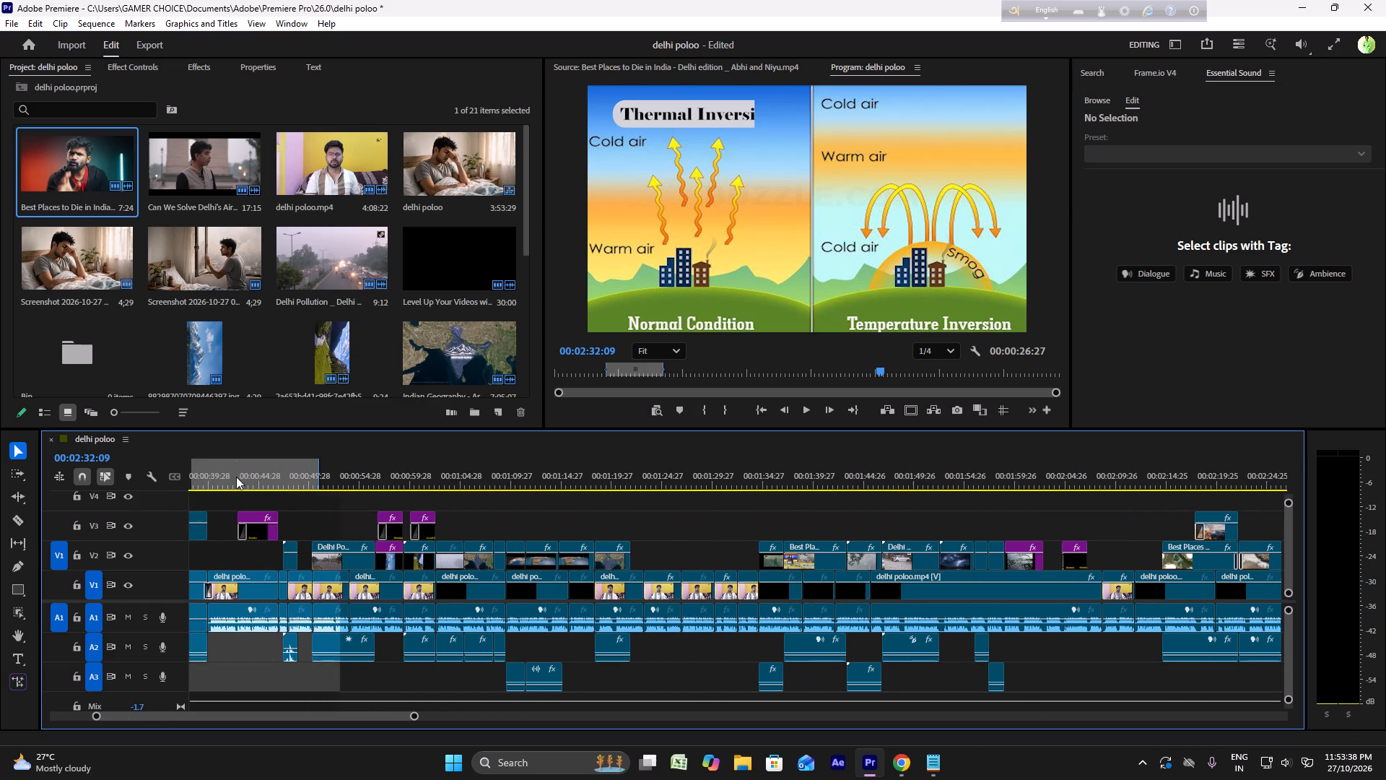
scroll(236, 477, "up", 2)
scroll(310, 474, "up", 10)
scroll(385, 472, "up", 5)
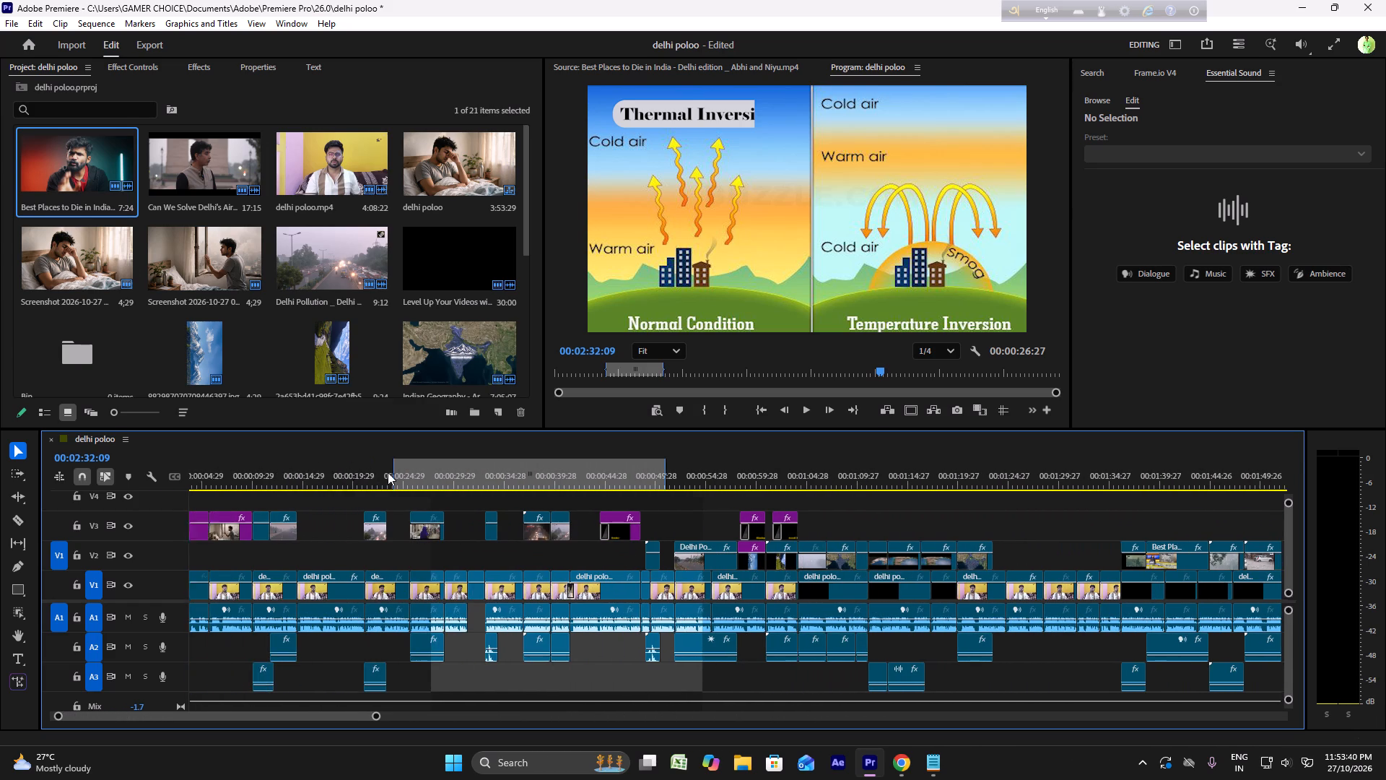
left_click_drag(375, 477, 499, 485)
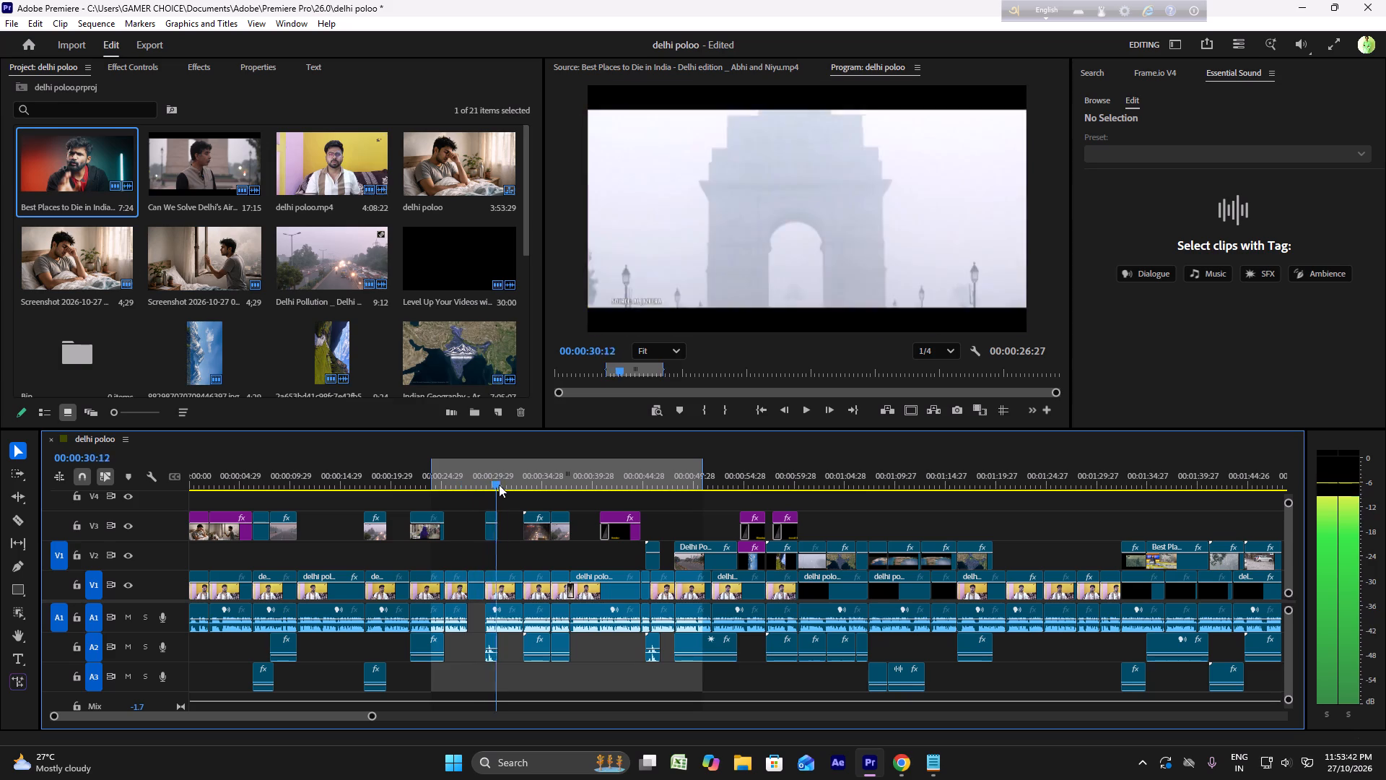
left_click_drag(499, 485, 659, 485)
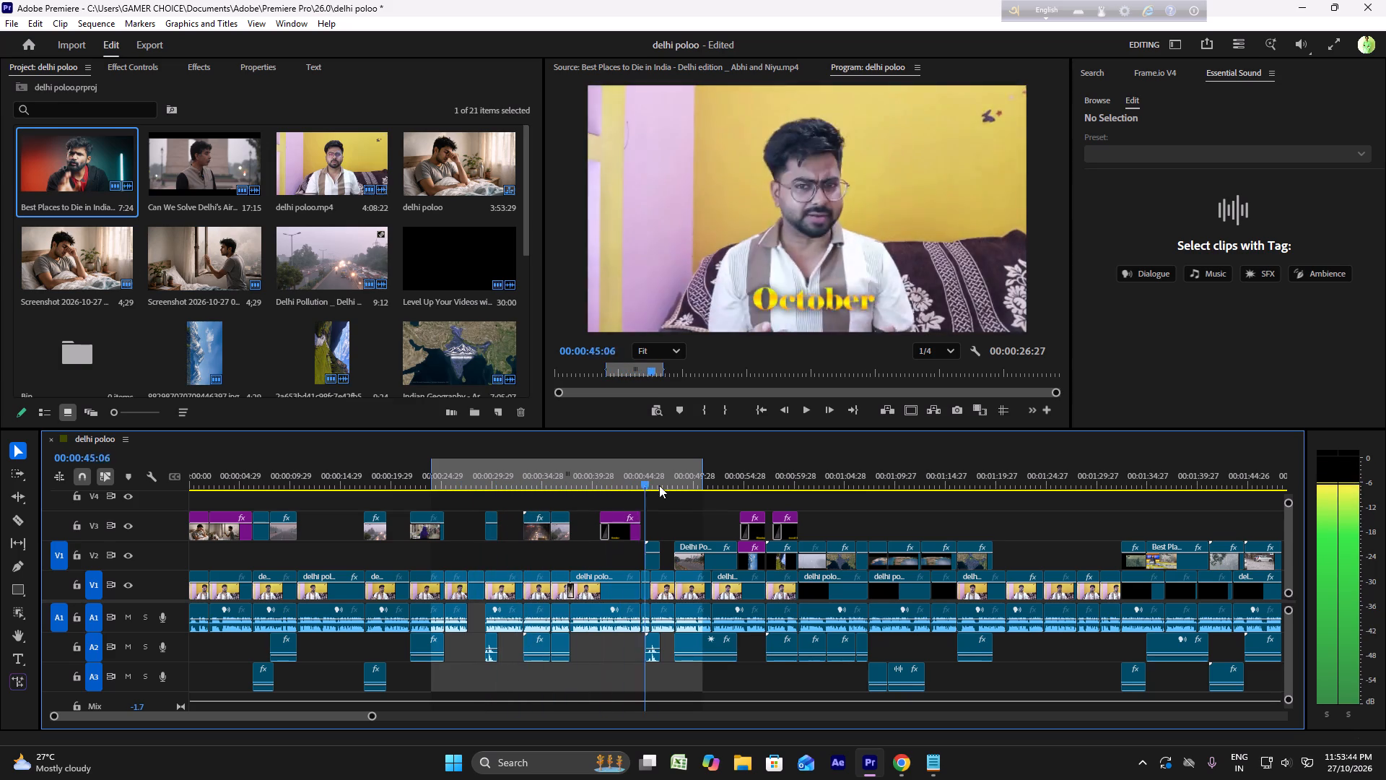
left_click_drag(659, 485, 785, 474)
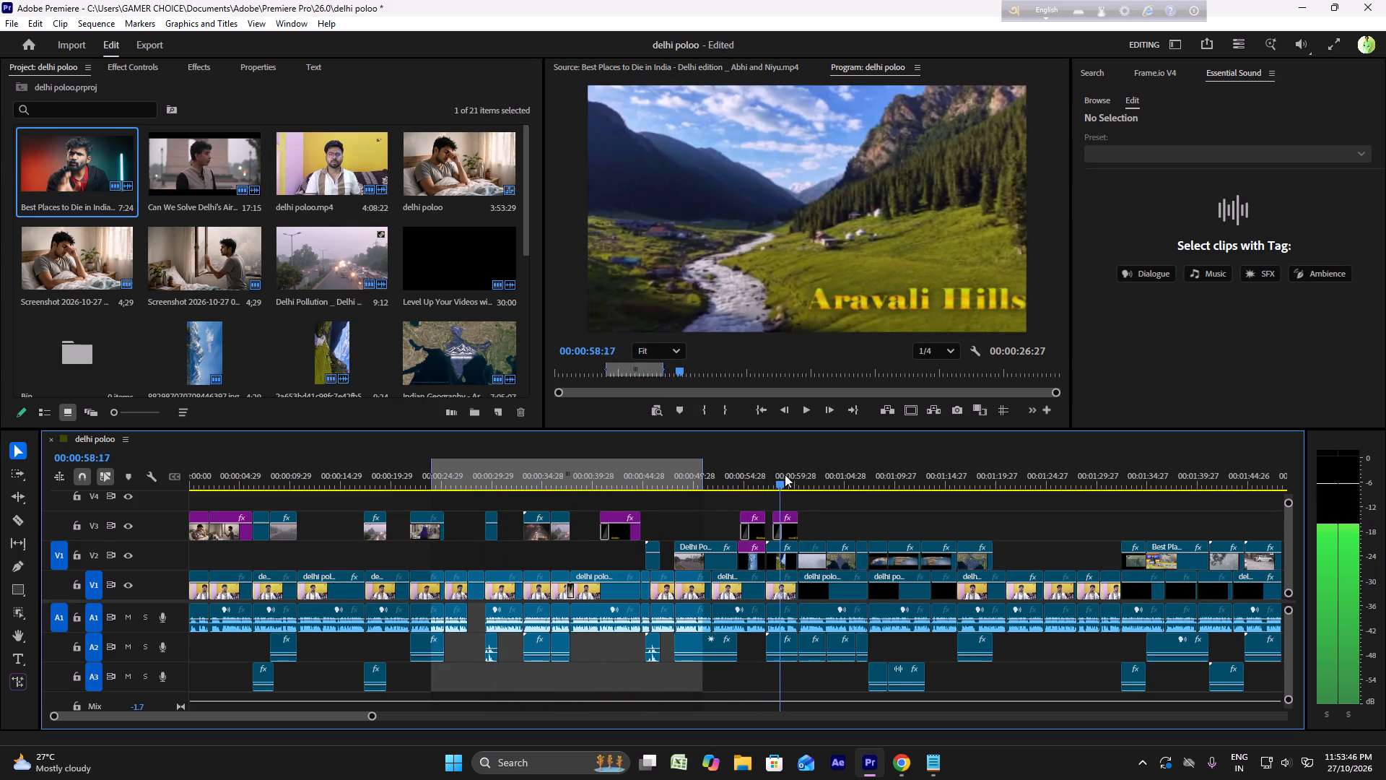
left_click_drag(785, 474, 879, 477)
scroll(461, 490, "up", 5)
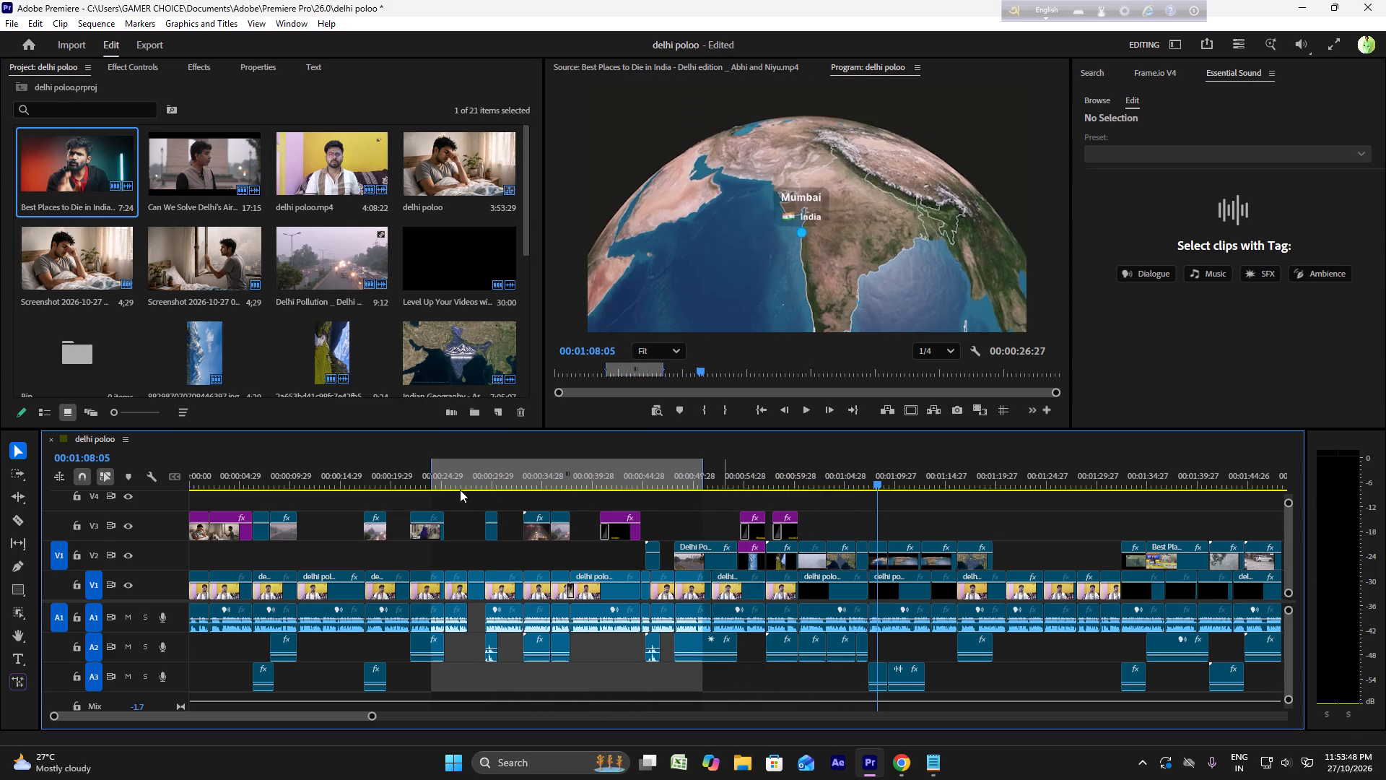
scroll(432, 487, "up", 5)
left_click_drag(235, 467, 389, 453)
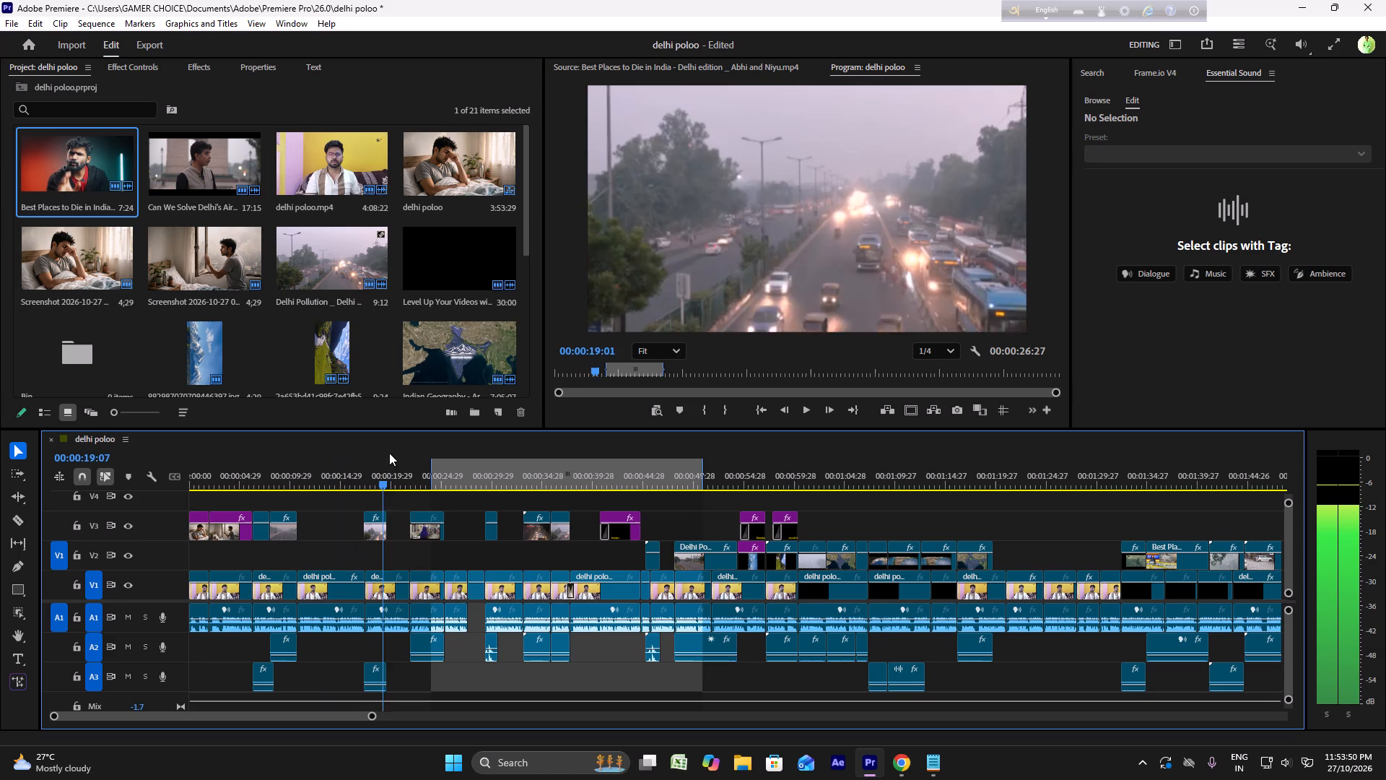
left_click_drag(389, 453, 403, 453)
key("space")
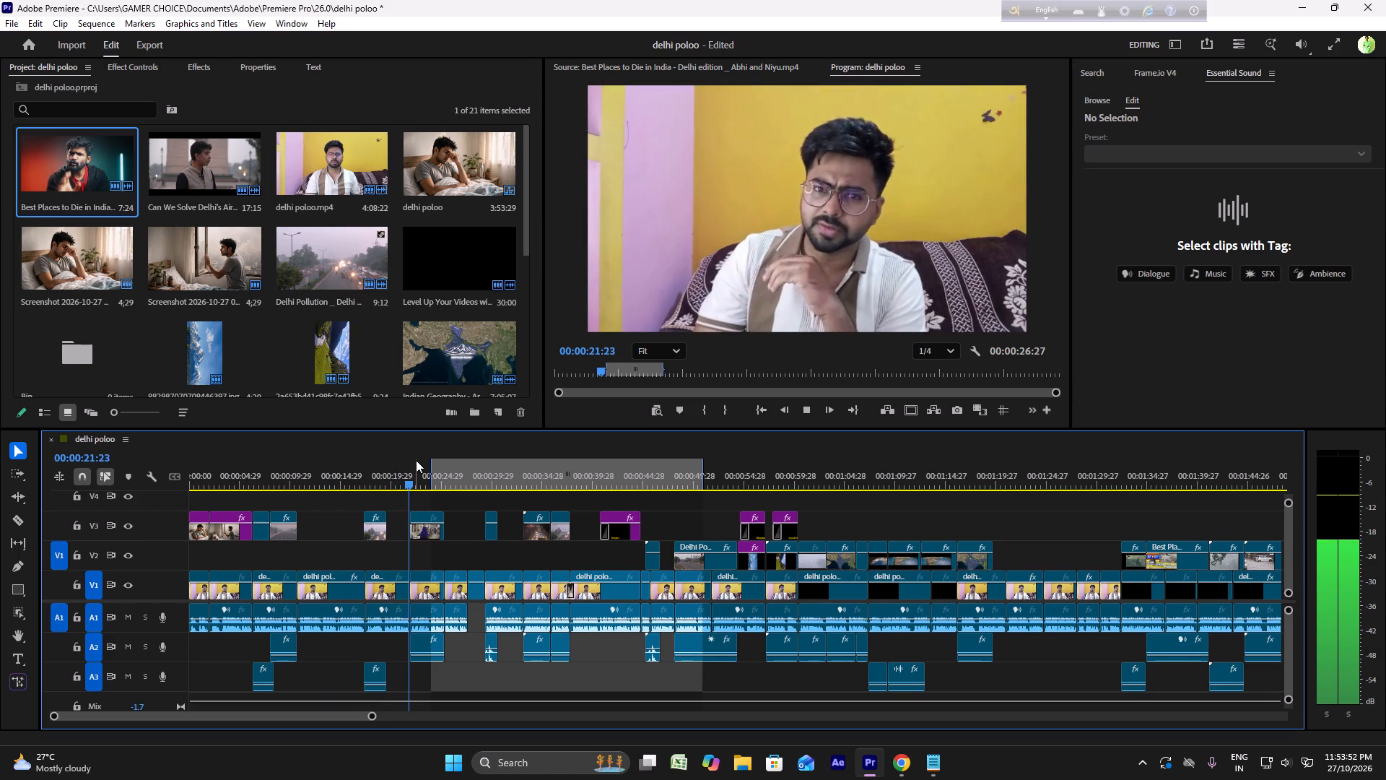
key("space")
scroll(453, 465, "up", 10, "alt")
left_click_drag(497, 468, 539, 459)
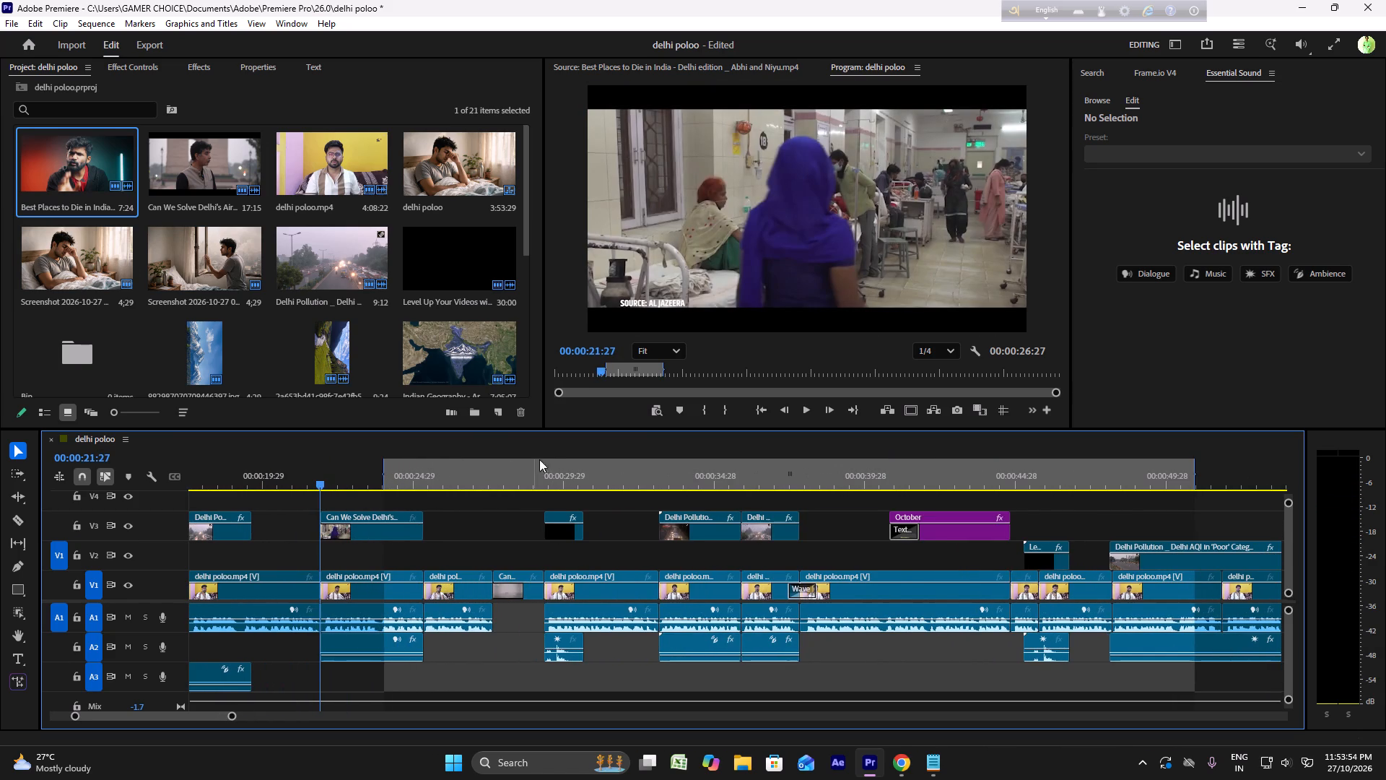
left_click_drag(539, 459, 555, 459)
left_click_drag(540, 464, 567, 468)
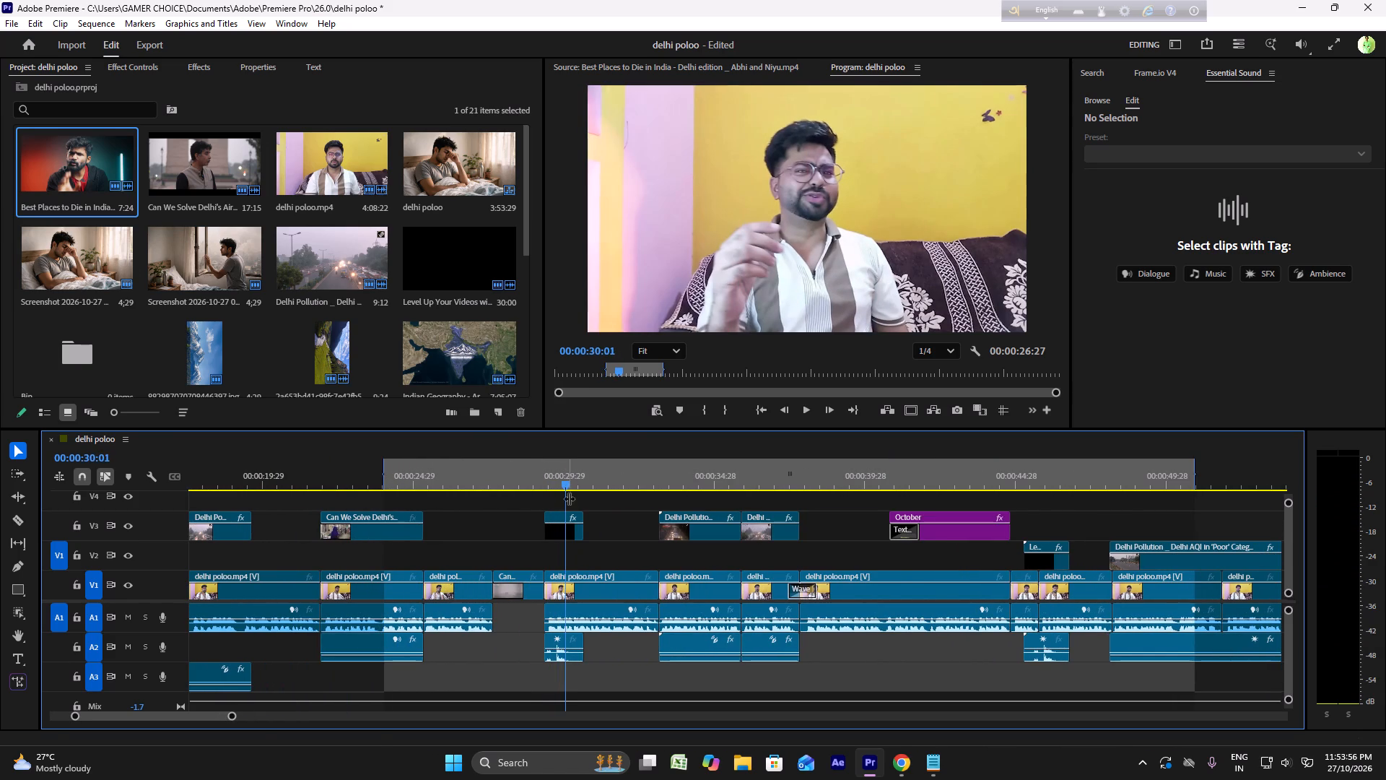
Copy the film burn transition clip on V3 near 00:00:29 and paste it at 00:01:19:20, where the V2 map footage ends.
left_click(560, 527)
key("ctrl+c")
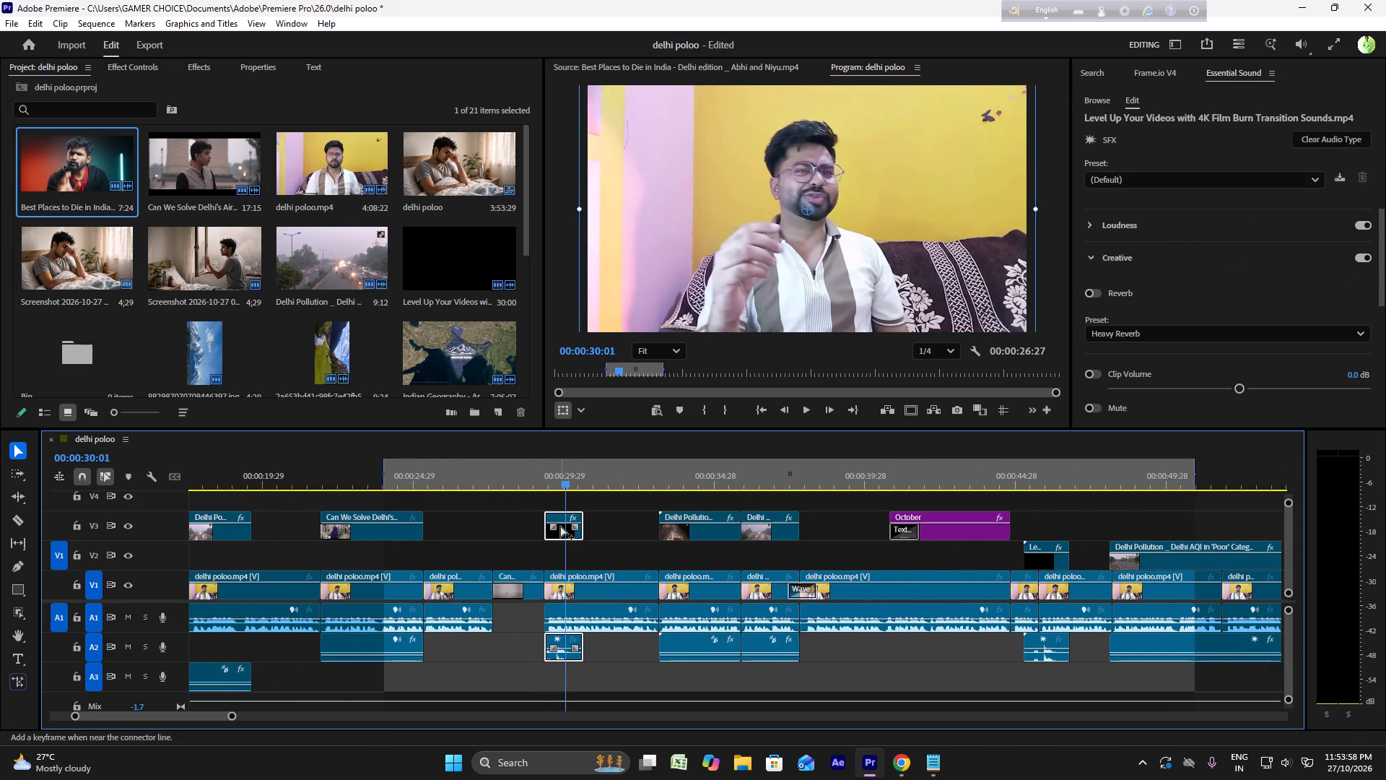
scroll(609, 520, "down", 13, "alt")
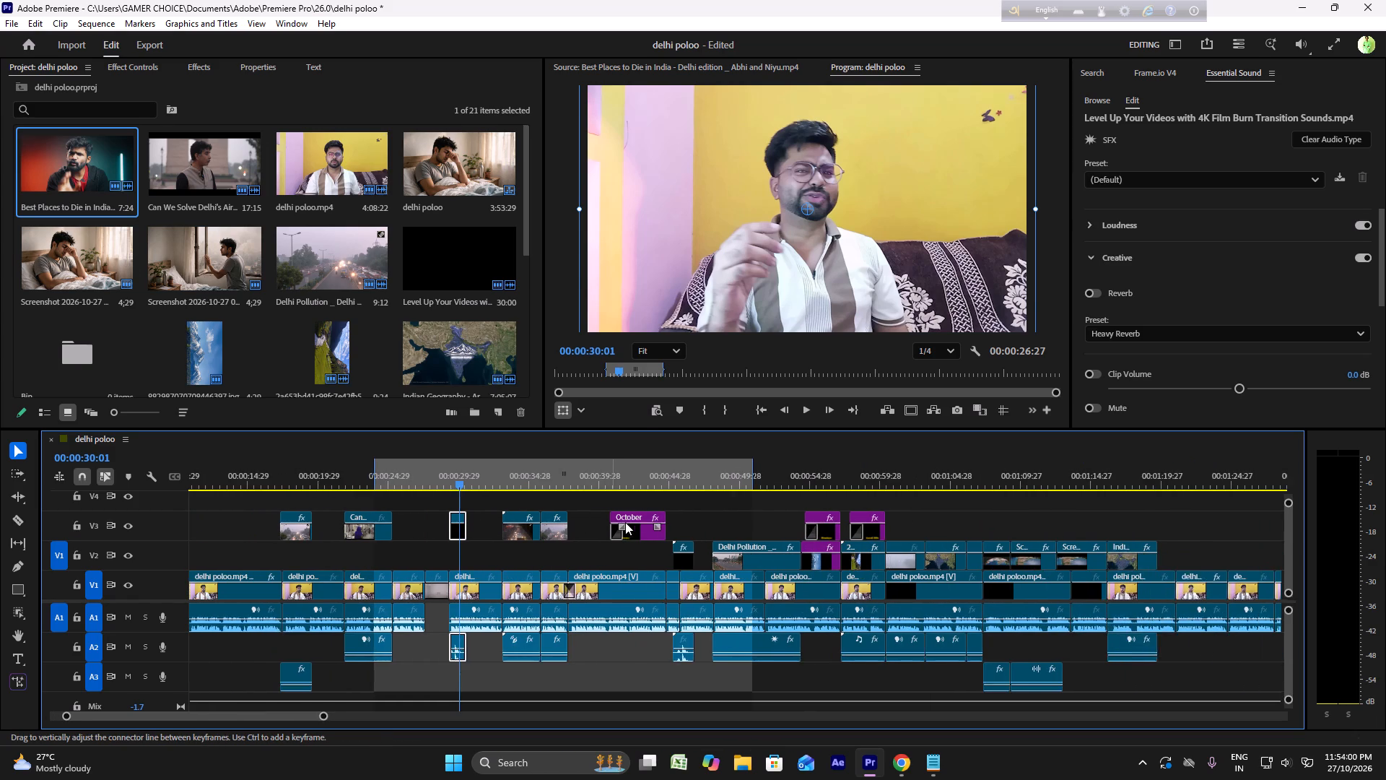
scroll(632, 523, "down", 6)
left_click(1029, 479)
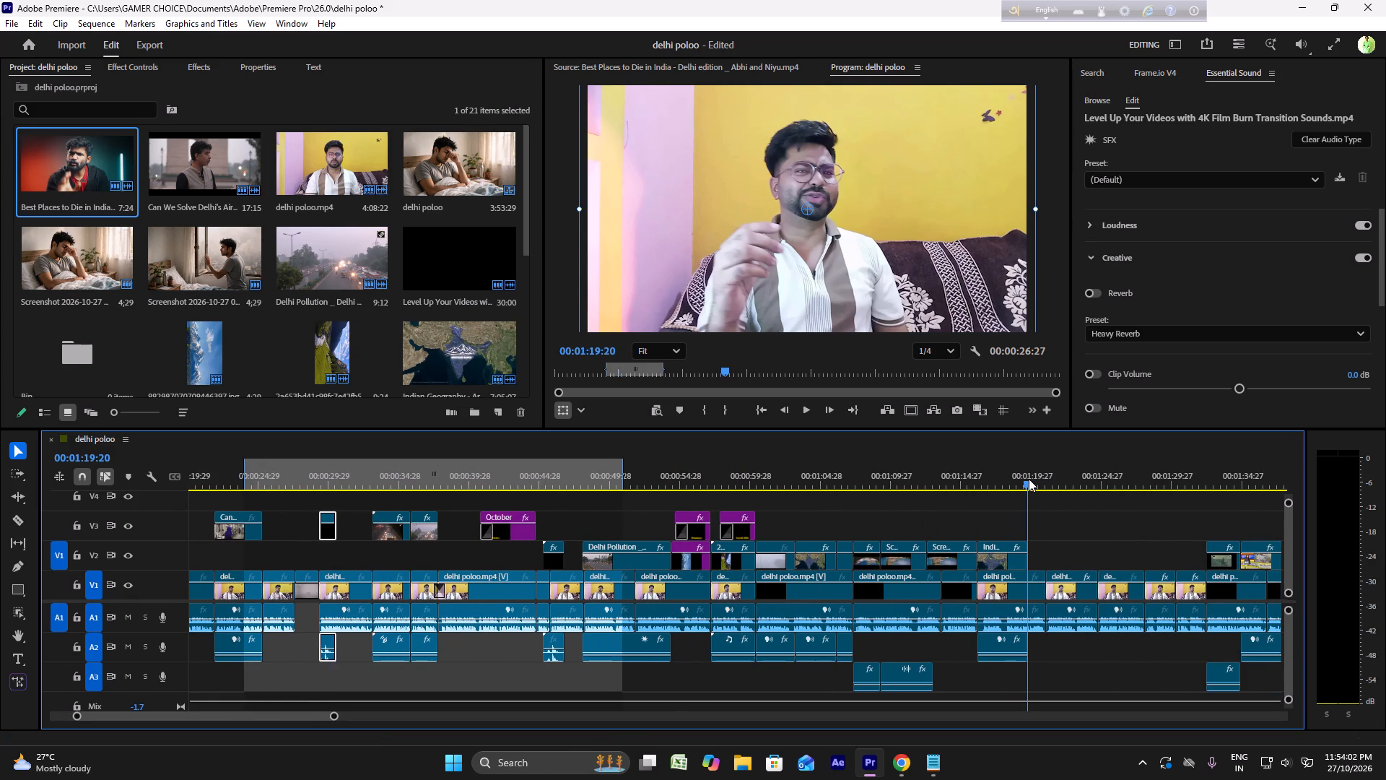
key("ctrl+v")
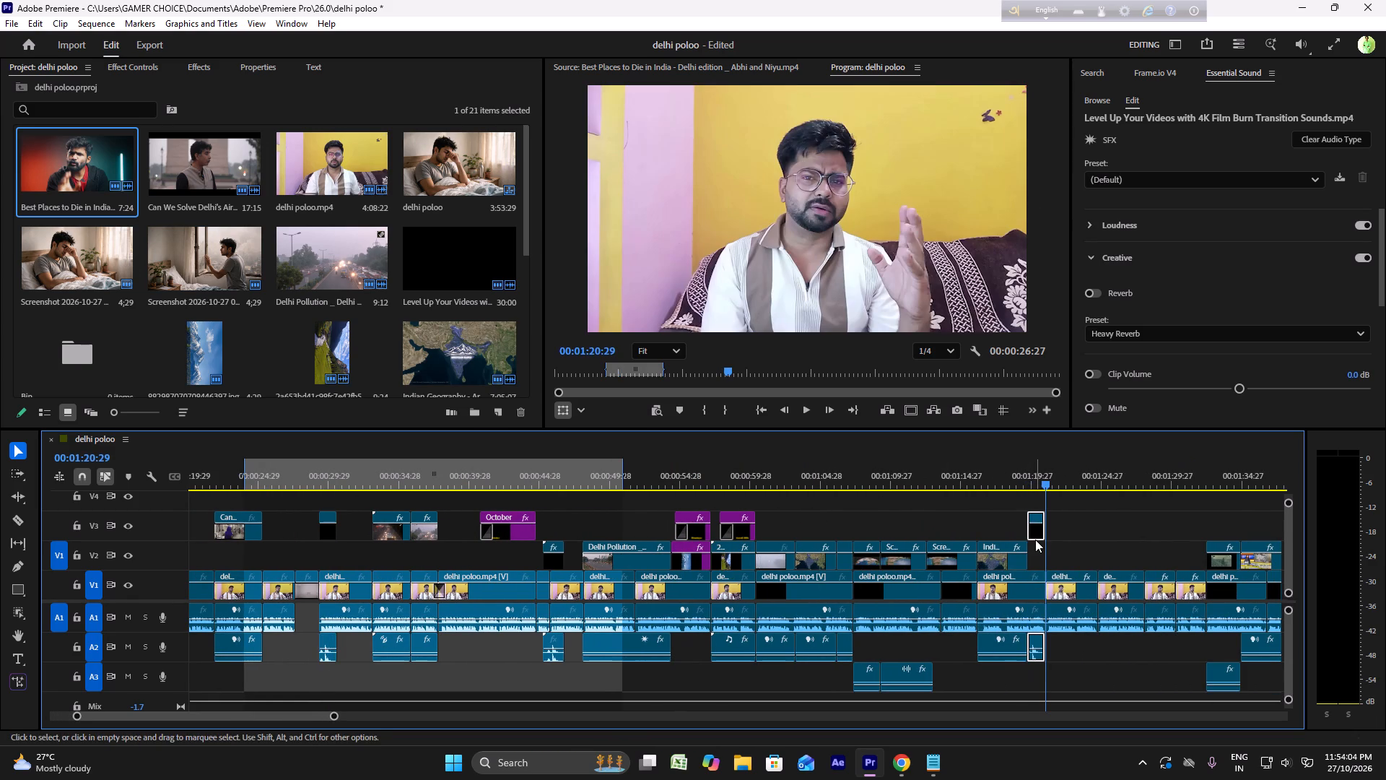
Play the pasted film burn transition from about 00:01:19 and review the narration that follows it up to about 00:01:29.
left_click(1023, 488)
key("space")
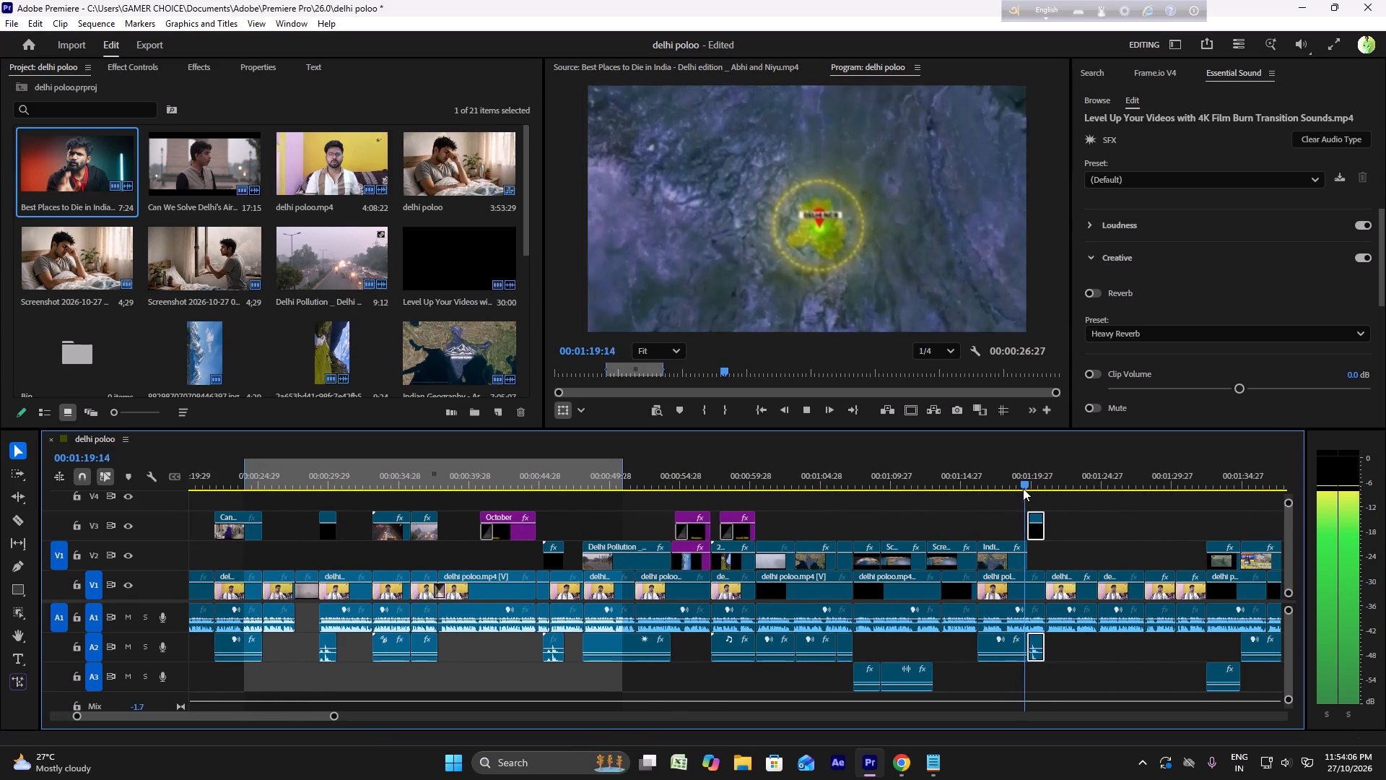
scroll(1021, 489, "down", 14)
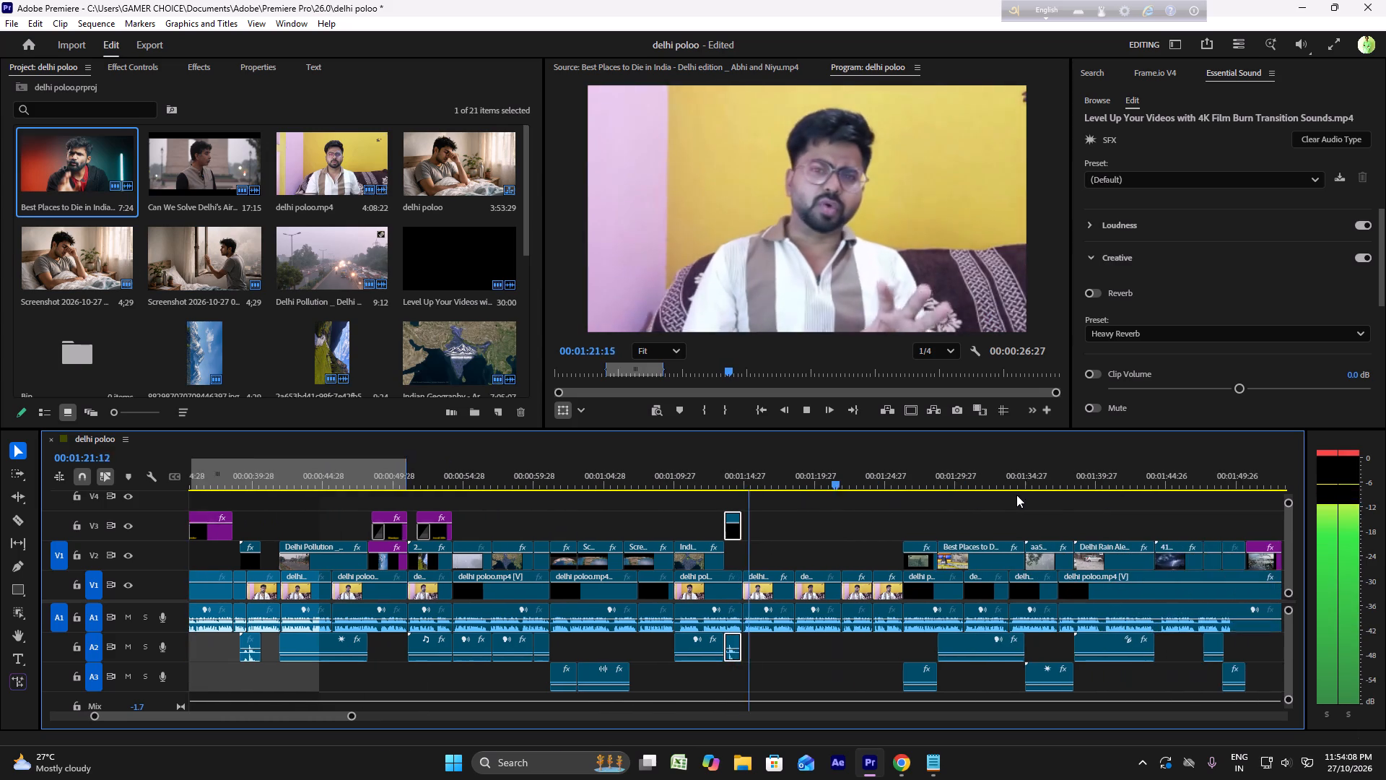
scroll(1016, 495, "down", 19)
scroll(1011, 495, "down", 6)
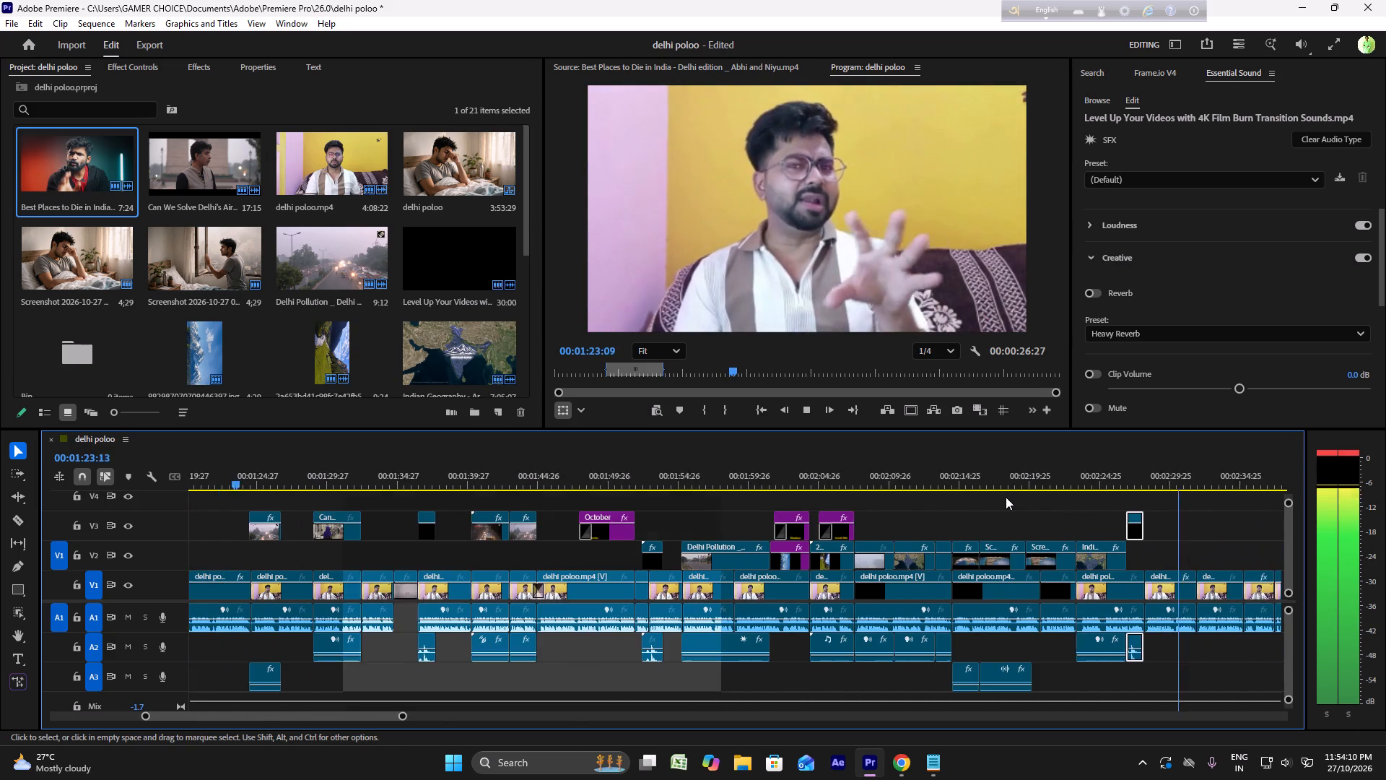
scroll(1006, 497, "down", 6)
key("space")
scroll(1003, 497, "down", 13)
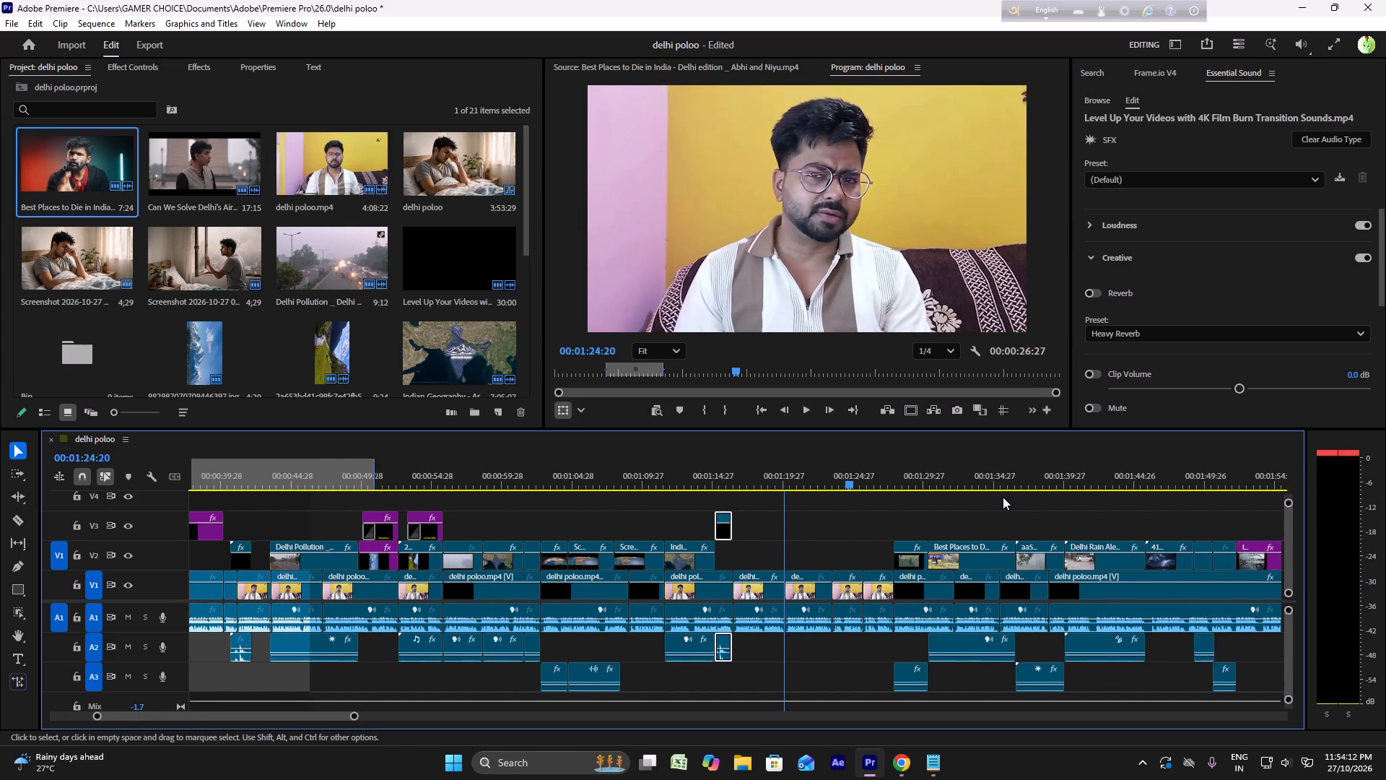
scroll(1003, 497, "down", 5)
key("space")
key("space")
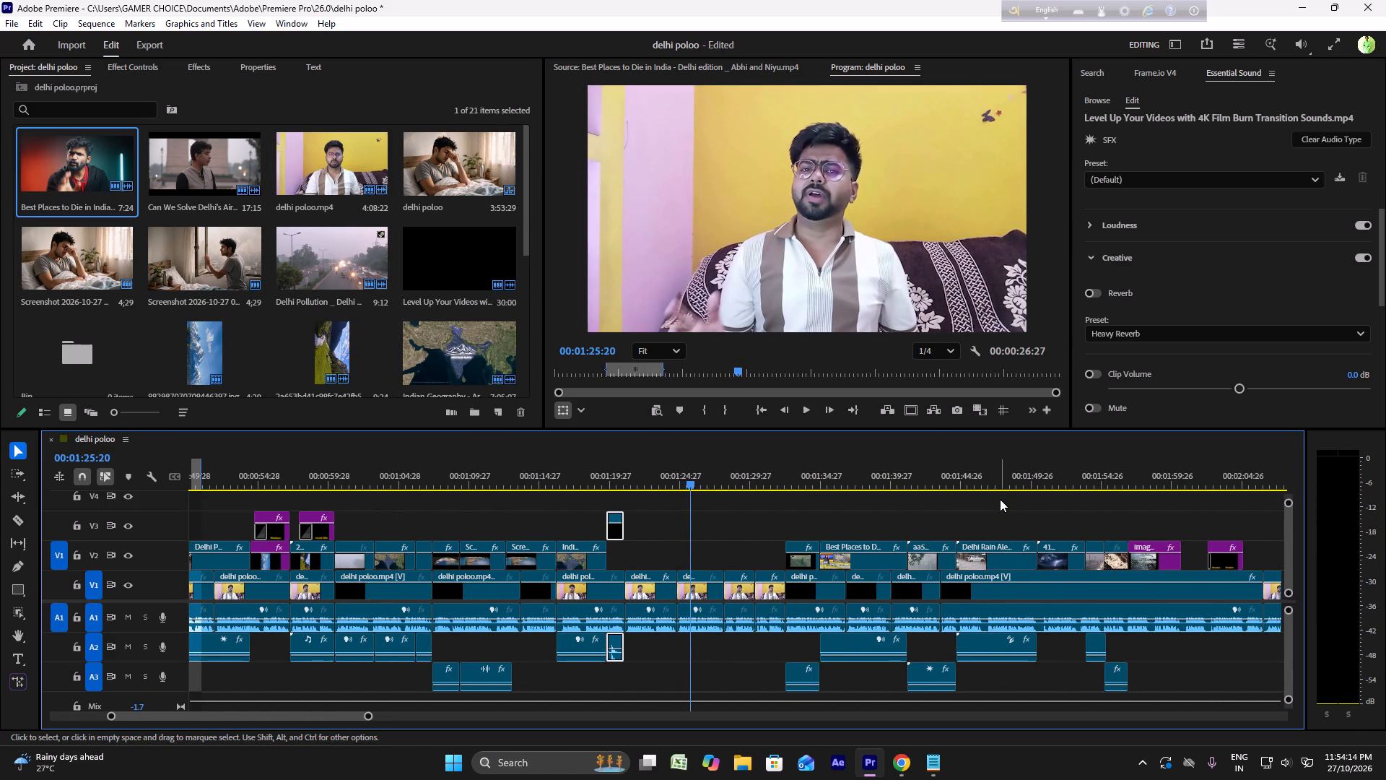
scroll(1000, 499, "down", 14)
key("space")
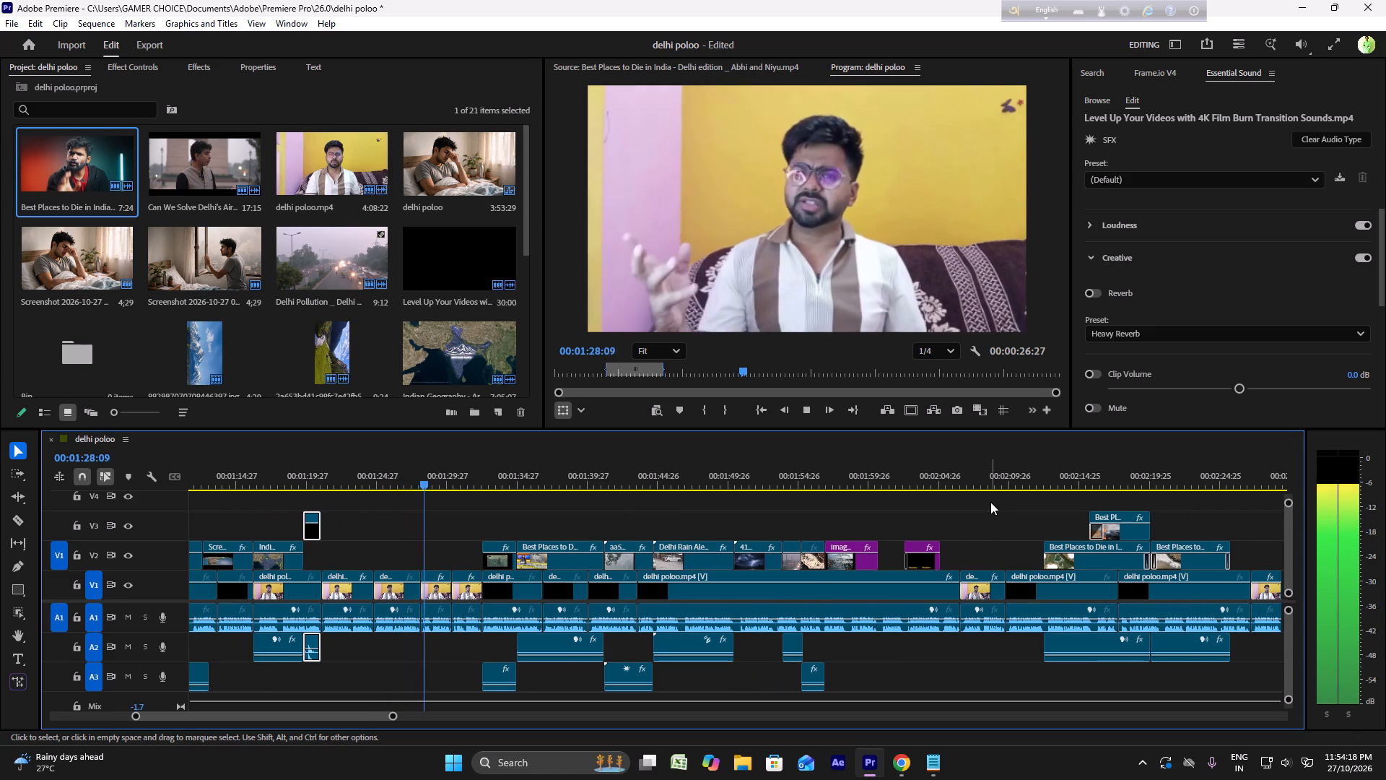
key("space")
Paste the film burn clip again on V3 and move it to start at 00:02:56:07, where the third Temperature Inversions clip begins.
scroll(988, 503, "down", 6)
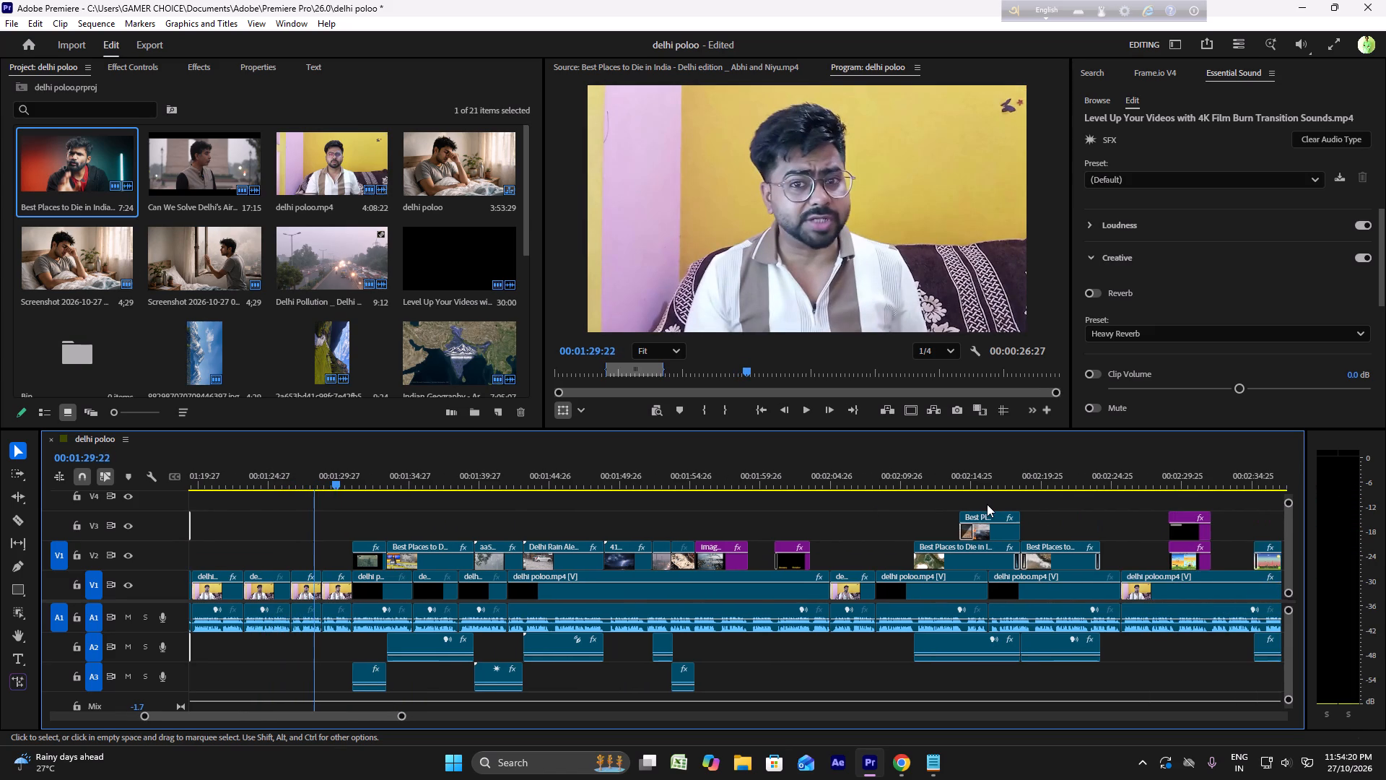
scroll(986, 504, "down", 14)
scroll(980, 508, "down", 14)
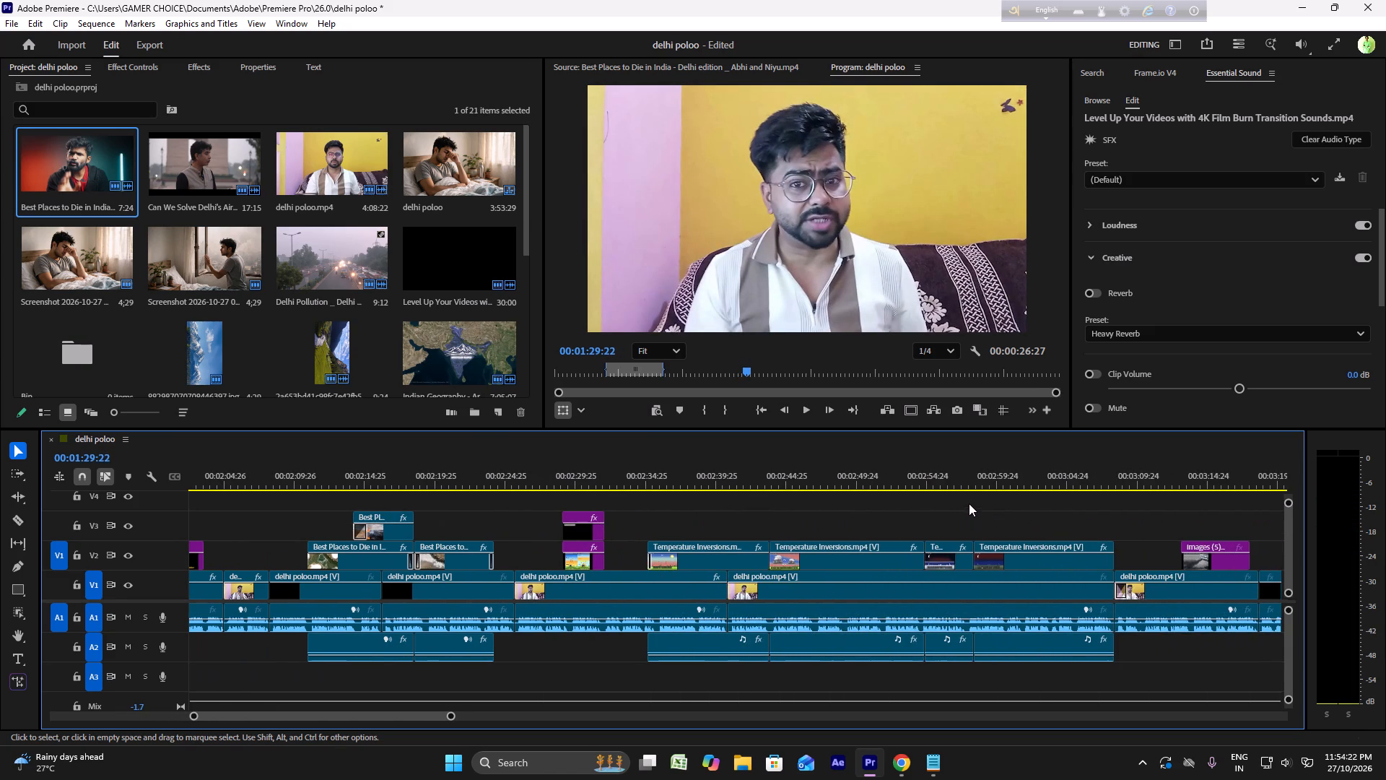
left_click(918, 482)
key("ctrl+v")
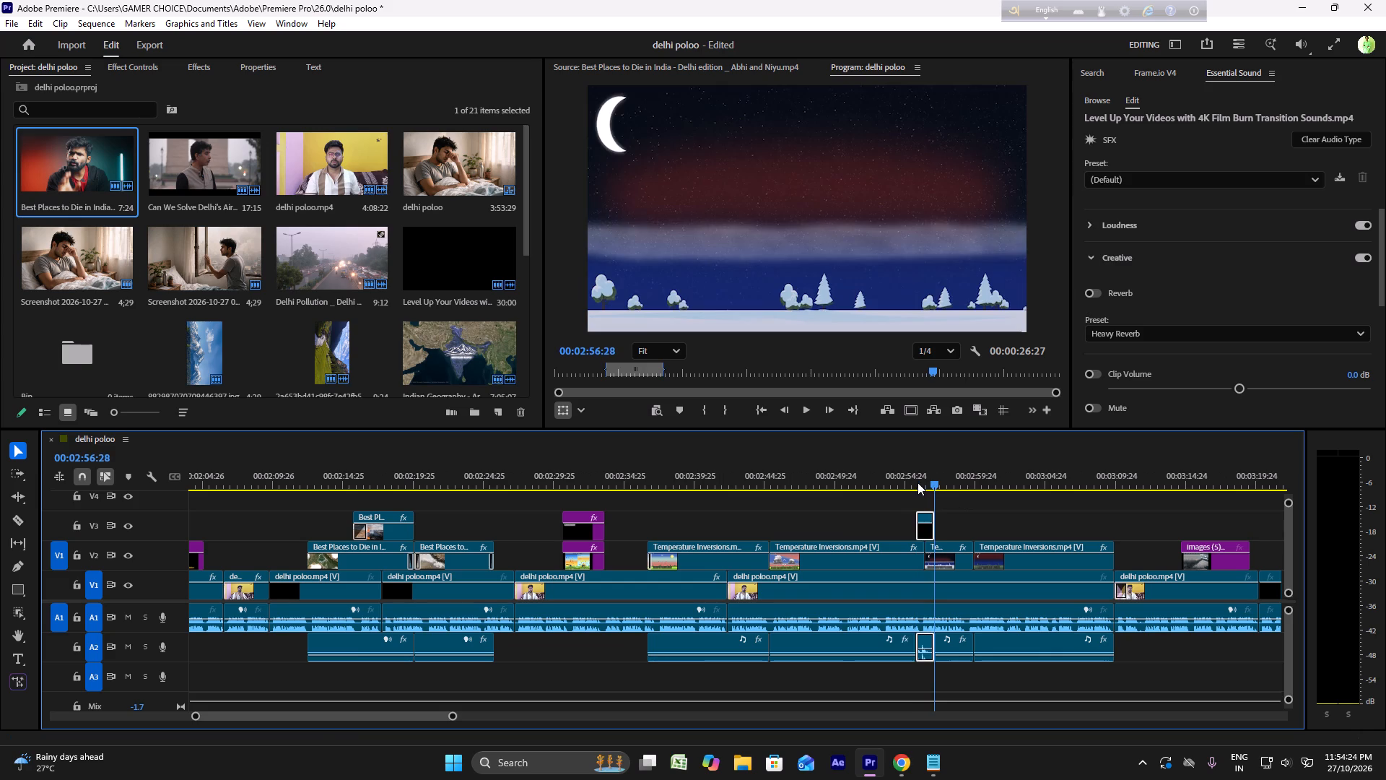
left_click_drag(925, 536, 933, 534)
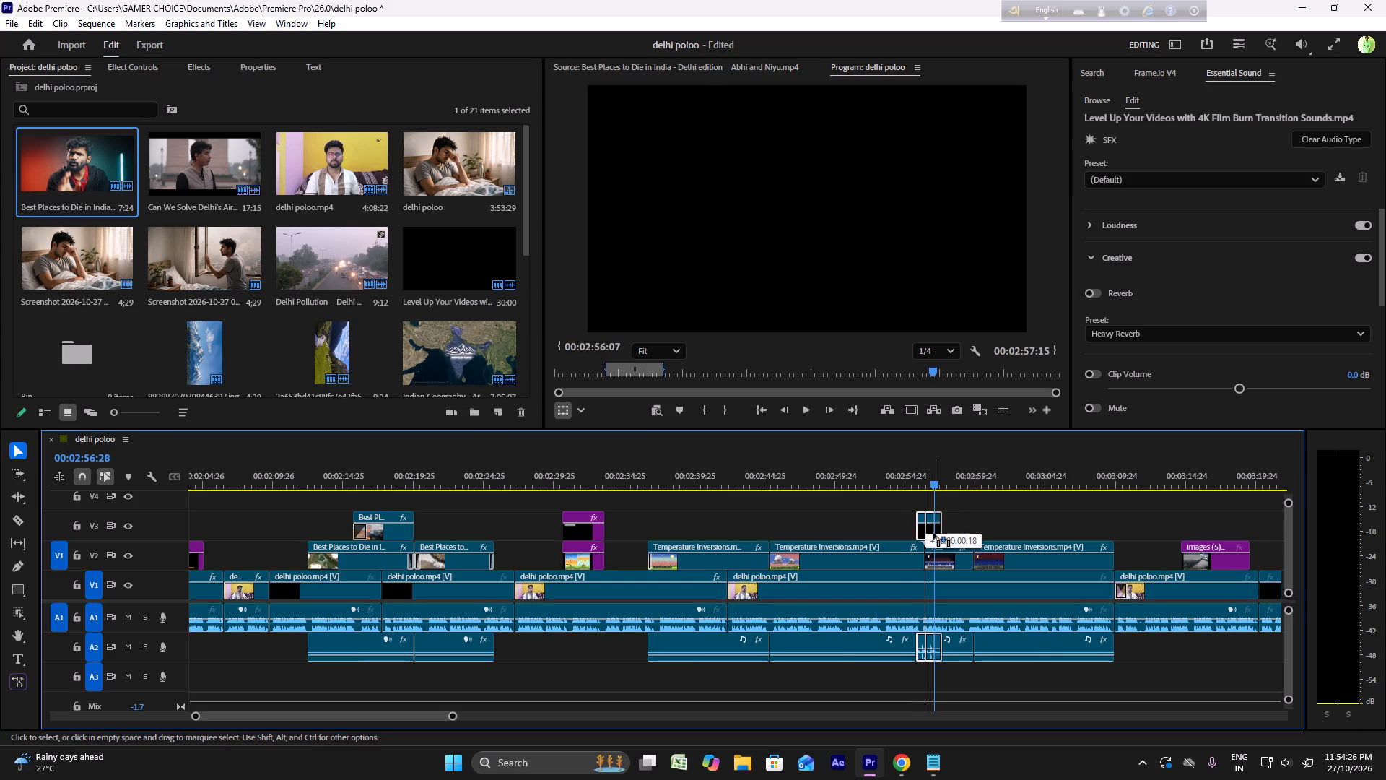
Play back the film burn transition near 00:02:56 and review the cut back to the presenter at about 00:03:09.
left_click(923, 472)
key("space")
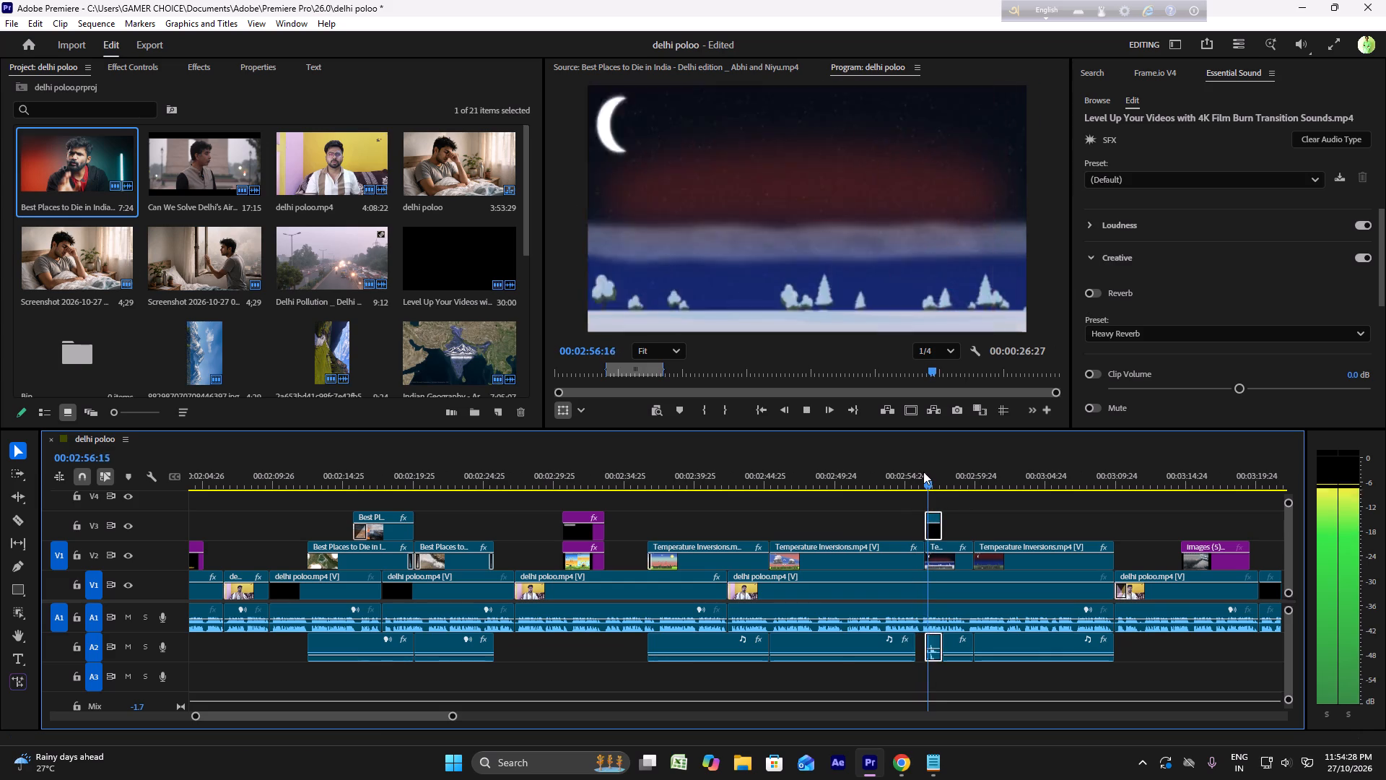
scroll(919, 479, "down", 12)
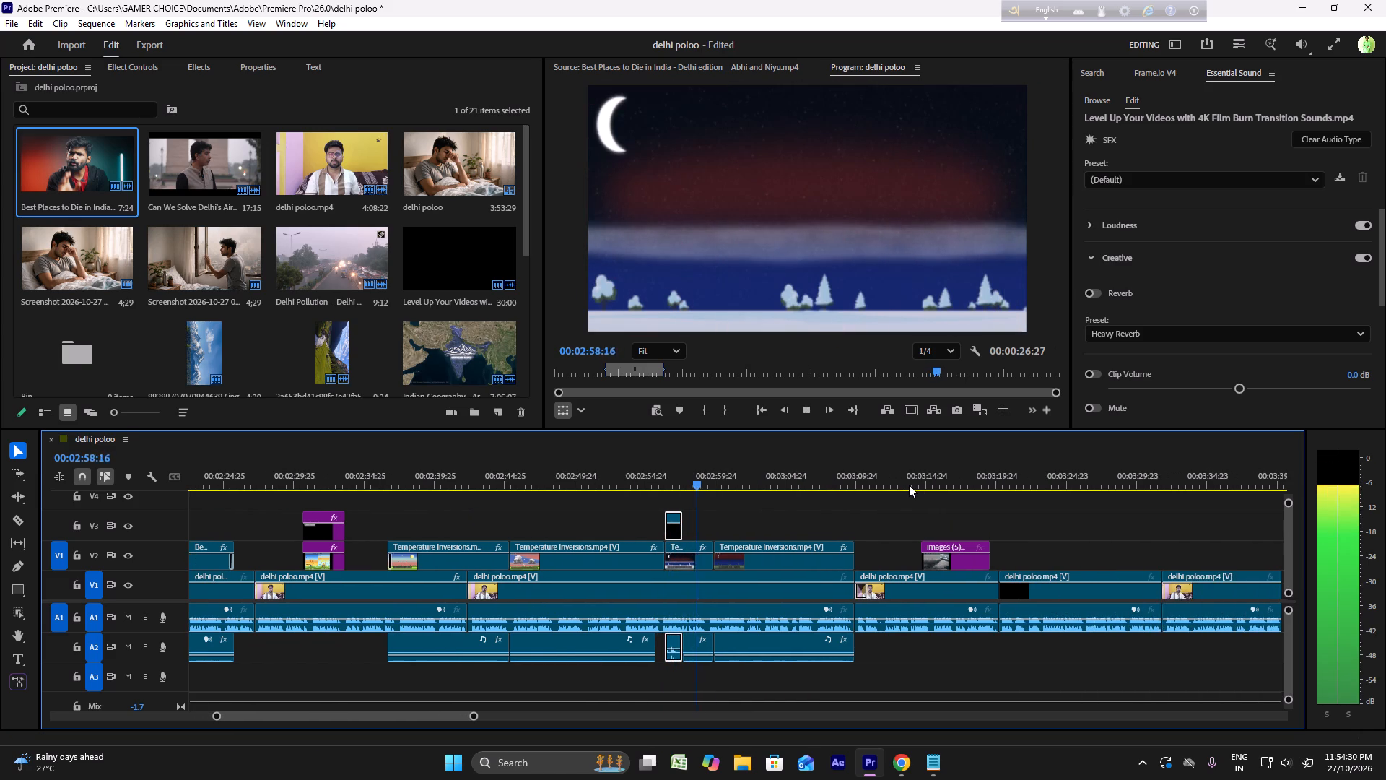
scroll(909, 485, "down", 5)
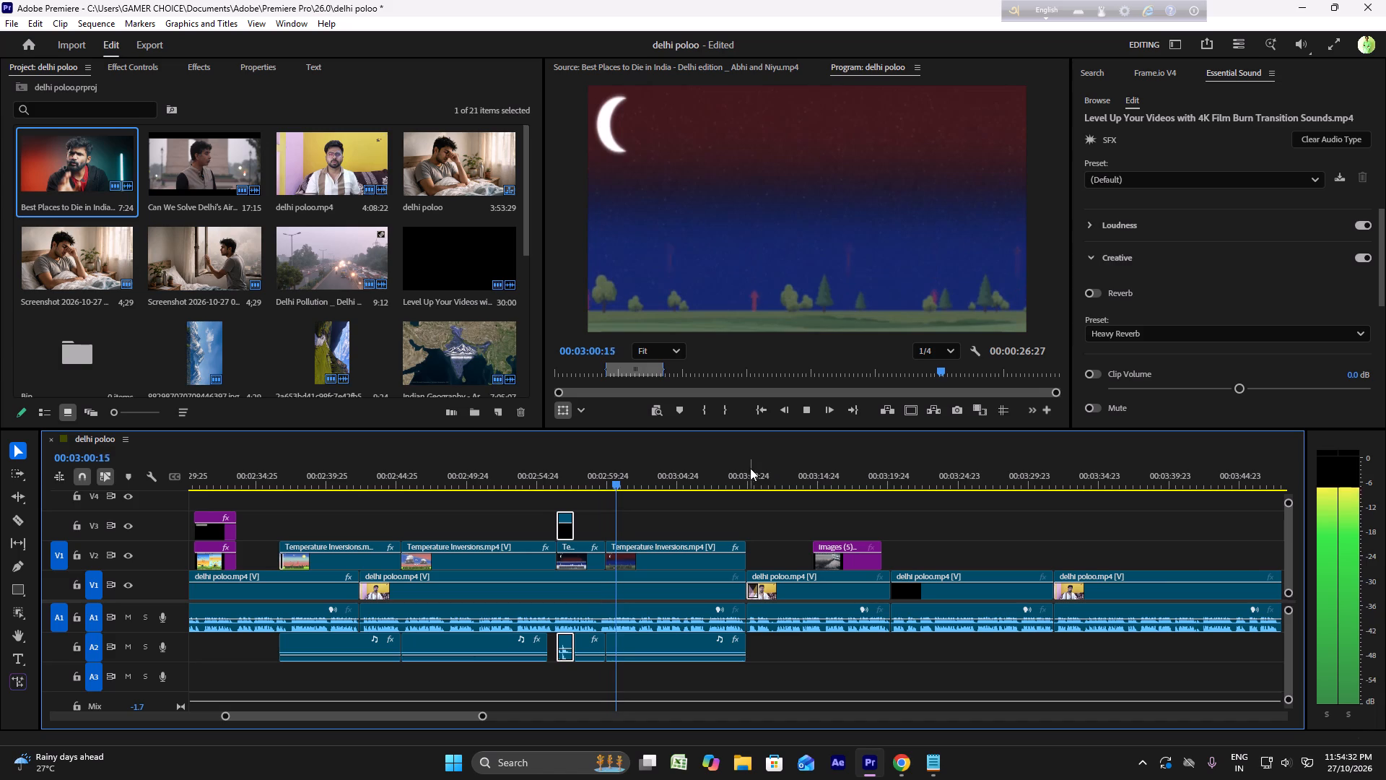
left_click(737, 473)
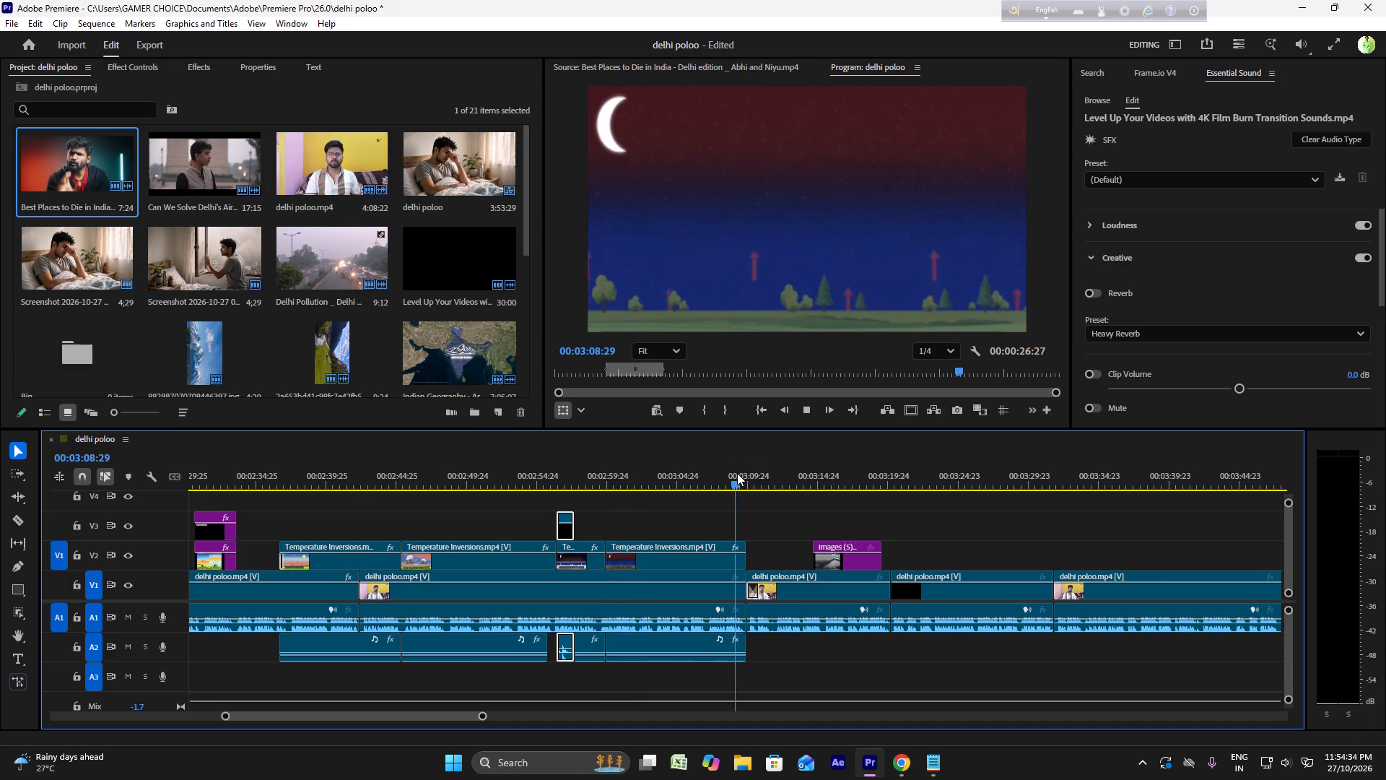
key("space")
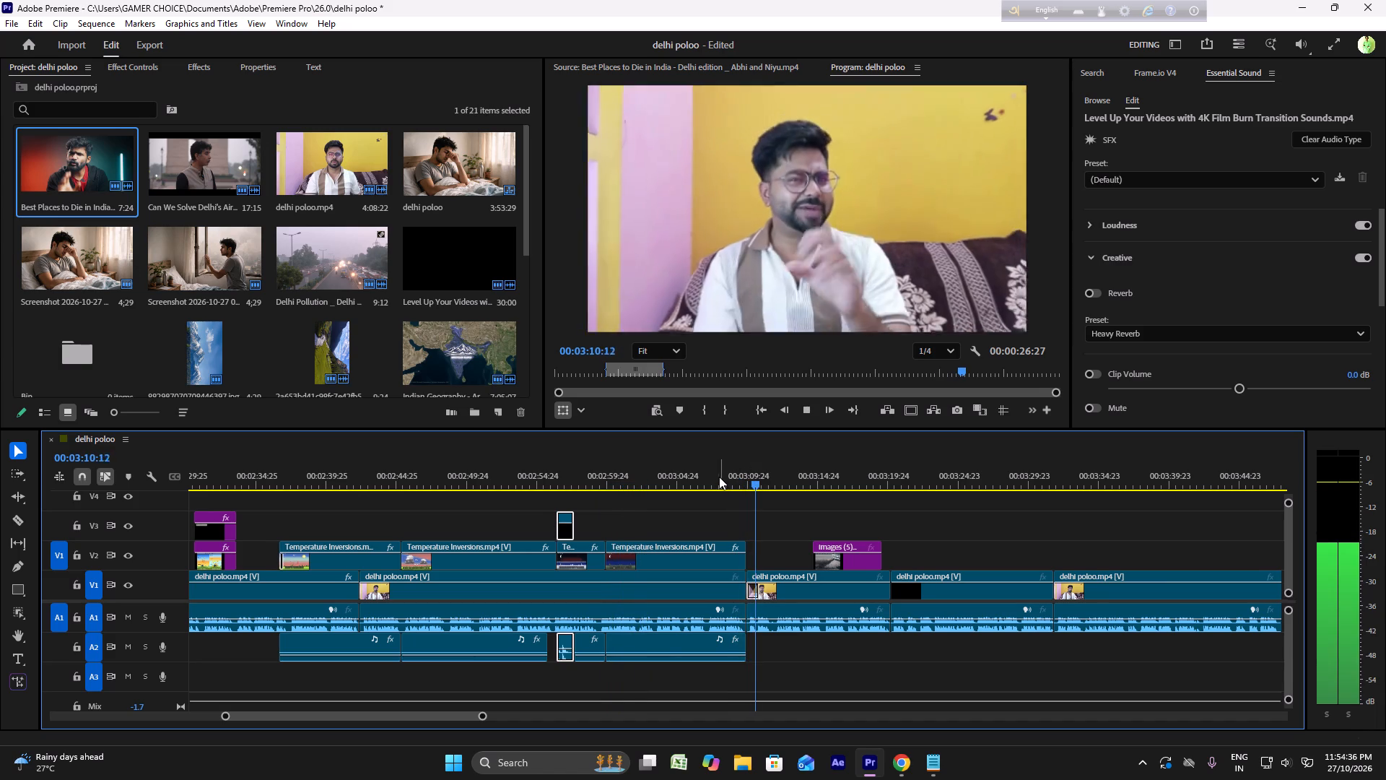
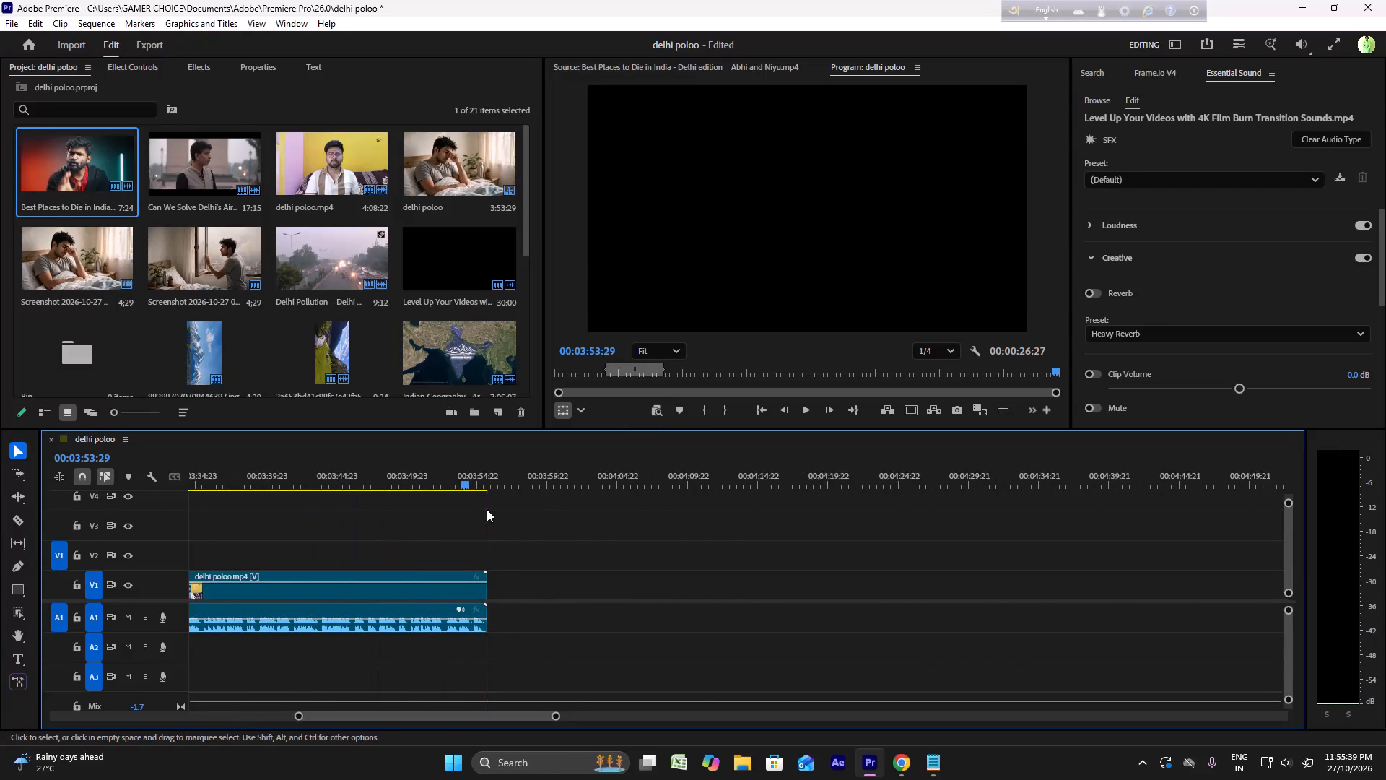
Review the exhaust-smoke image over the presenter from about 00:03:14 to 00:03:16, raising the system volume to hear the narration.
scroll(484, 509, "up", 16)
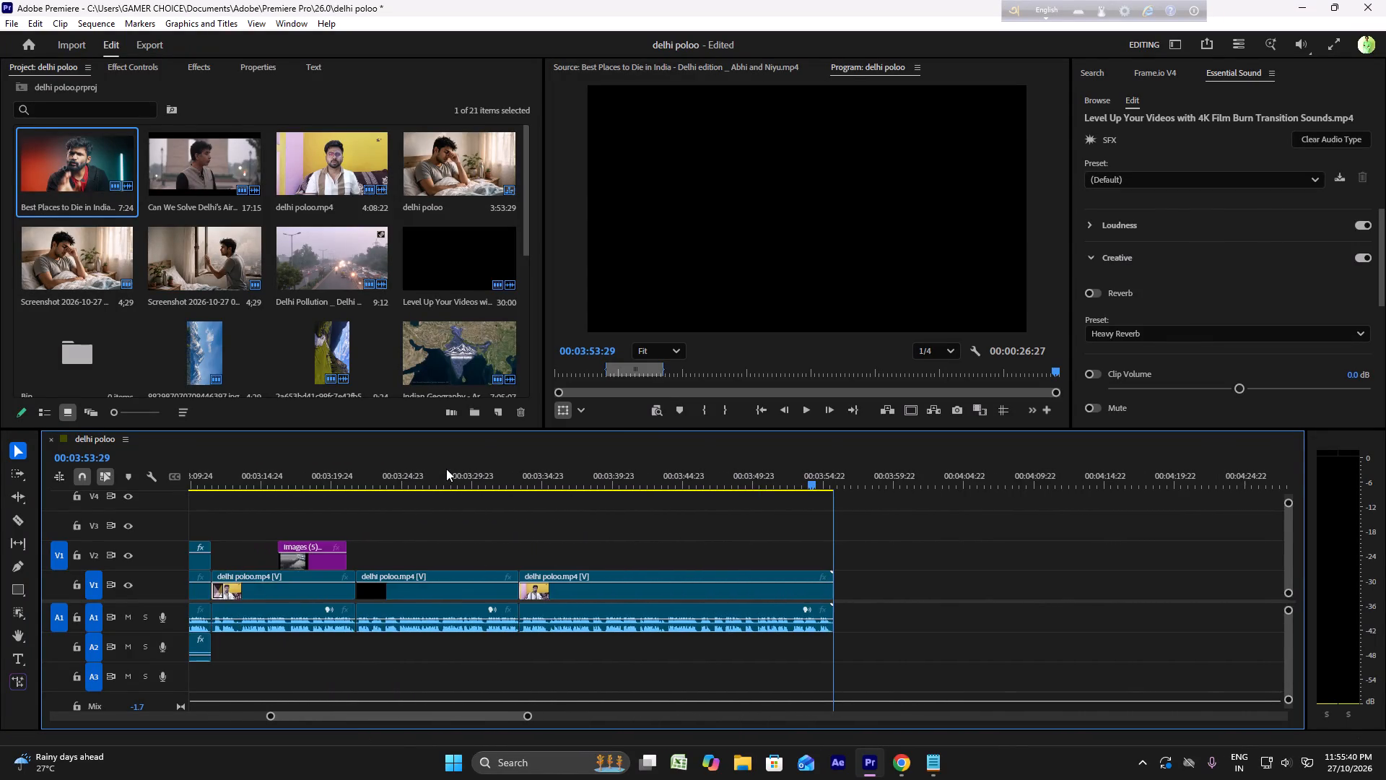
scroll(446, 469, "up", 12)
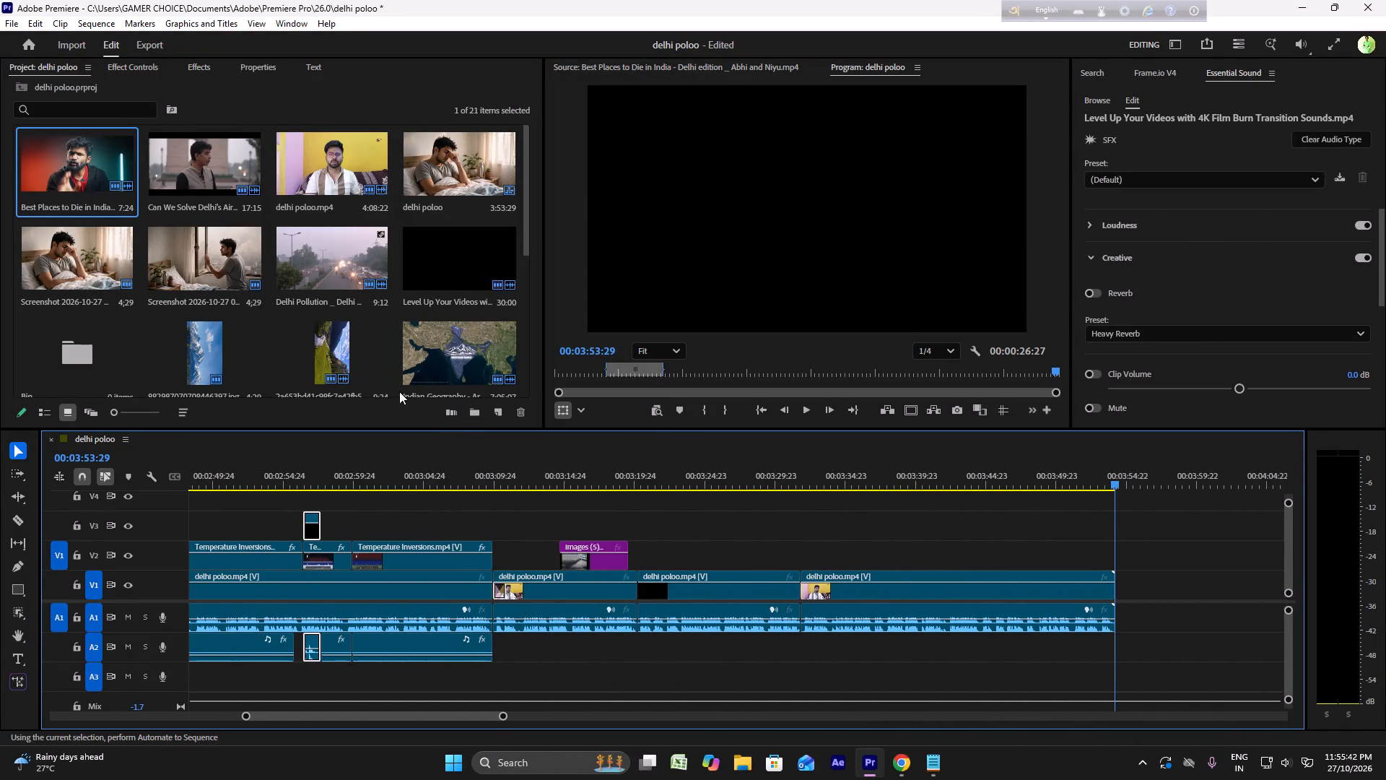
left_click(564, 463)
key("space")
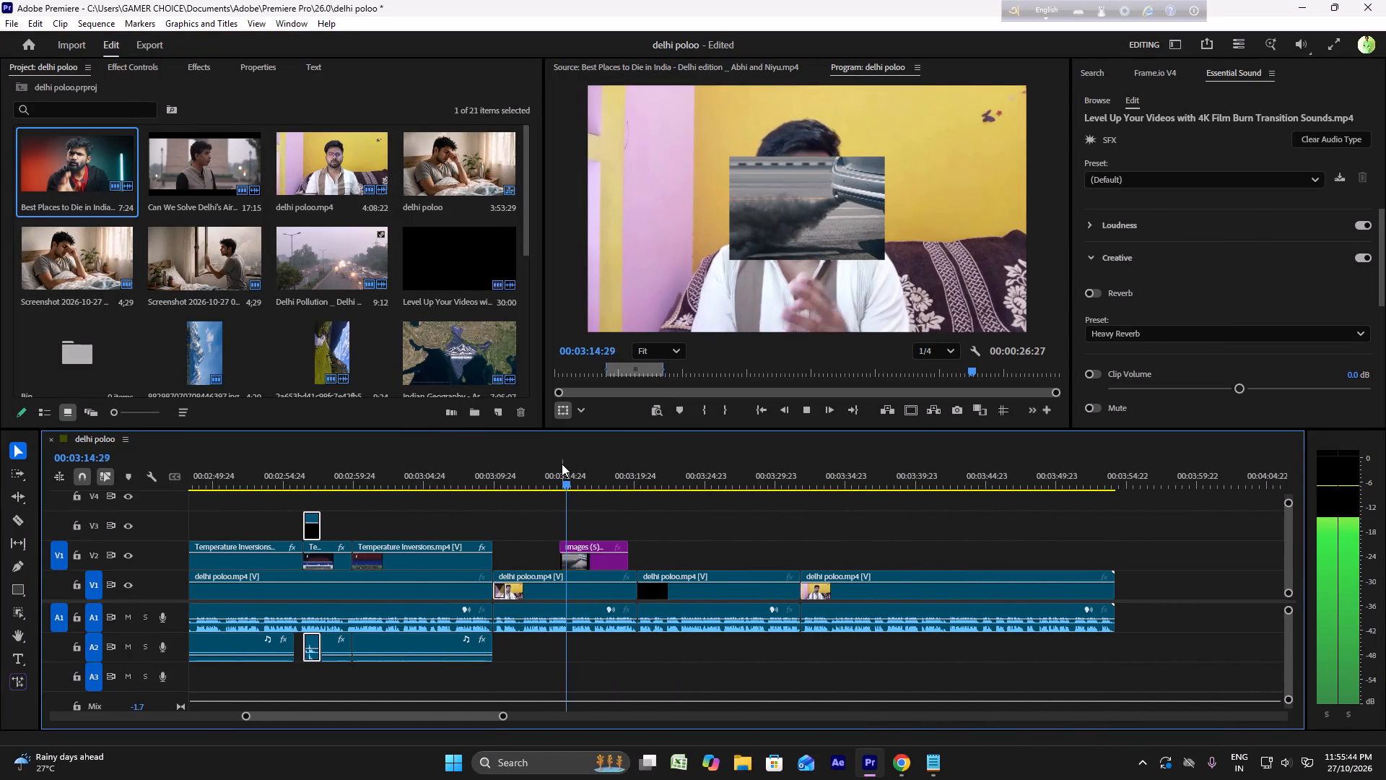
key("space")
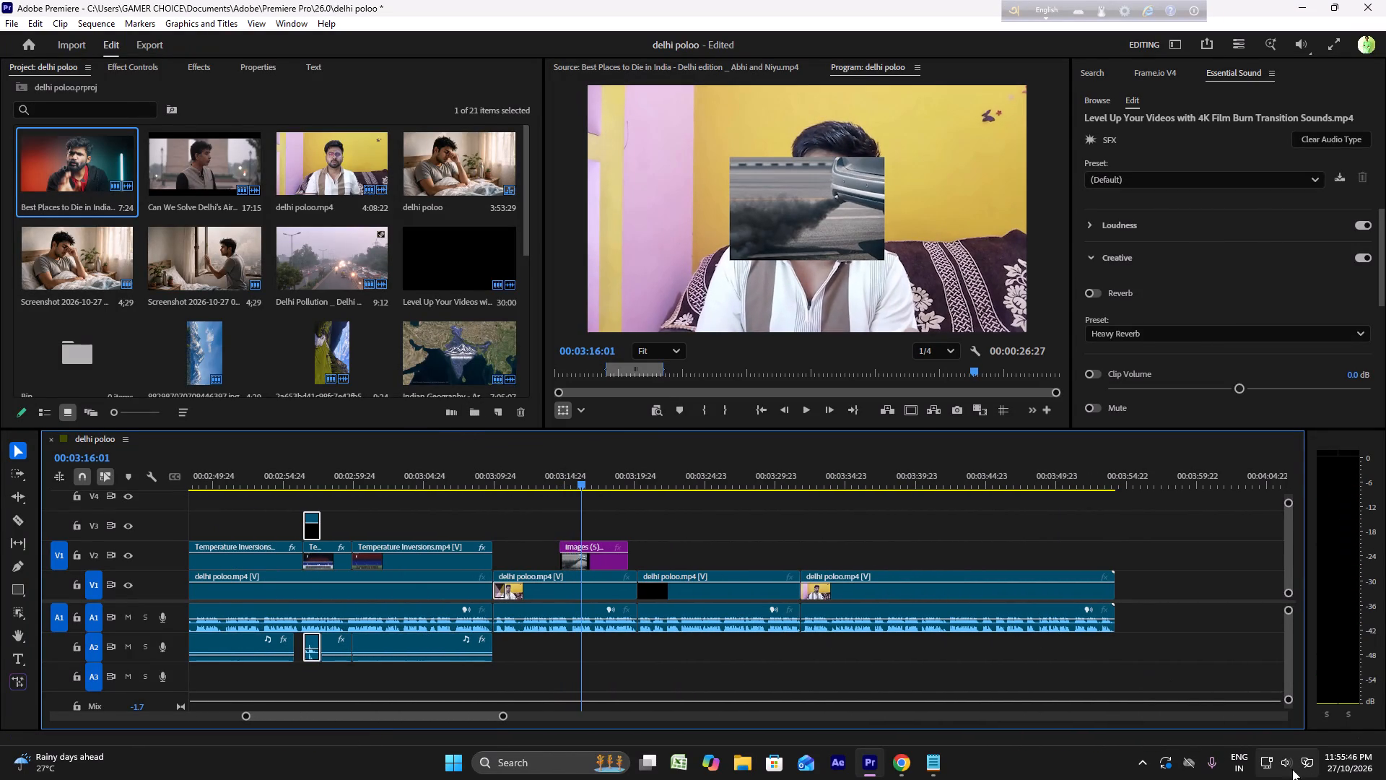
left_click(1283, 766)
left_click_drag(1192, 680, 1213, 680)
left_click(533, 468)
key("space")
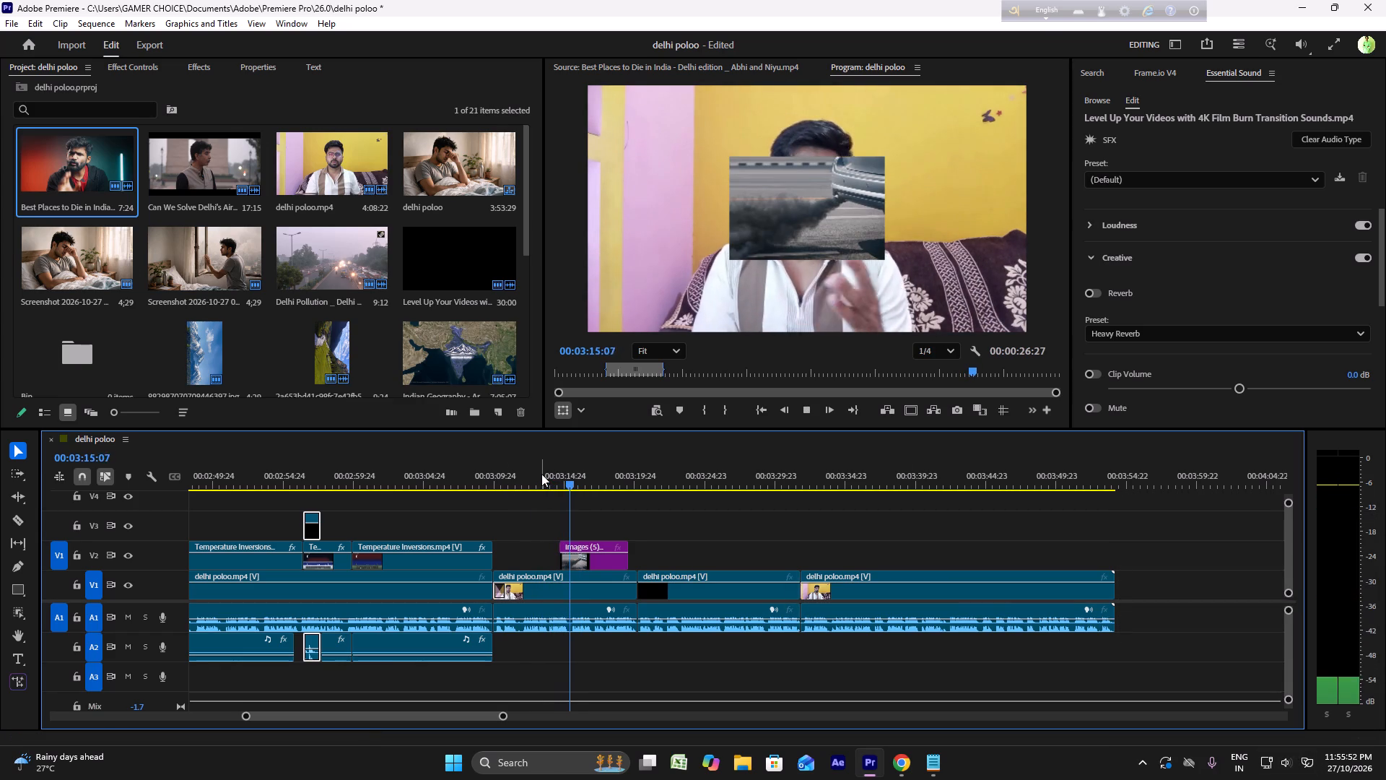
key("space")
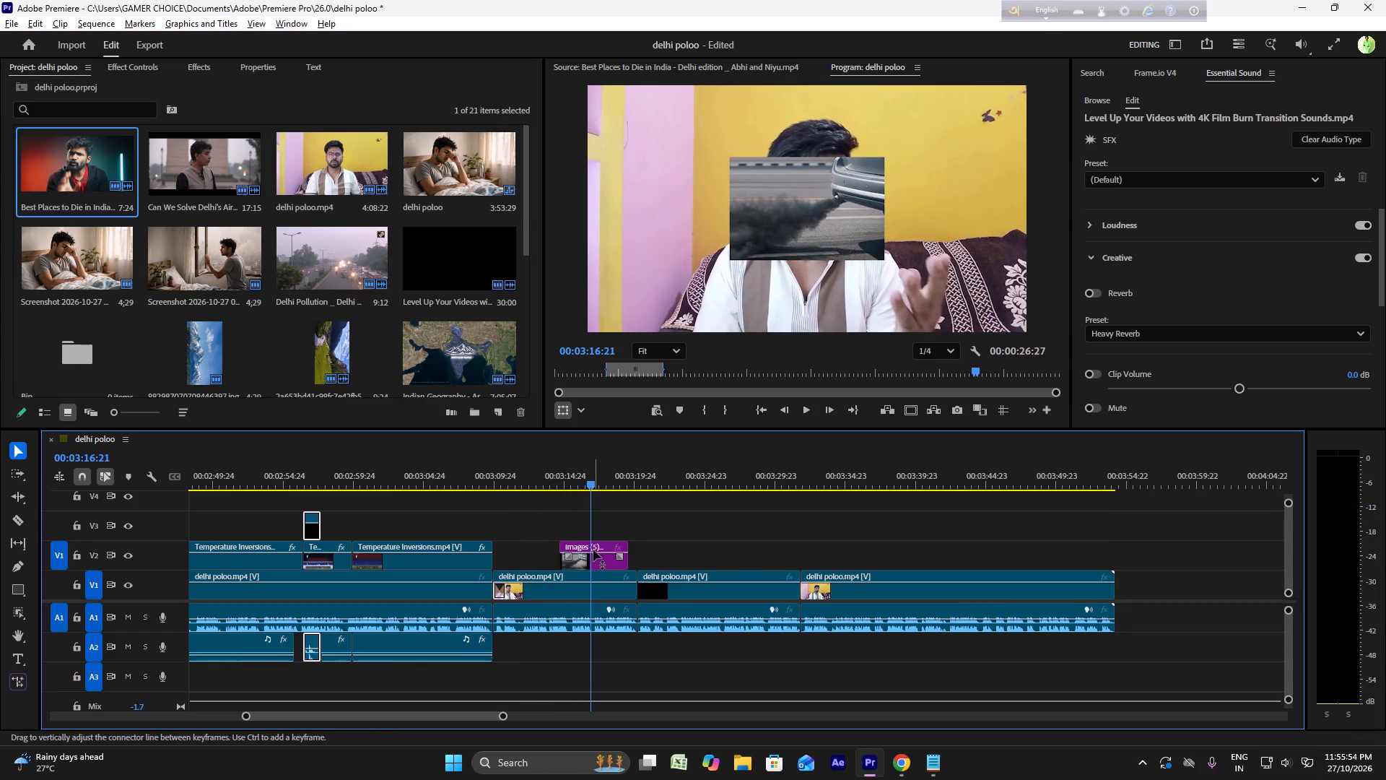
Move the images (5).jpg clip on V2 to start at about 00:03:15:00, ending at the V1 cut near 00:03:20.
scroll(593, 547, "up", 12, "alt")
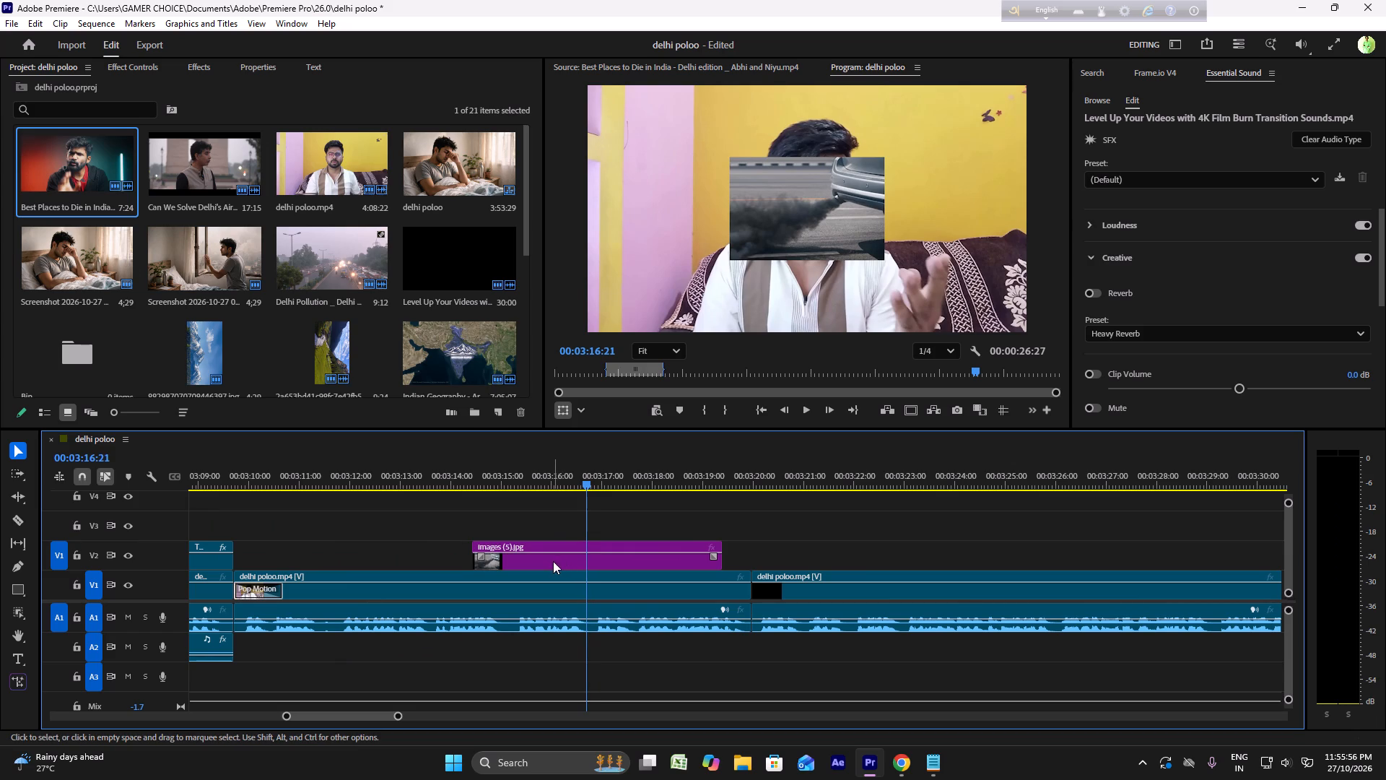
left_click_drag(552, 562, 585, 561)
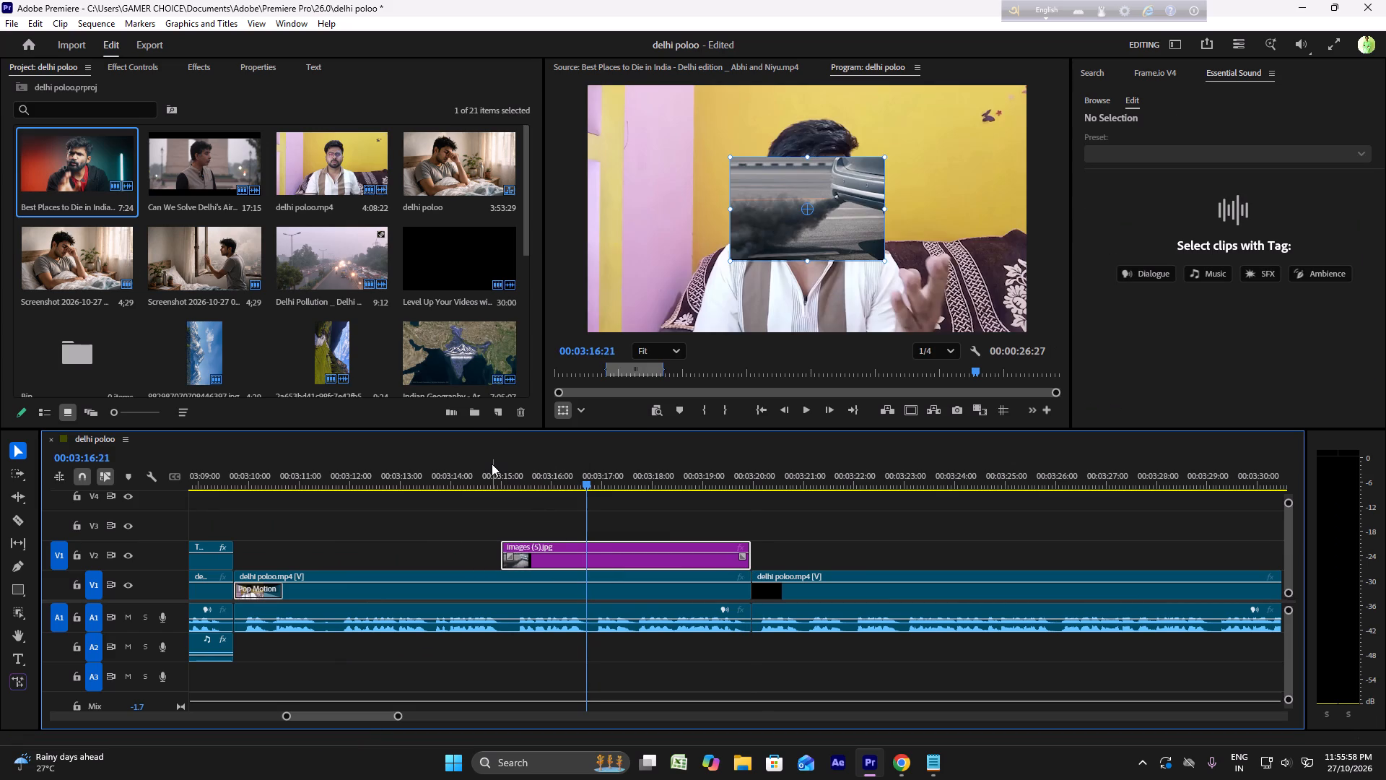
Play the moved images (5).jpg clip against the narration and trim its end back to about 00:03:16:22.
left_click(492, 464)
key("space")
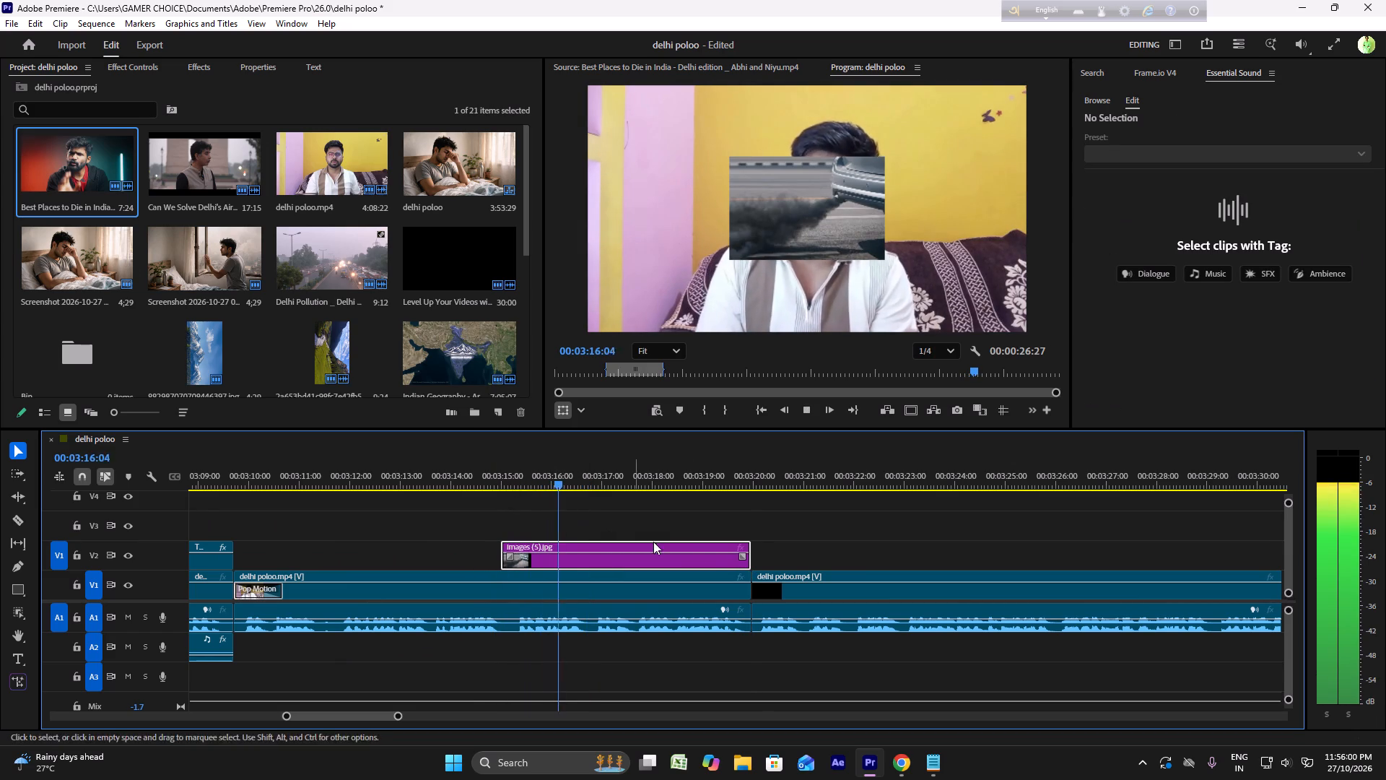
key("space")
left_click_drag(753, 555, 593, 555)
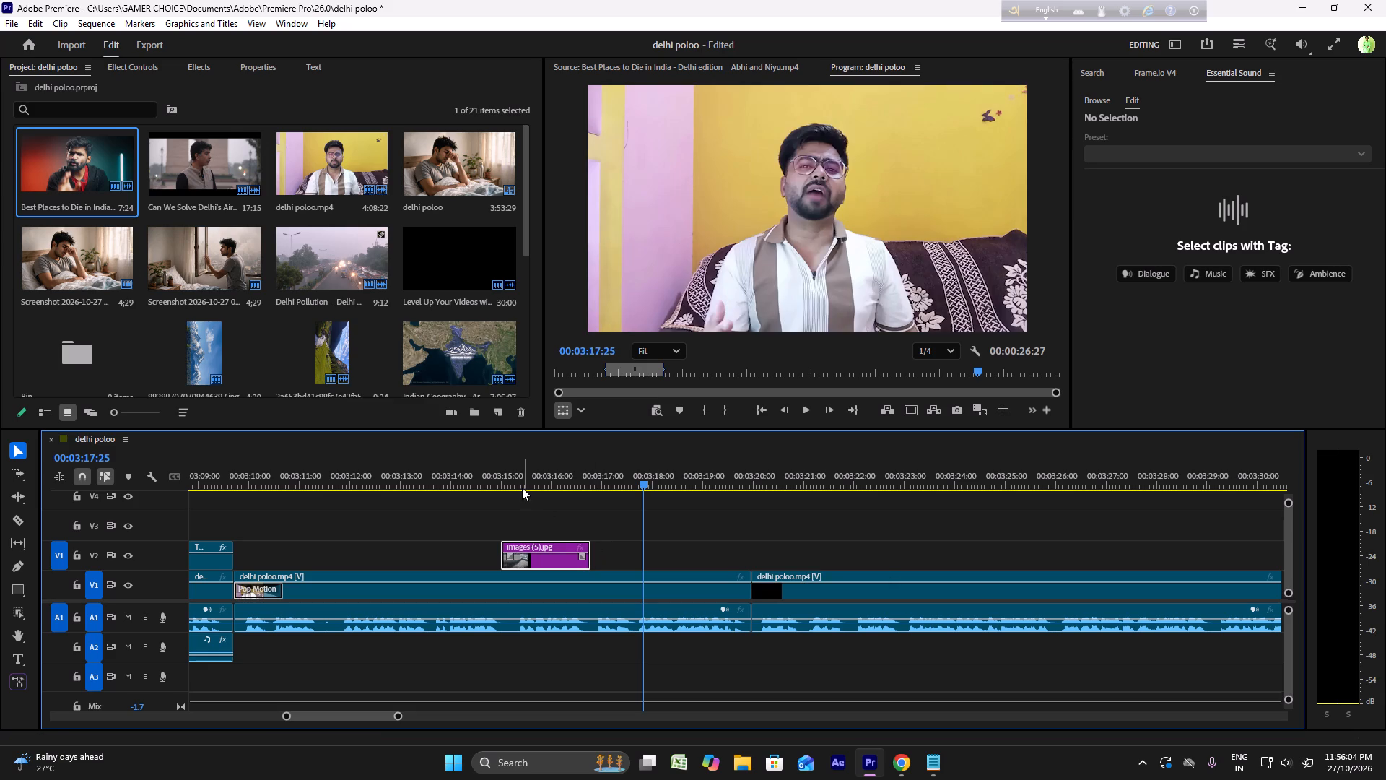
Open the motion and opacity settings of the images (5).jpg clip with the playhead at 00:03:15:07.
left_click(515, 482)
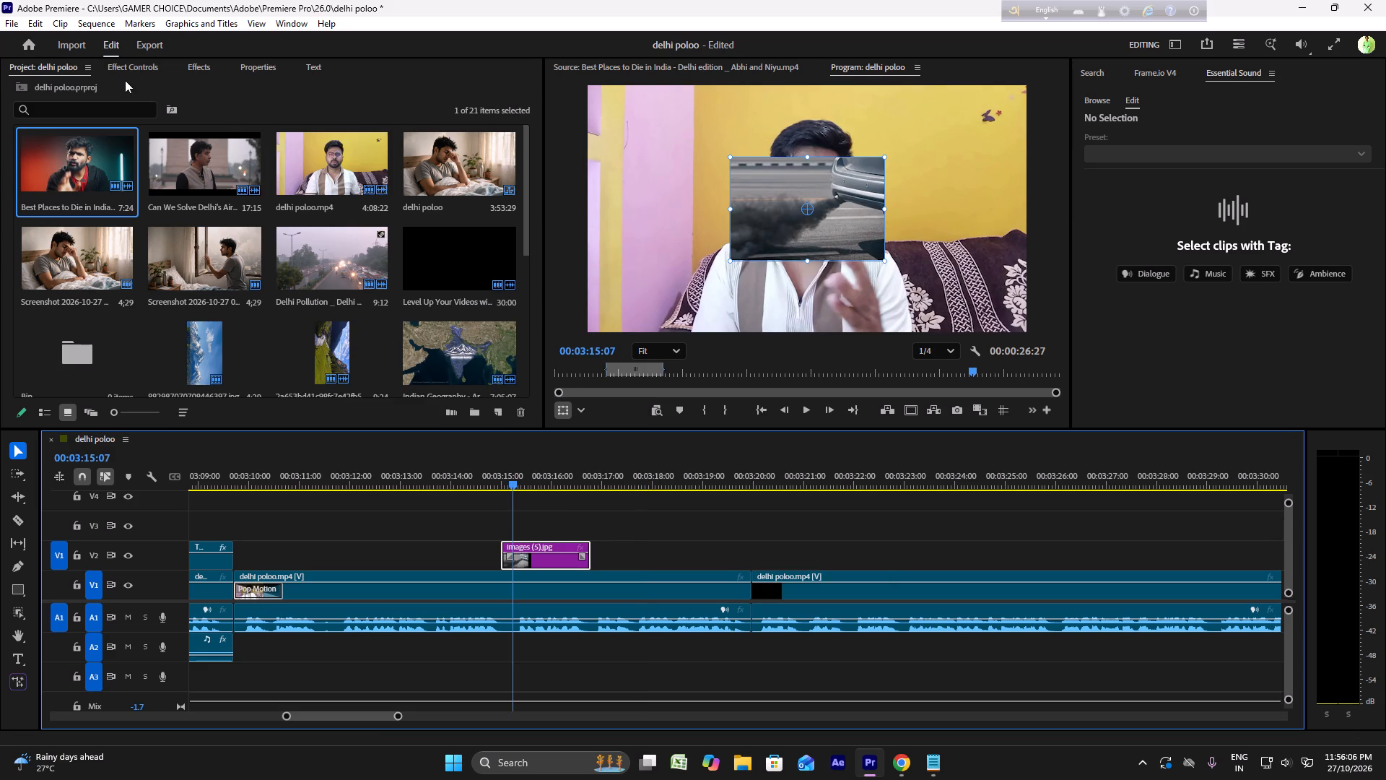
left_click(131, 66)
scroll(107, 291, "down", 2)
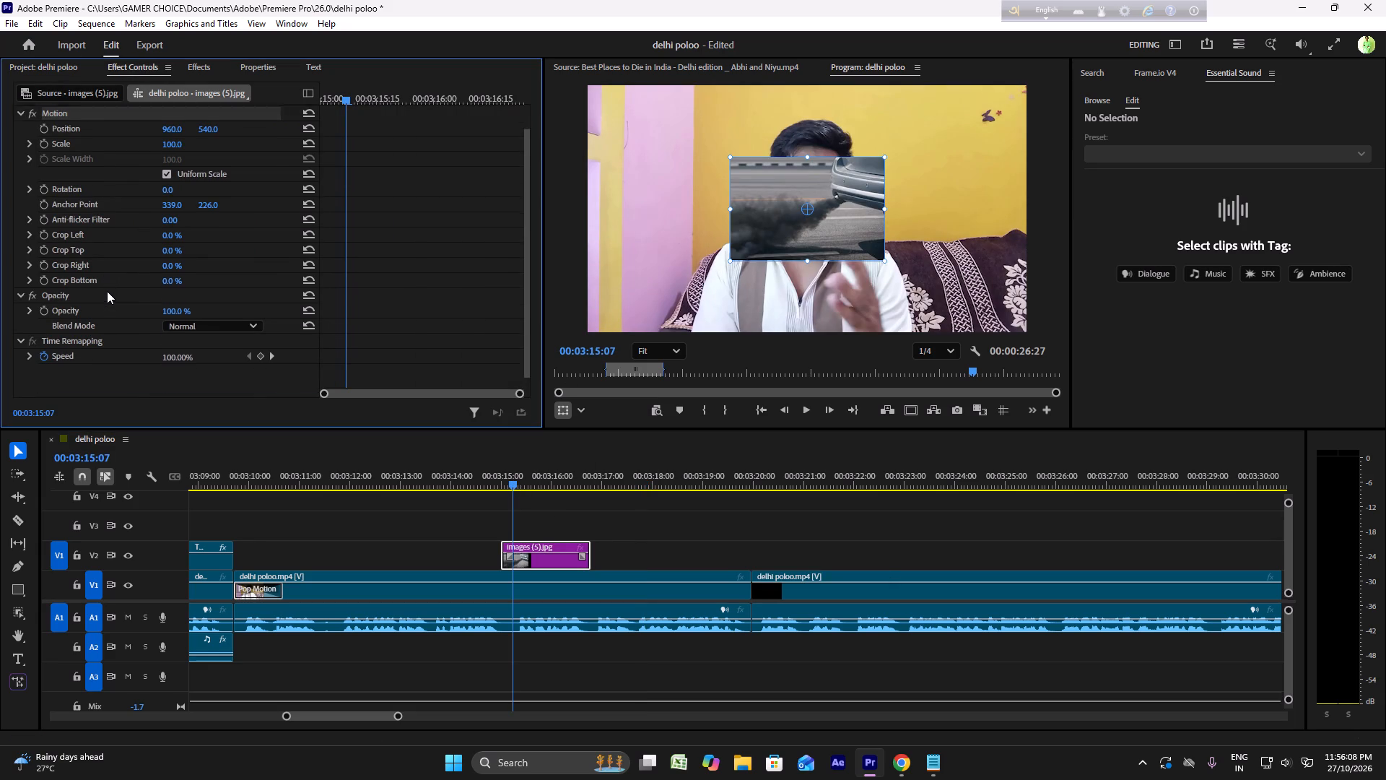
Find the Roughen Edges video effect, apply it to the images (5).jpg clip on V2 near 00:03:15, and preview it.
scroll(107, 291, "down", 2)
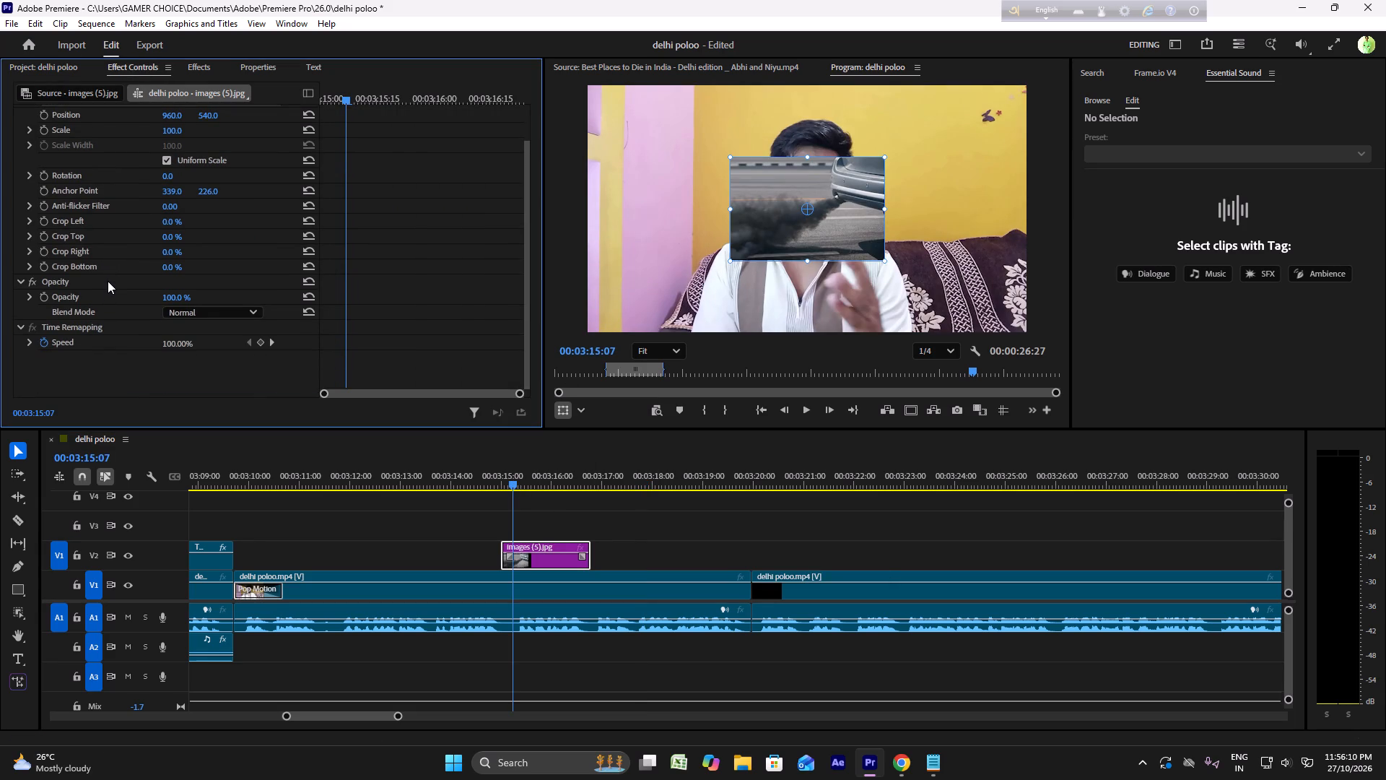
scroll(113, 285, "up", 4)
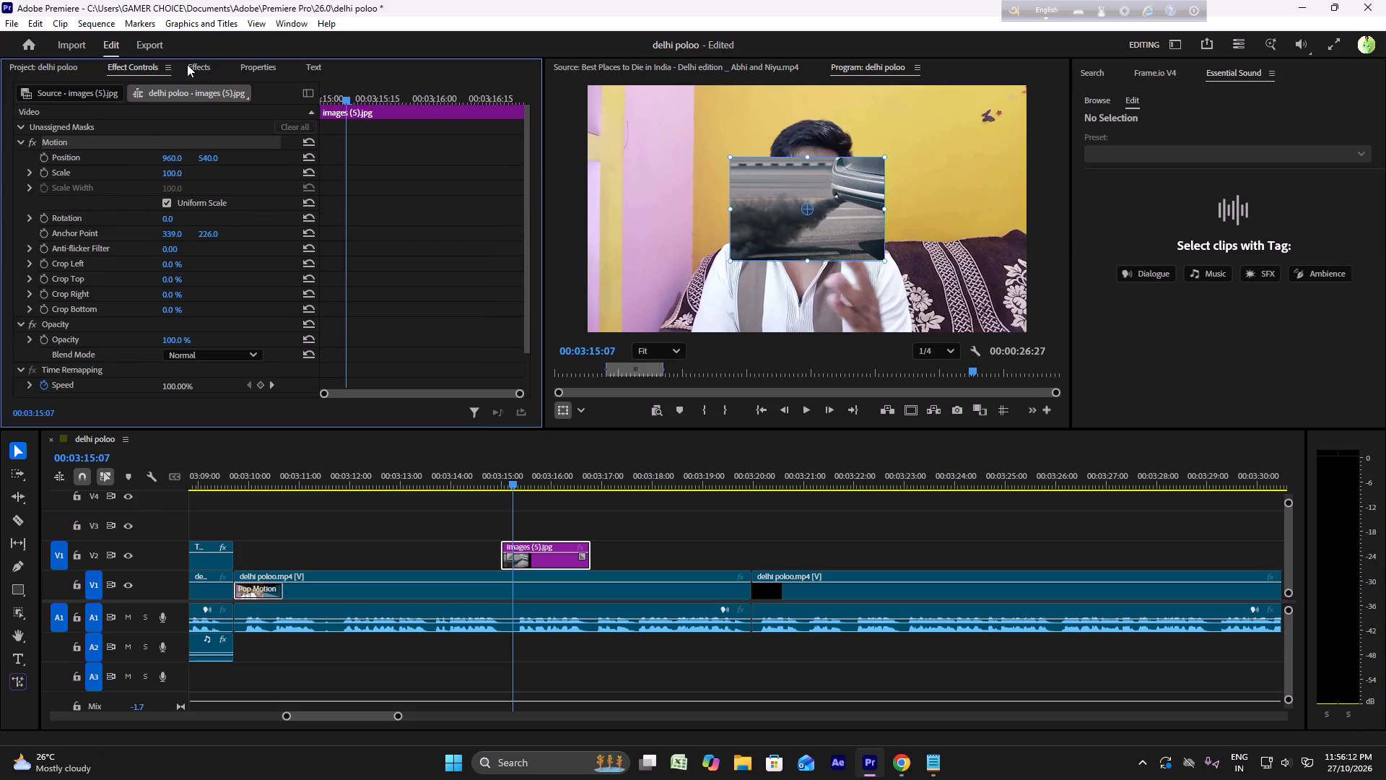
left_click(187, 65)
left_click(71, 91)
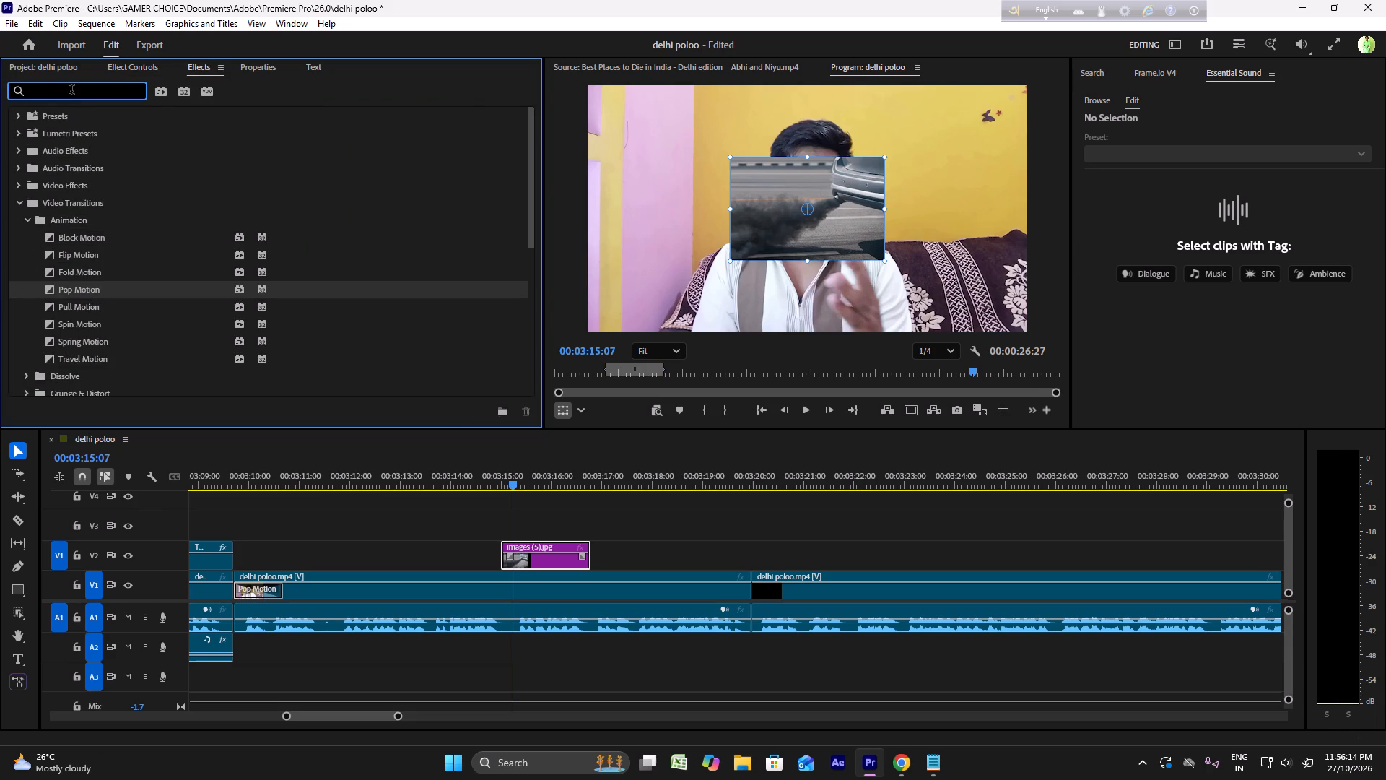
key("t")
key("BackSpace")
key("5")
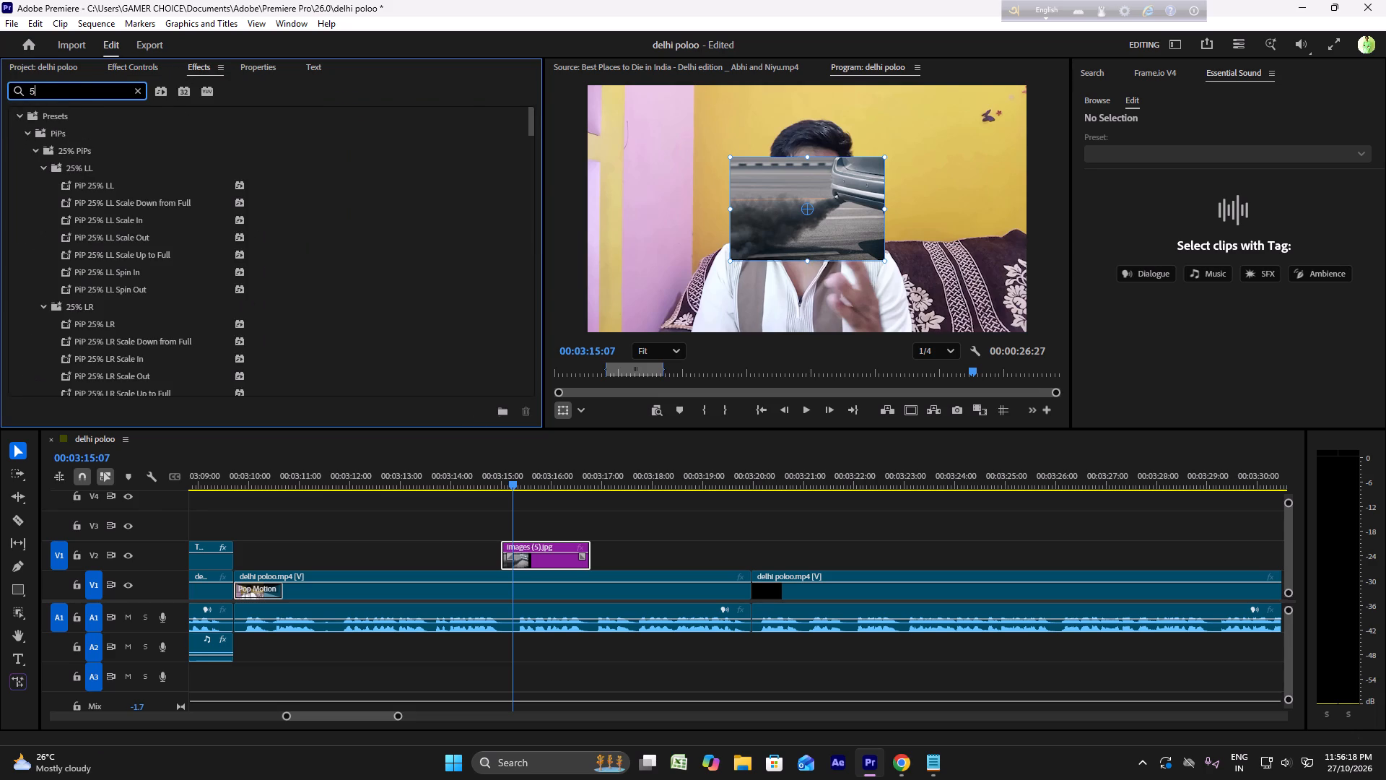
key("BackSpace")
key("4")
key("BackSpace")
key("e")
key("BackSpace")
key("r")
key("i")
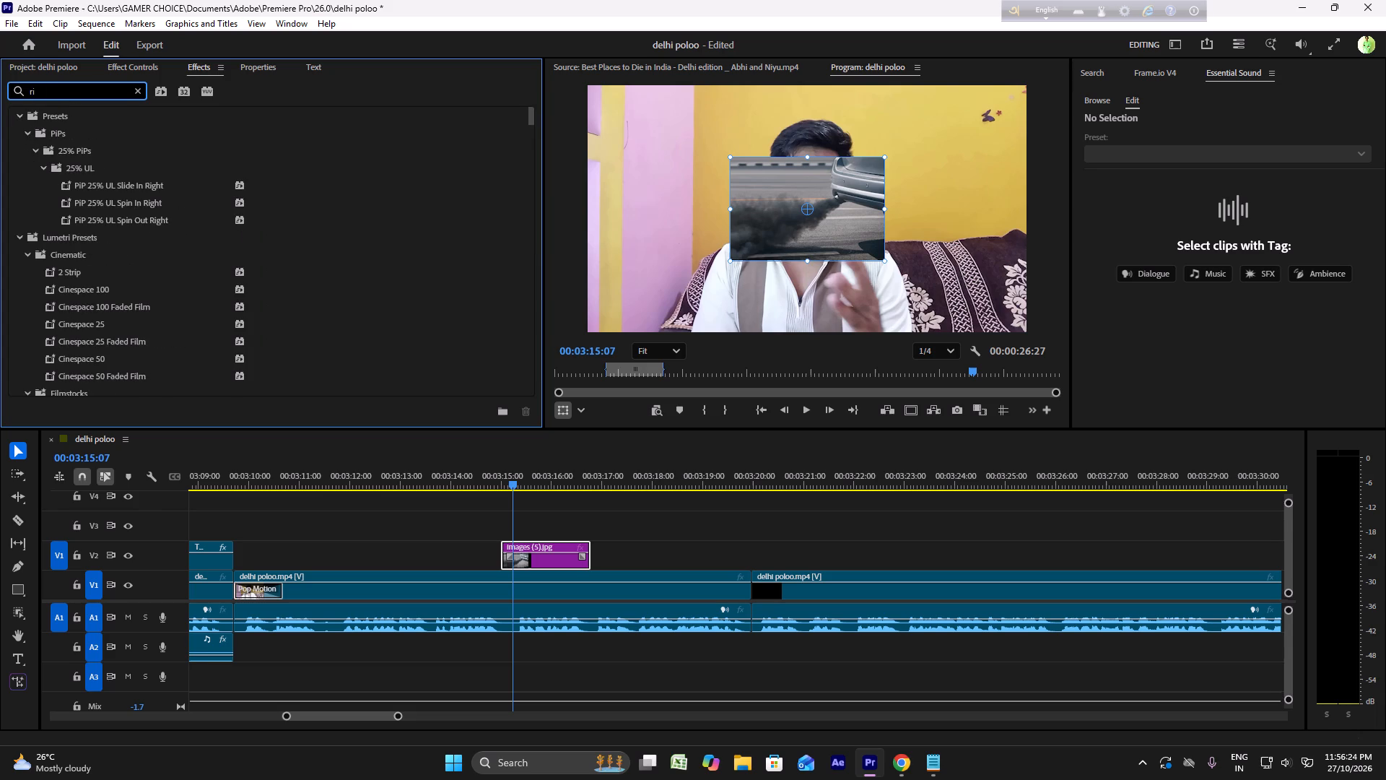
key("BackSpace")
key("o")
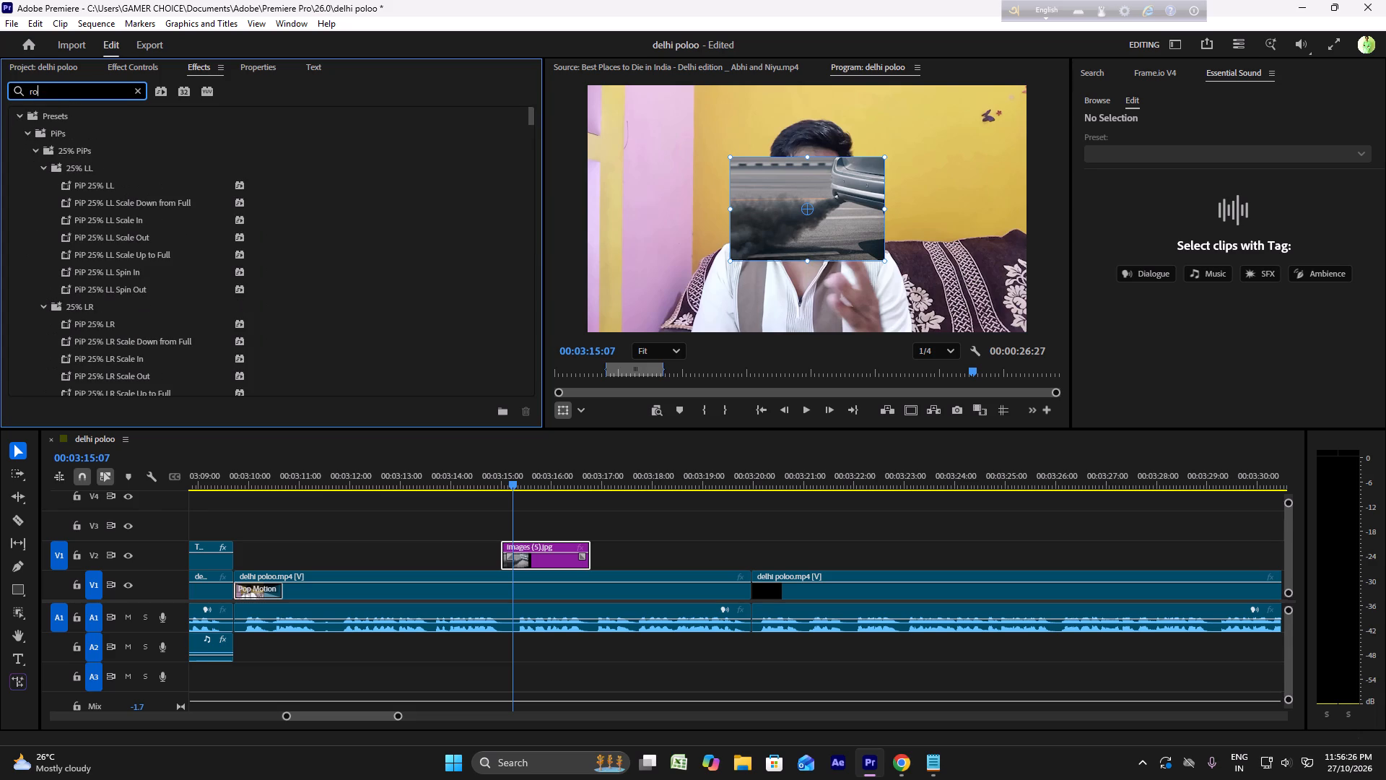
key("u")
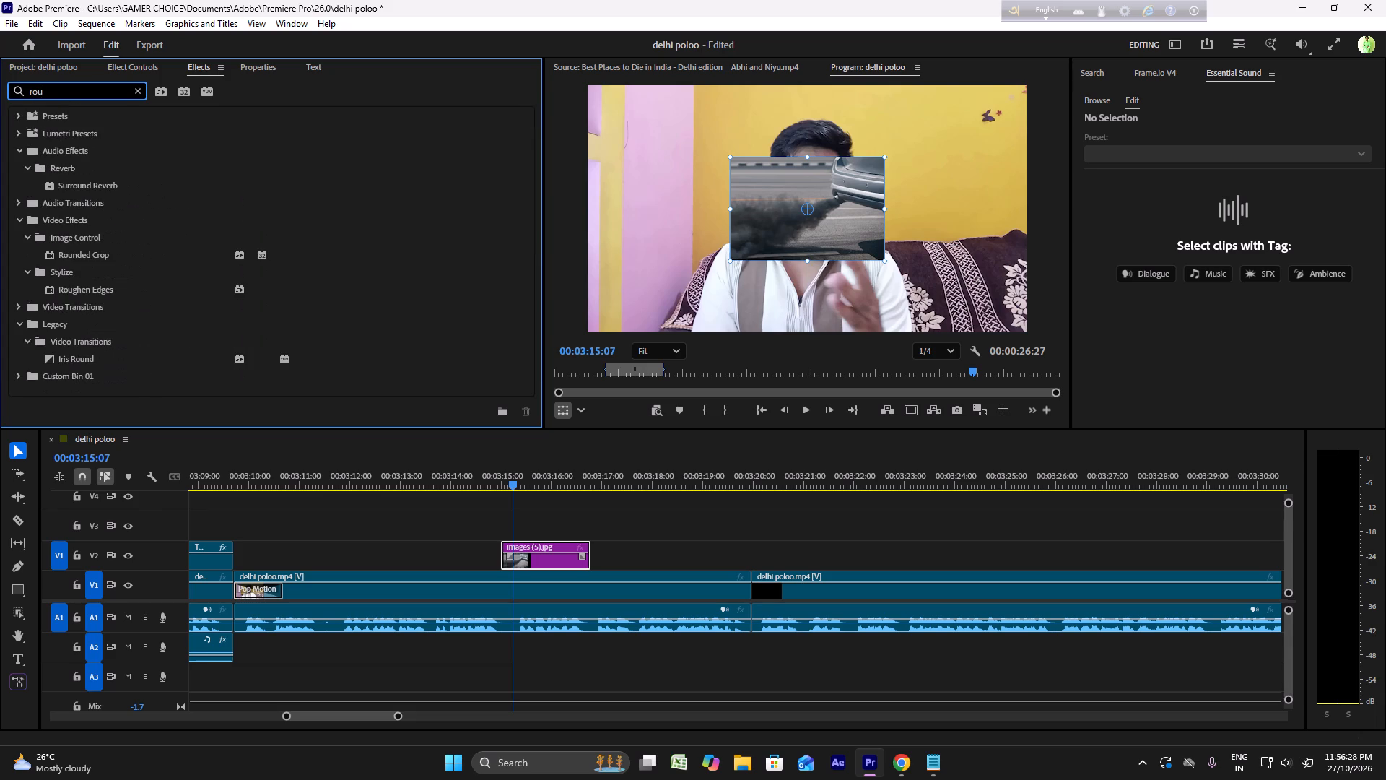
left_click_drag(87, 287, 422, 471)
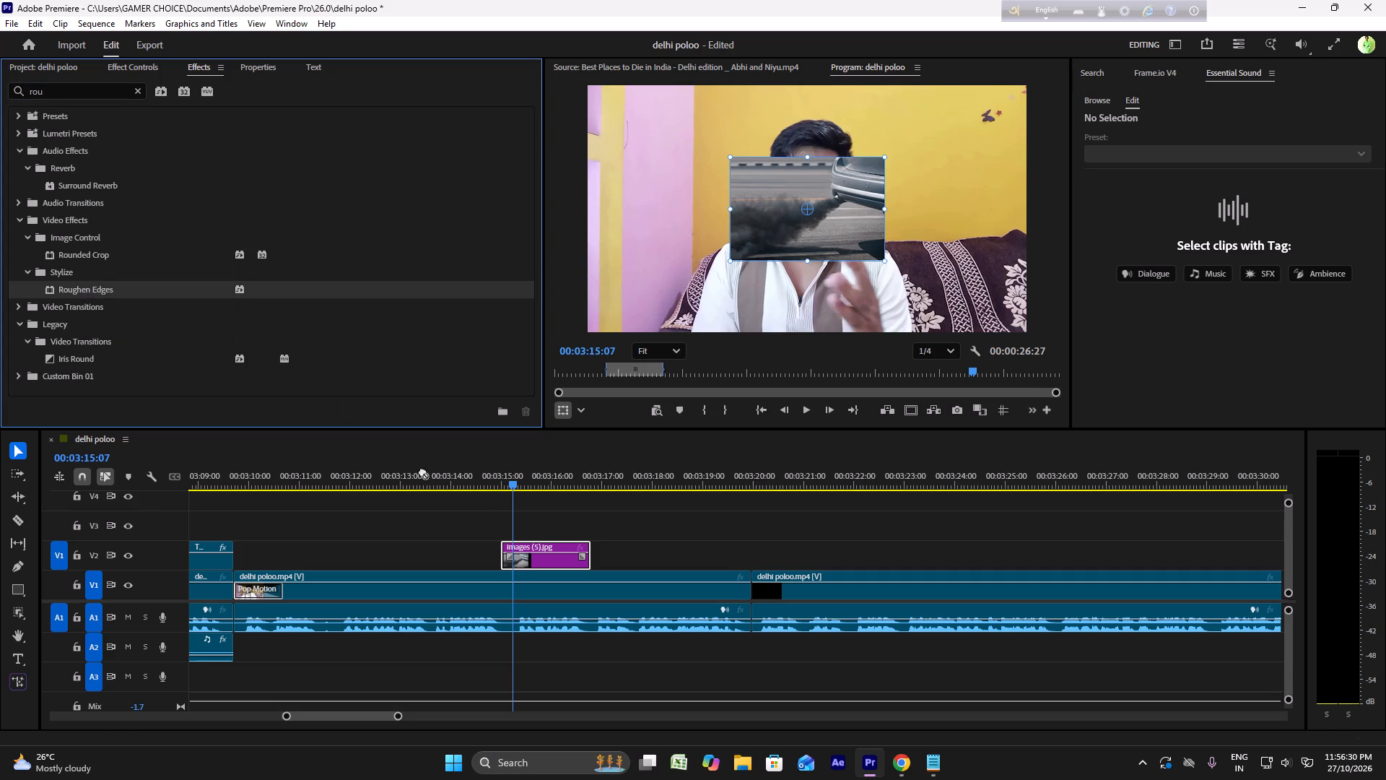
left_click_drag(422, 471, 533, 550)
left_click(489, 471)
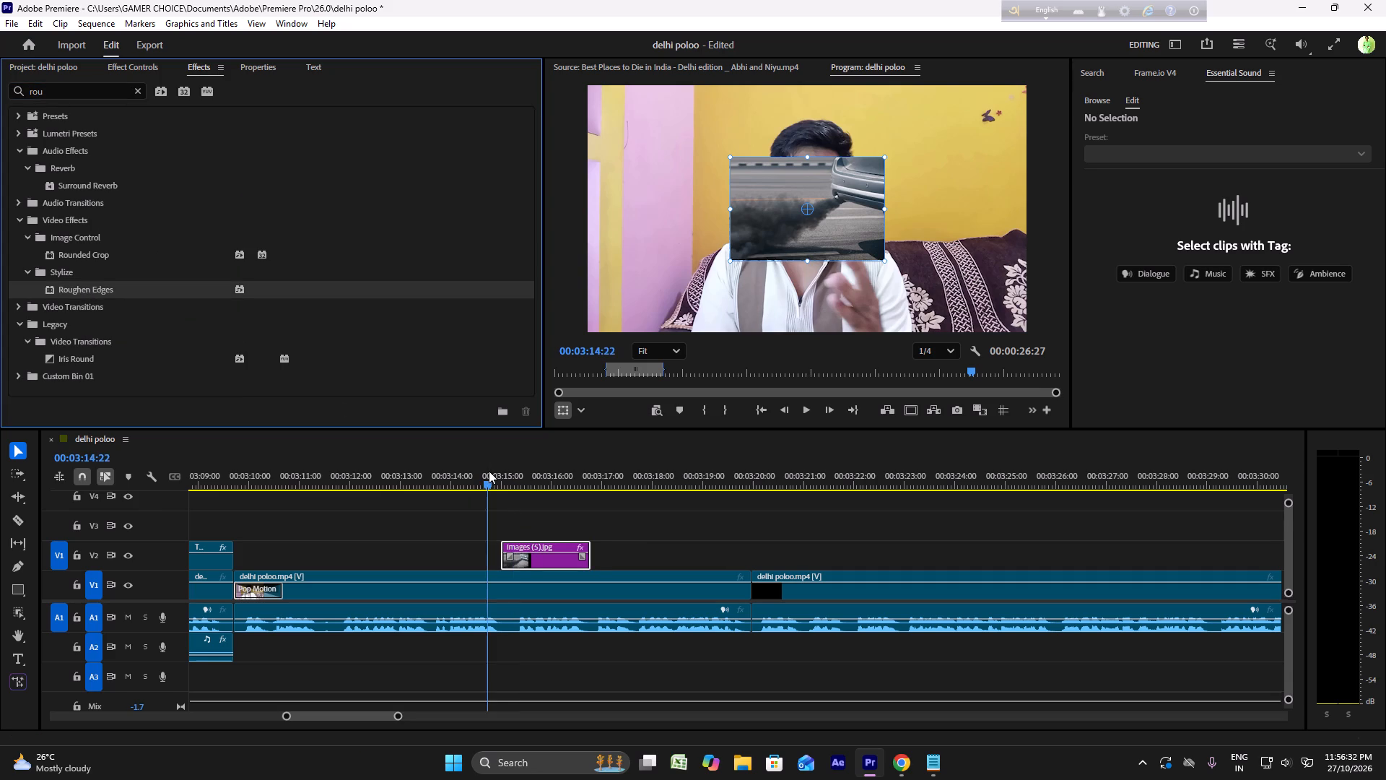
key("space")
key("space")
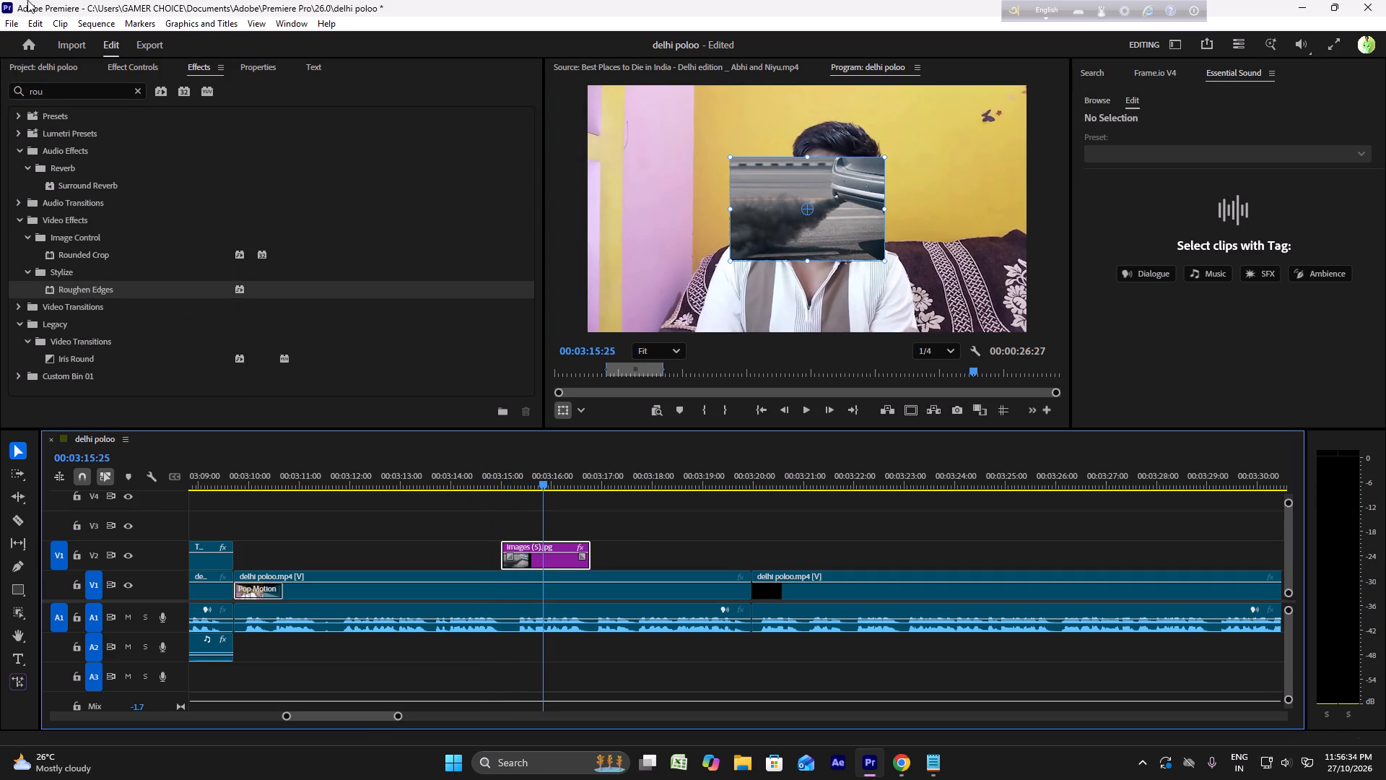
Adjust Roughen Edges on images (5).jpg to Border 172, Edge Sharpness 0, Fractal Influence 0 and Scale 244.
left_click(45, 71)
left_click(154, 64)
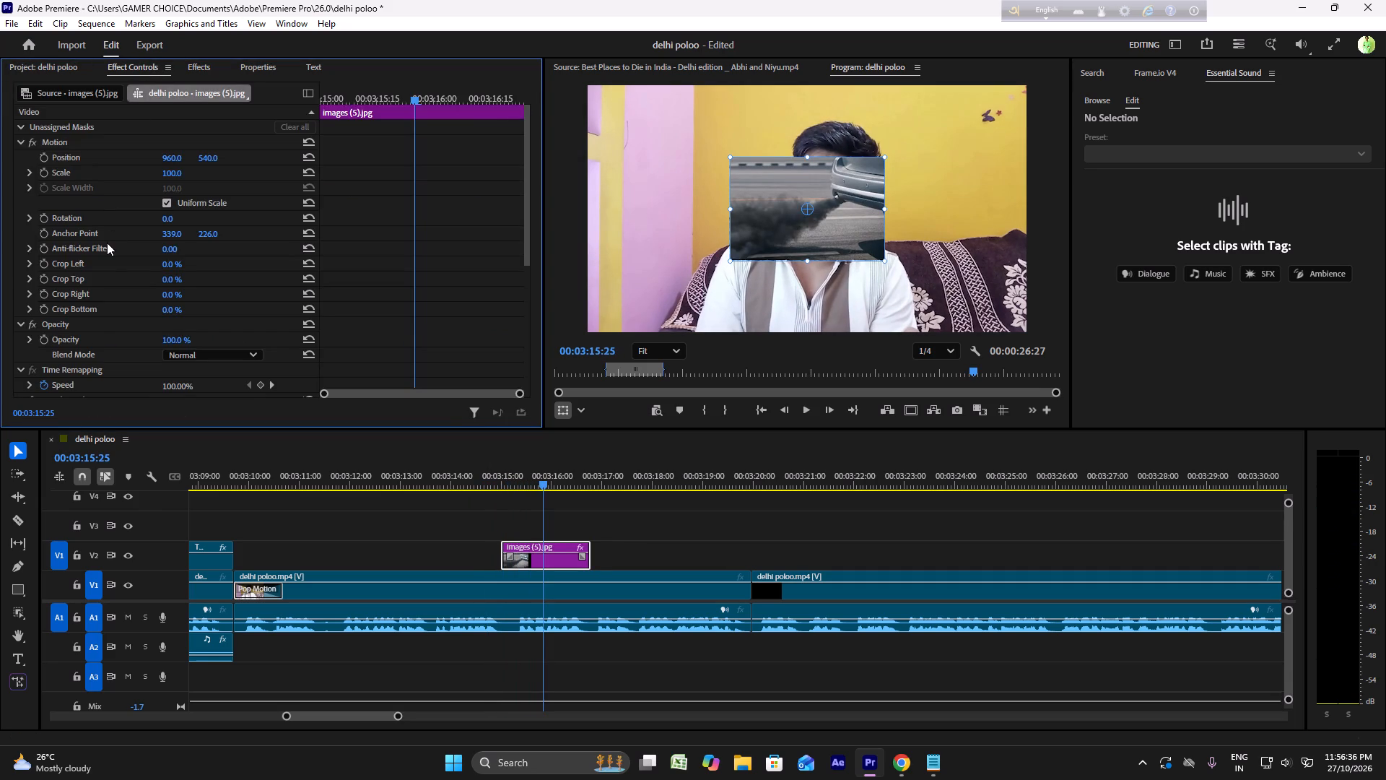
scroll(107, 242, "down", 18)
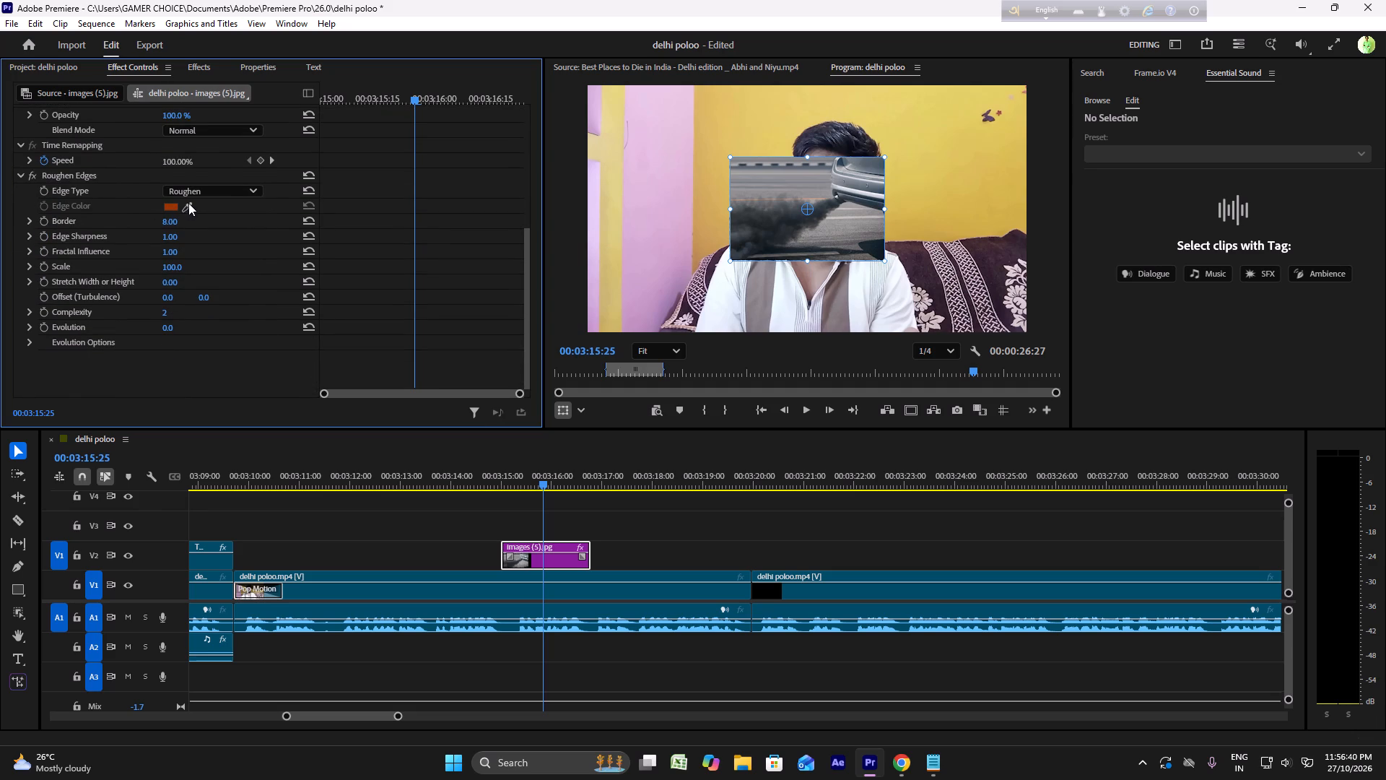
left_click_drag(177, 220, 295, 225)
left_click_drag(178, 234, 85, 227)
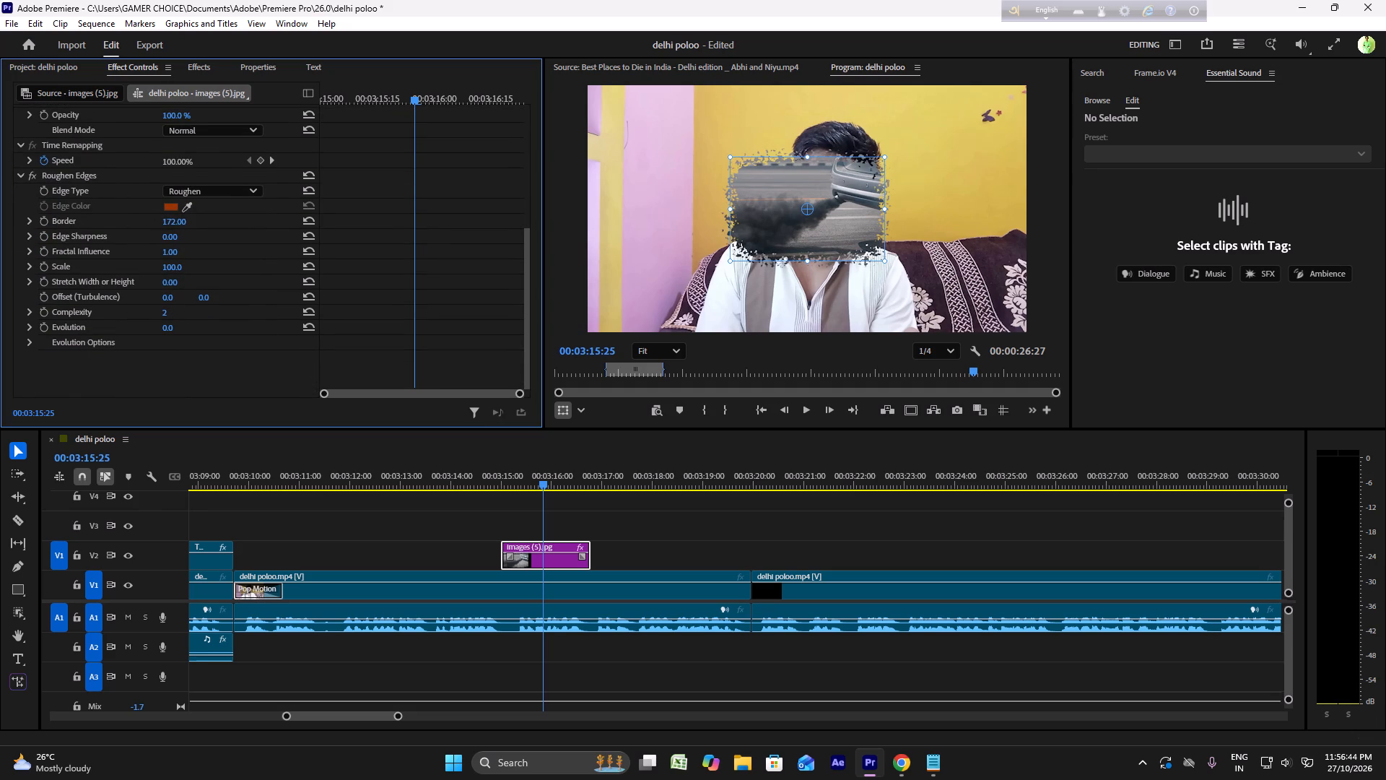
left_click_drag(85, 227, 21, 227)
left_click_drag(190, 253, 256, 257)
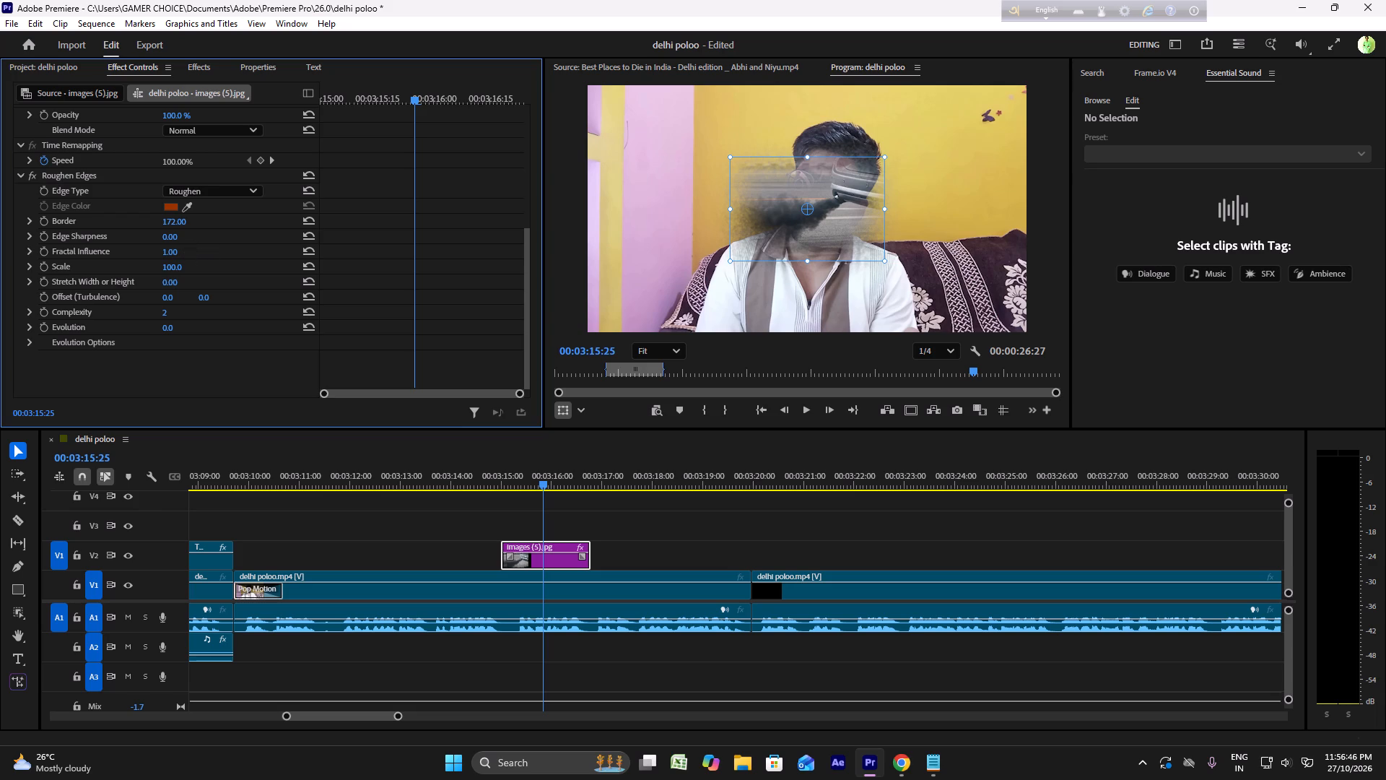
left_click_drag(256, 257, 22, 250)
left_click_drag(191, 265, 227, 270)
left_click_drag(227, 270, 295, 272)
Raise the image's Roughen Edges Border to 364 and Edge Sharpness to 10, and play the clip from about 00:03:15.
left_click_drag(187, 219, 261, 227)
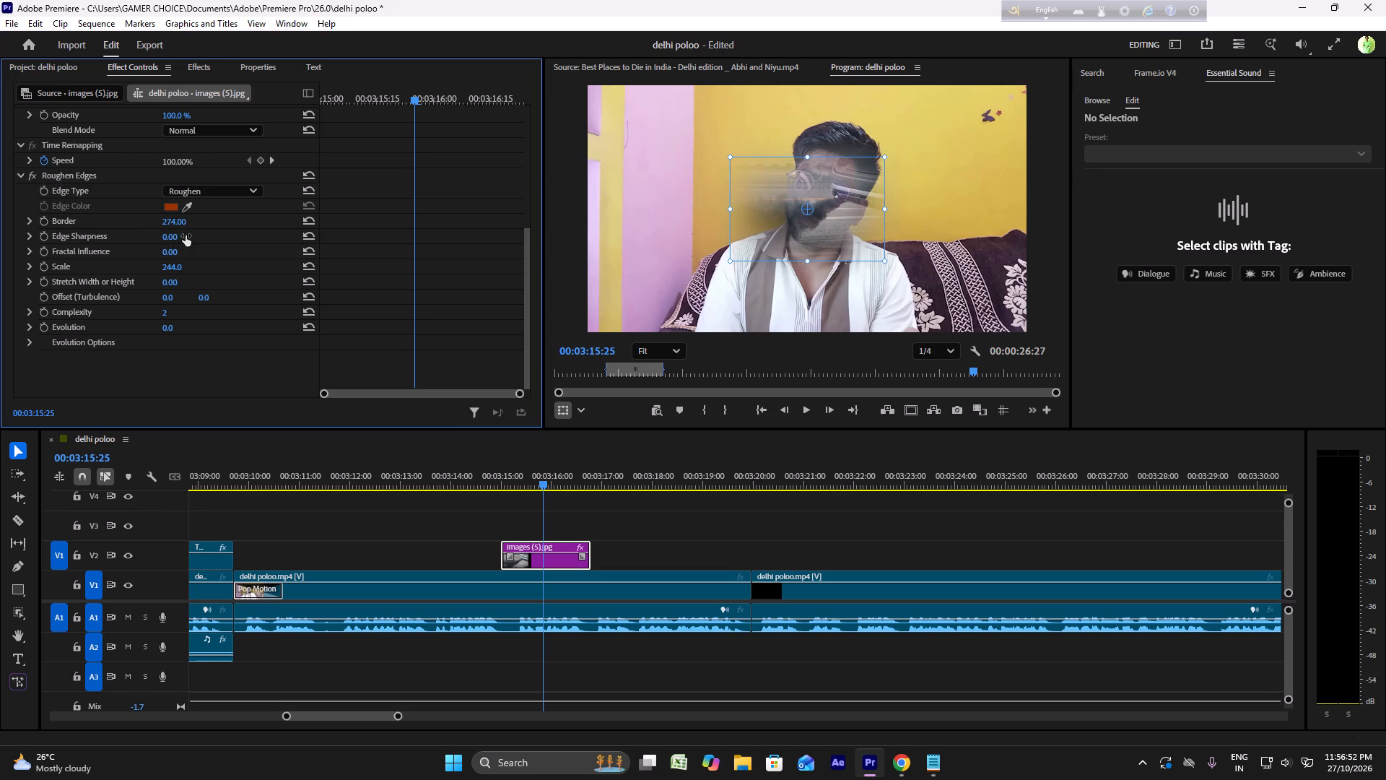
left_click_drag(186, 235, 215, 235)
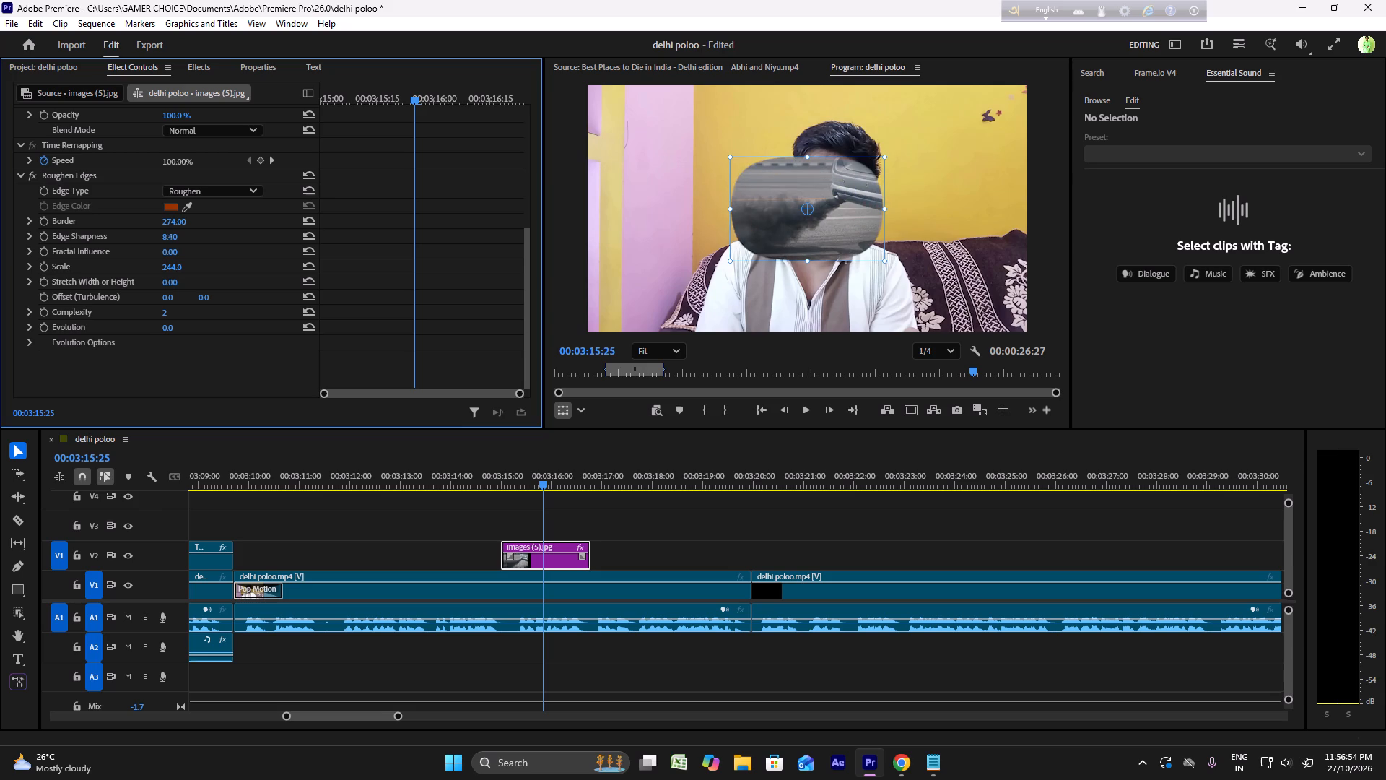
left_click_drag(215, 235, 294, 235)
left_click_drag(188, 222, 219, 222)
left_click_drag(219, 222, 325, 213)
left_click(497, 480)
key("space")
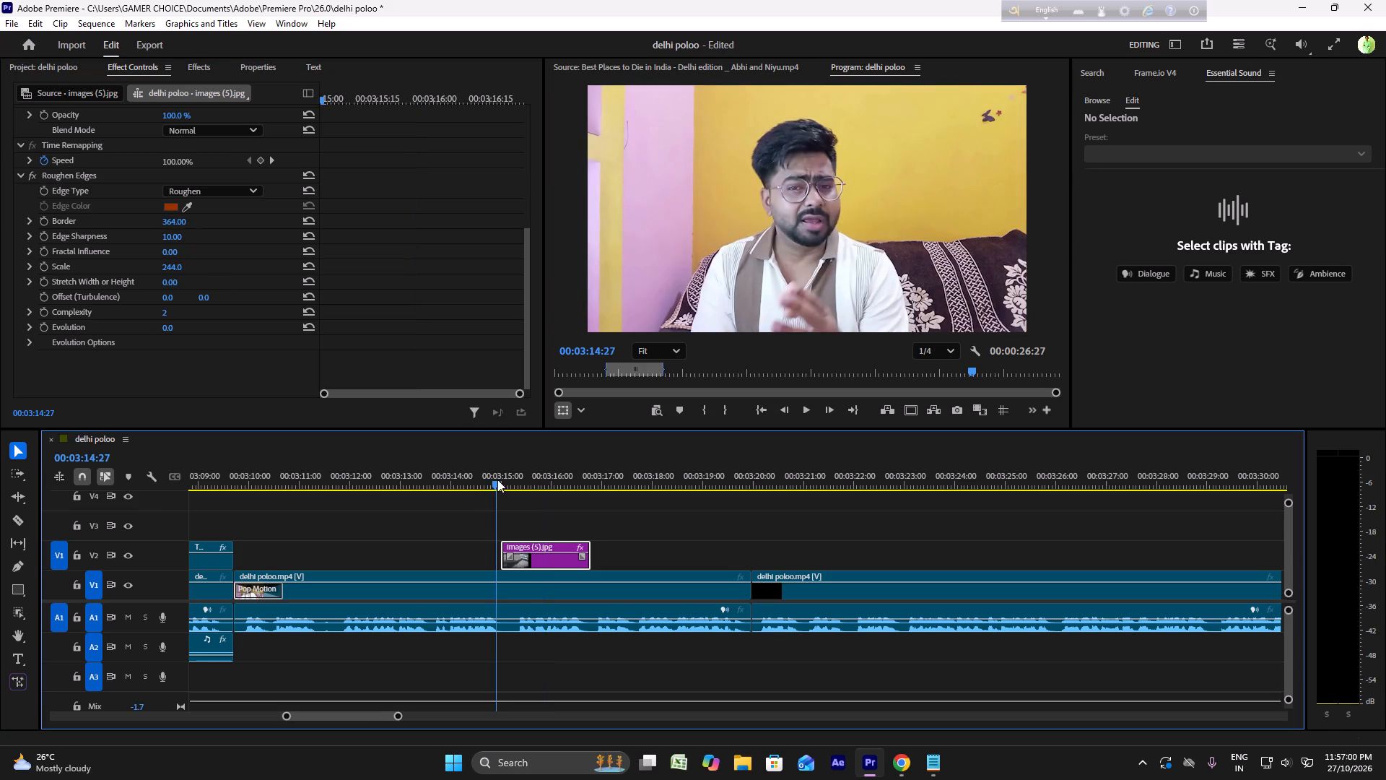
key("space")
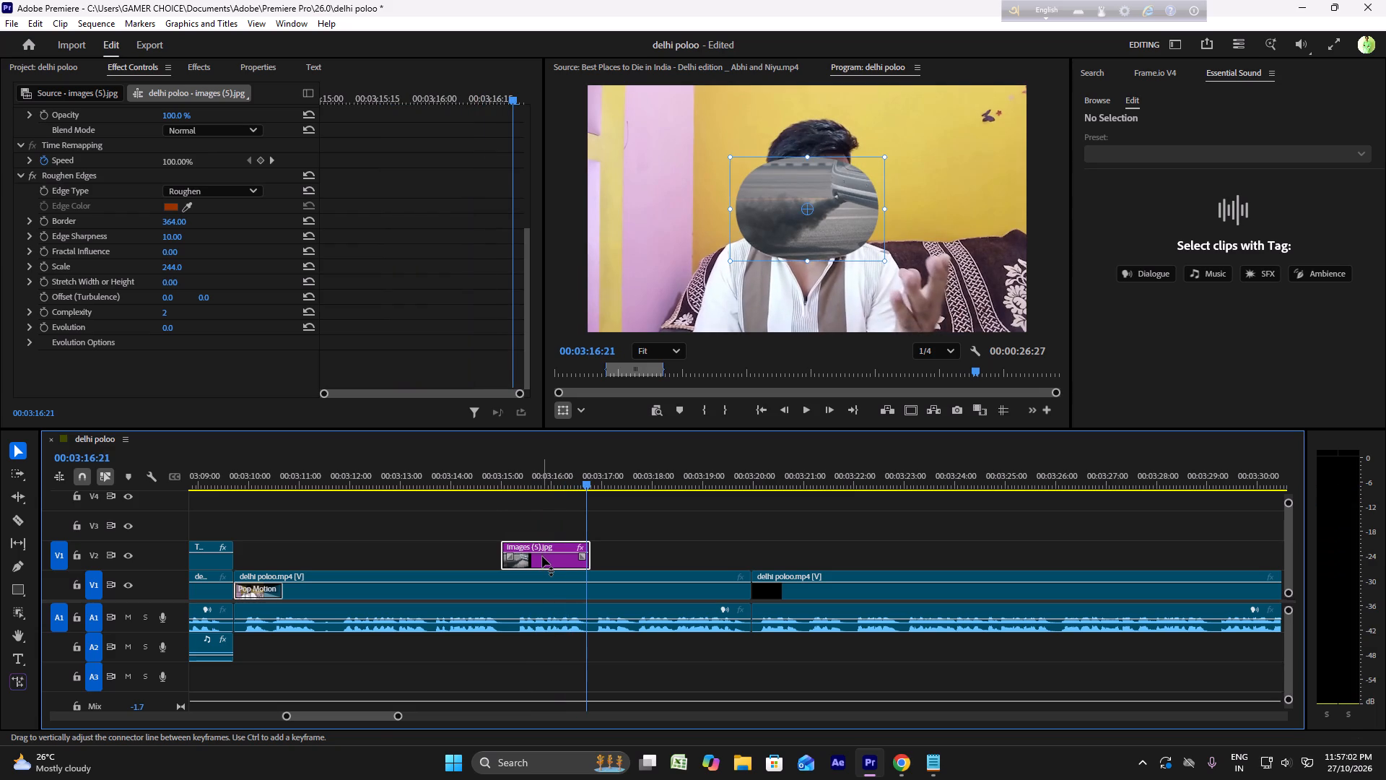
Move the images (5).jpg clip from V2 up to V3, starting slightly after 00:03:15.
left_click_drag(543, 559, 552, 532)
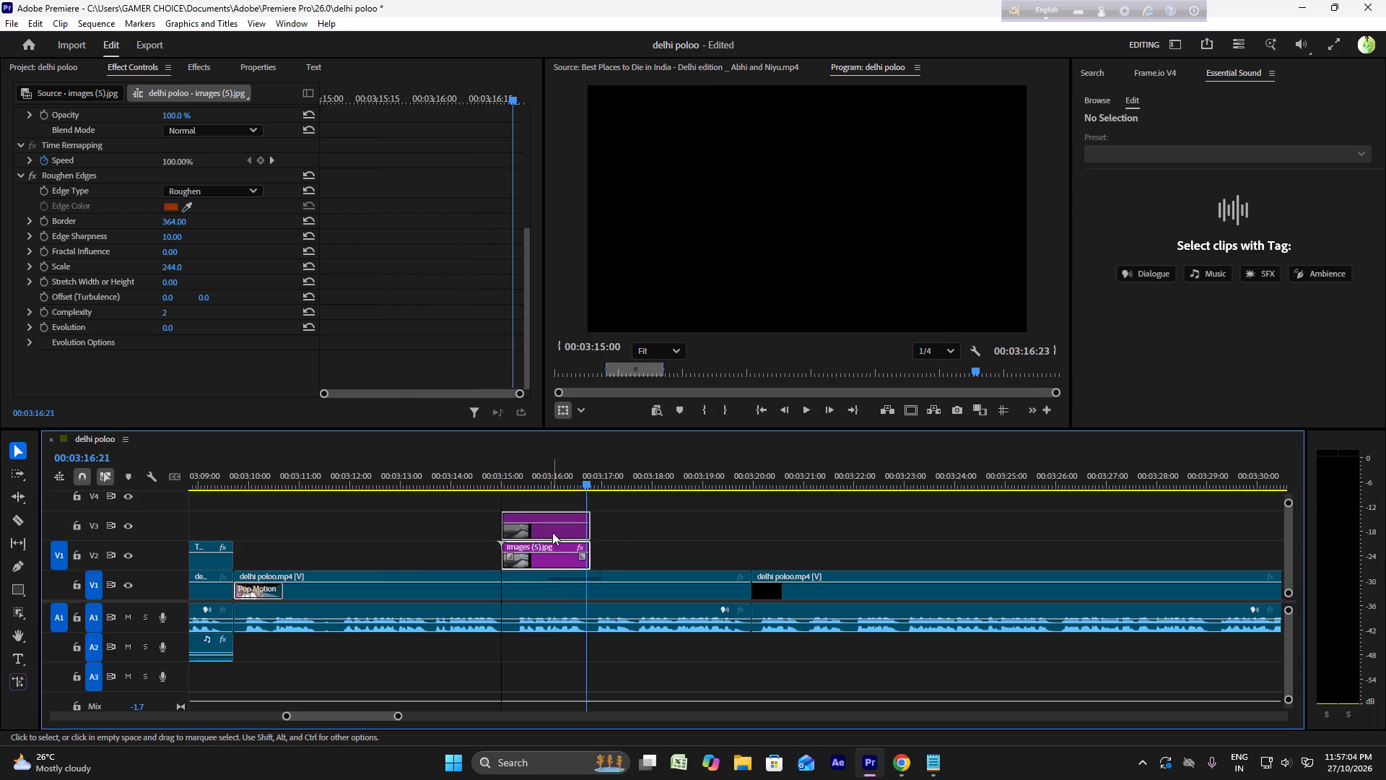
left_click_drag(549, 534, 557, 531)
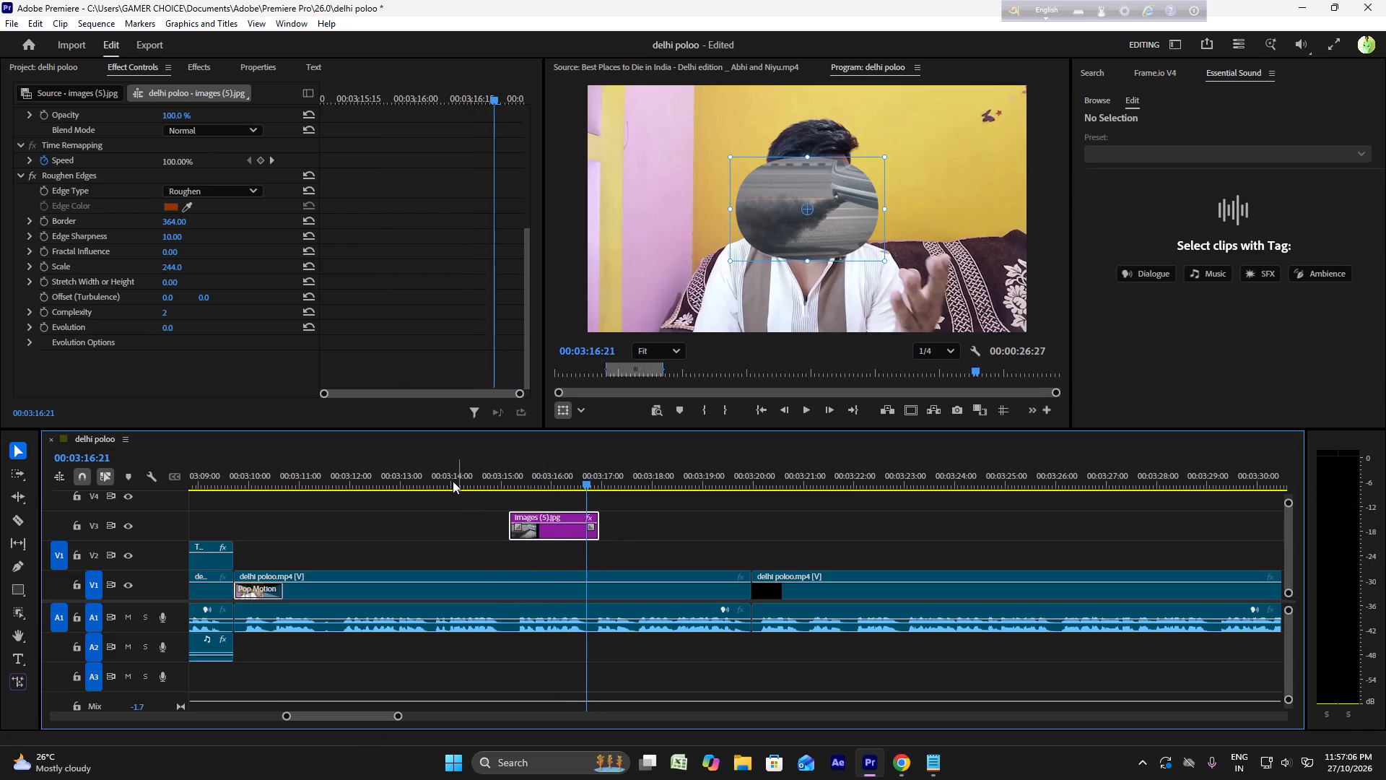
Place the stubble-burning image dgsdf.jpg from the project on V2, starting at about 00:03:13:20.
left_click(52, 70)
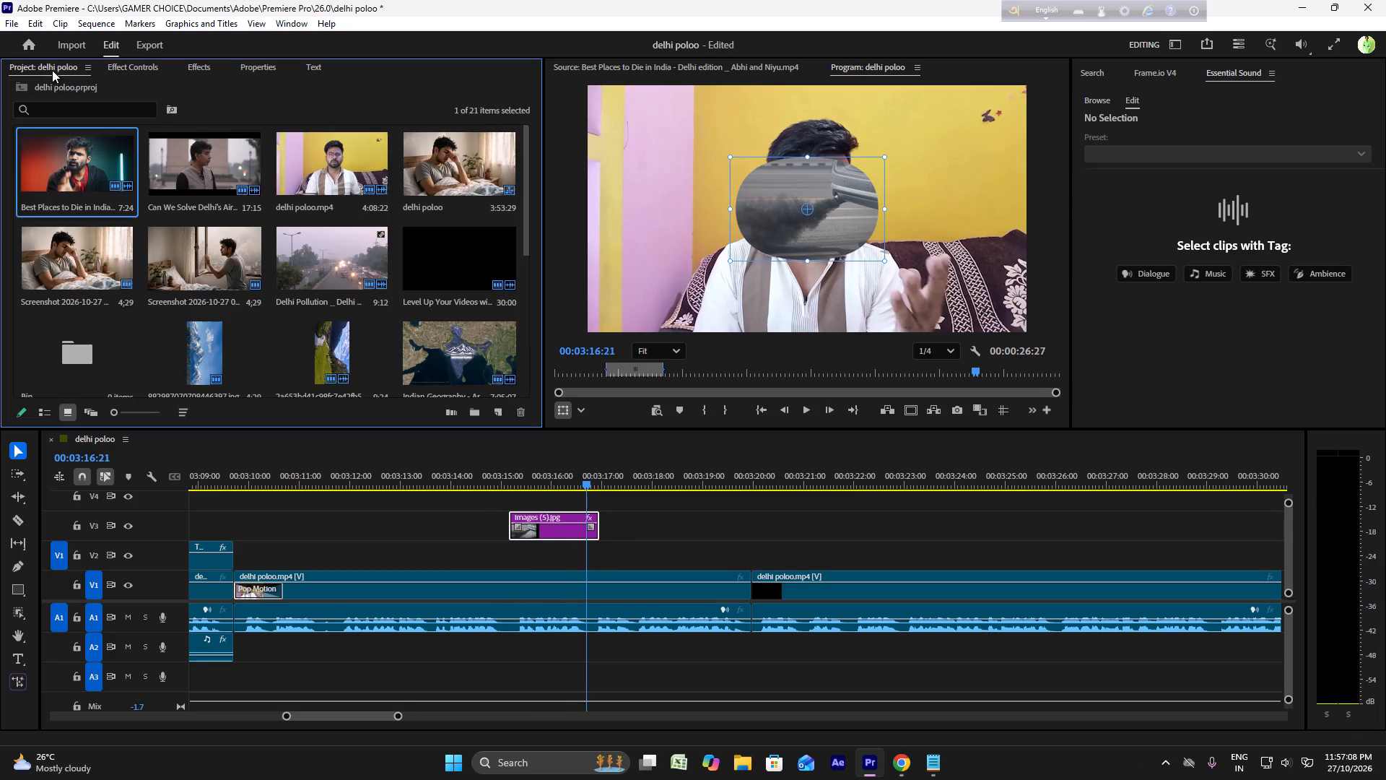
scroll(295, 244, "down", 12)
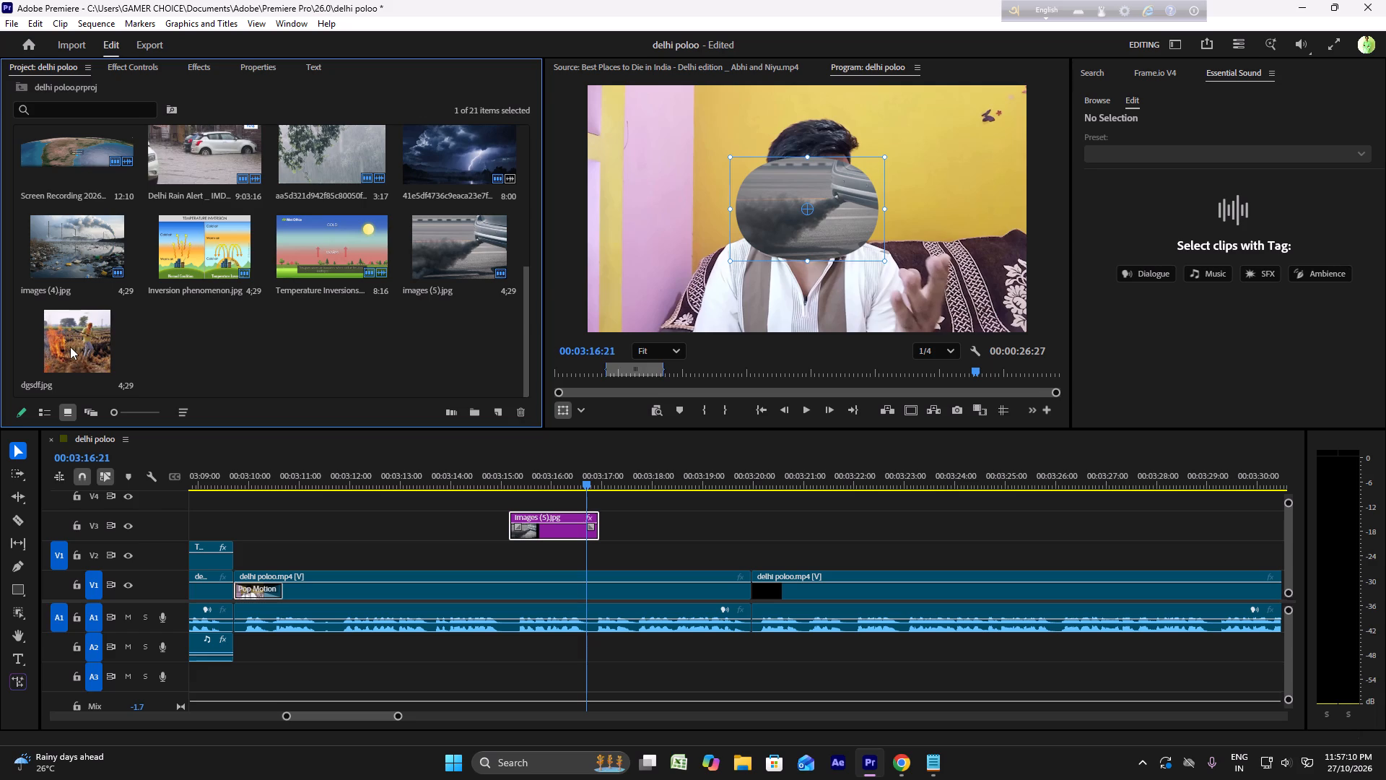
left_click_drag(69, 345, 434, 555)
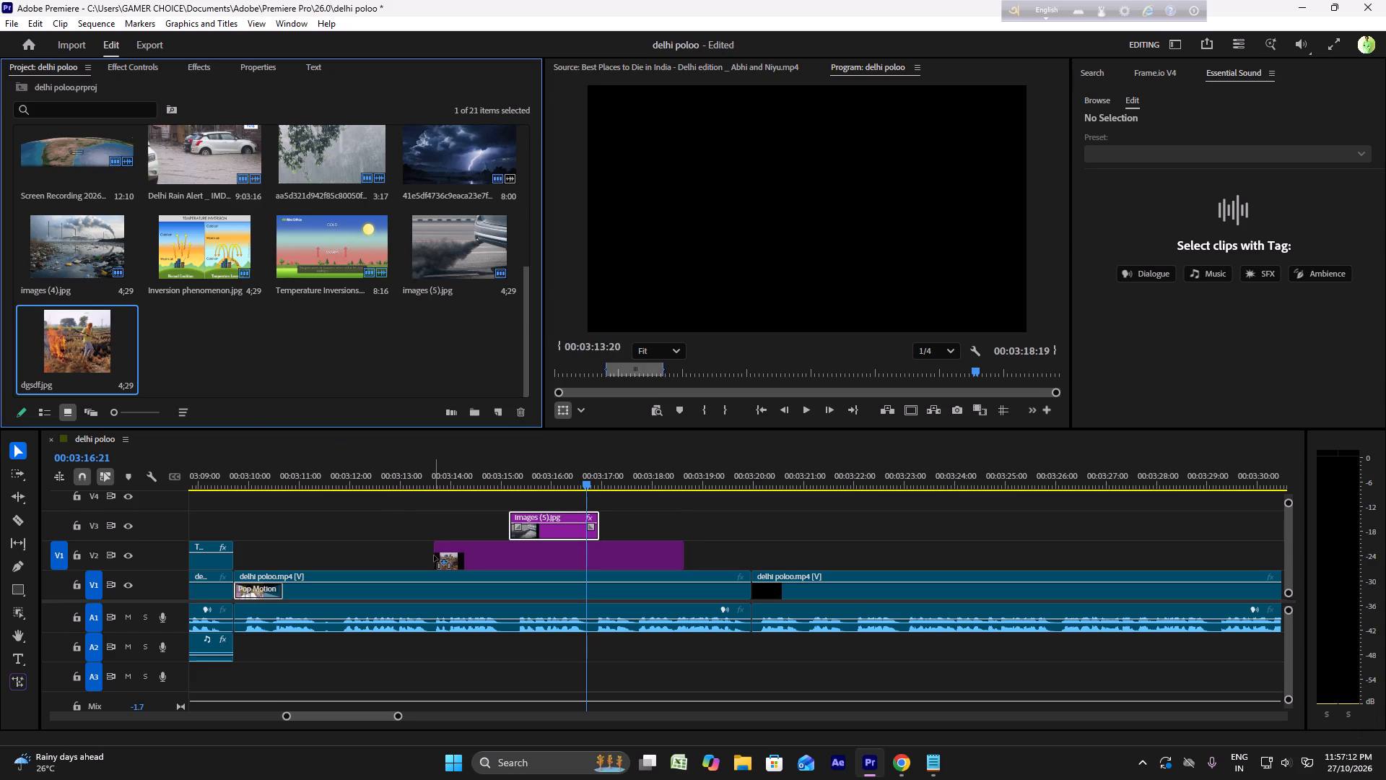
left_click_drag(434, 555, 433, 555)
Enlarge the dgsdf.jpg image in the preview until it nearly fills the frame height over the presenter.
left_click(458, 477)
left_click(469, 558)
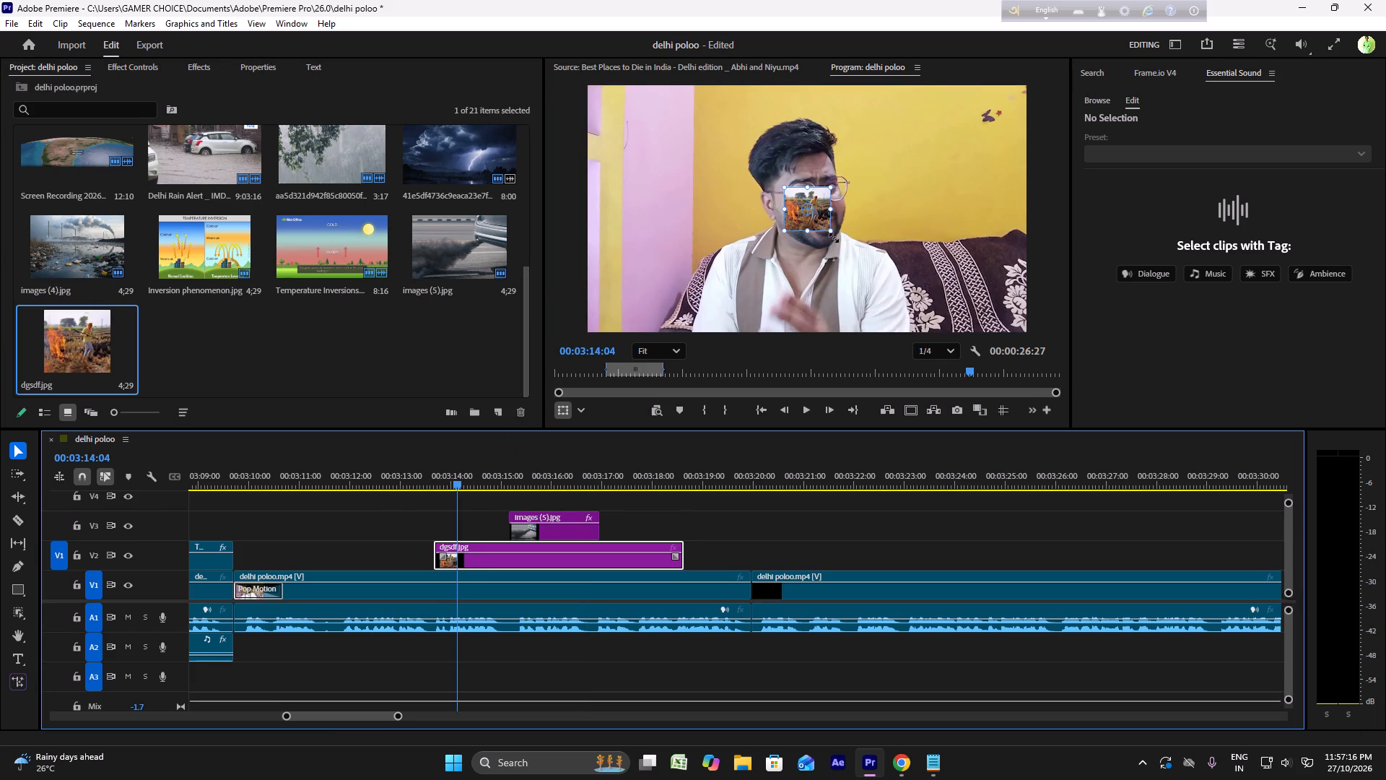
left_click_drag(829, 230, 912, 323)
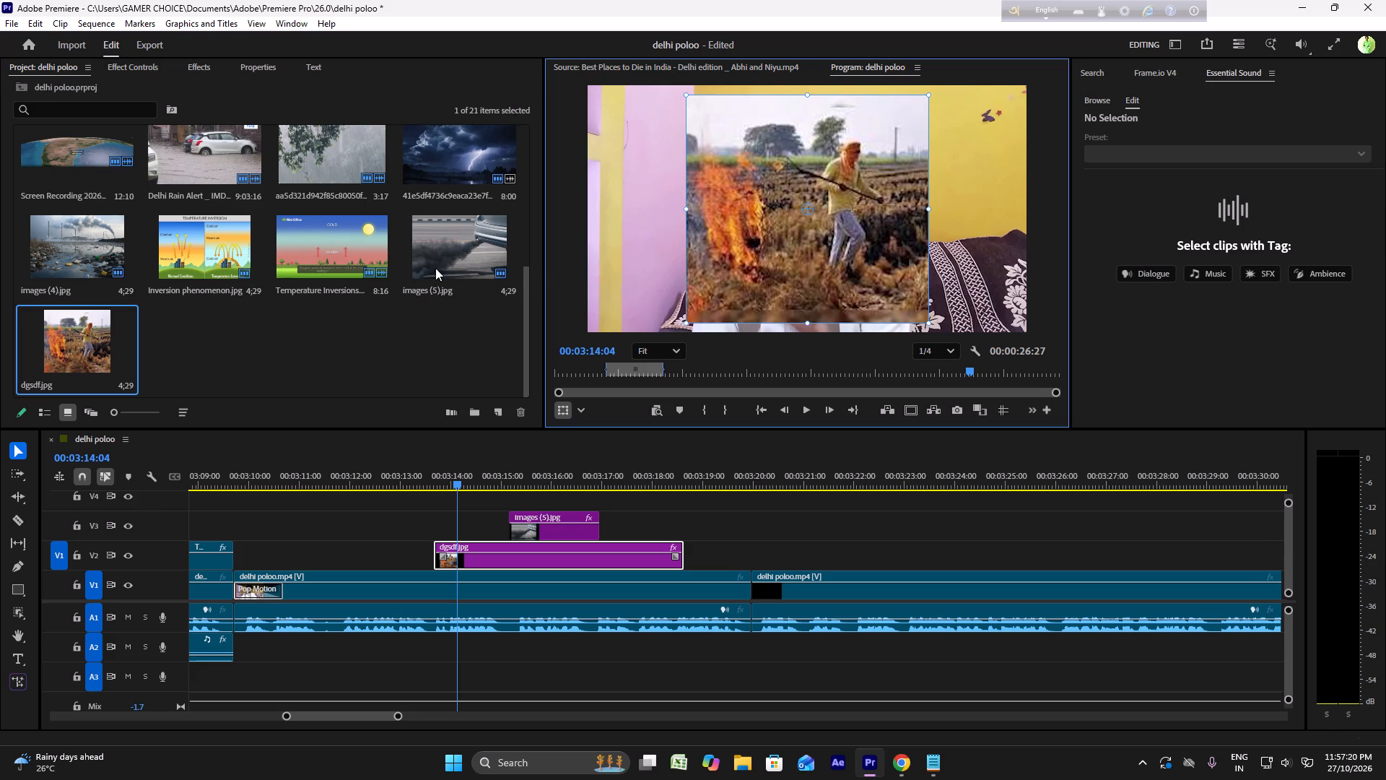
Apply the Roughen Edges effect to the dgsdf.jpg clip on V2.
left_click(202, 62)
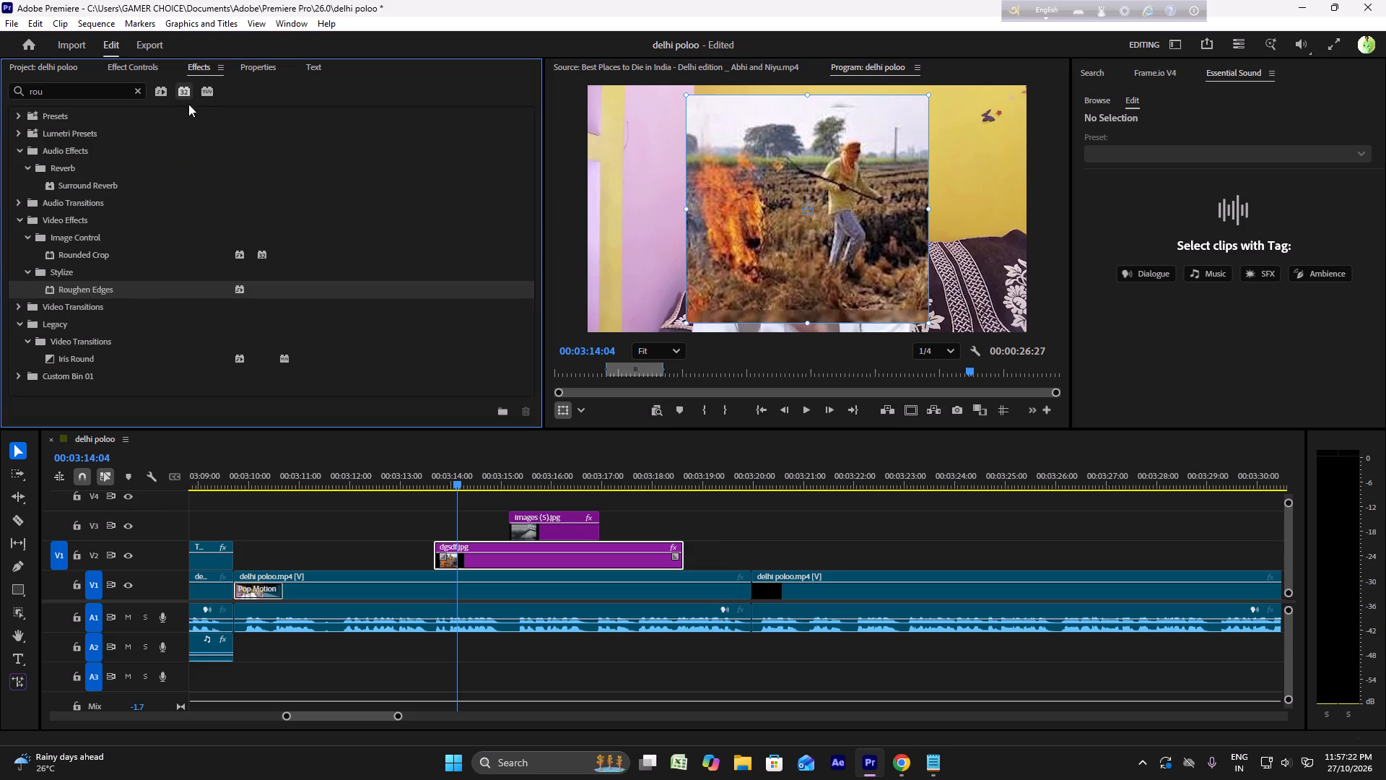
left_click_drag(106, 289, 528, 558)
Switch to Chrome, save the Jagran stubble-burning image to Downloads as 07_11_2022-stubble_burning_23189344, and return to the Premiere project.
left_click(902, 763)
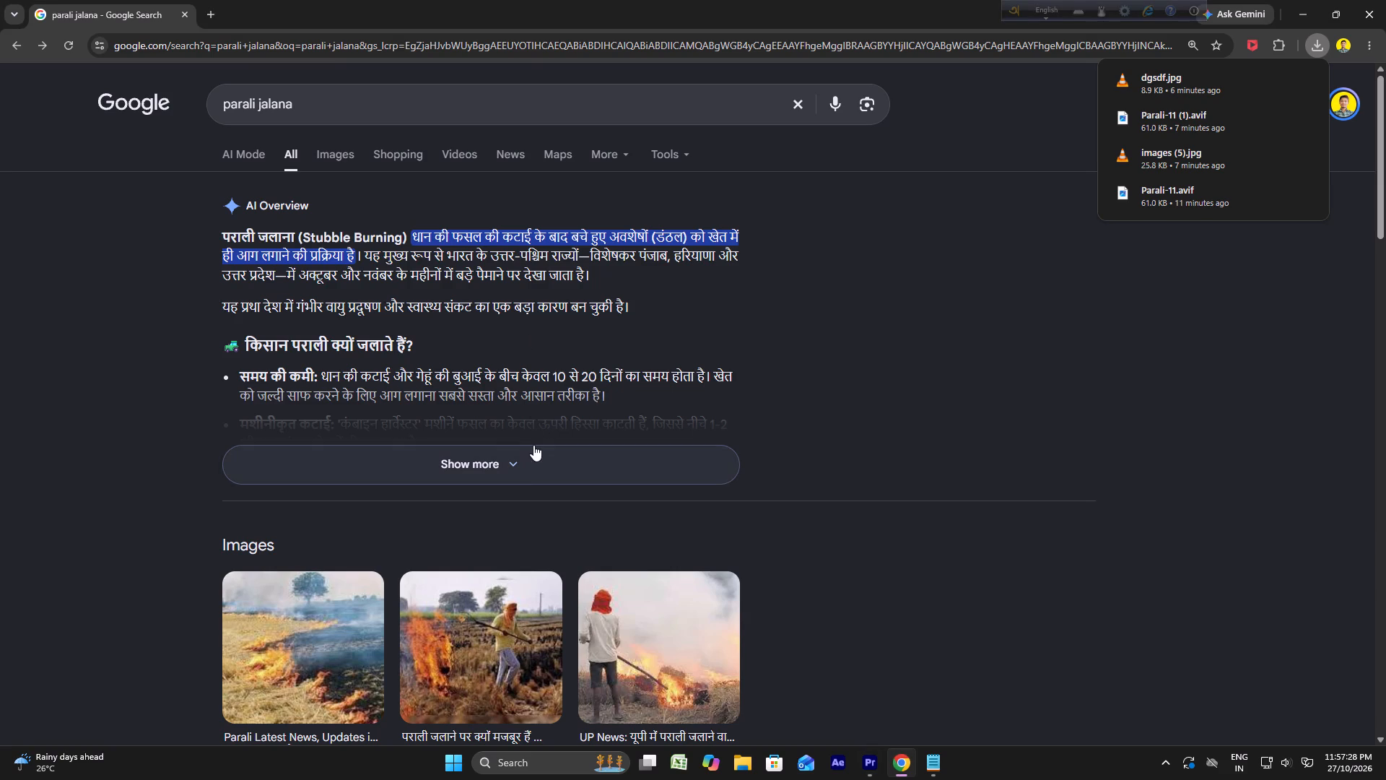
left_click(619, 612)
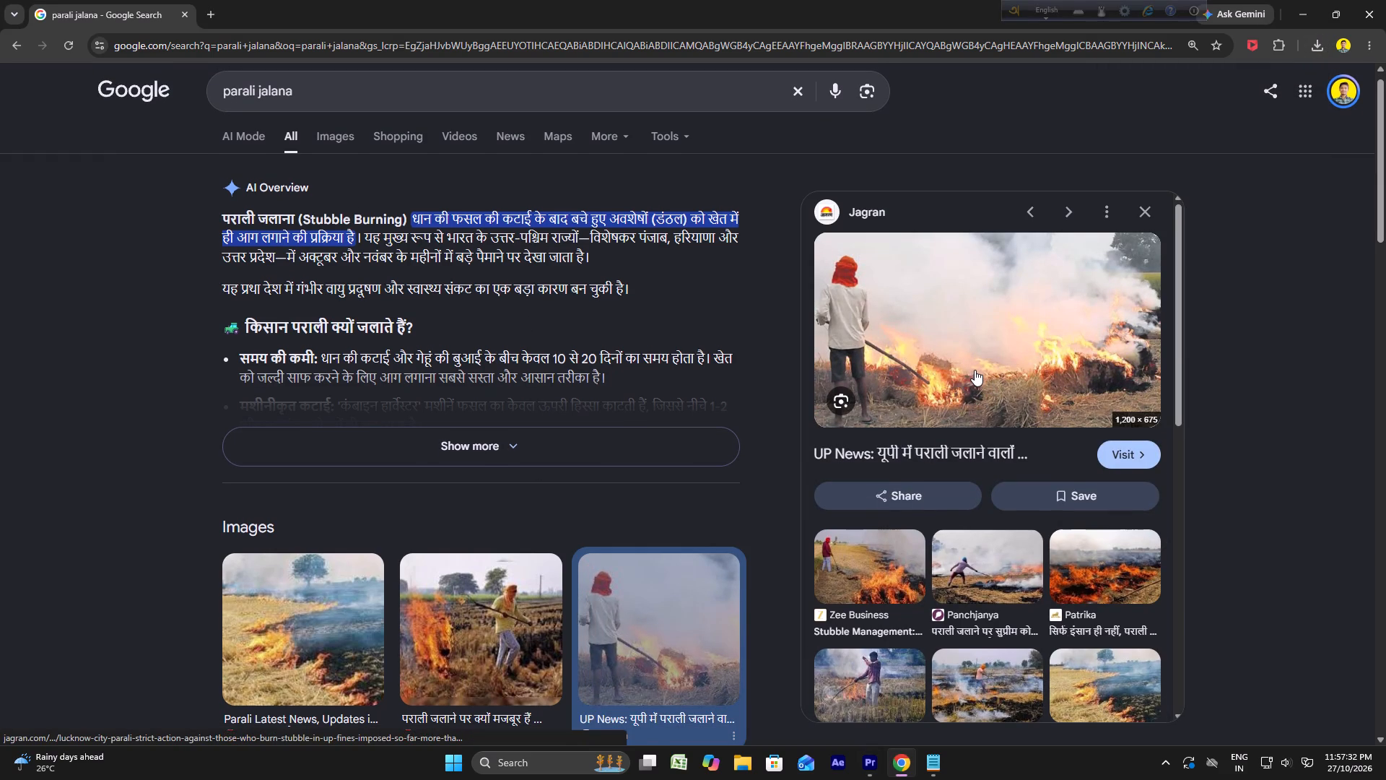
right_click(974, 370)
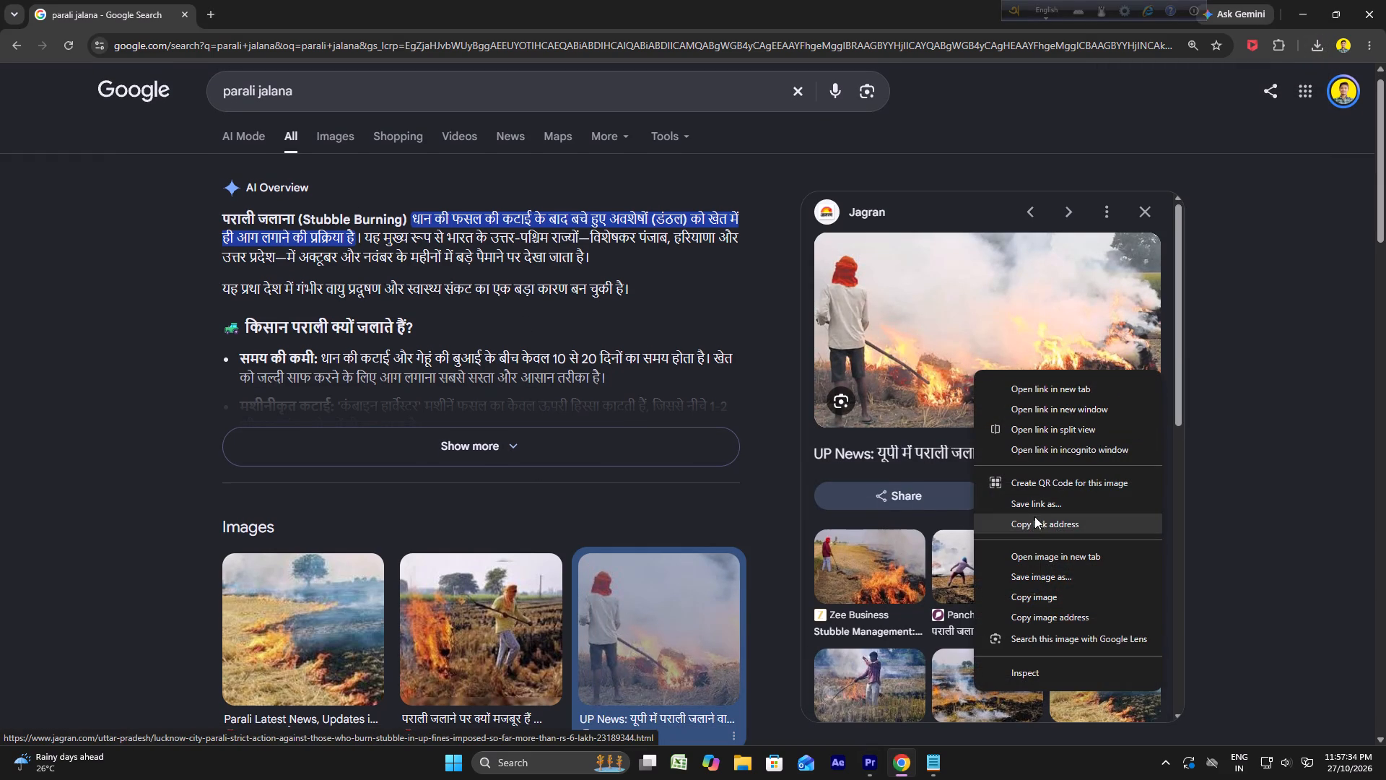
left_click(1047, 581)
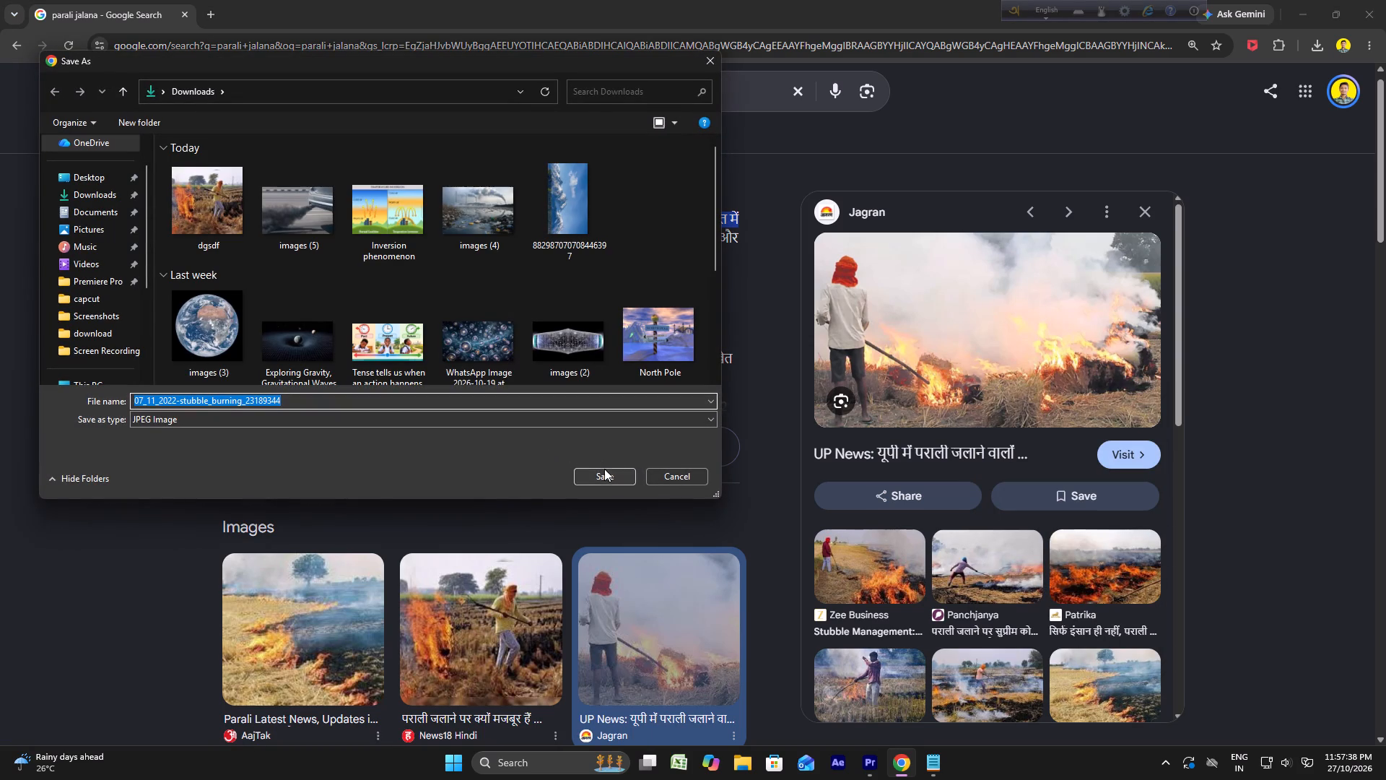
left_click(606, 472)
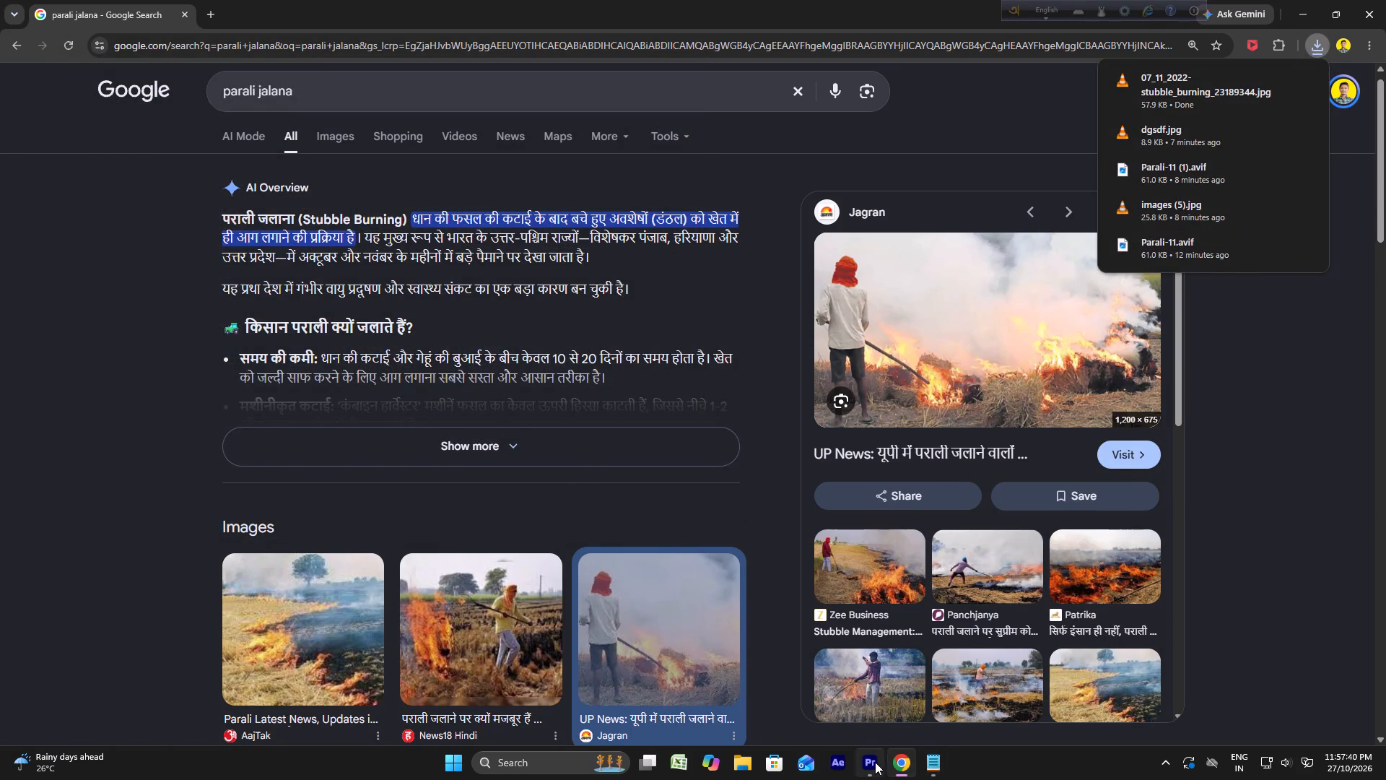
left_click(875, 762)
left_click(50, 63)
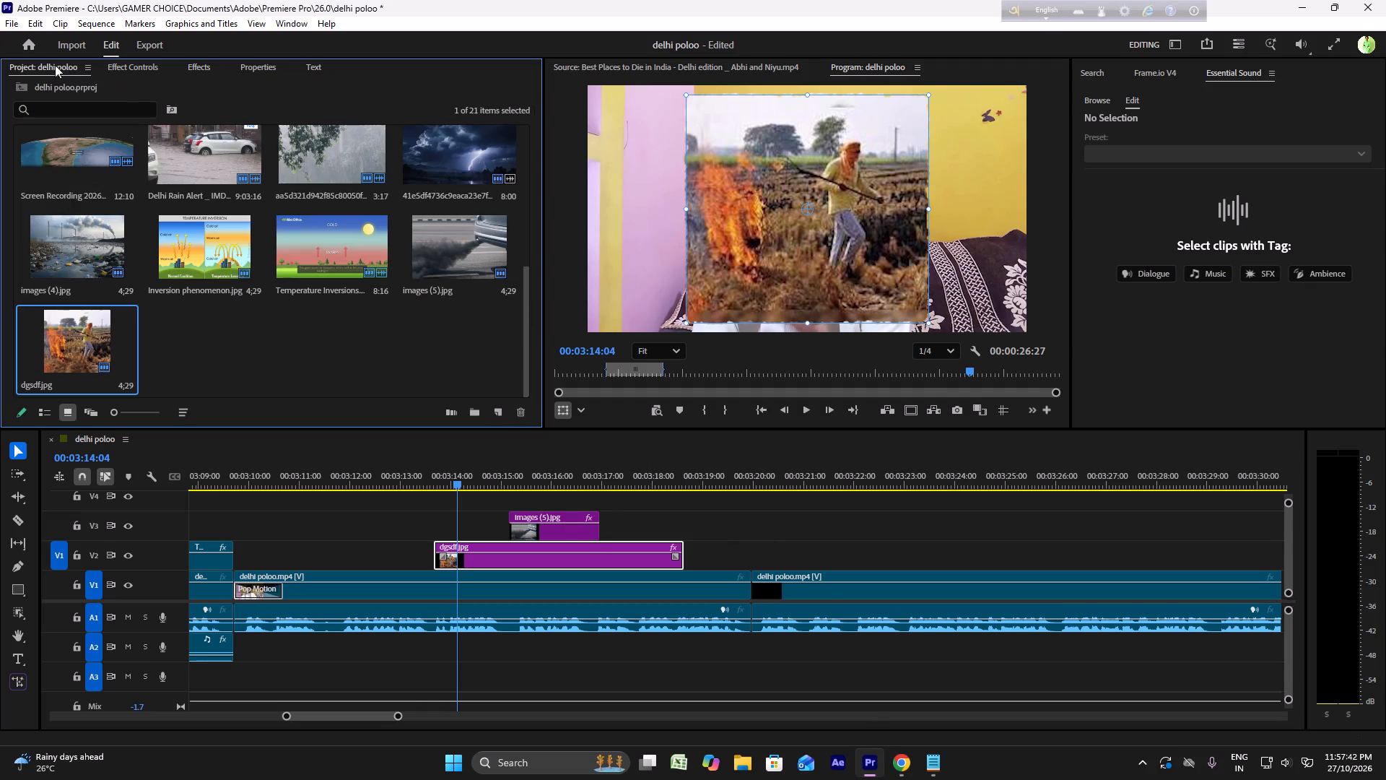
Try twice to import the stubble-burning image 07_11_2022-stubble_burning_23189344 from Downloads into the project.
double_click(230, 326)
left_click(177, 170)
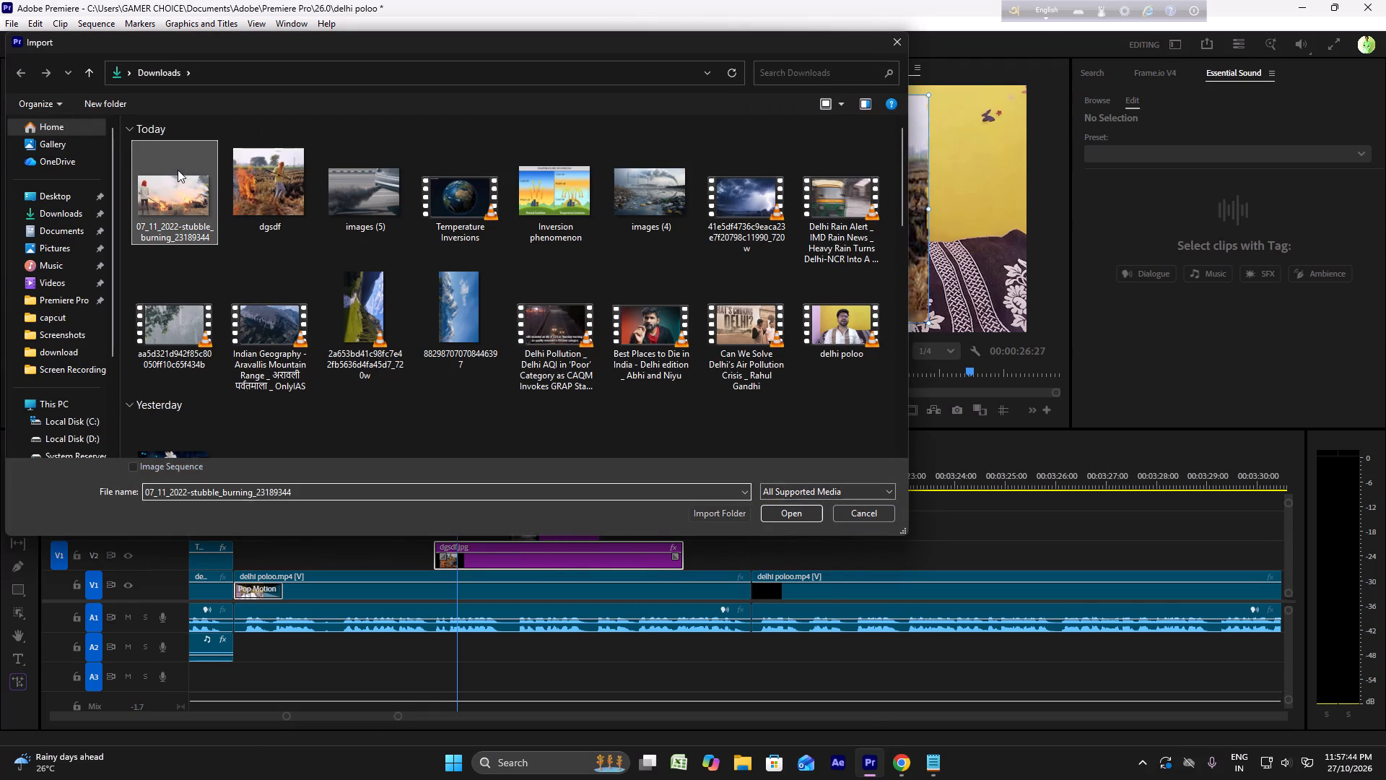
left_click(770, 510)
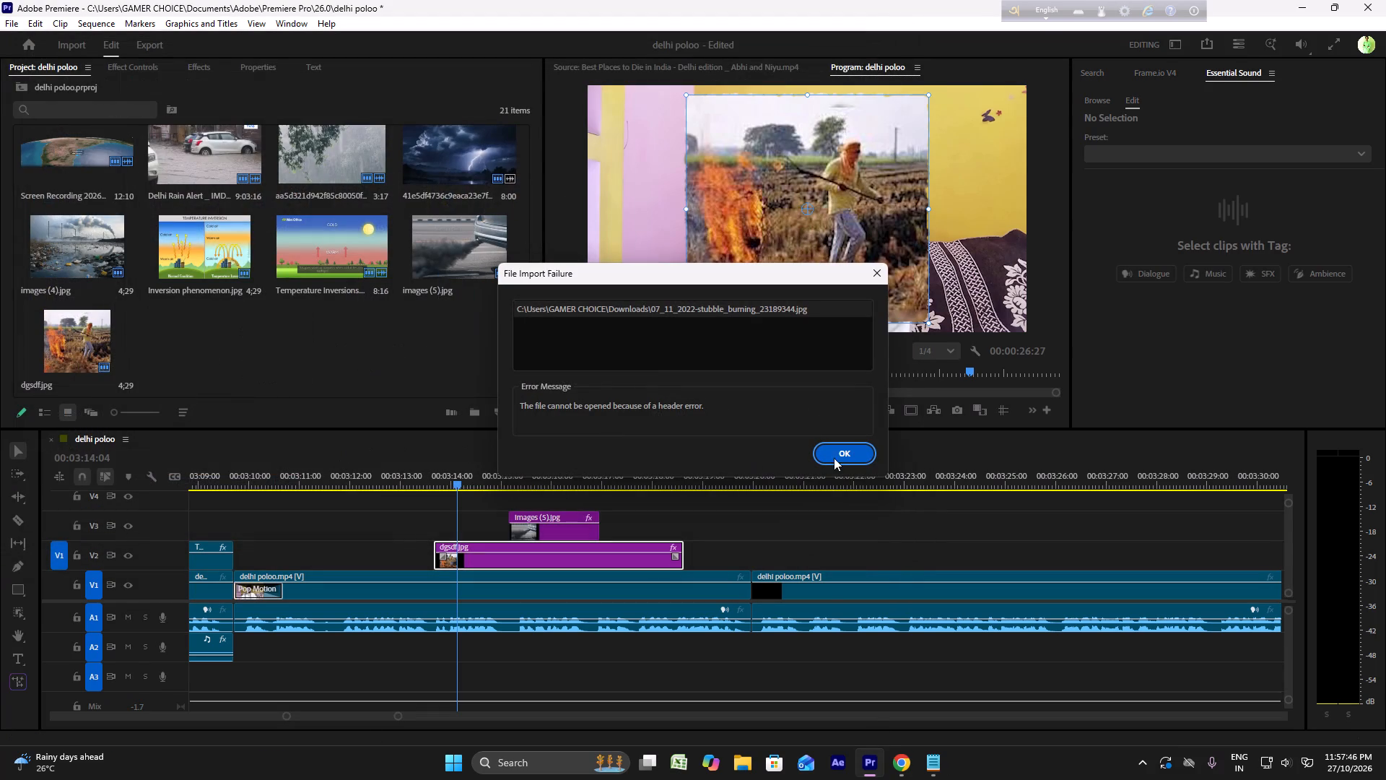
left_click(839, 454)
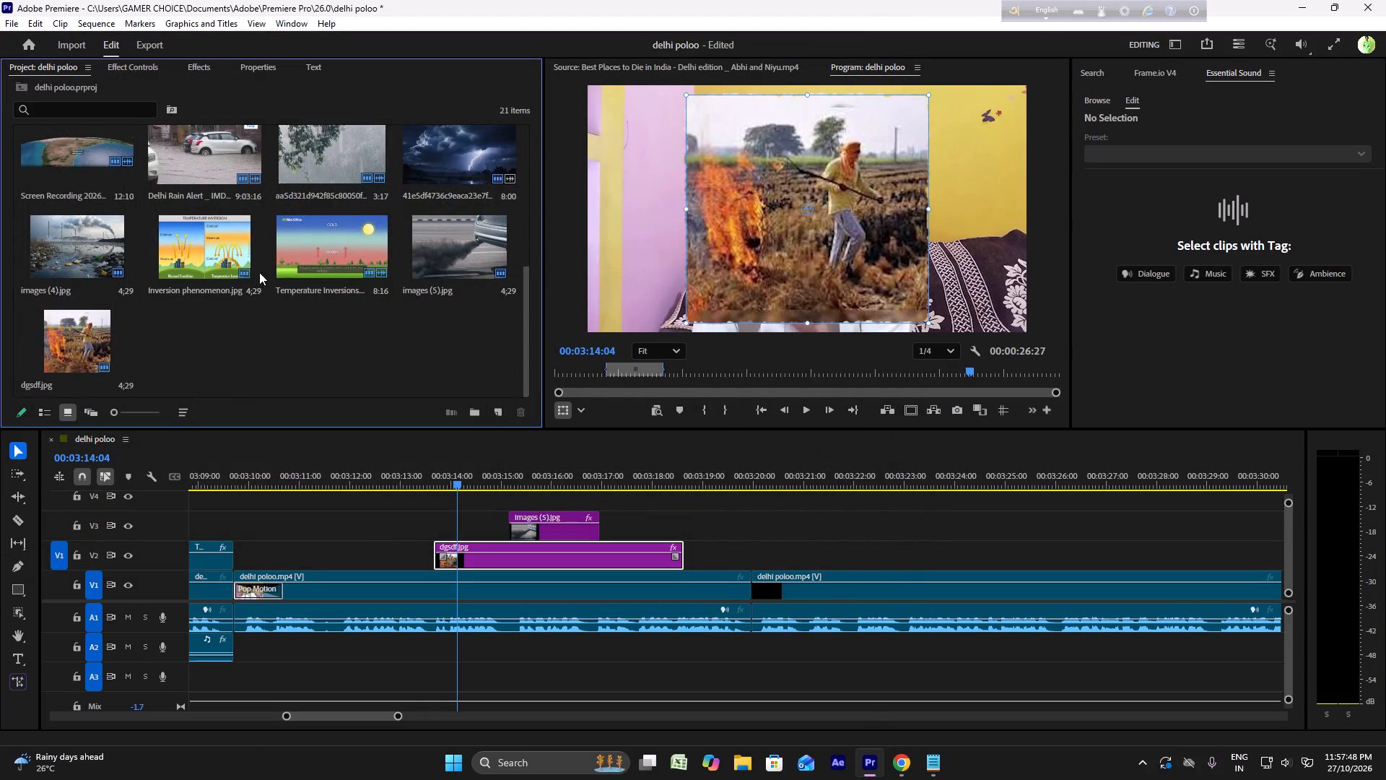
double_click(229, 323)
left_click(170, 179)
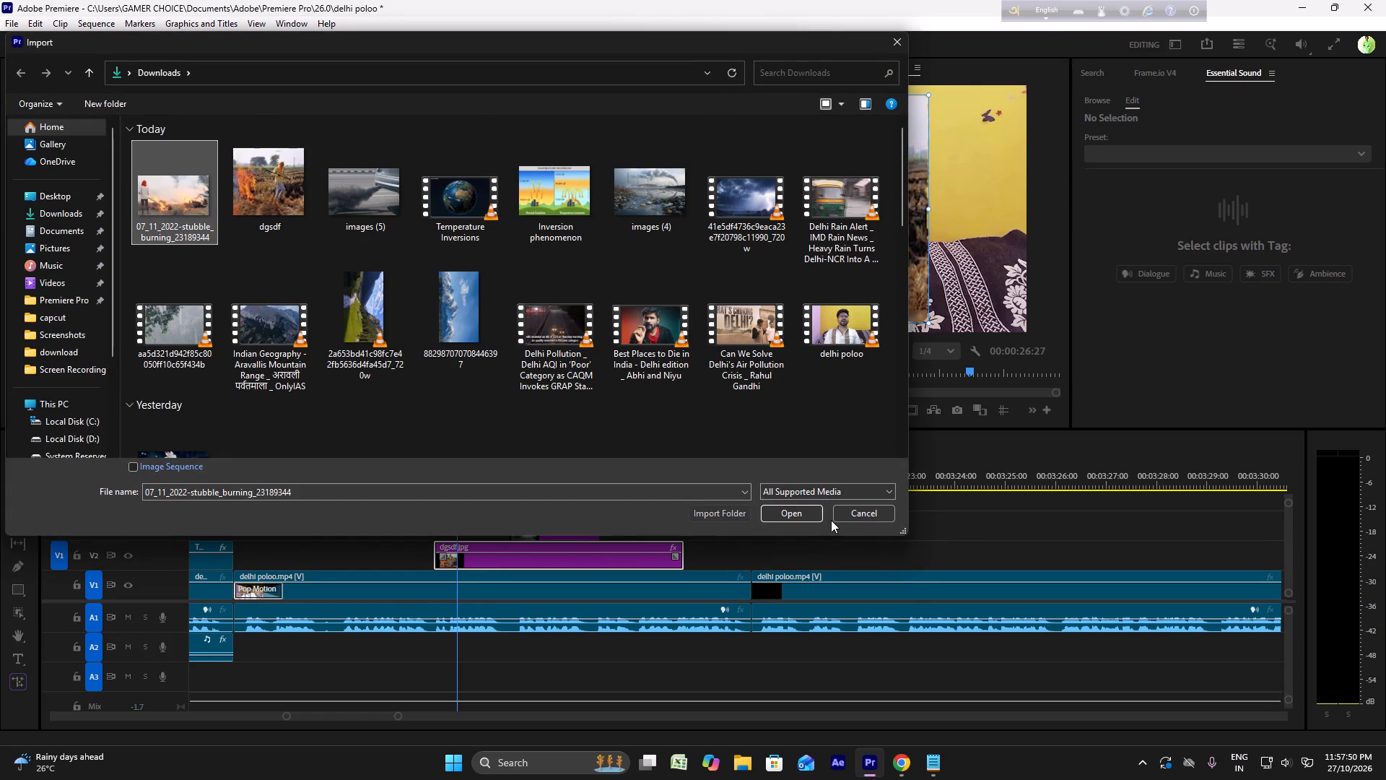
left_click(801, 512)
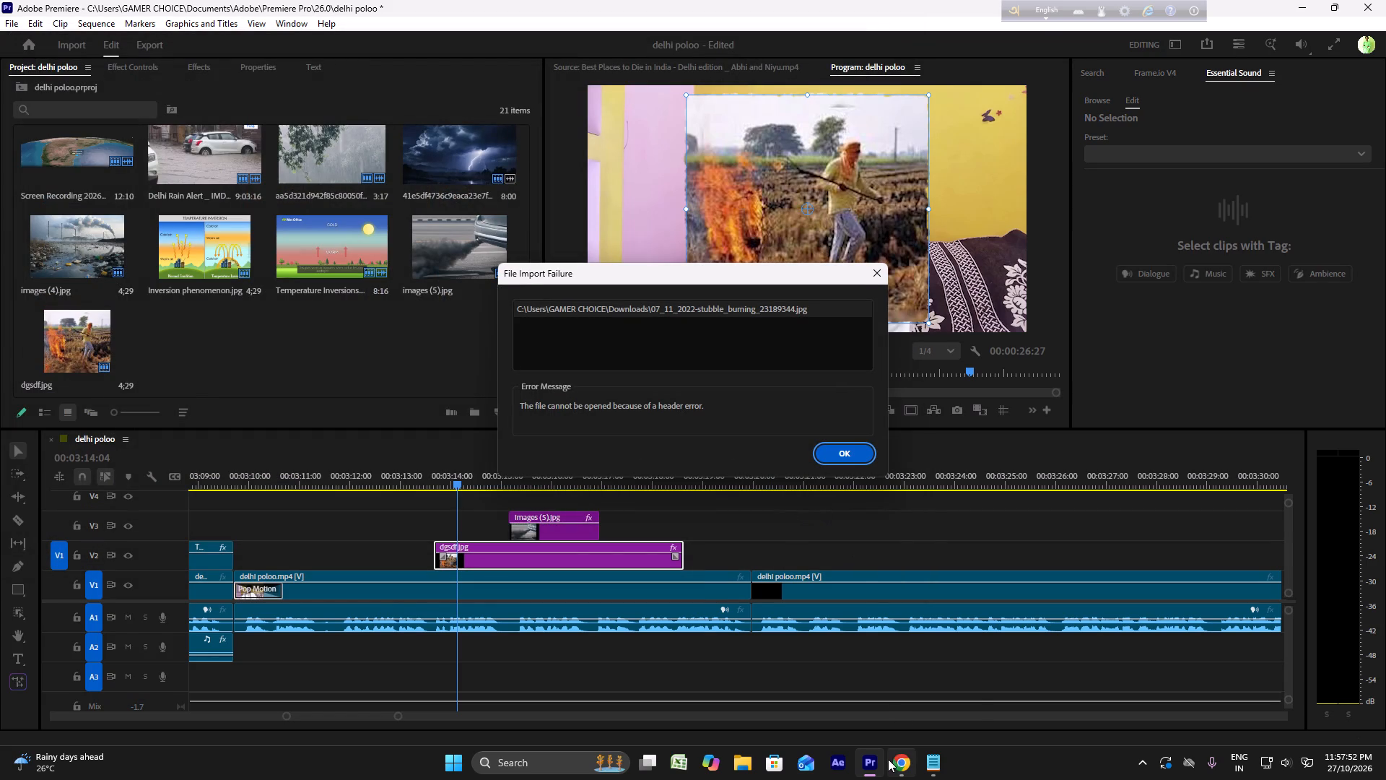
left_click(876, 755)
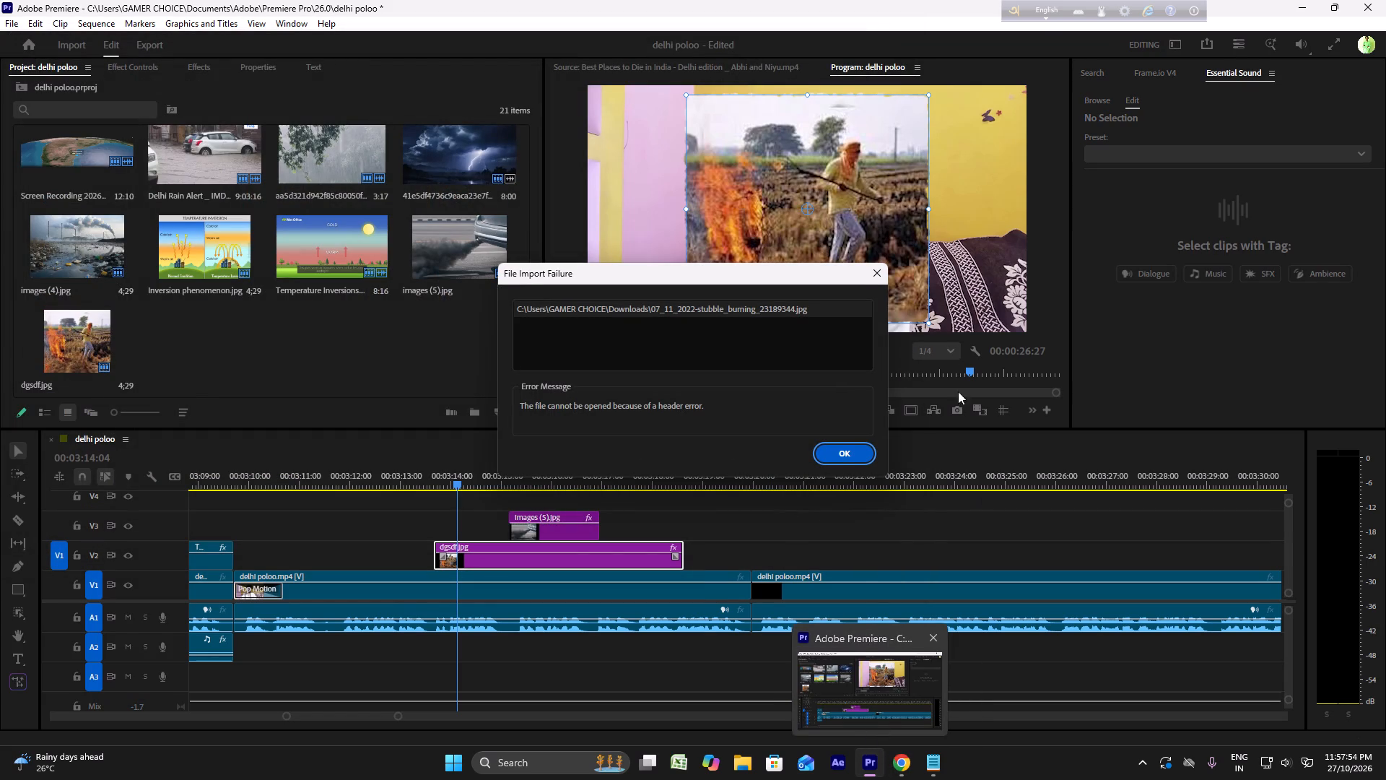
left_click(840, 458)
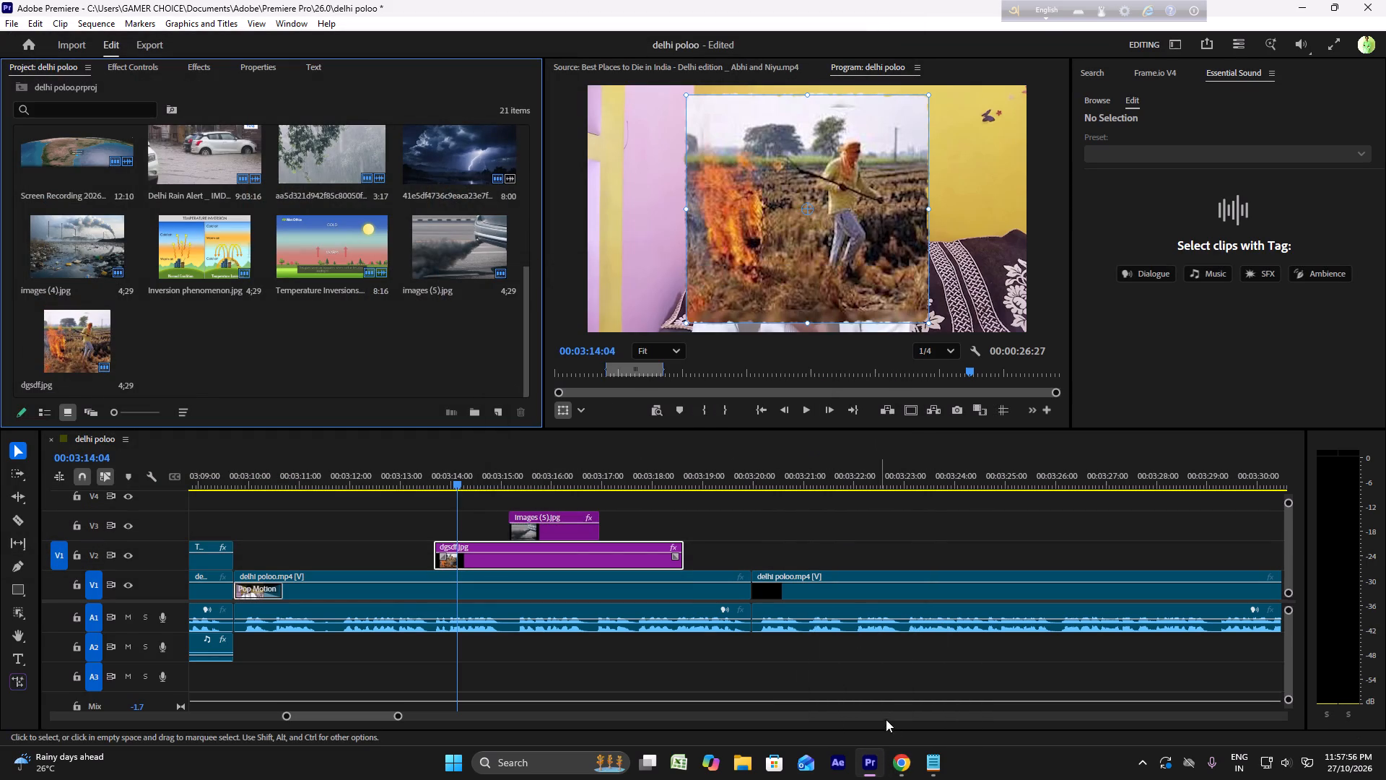
In Chrome, save the related Zee Business stubble-burning image to Downloads as images (6).
left_click(905, 756)
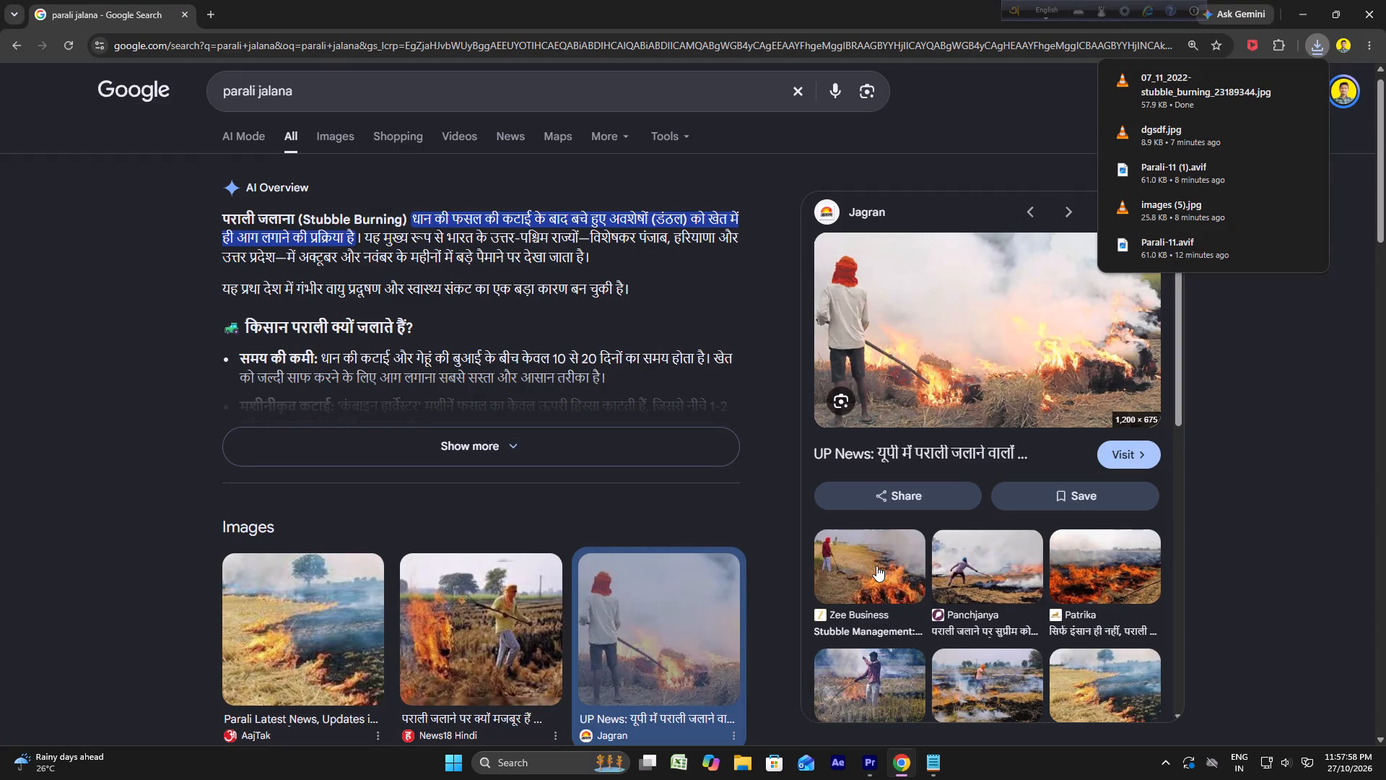
right_click(876, 565)
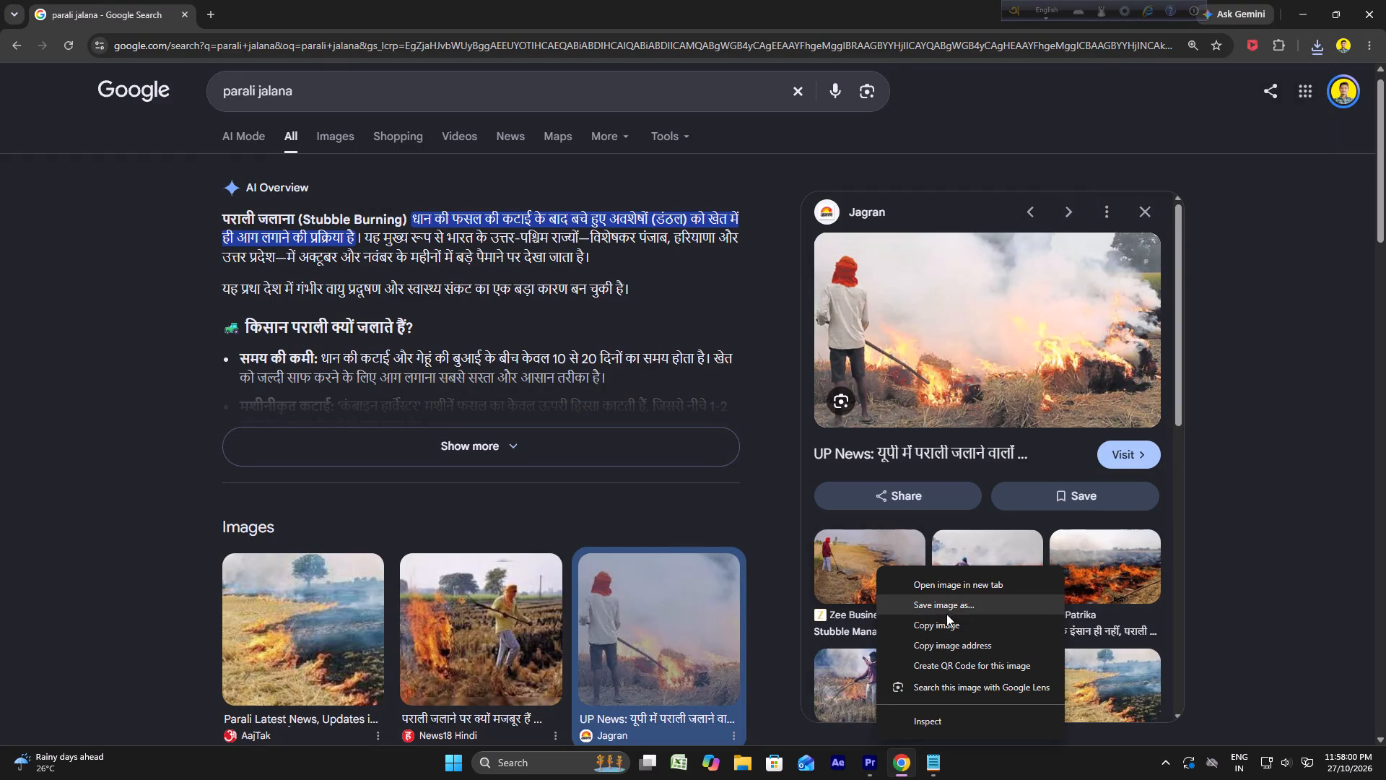
left_click(949, 605)
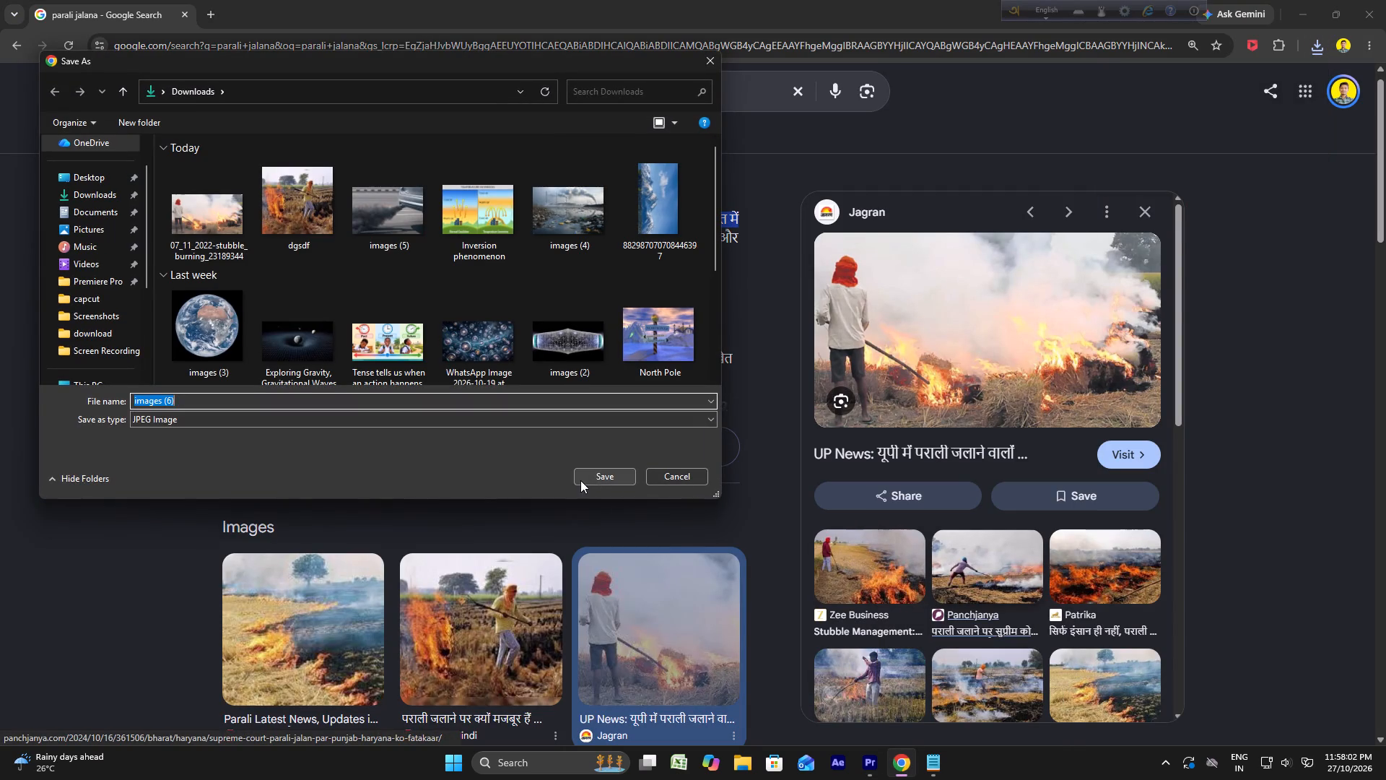
left_click(580, 480)
Switch to Premiere and import images (6) from Downloads into the project.
left_click(868, 748)
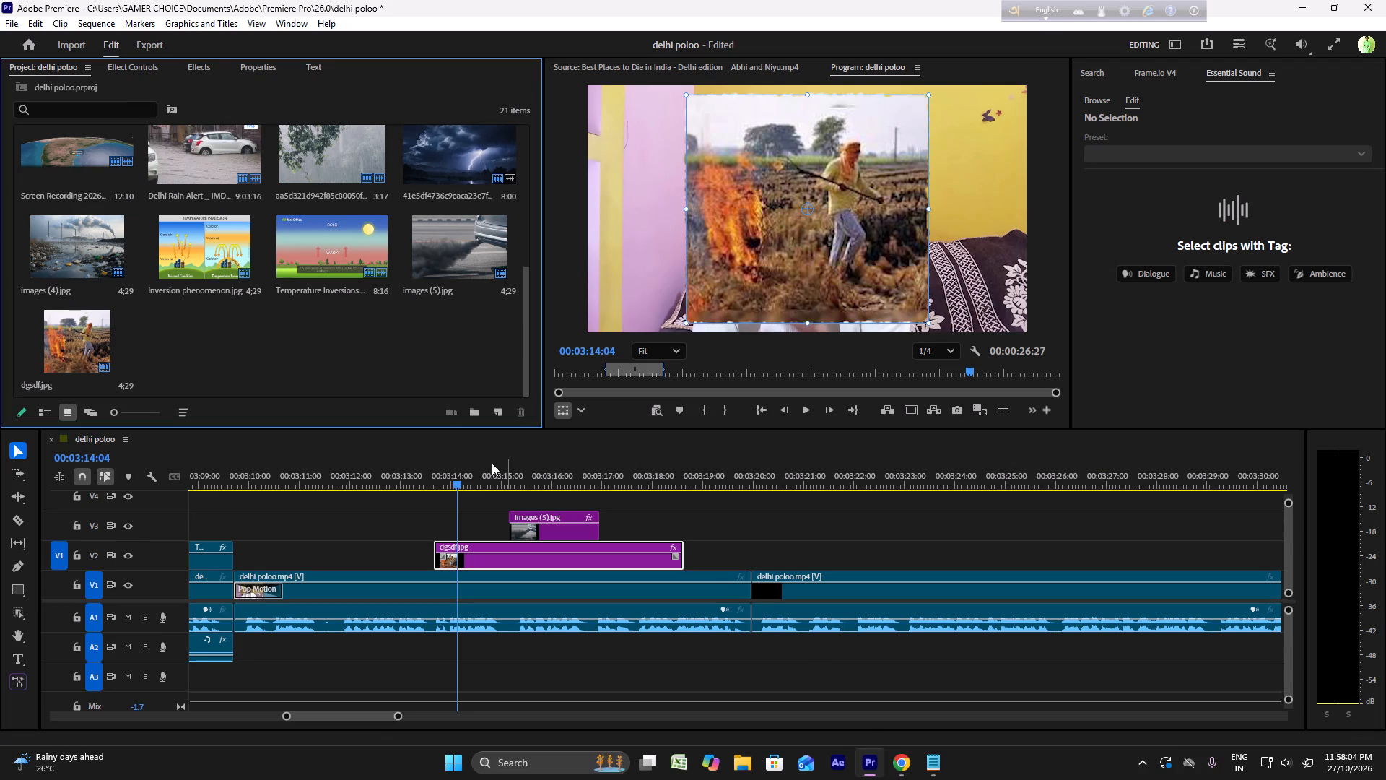
double_click(333, 310)
left_click(180, 178)
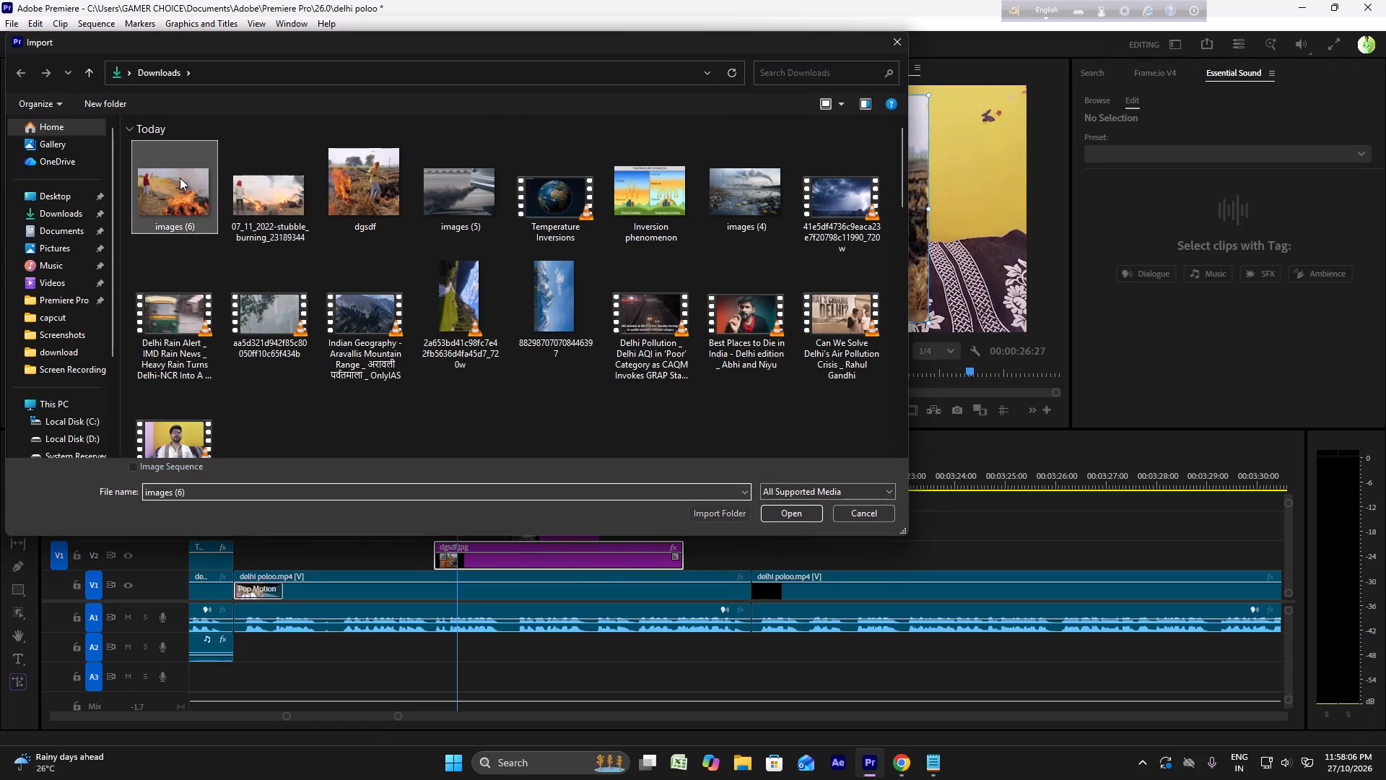
left_click(793, 508)
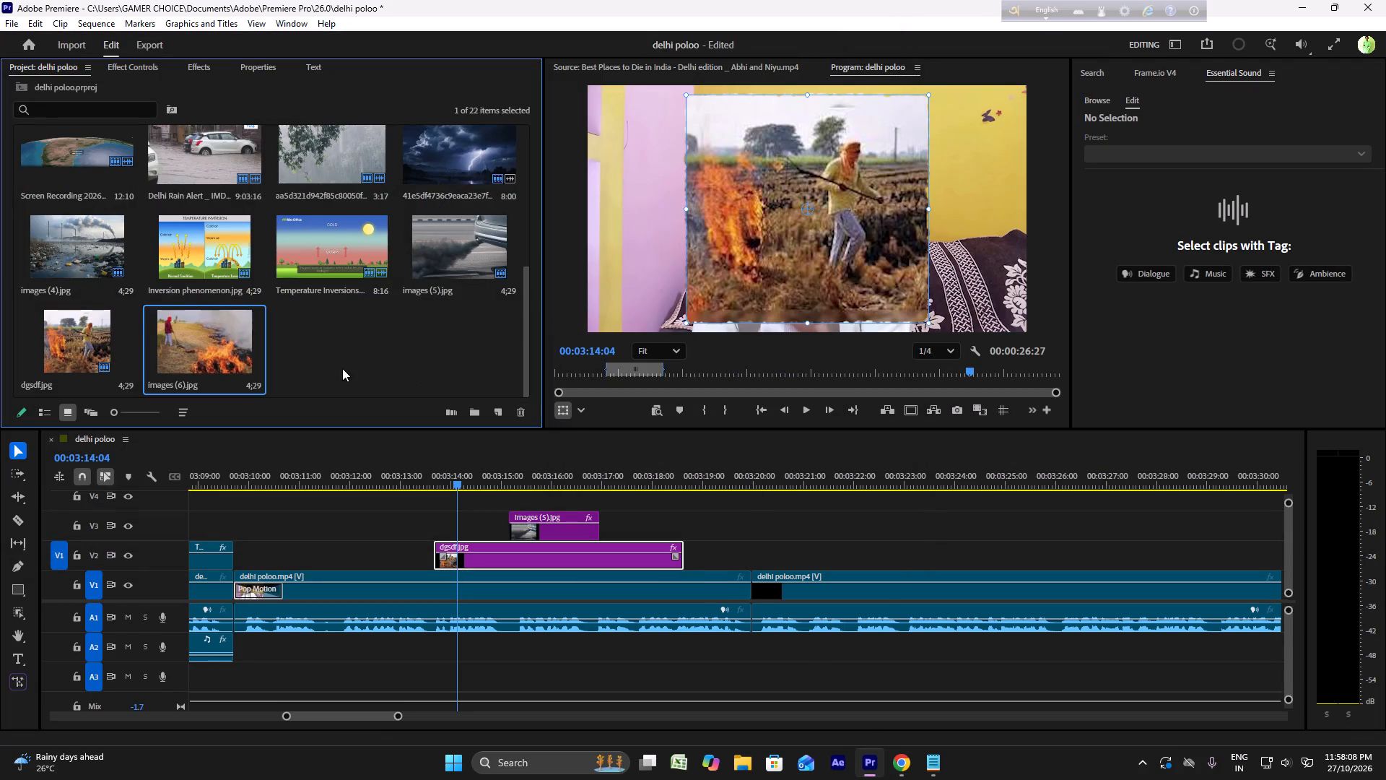
Place images (6).jpg on V2 over the dgsdf.jpg clip so it fully replaces it from about 00:03:13:20.
left_click_drag(213, 342, 566, 560)
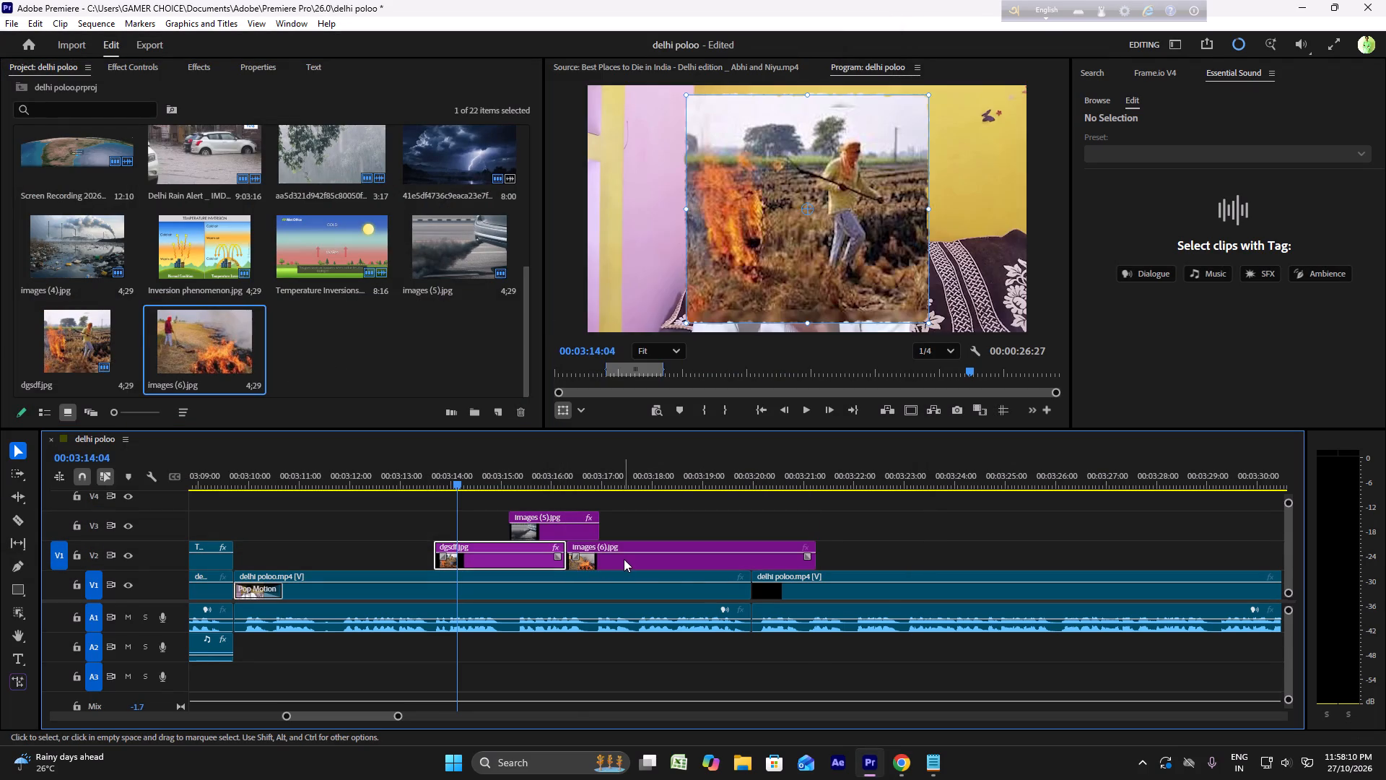
left_click_drag(624, 559, 500, 550)
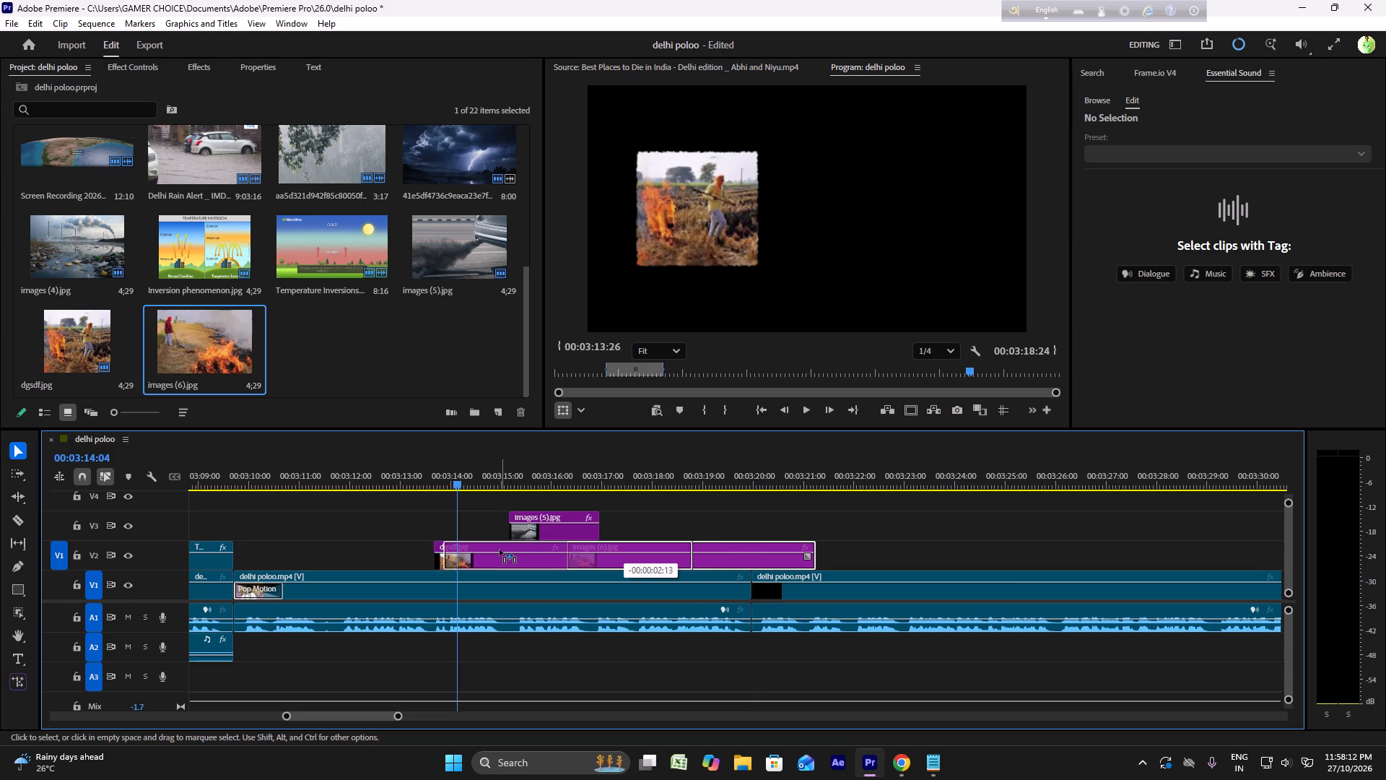
left_click_drag(500, 550, 498, 550)
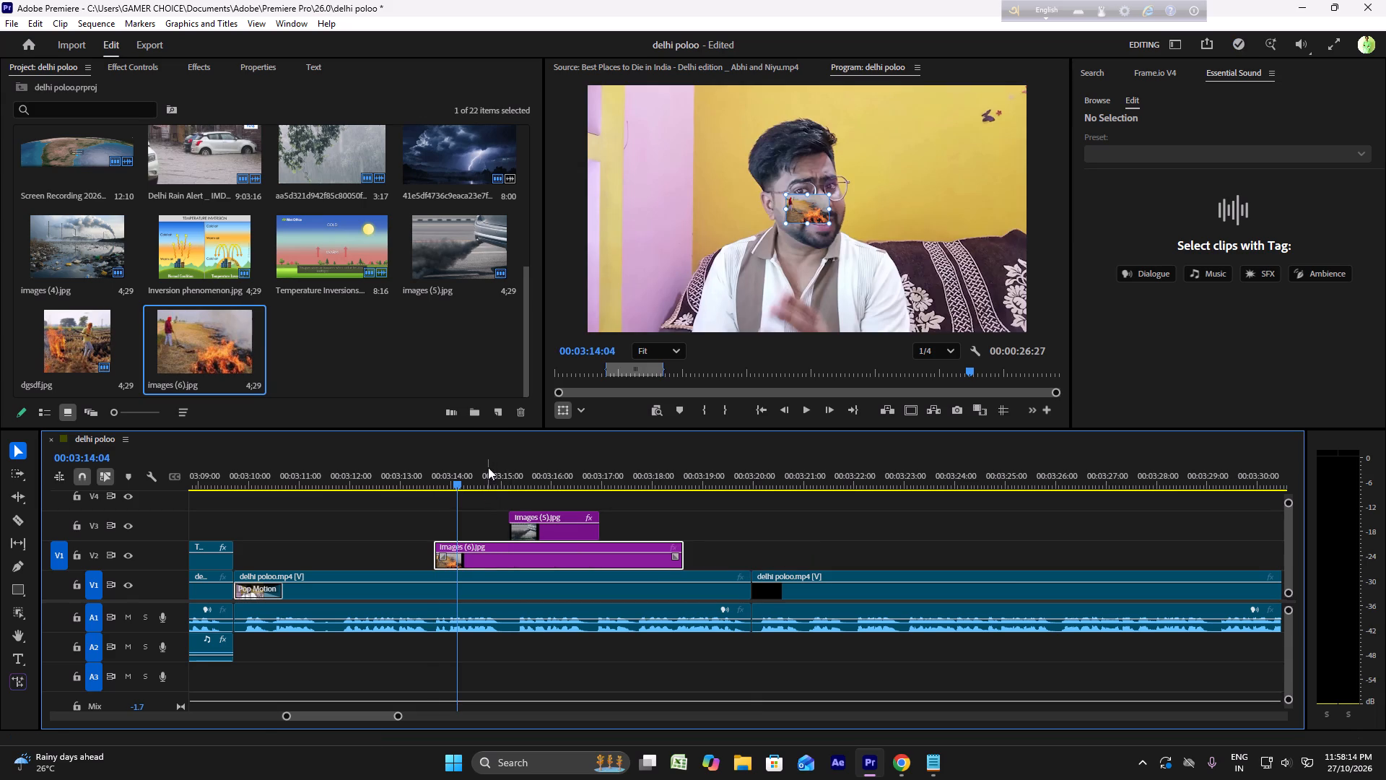
Apply the Roughen Edges effect to the images (6).jpg clip on V2.
left_click(183, 63)
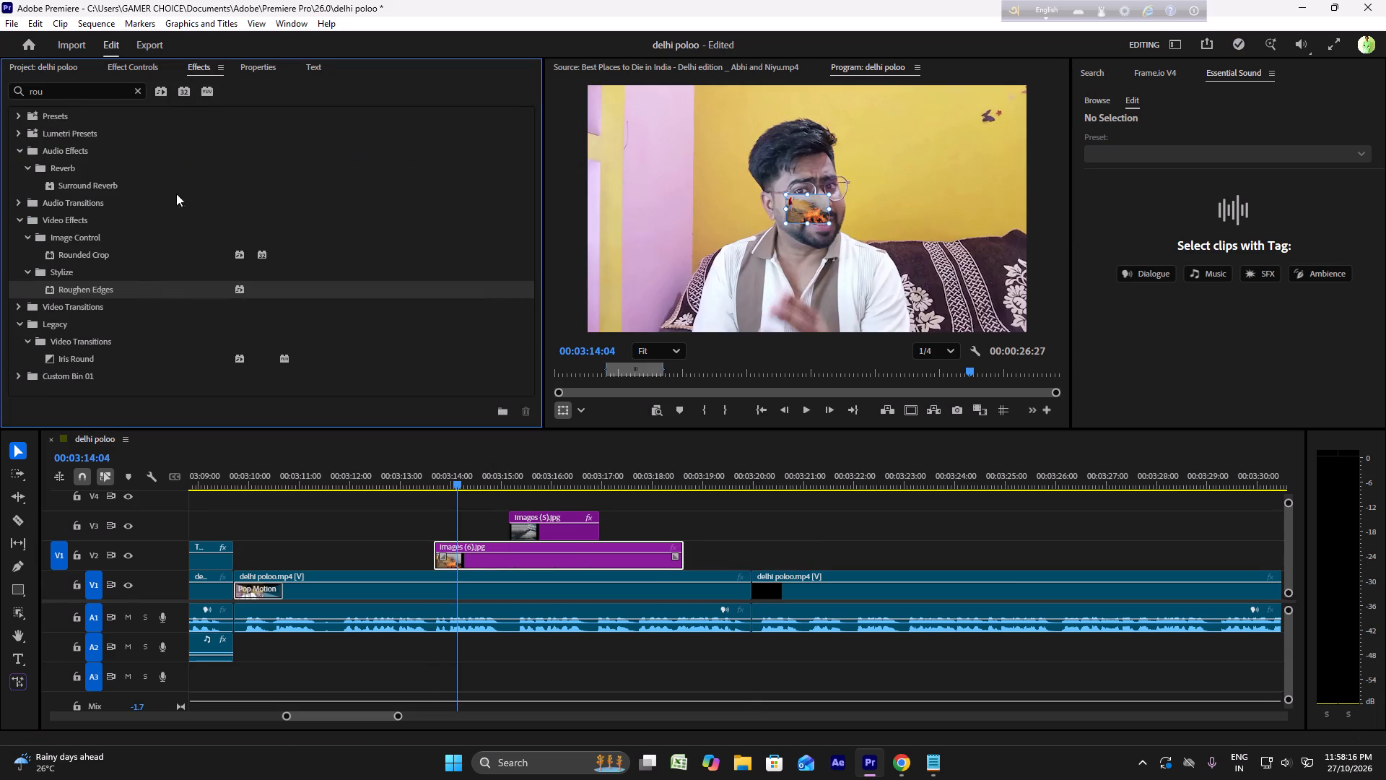
left_click_drag(131, 290, 503, 535)
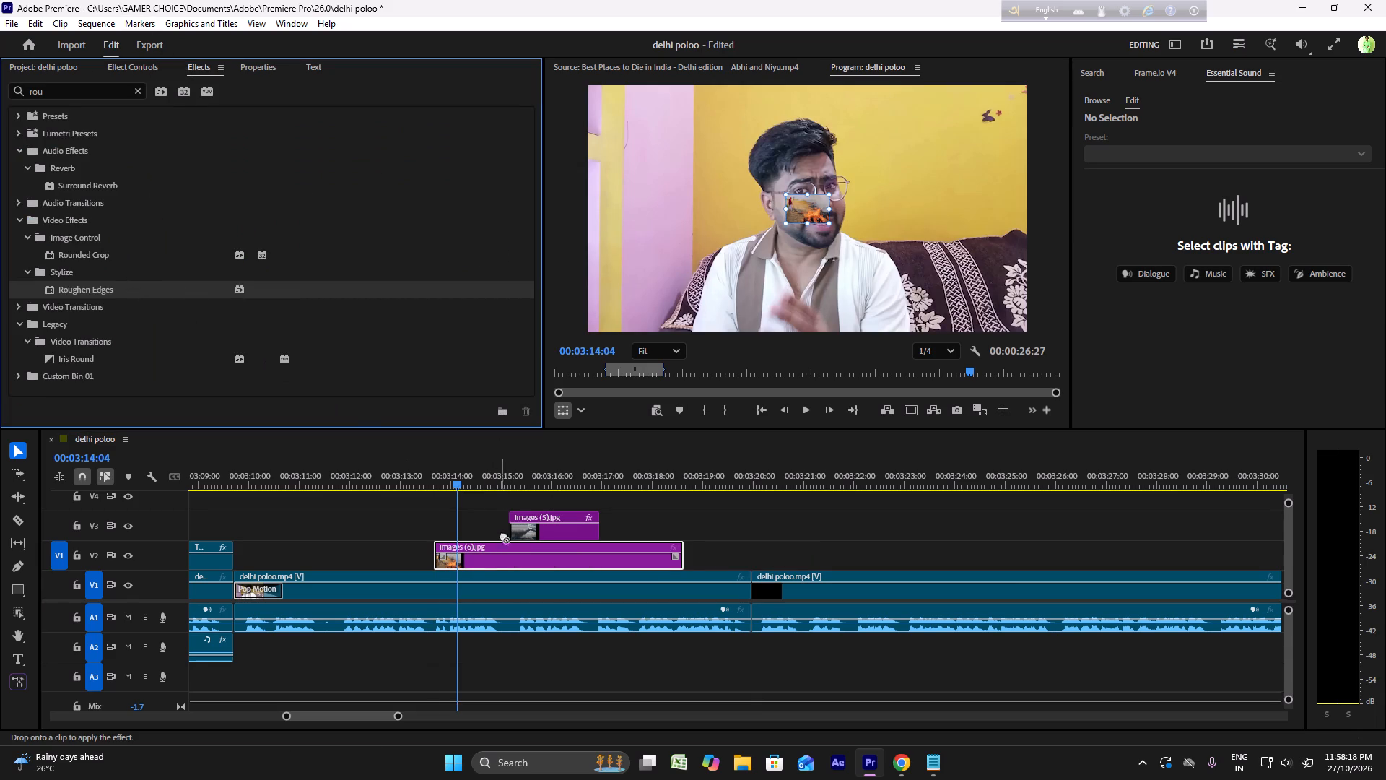
left_click_drag(503, 535, 510, 550)
left_click(51, 69)
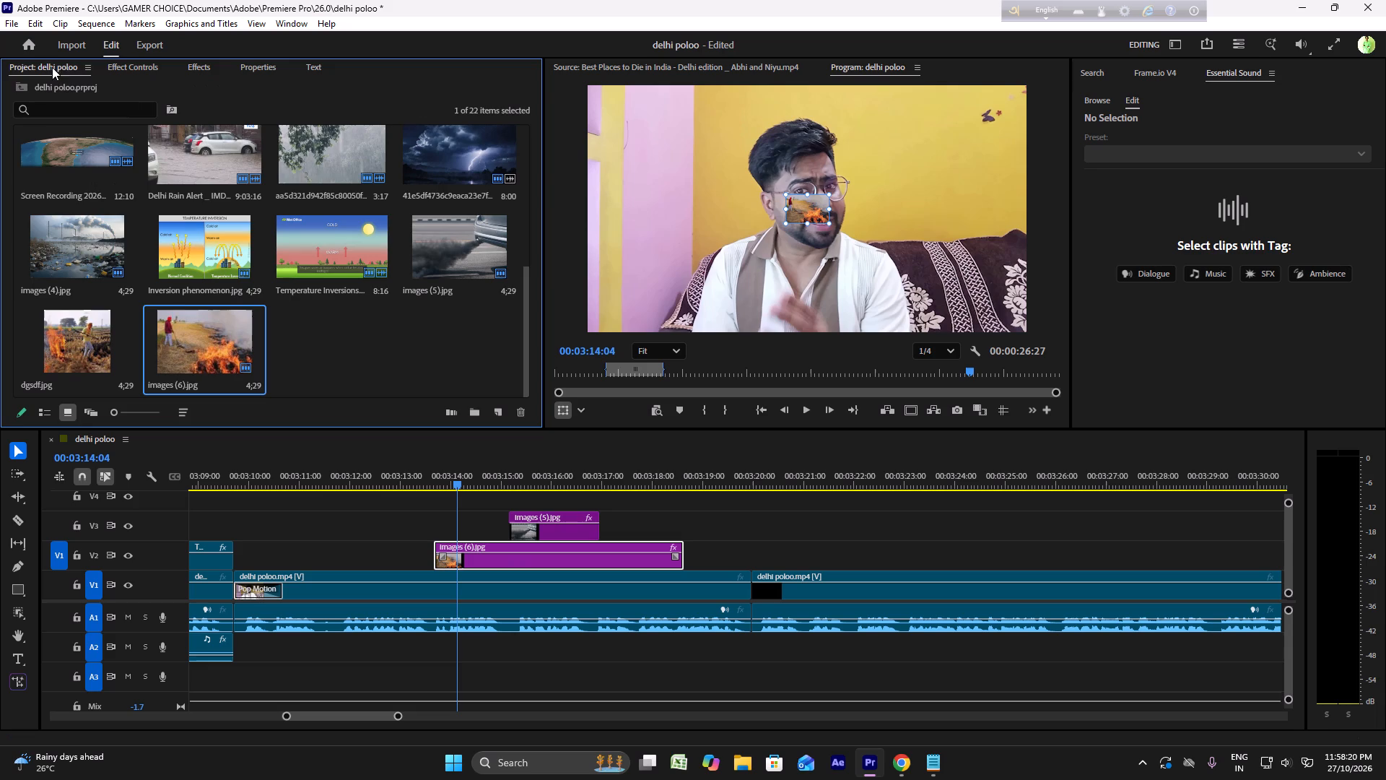
Set the Motion scale of the images (6).jpg clip to 540.
left_click(141, 61)
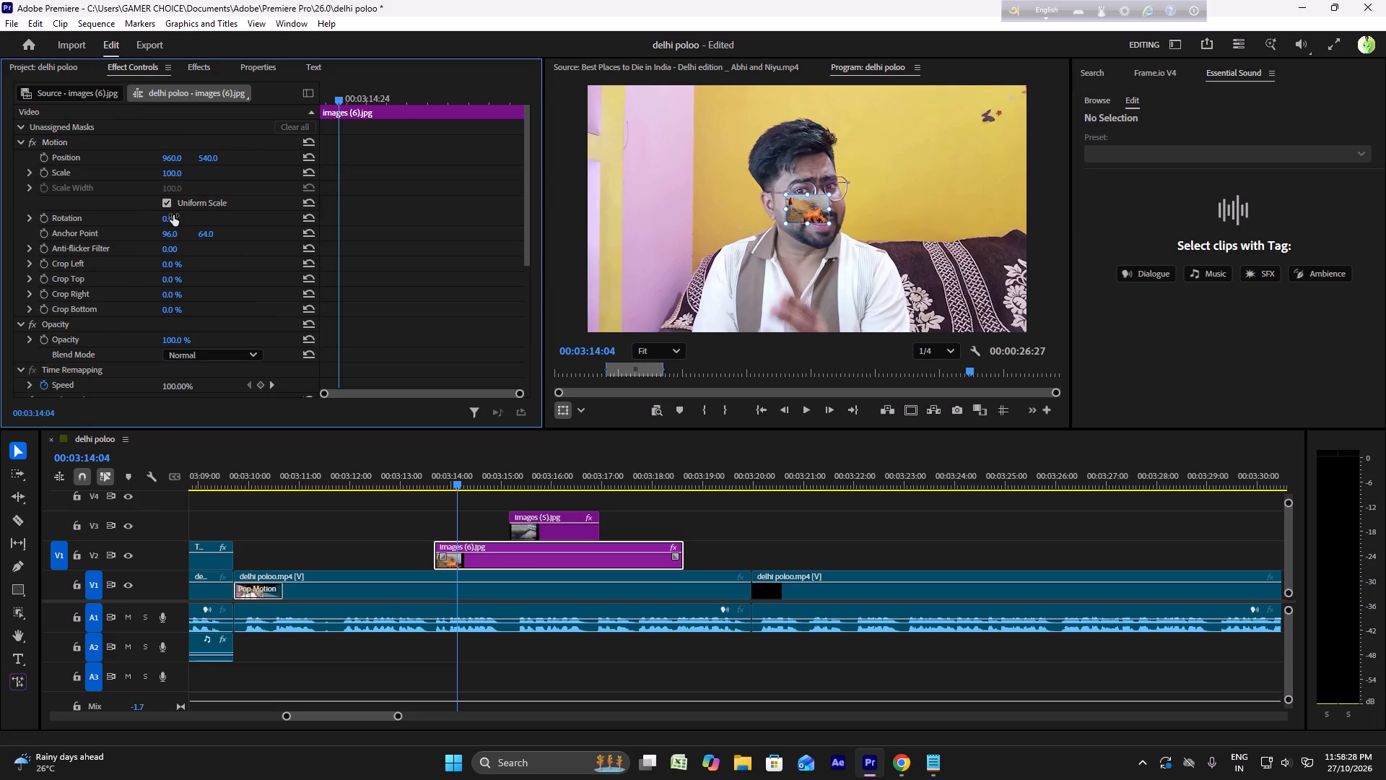
left_click_drag(173, 215, 204, 221)
key("ctrl+z")
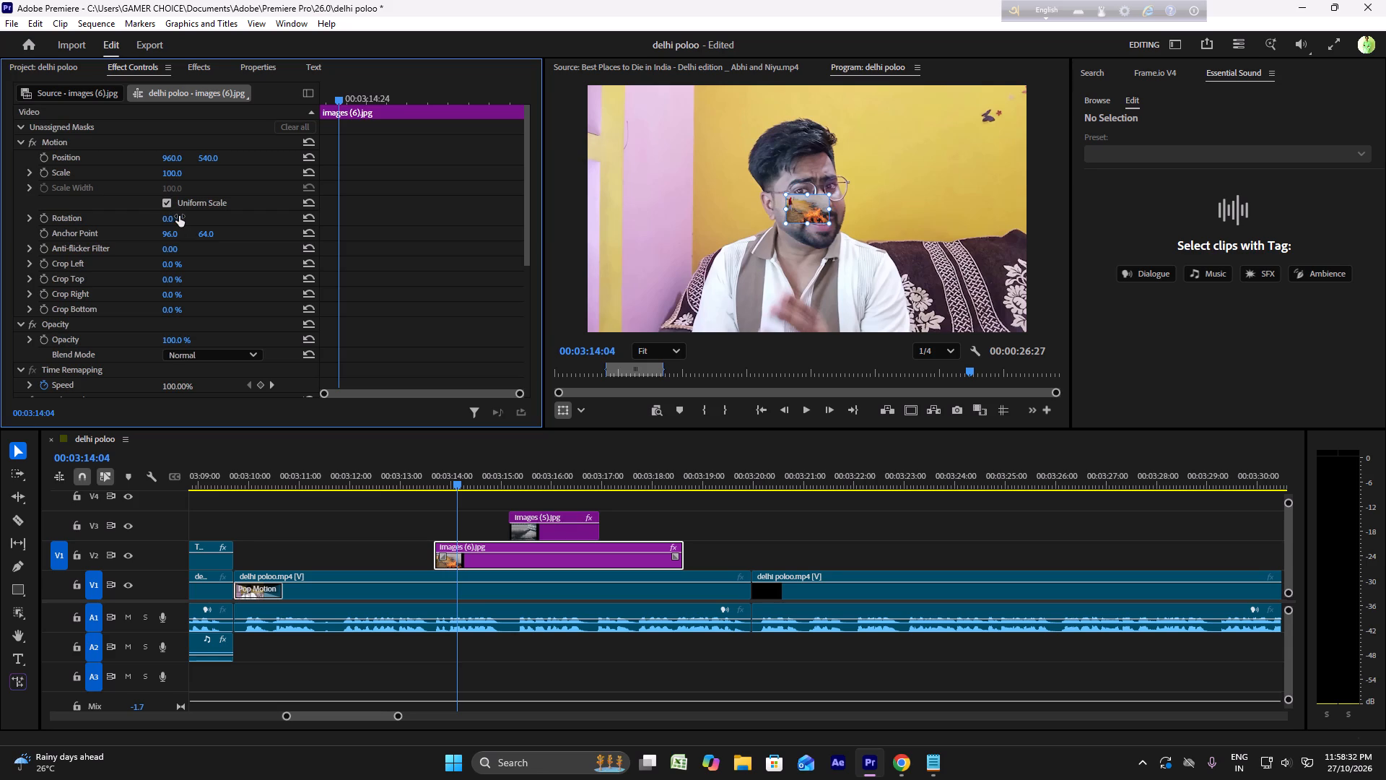
left_click_drag(164, 173, 205, 173)
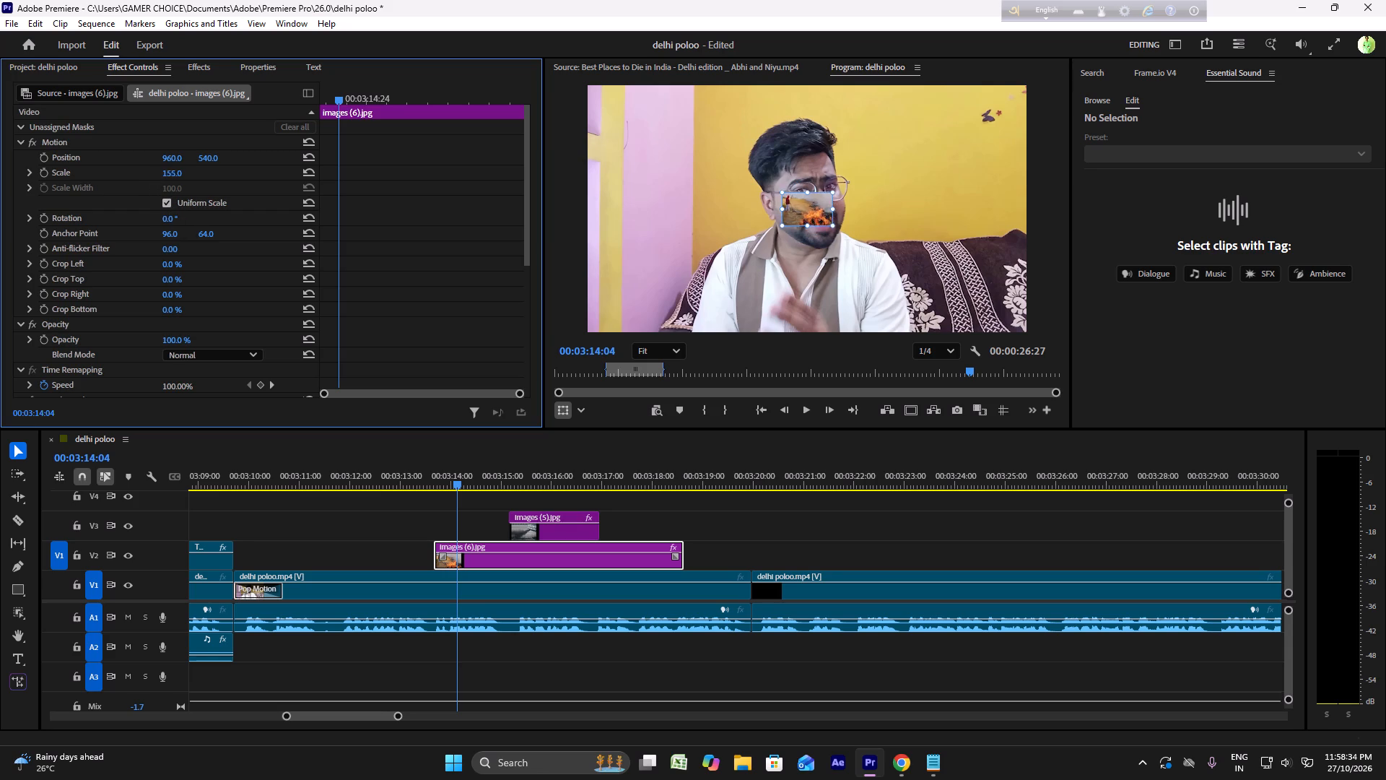
left_click_drag(205, 173, 481, 181)
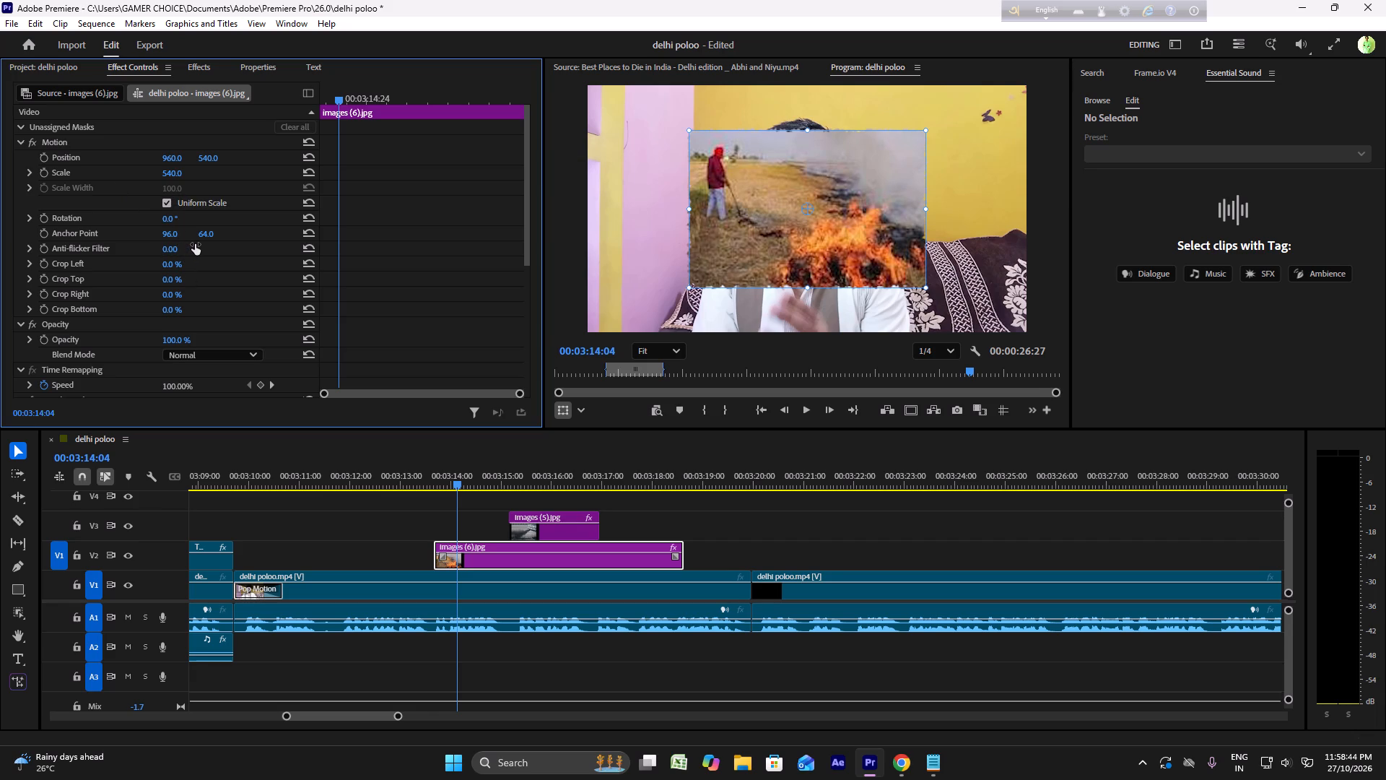
Adjust Roughen Edges on images (6).jpg to Border 96, Edge Sharpness 8.90 and Fractal Influence 0.
scroll(195, 244, "down", 8)
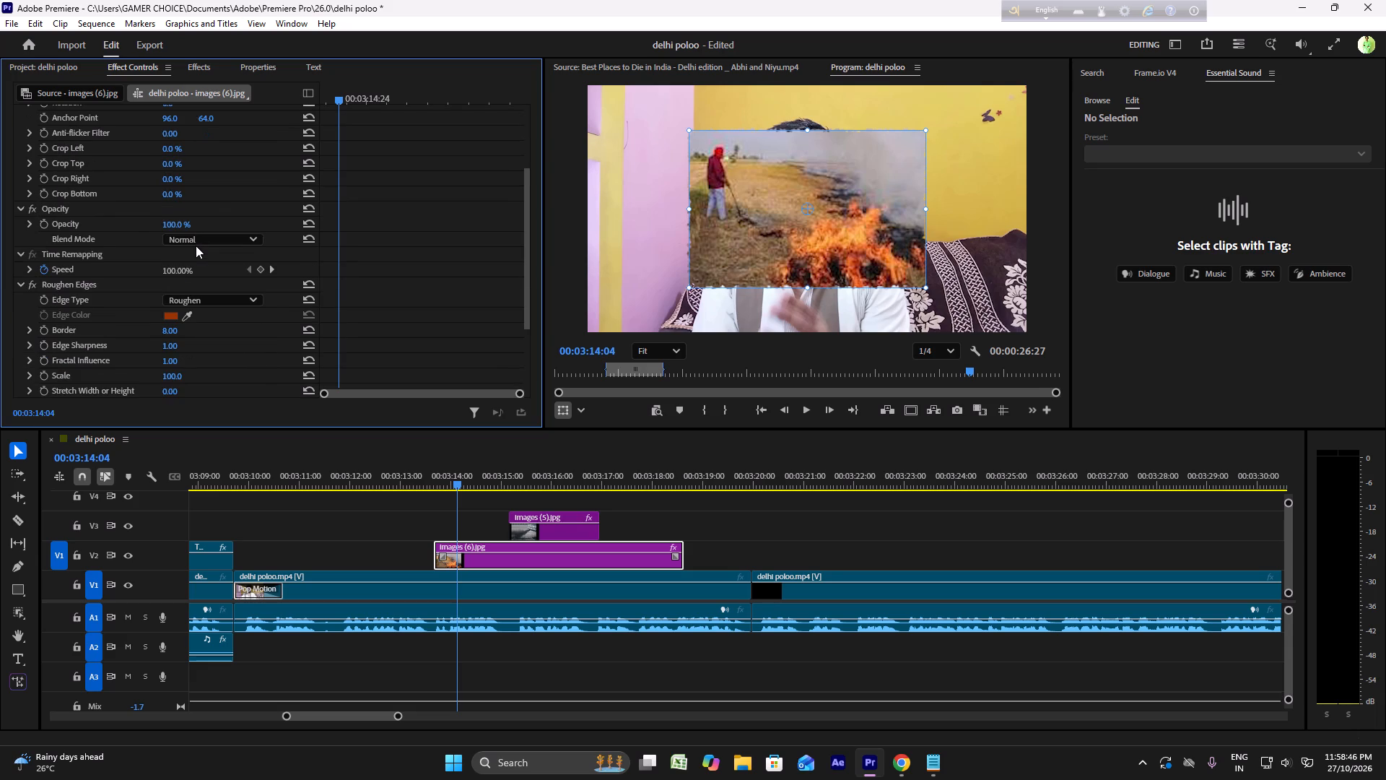
scroll(196, 247, "down", 6)
left_click_drag(176, 244, 232, 239)
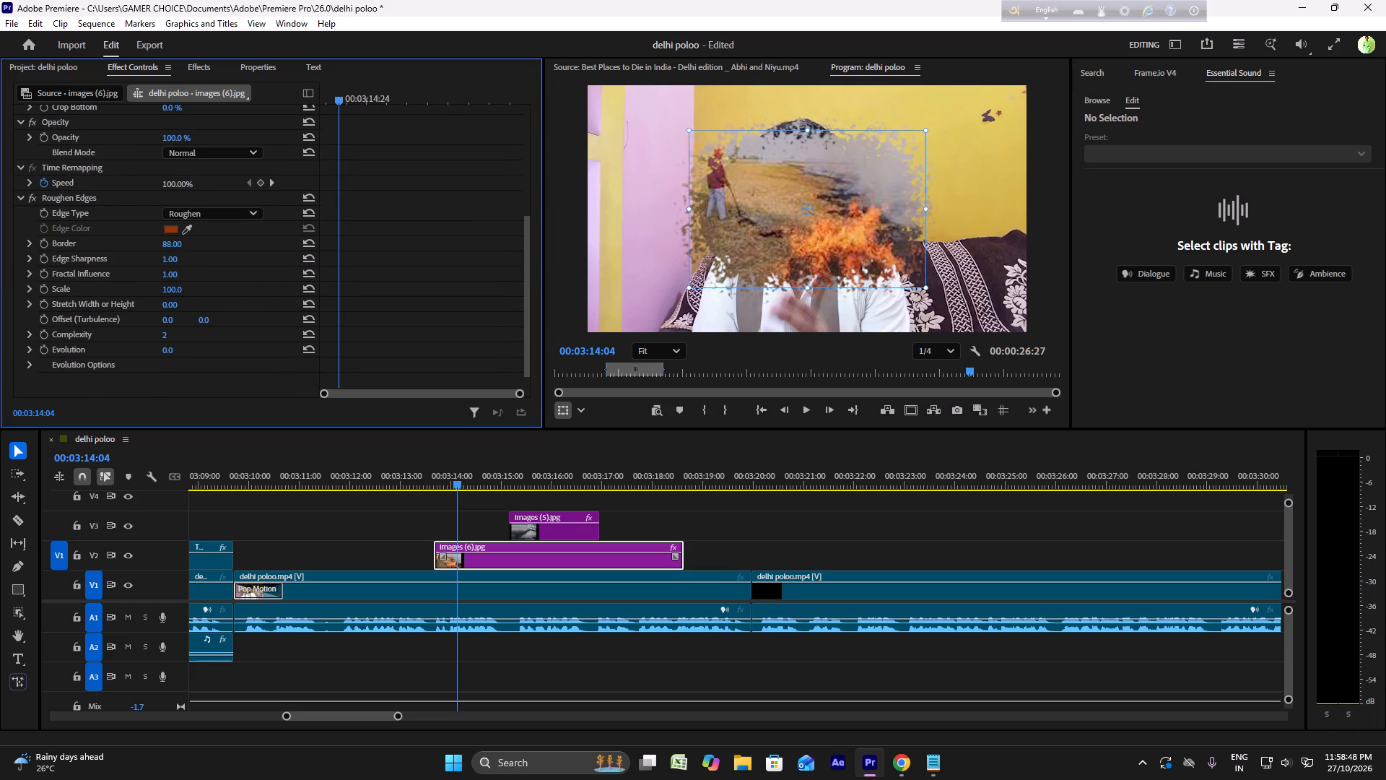
left_click_drag(232, 239, 243, 239)
left_click_drag(171, 258, 192, 257)
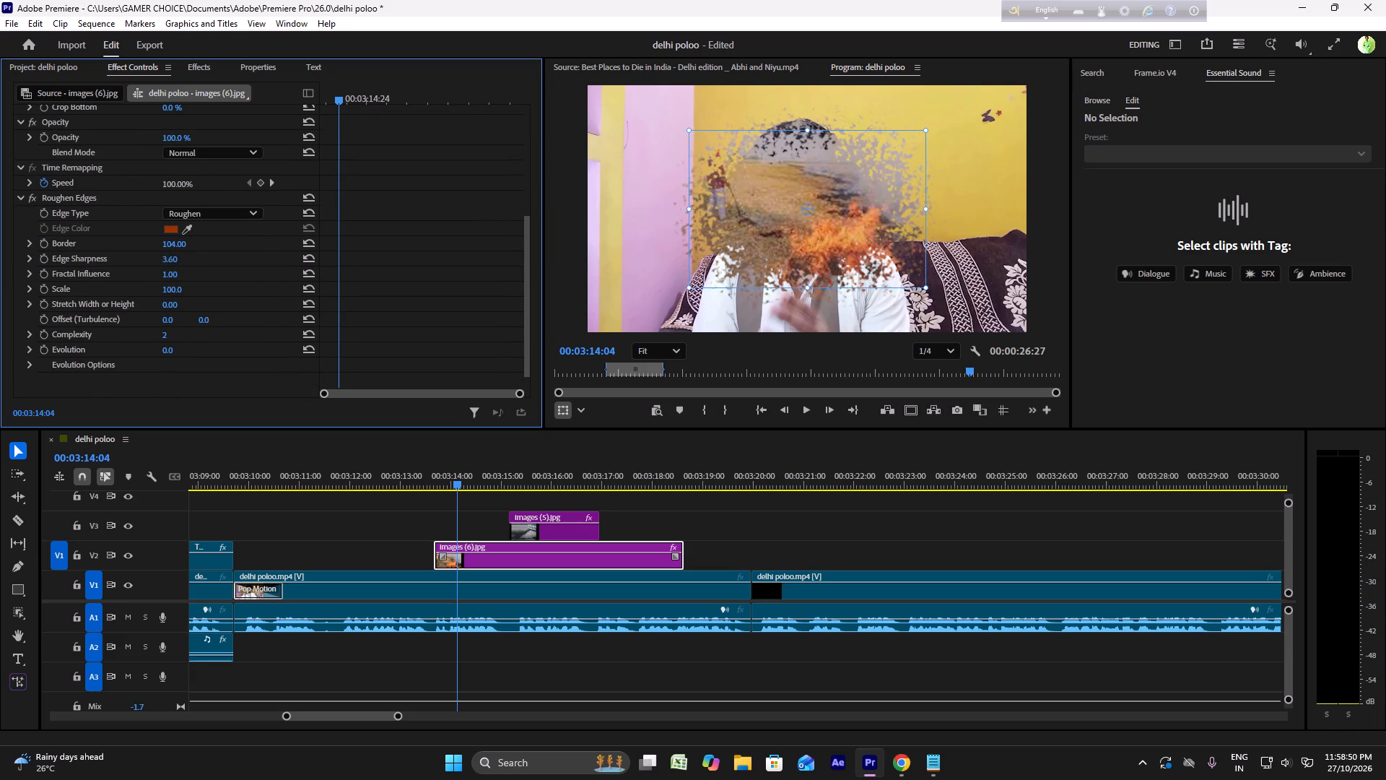
left_click_drag(192, 257, 228, 258)
left_click_drag(180, 277, 205, 277)
left_click_drag(181, 274, 150, 272)
left_click_drag(195, 282, 143, 277)
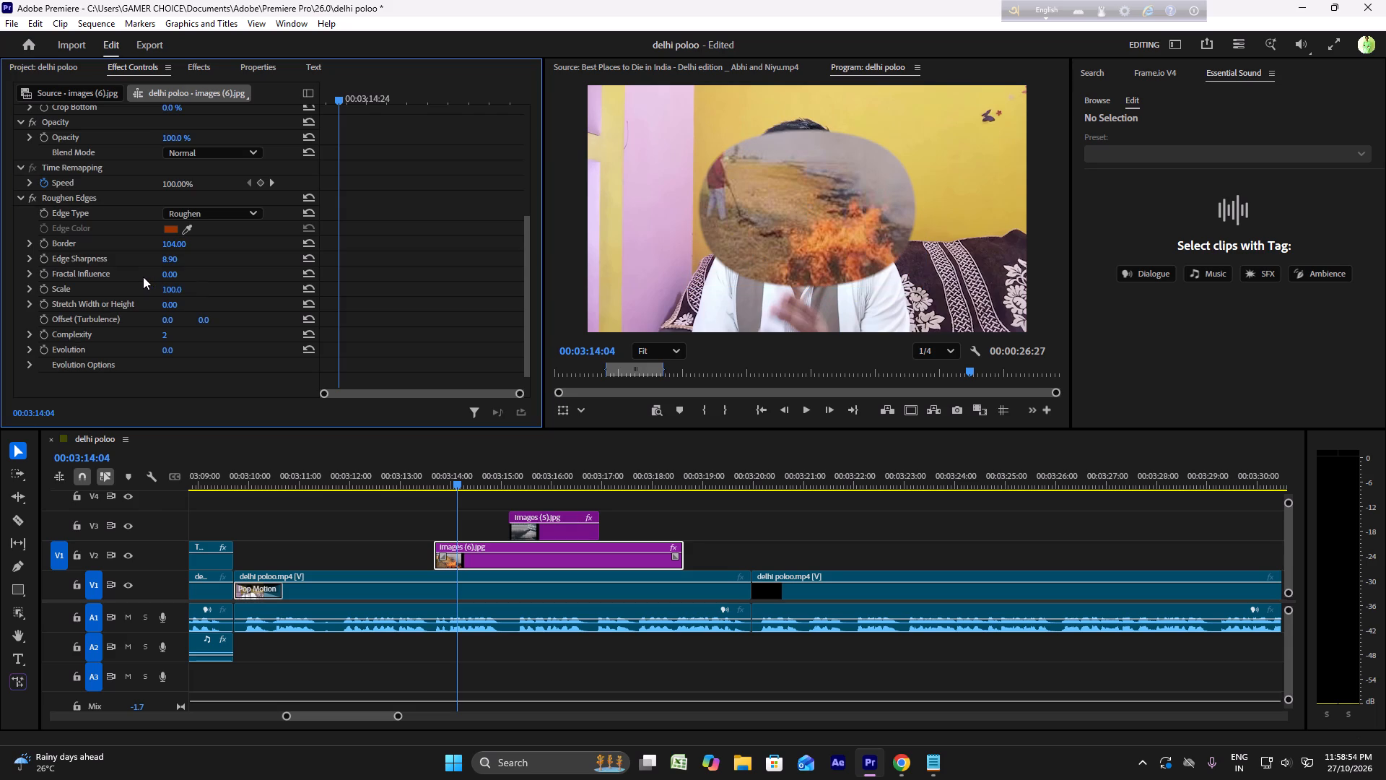
left_click_drag(143, 277, 139, 274)
left_click(173, 244)
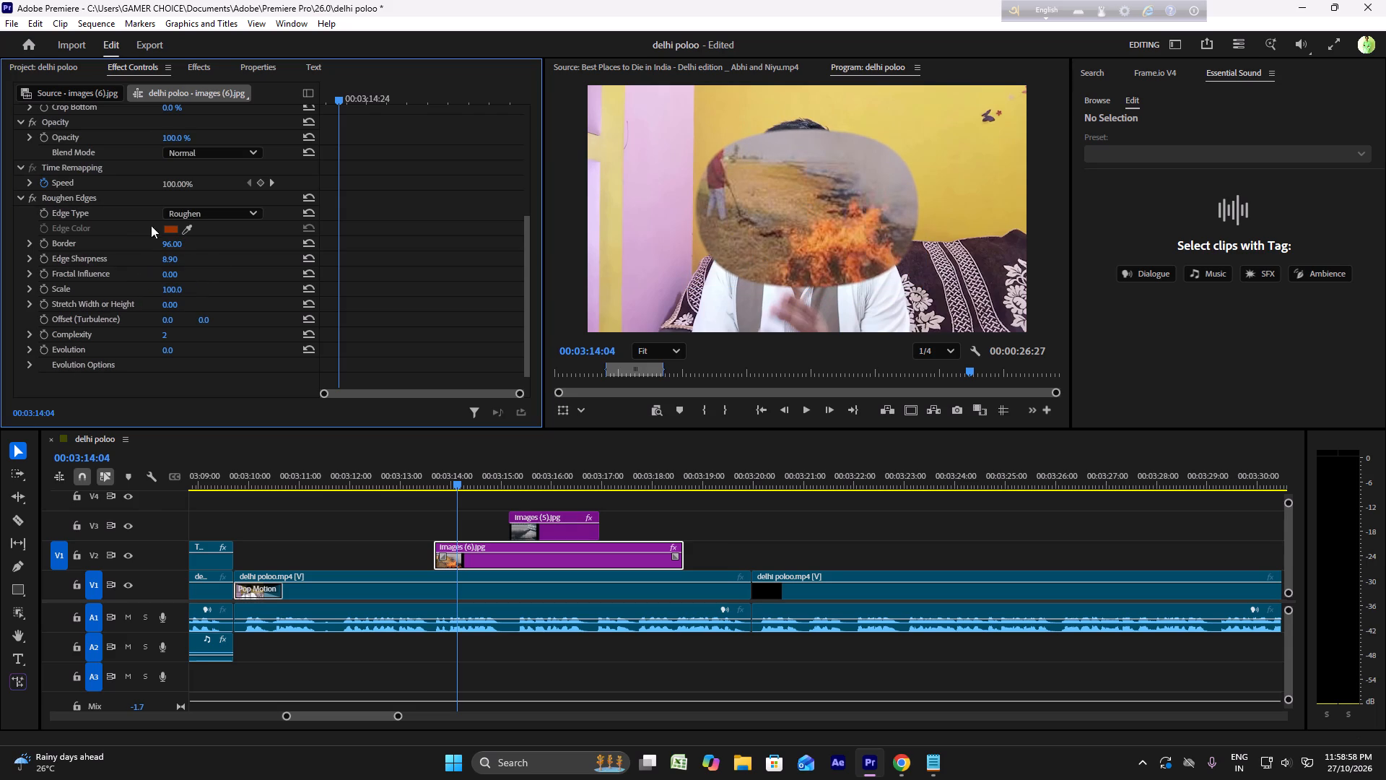
Play through the overlays and extend images (6).jpg on V2 and images (5).jpg on V3 to the V1 cut near 00:03:20.
key("space")
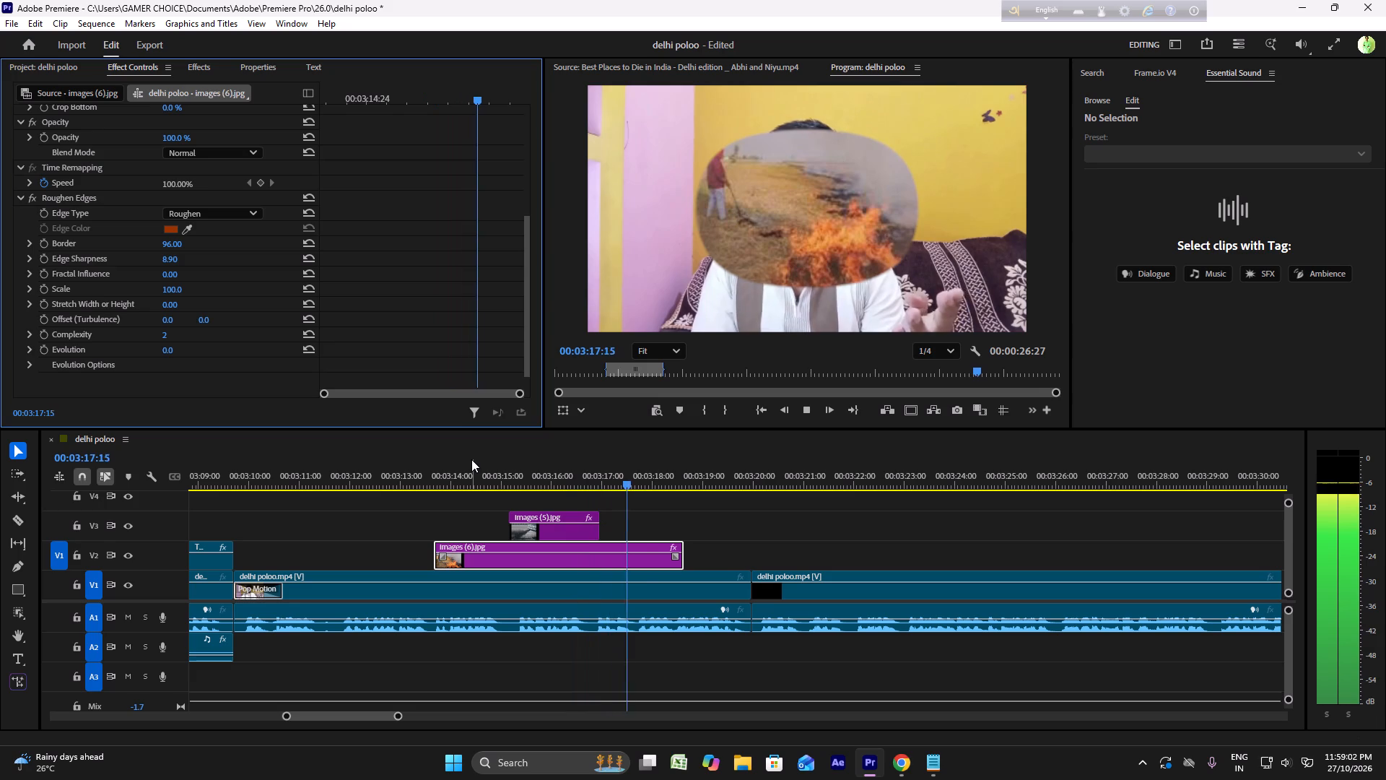
key("space")
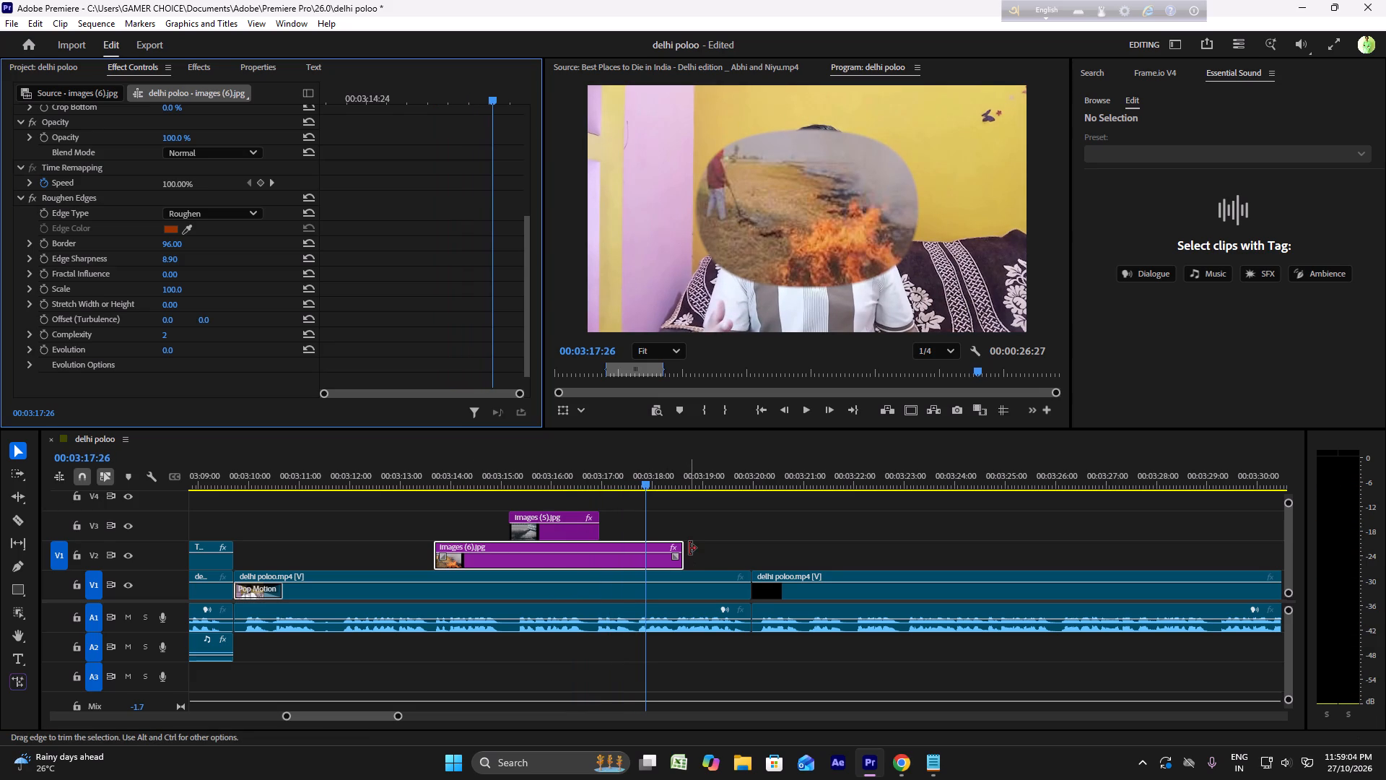
key("space")
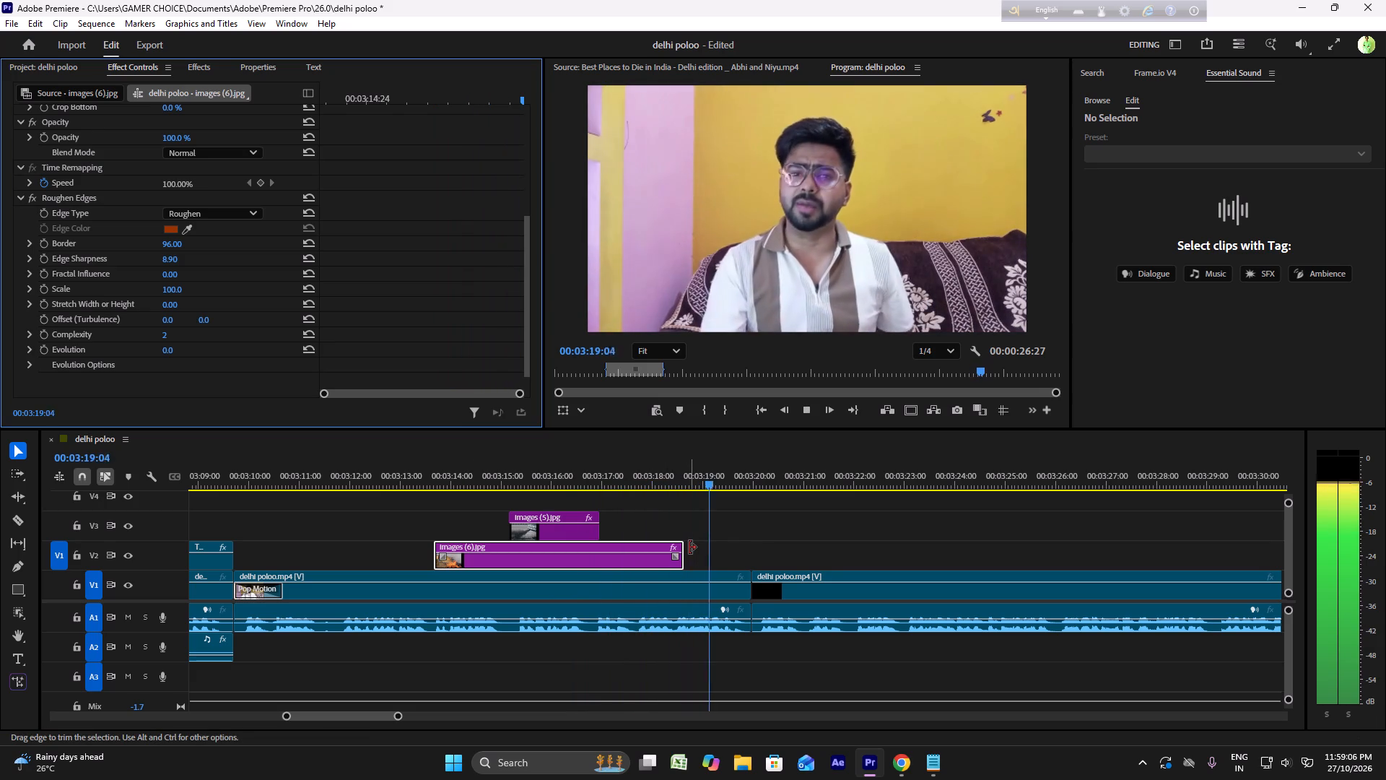
key("space")
left_click_drag(689, 545, 726, 539)
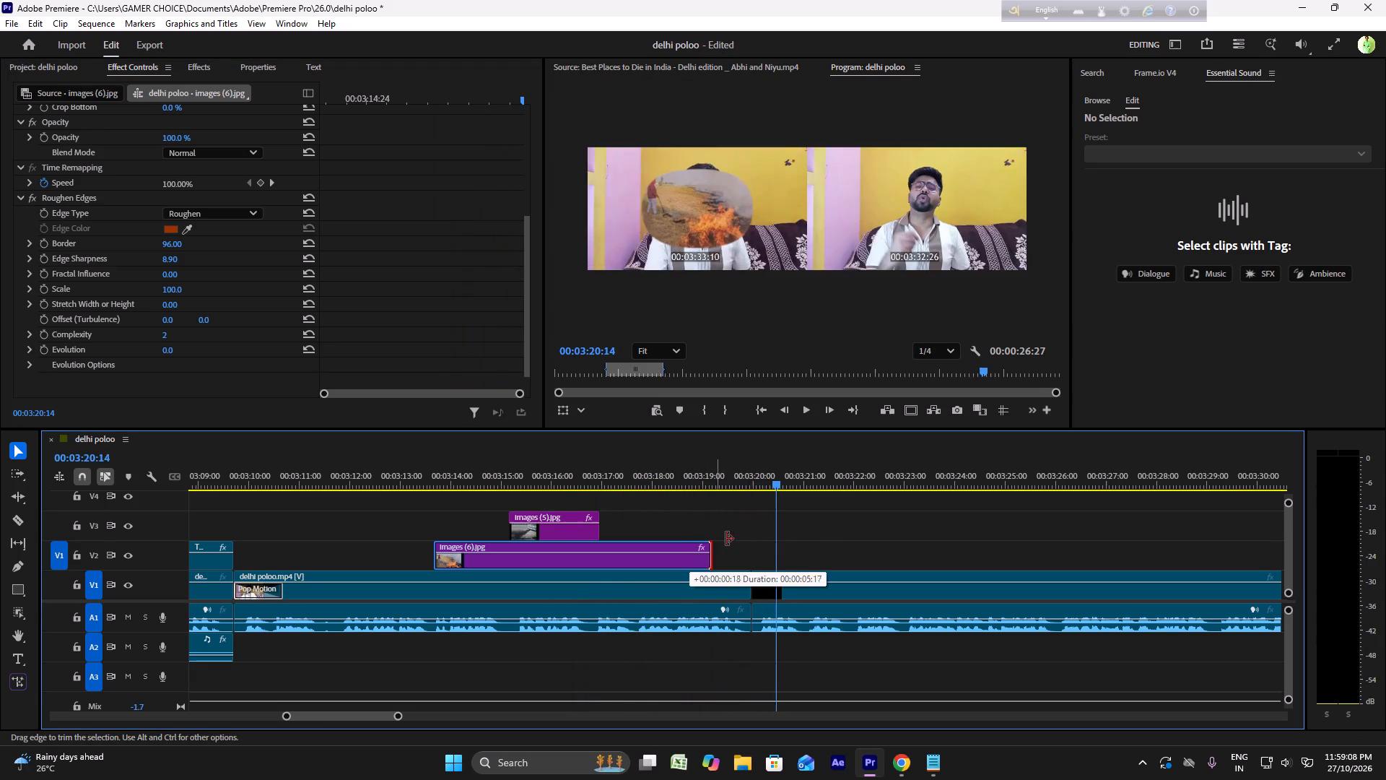
left_click_drag(726, 539, 756, 539)
left_click_drag(603, 521, 752, 540)
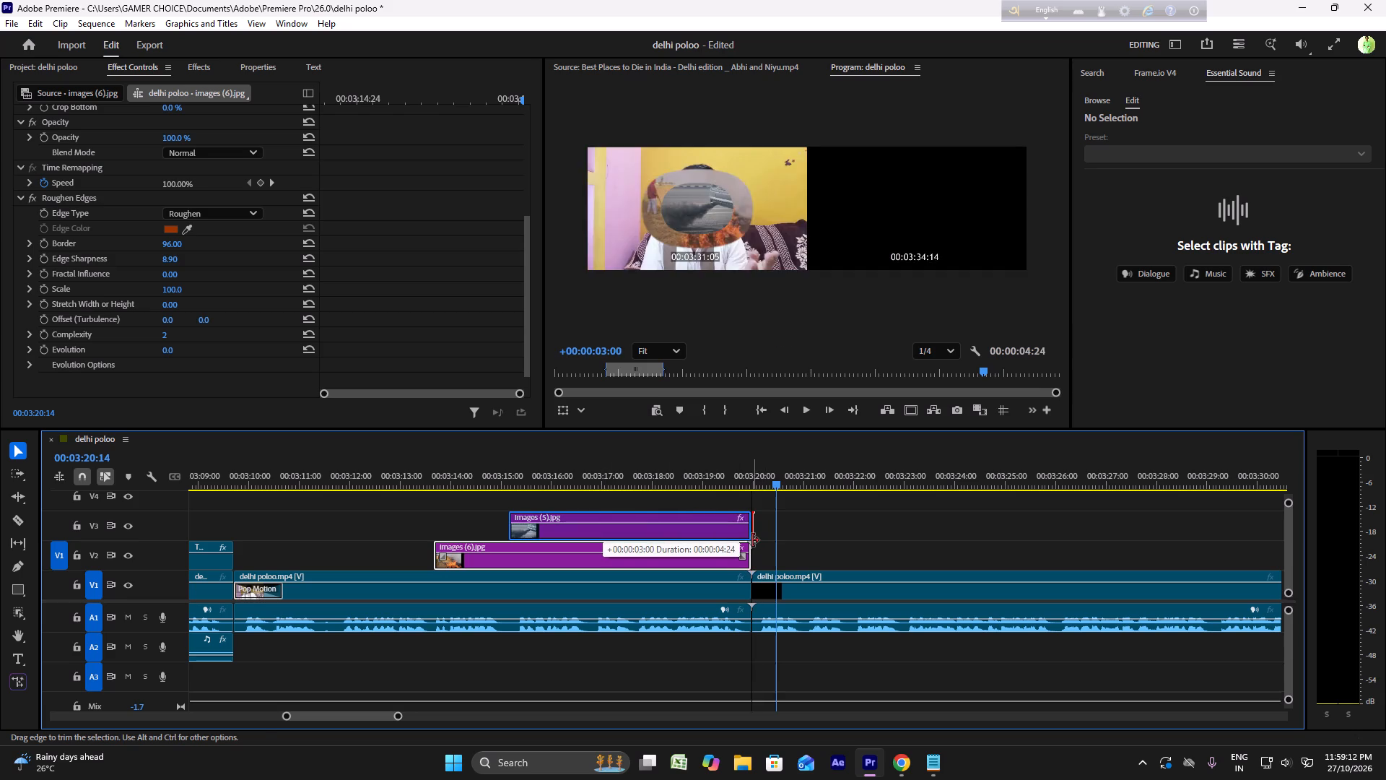
left_click_drag(752, 540, 750, 540)
Play back the overlapping image overlays from 00:03:15:00 and park the playhead at 00:03:16:22.
left_click(503, 480)
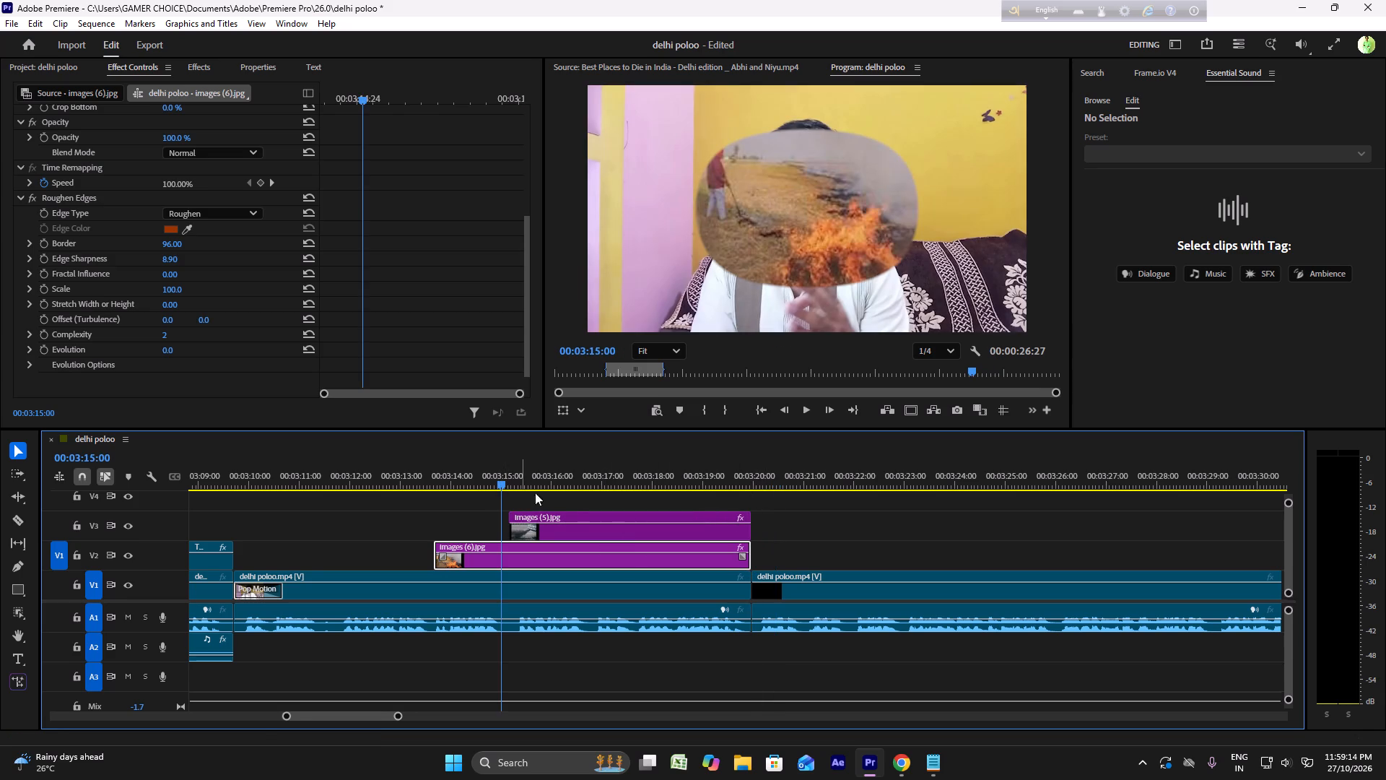
scroll(573, 502, "up", 10)
scroll(736, 524, "up", 4, "alt")
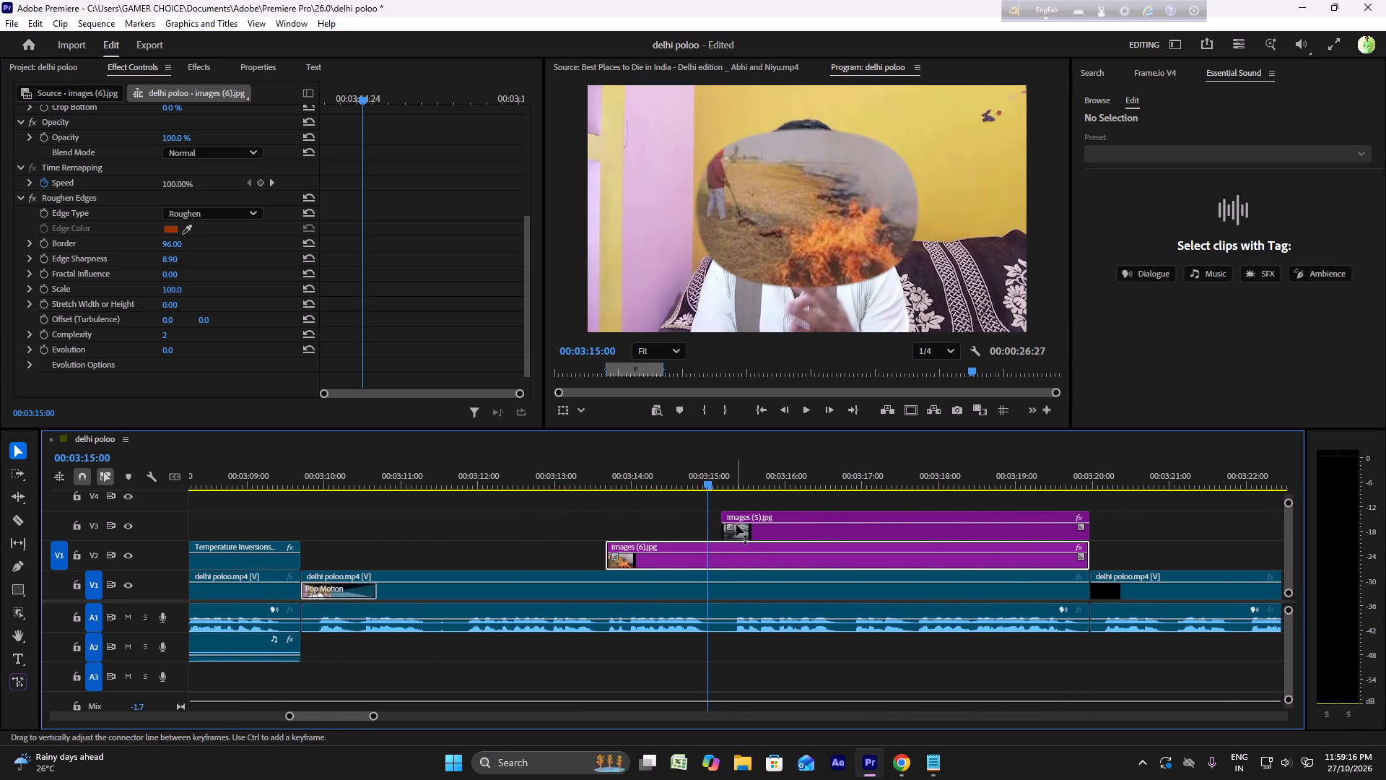
scroll(736, 524, "down", 4, "alt")
scroll(736, 524, "up", 5)
scroll(842, 522, "up", 2, "ctrl")
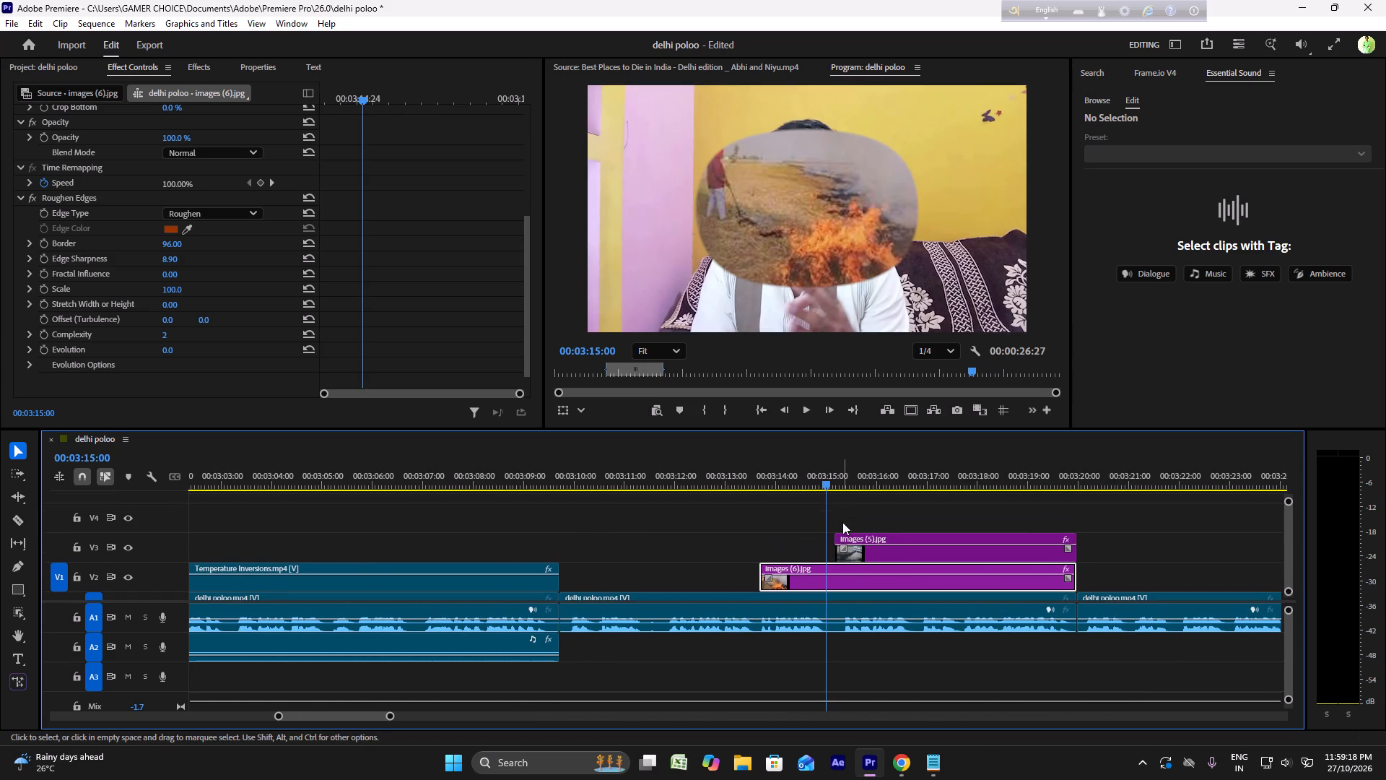
scroll(842, 522, "up", 1, "ctrl")
key("space")
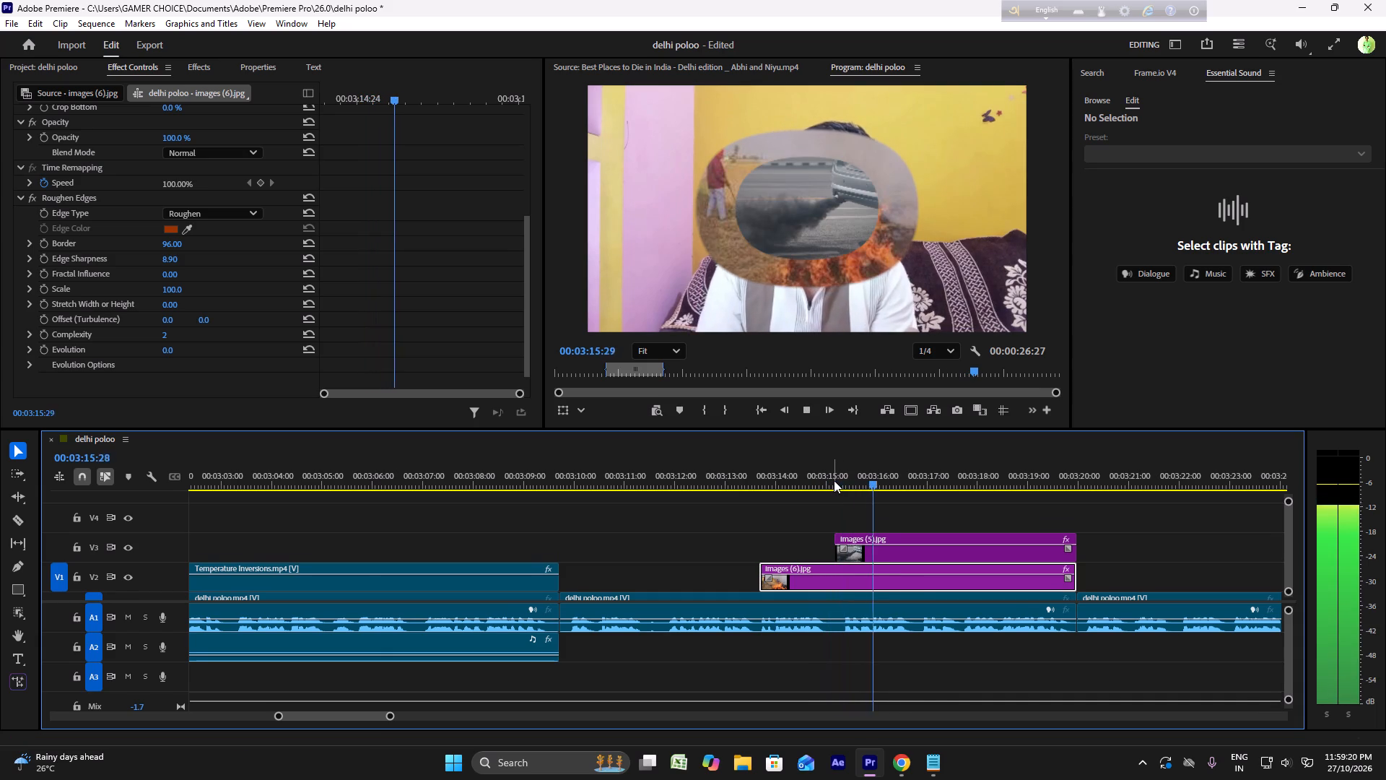
key("space")
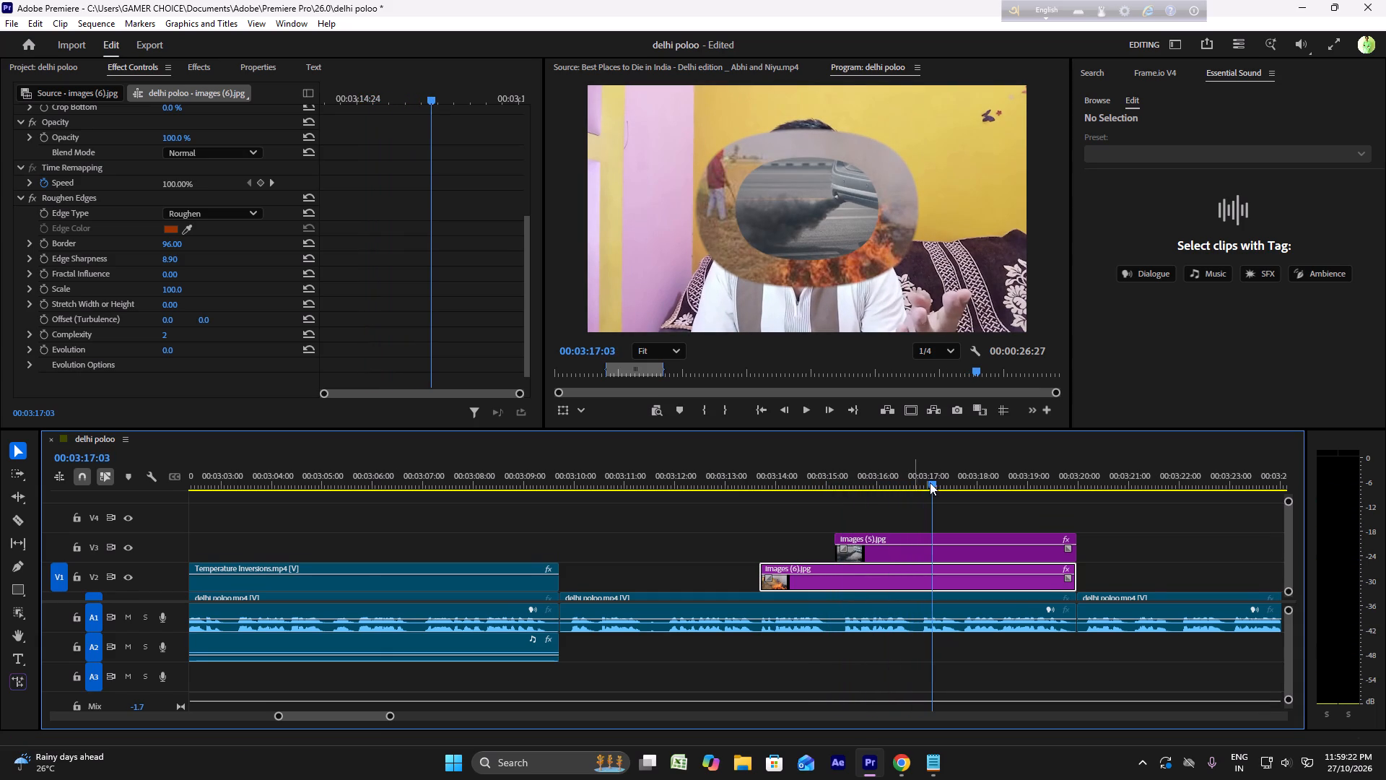
left_click_drag(929, 485, 911, 490)
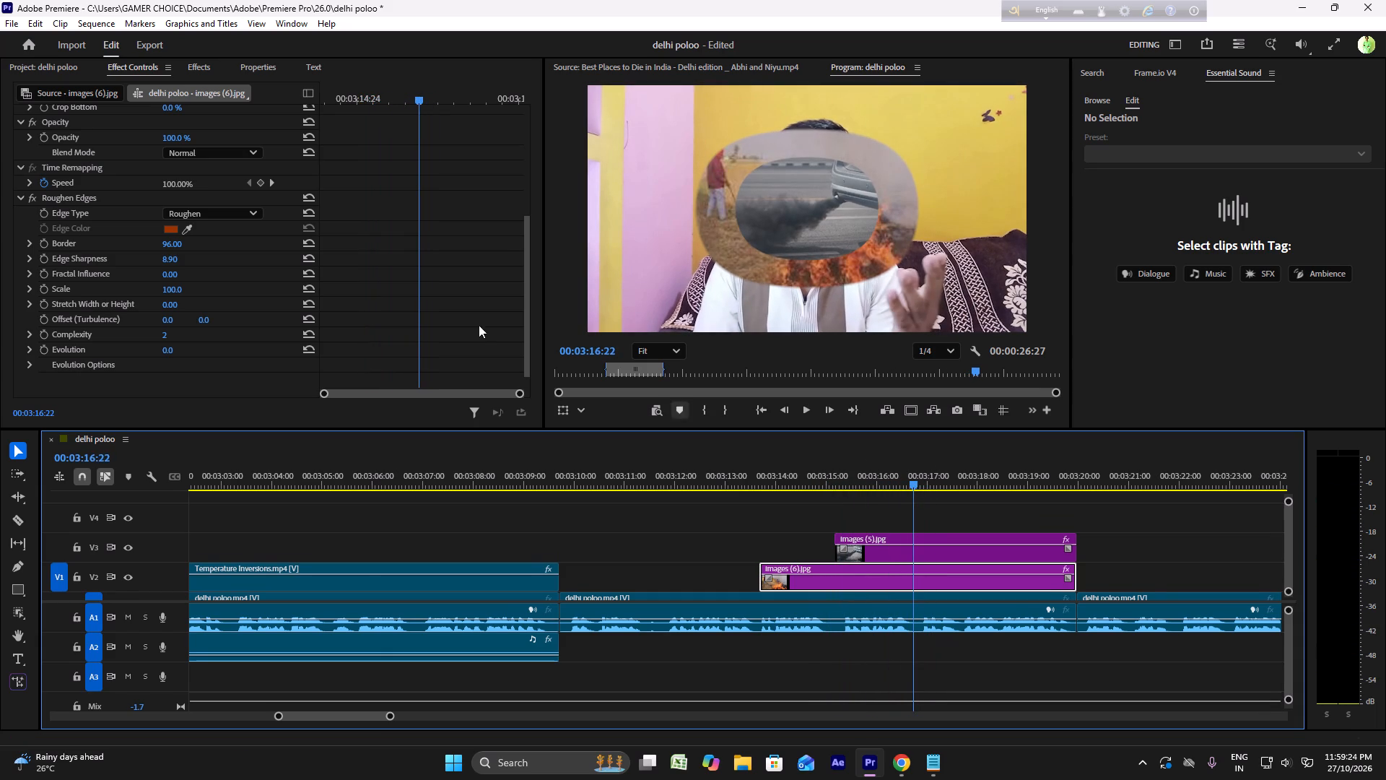
Open the Best Places to Die in India clip from the project in the Source monitor and scan its opening minutes for footage.
left_click(57, 70)
double_click(365, 352)
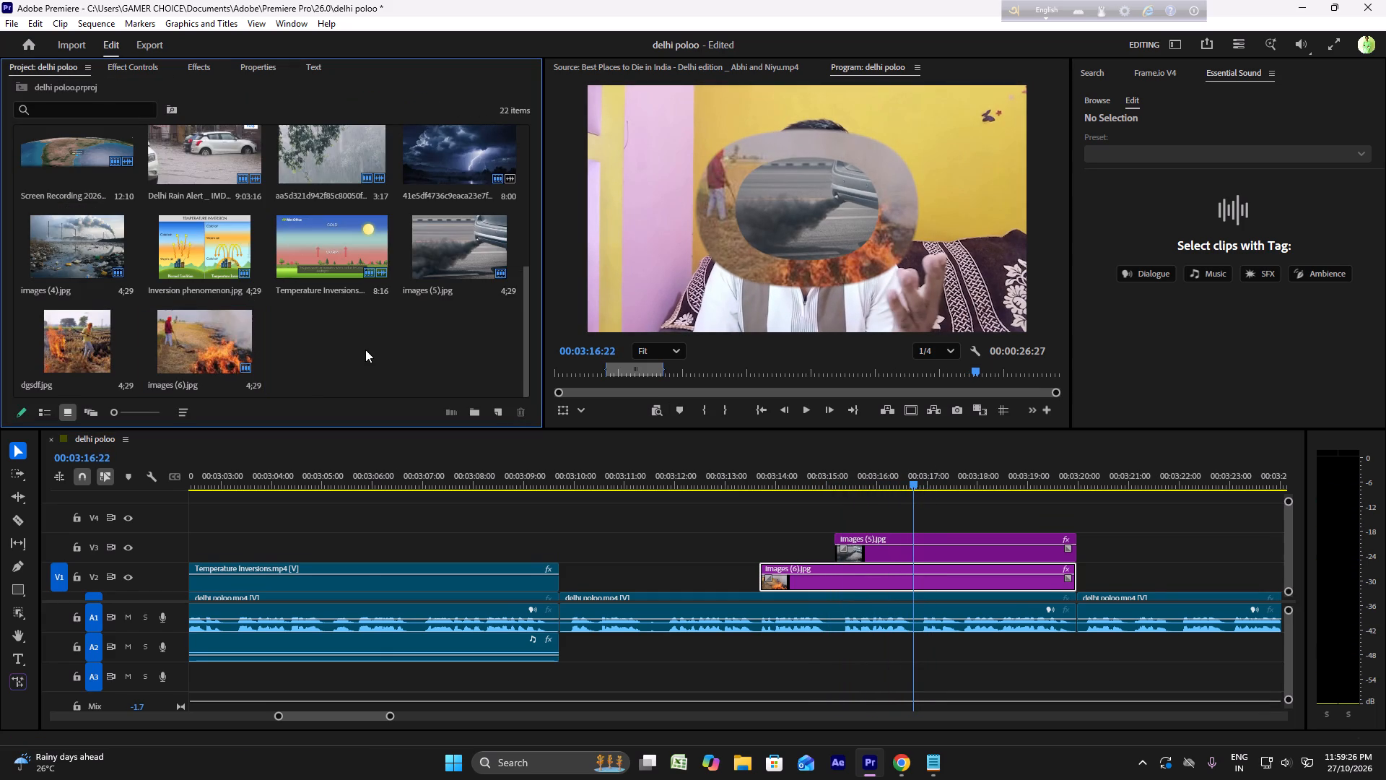
scroll(349, 311, "up", 5)
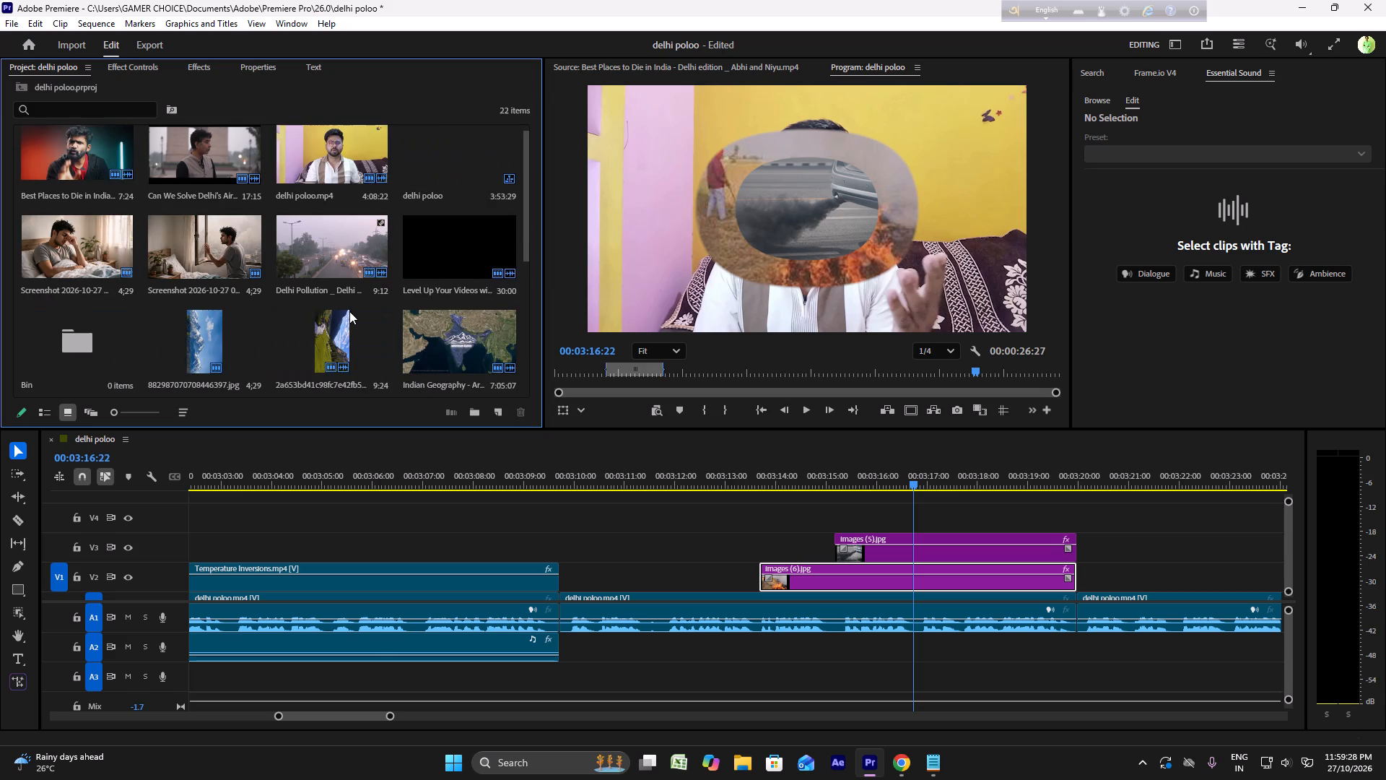
scroll(349, 311, "up", 5)
triple_click(51, 183)
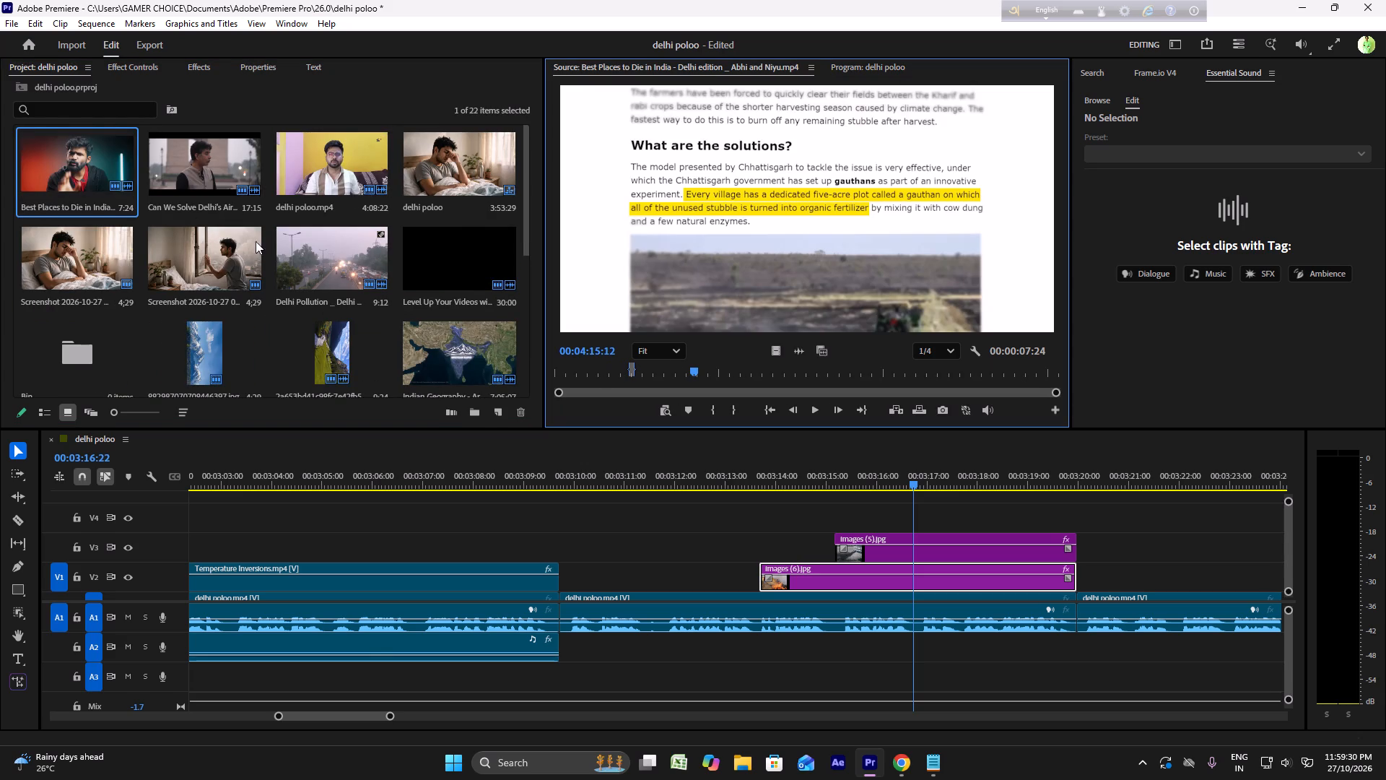
left_click_drag(645, 372, 648, 370)
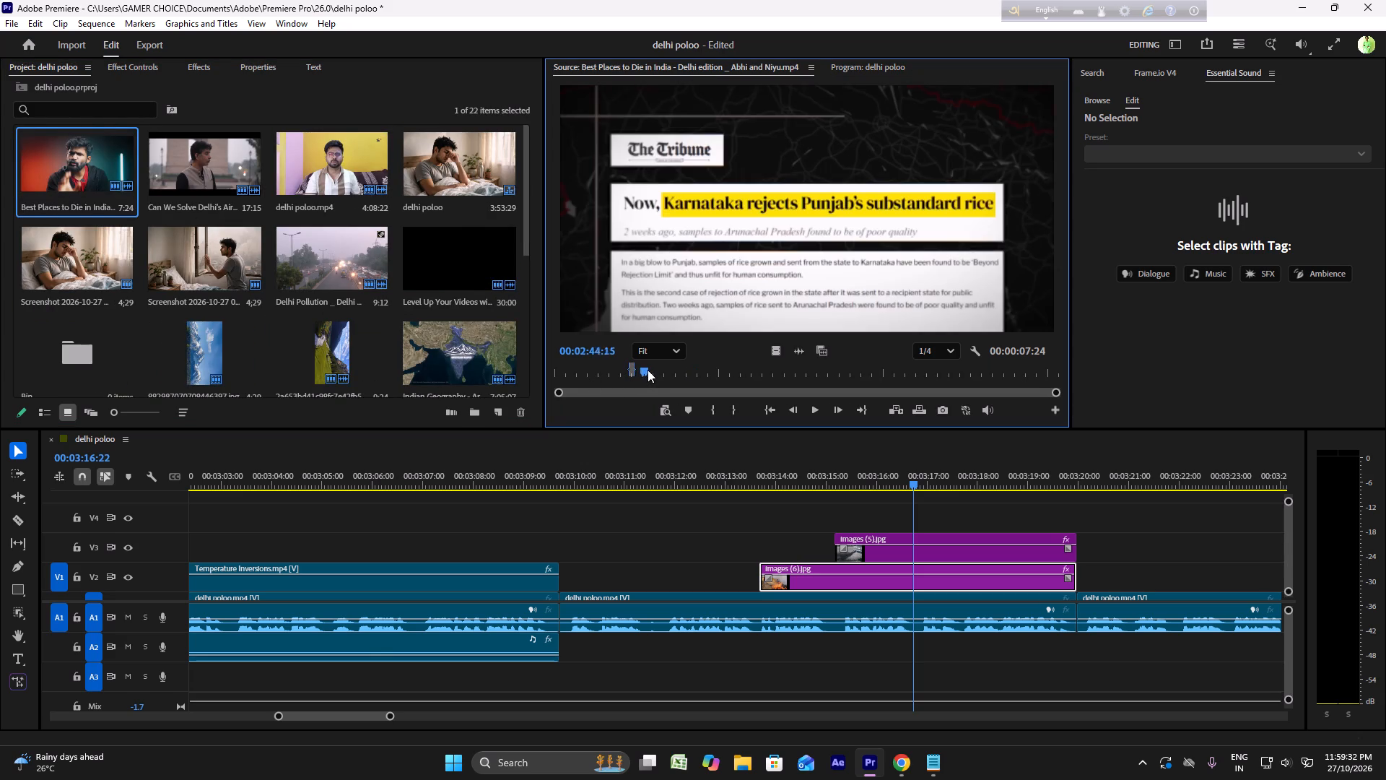
left_click_drag(648, 370, 633, 367)
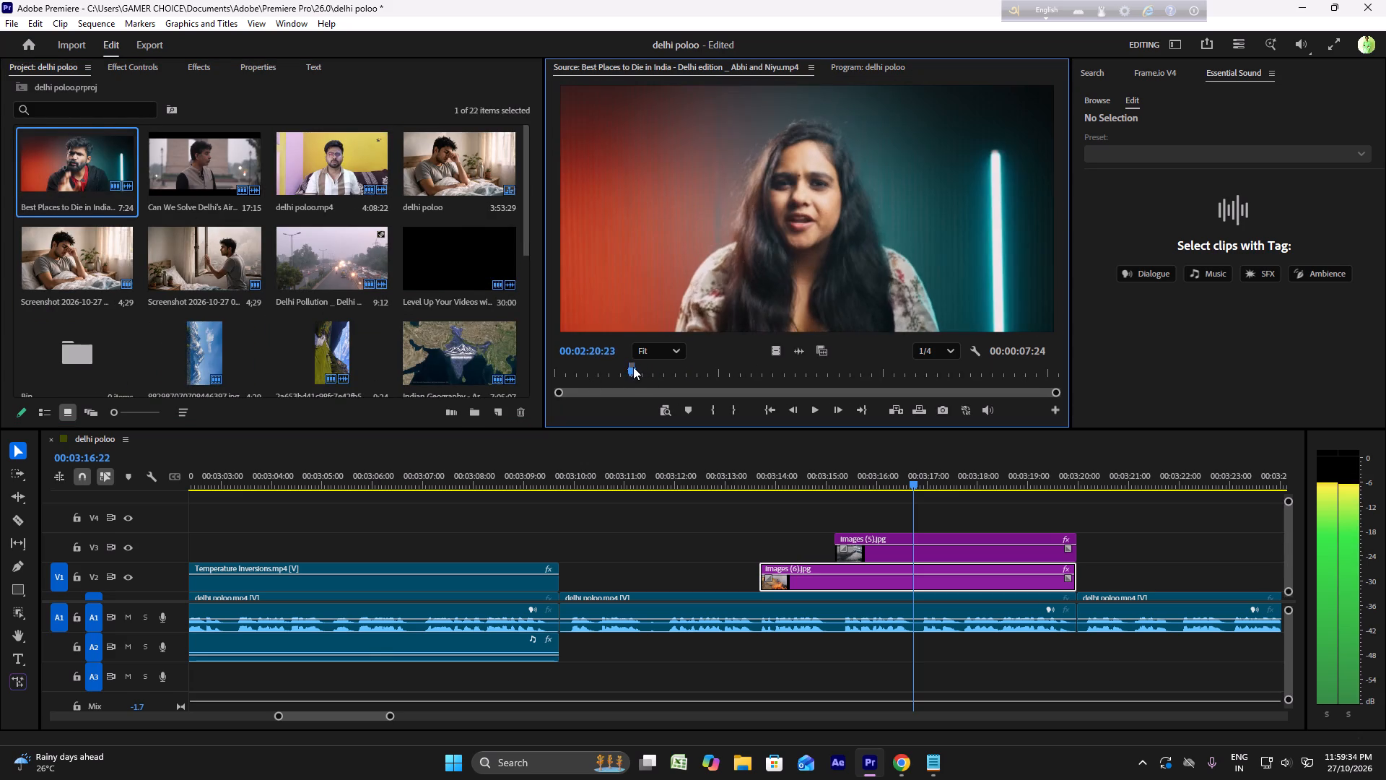
left_click_drag(633, 367, 602, 365)
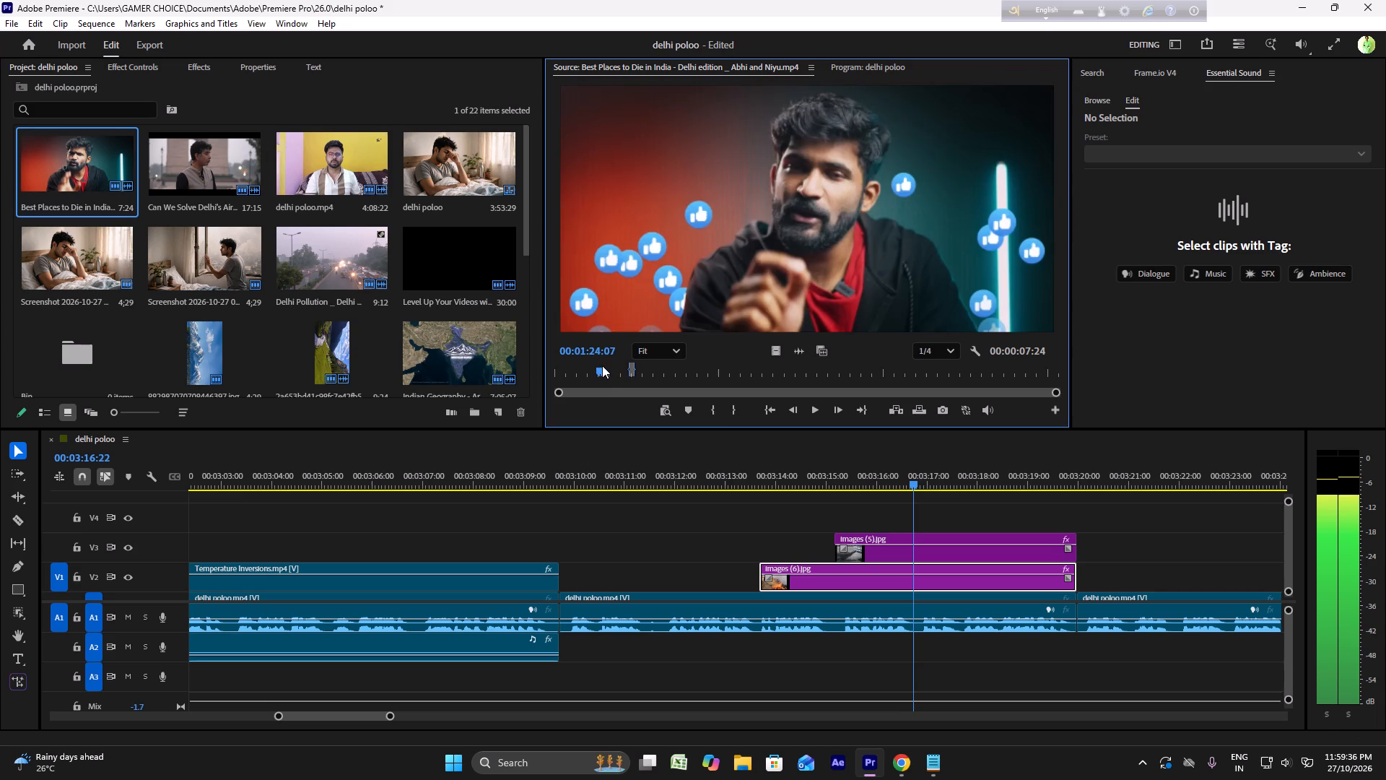
left_click_drag(602, 365, 581, 373)
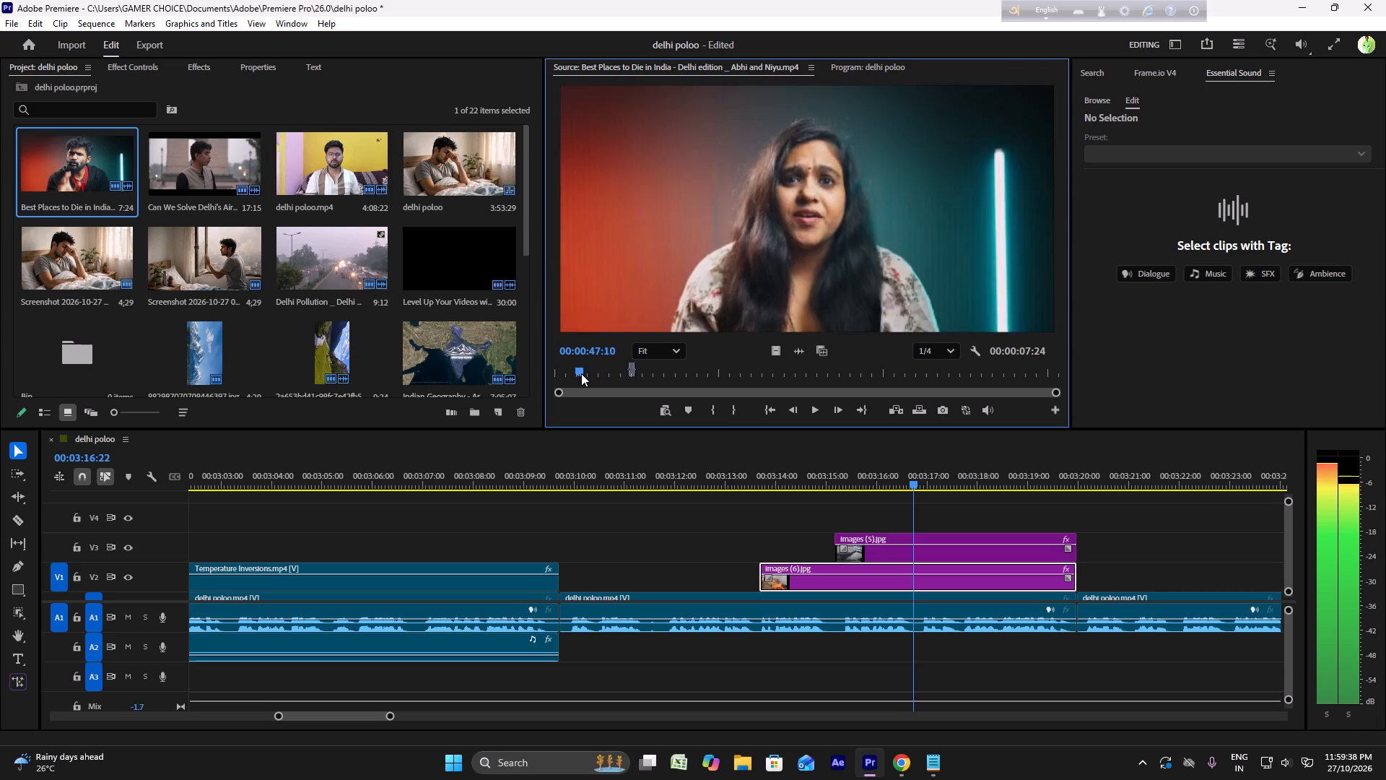
left_click_drag(581, 373, 568, 374)
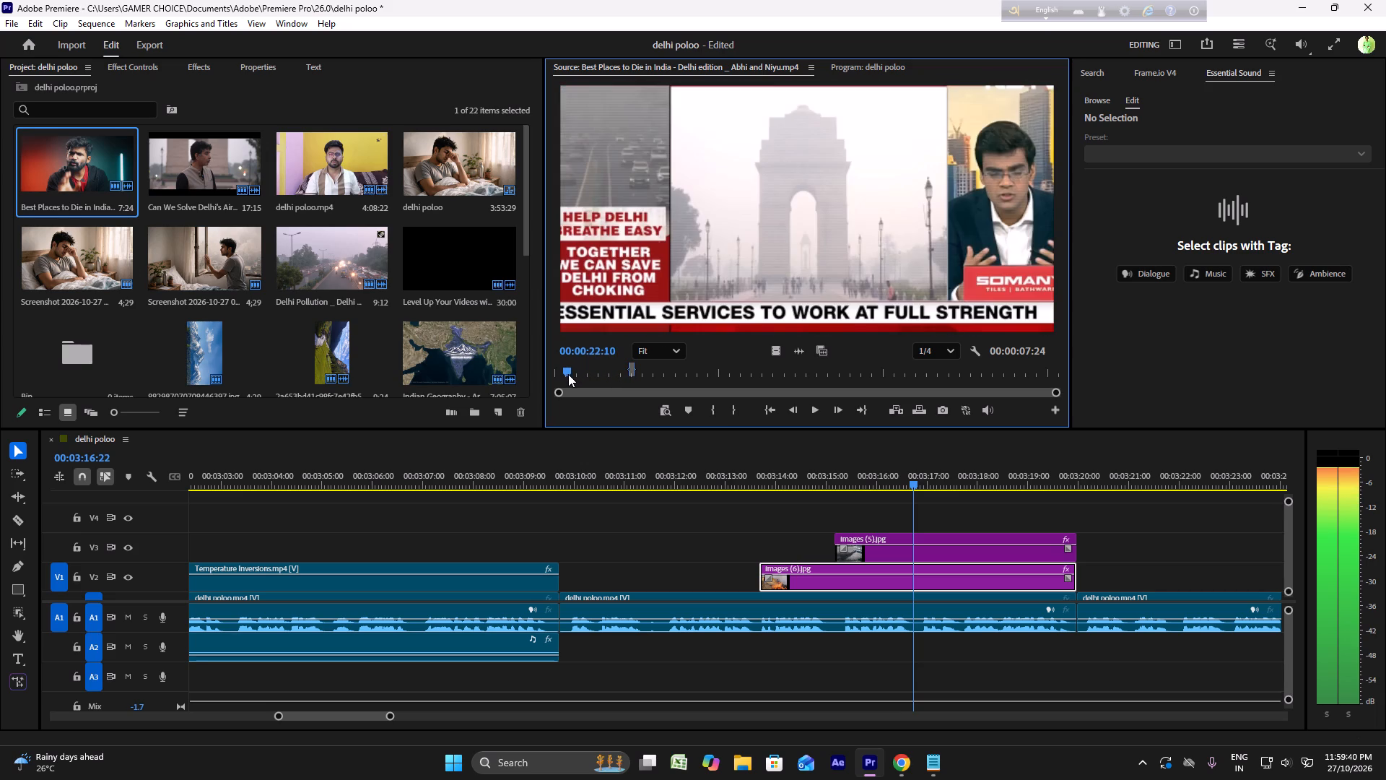
left_click_drag(568, 374, 566, 374)
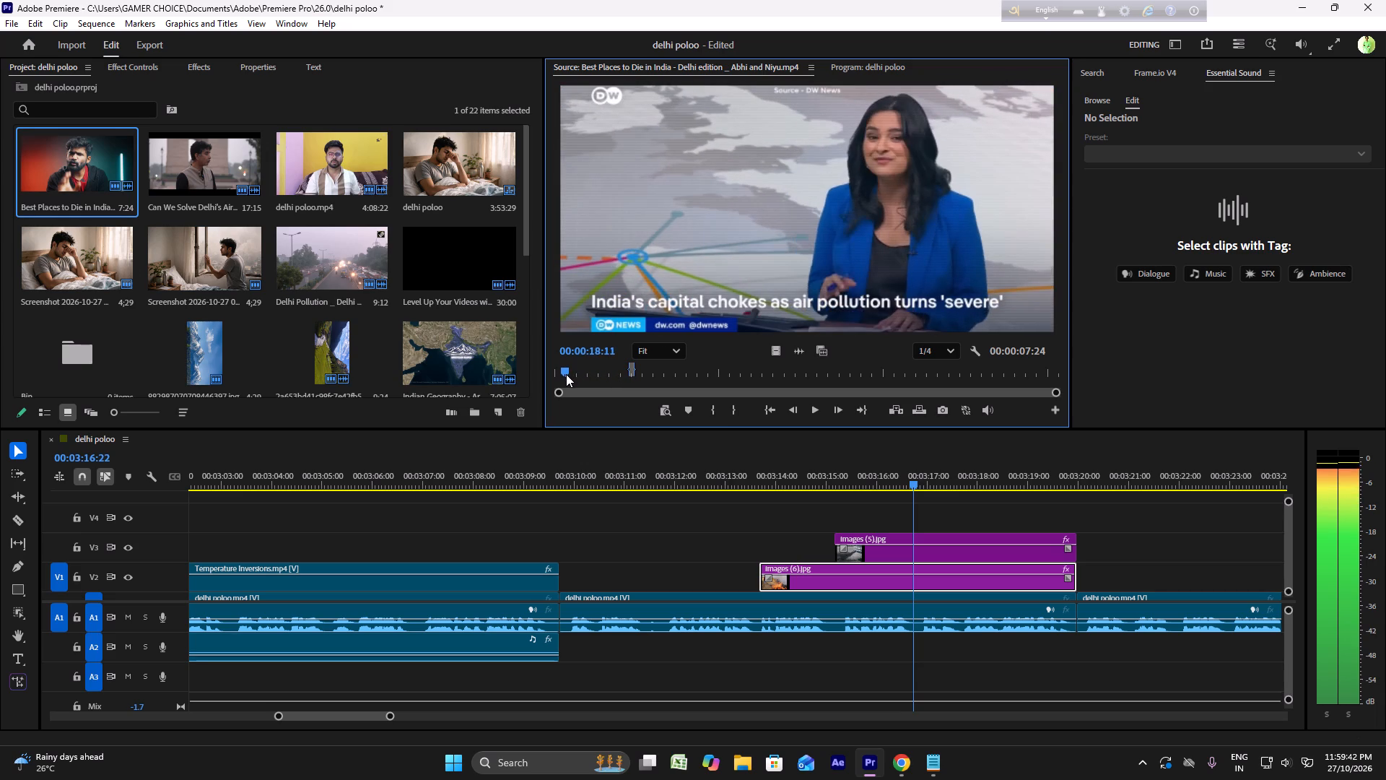
left_click_drag(566, 374, 562, 376)
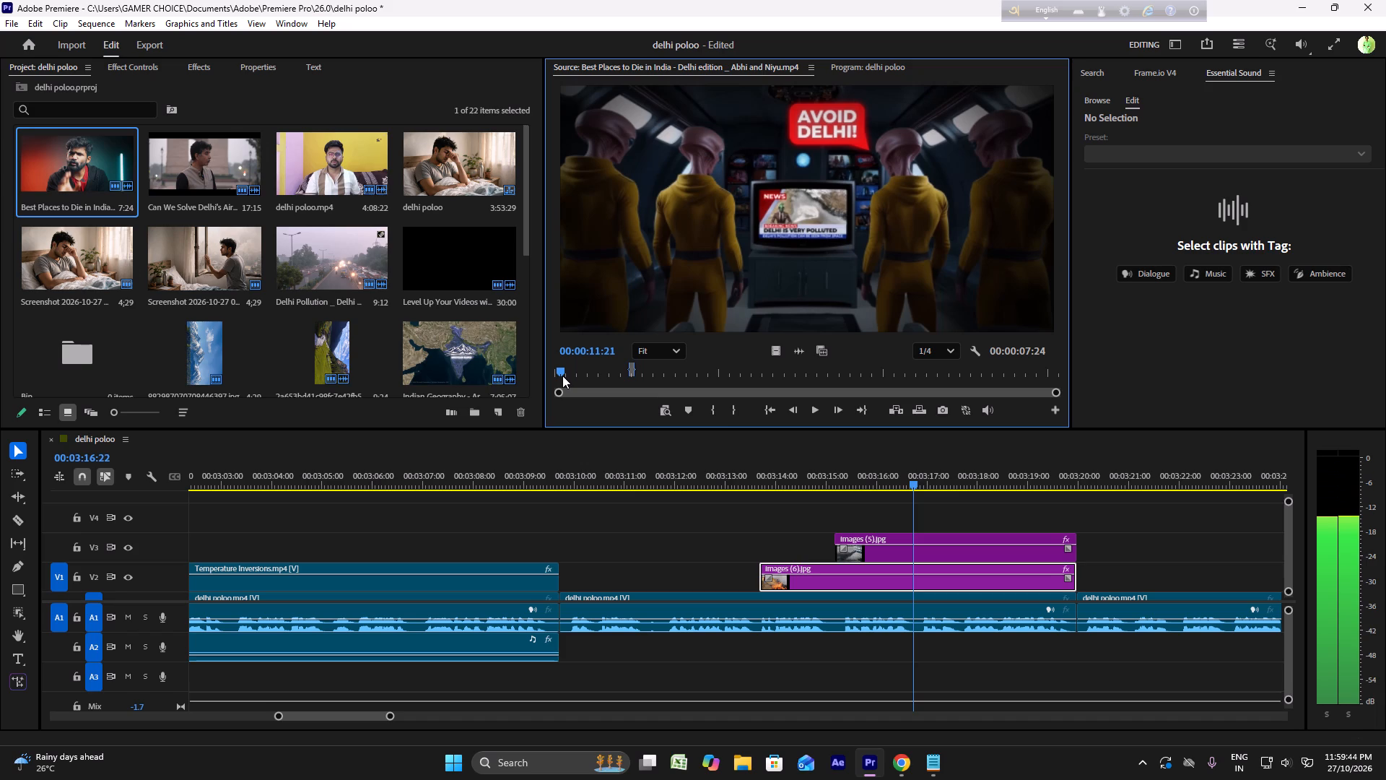
left_click_drag(562, 376, 565, 376)
Skim the source clip forward to about 00:03:29 and play it from there to look for usable pollution footage.
left_click(574, 373)
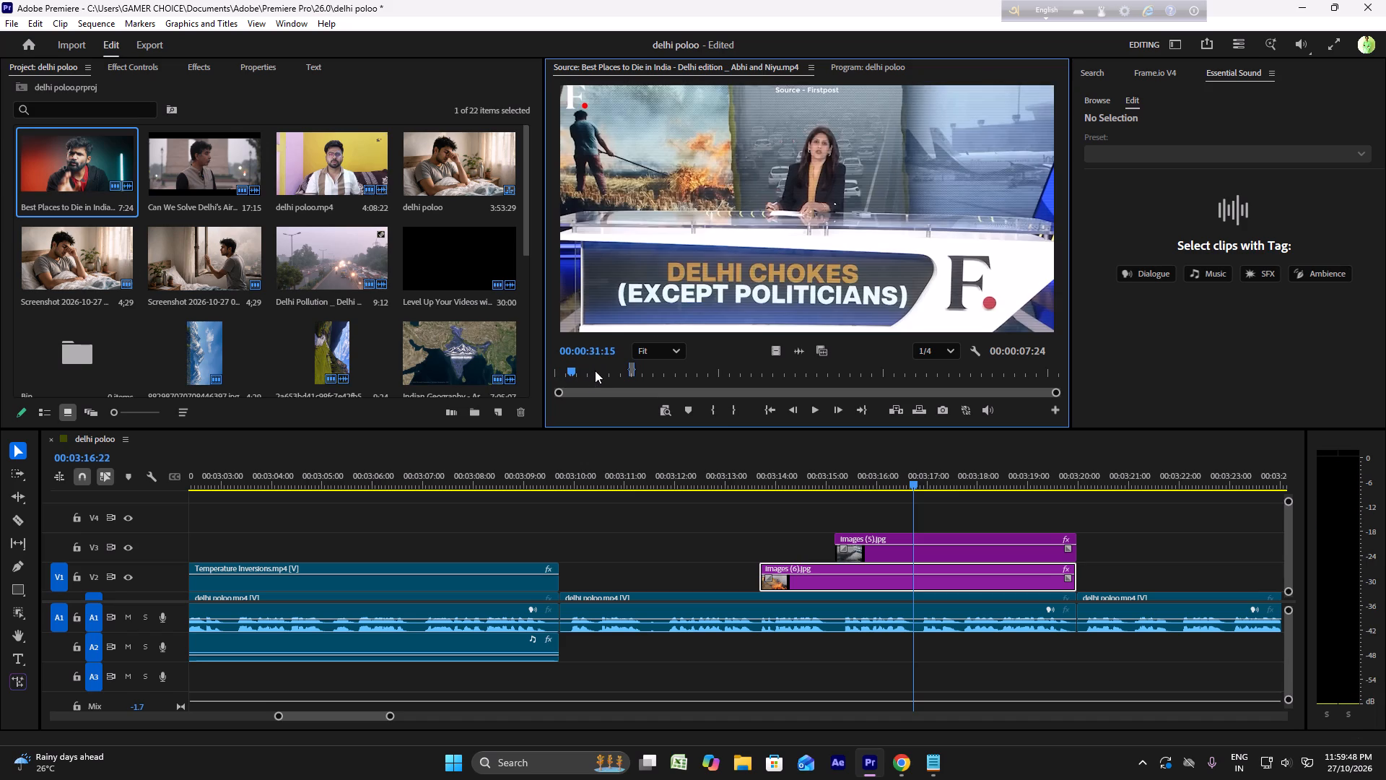
left_click(595, 370)
left_click(611, 368)
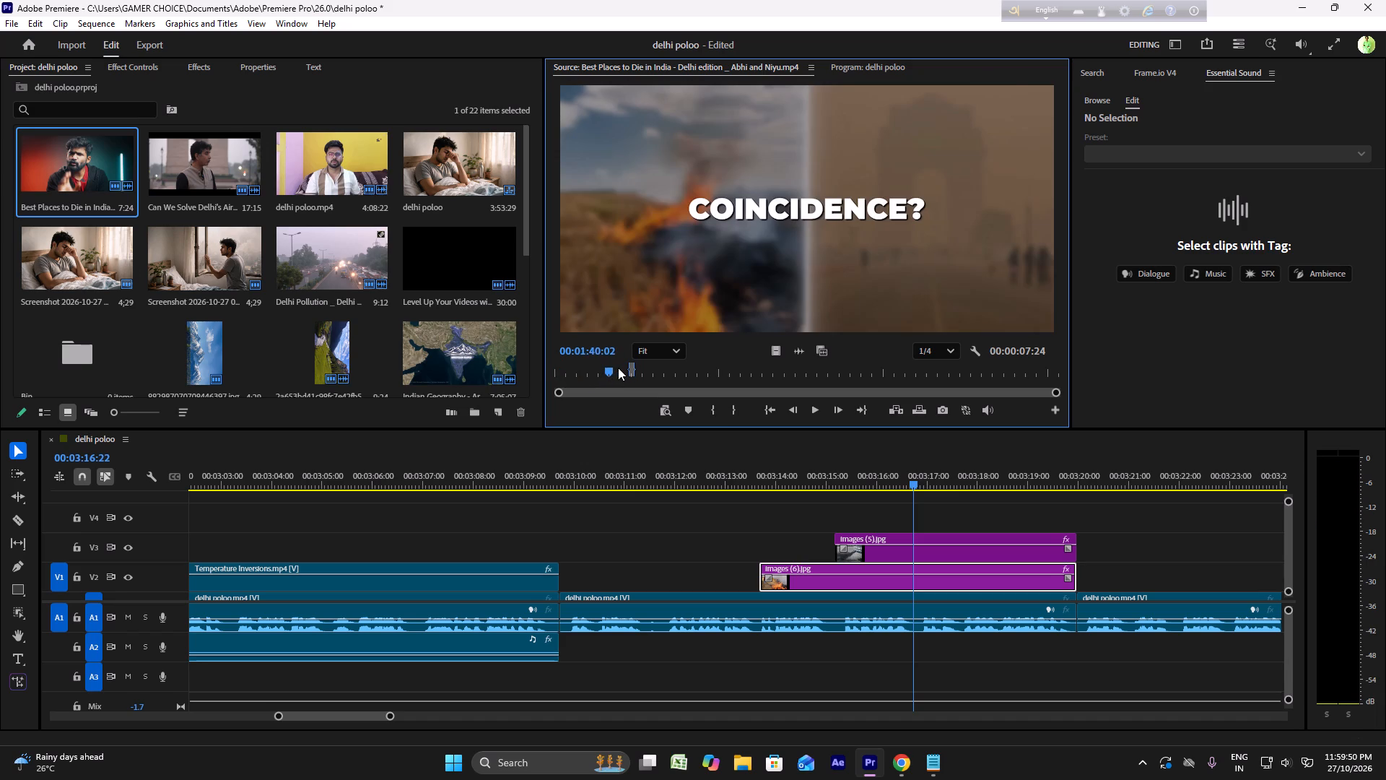
left_click(618, 368)
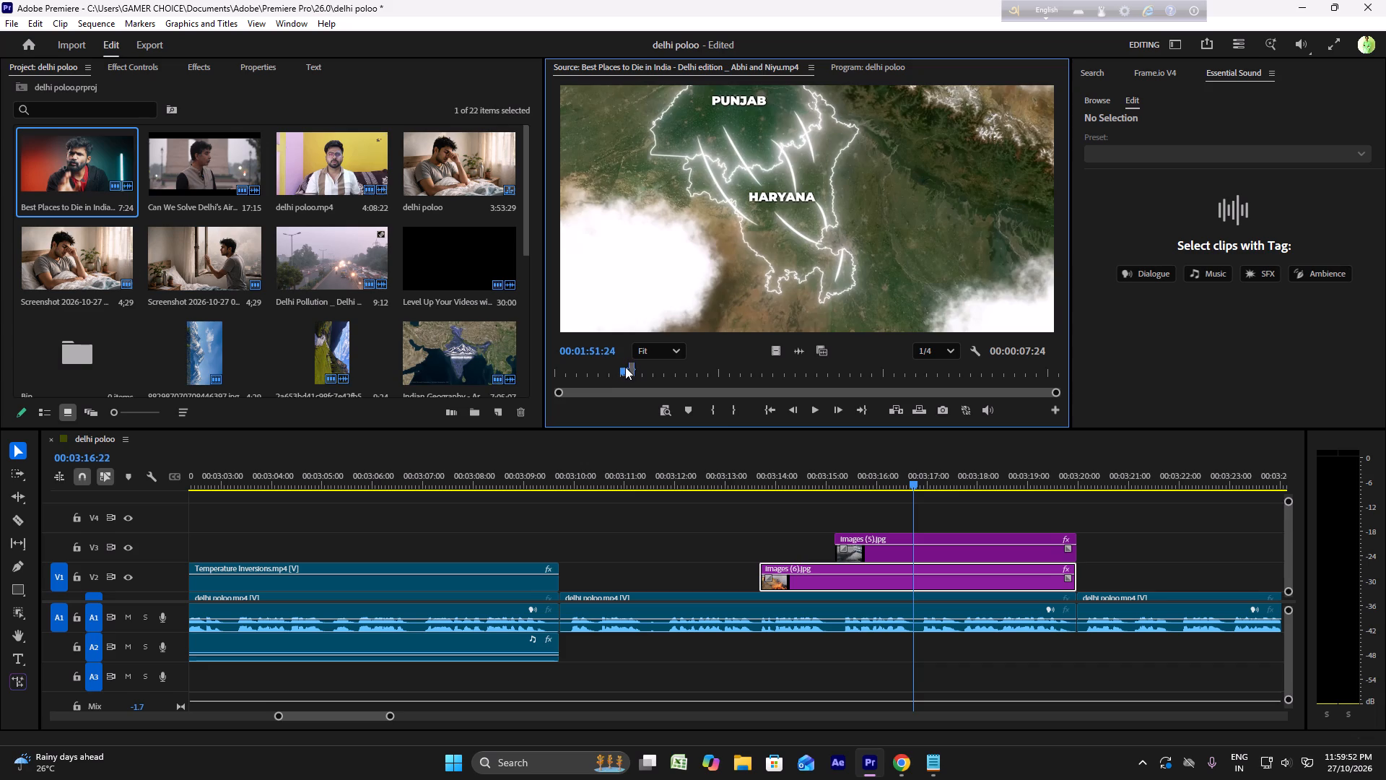
left_click(625, 367)
left_click(632, 367)
left_click(650, 368)
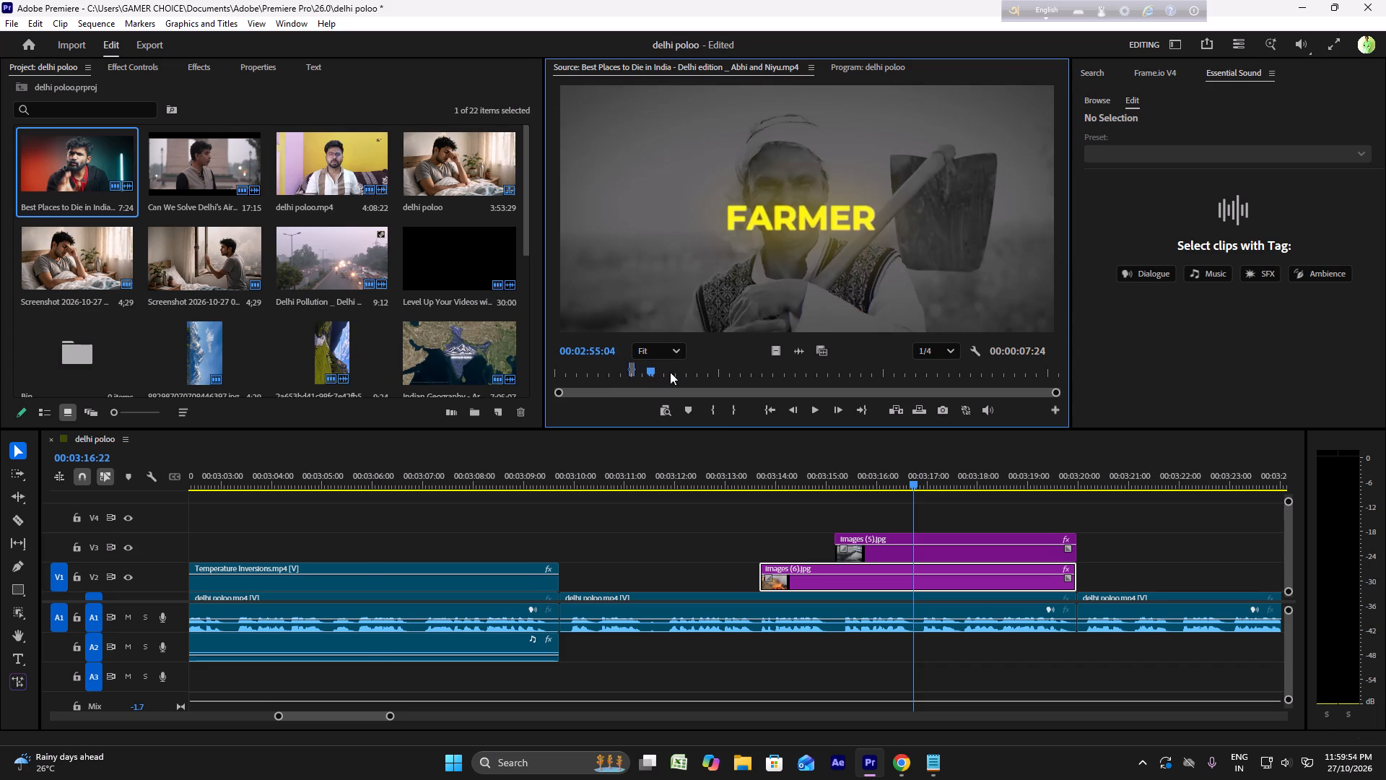
left_click(671, 373)
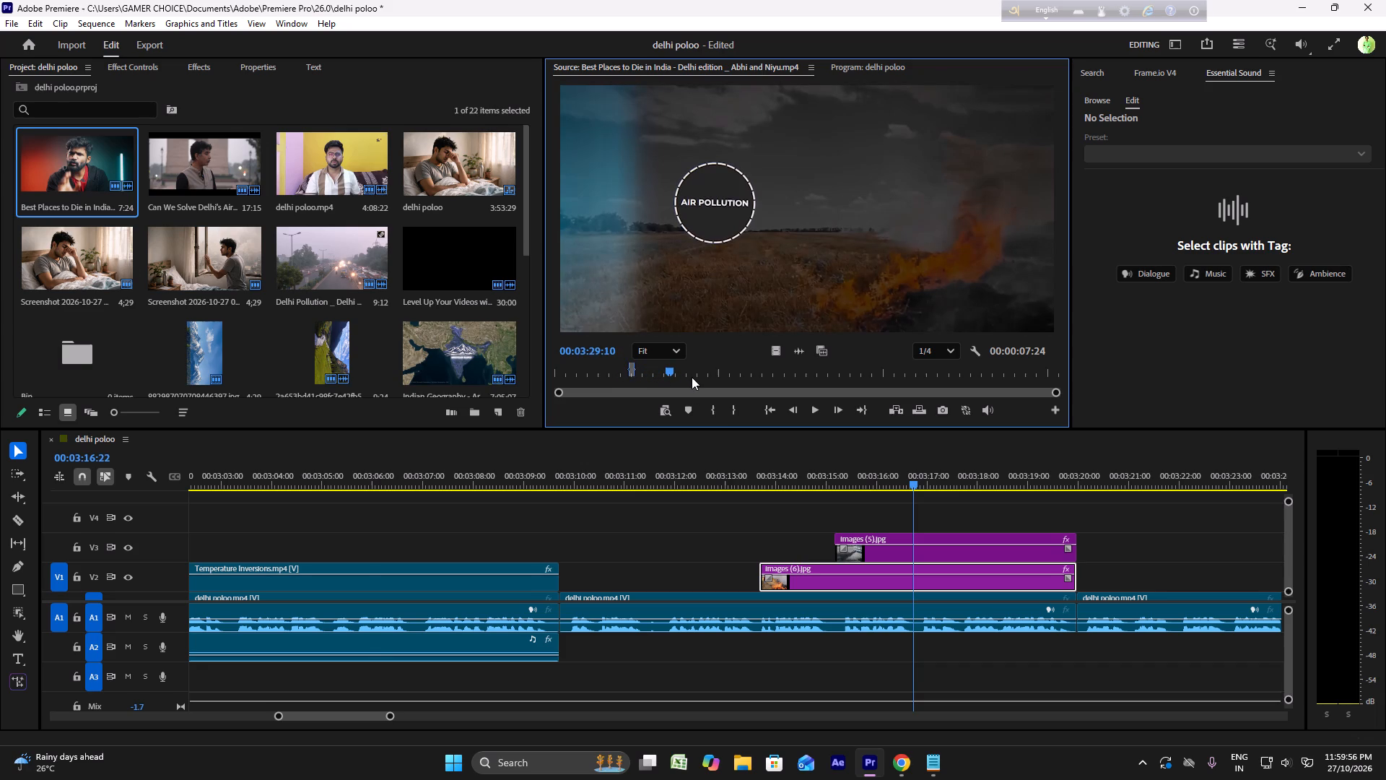
left_click(812, 410)
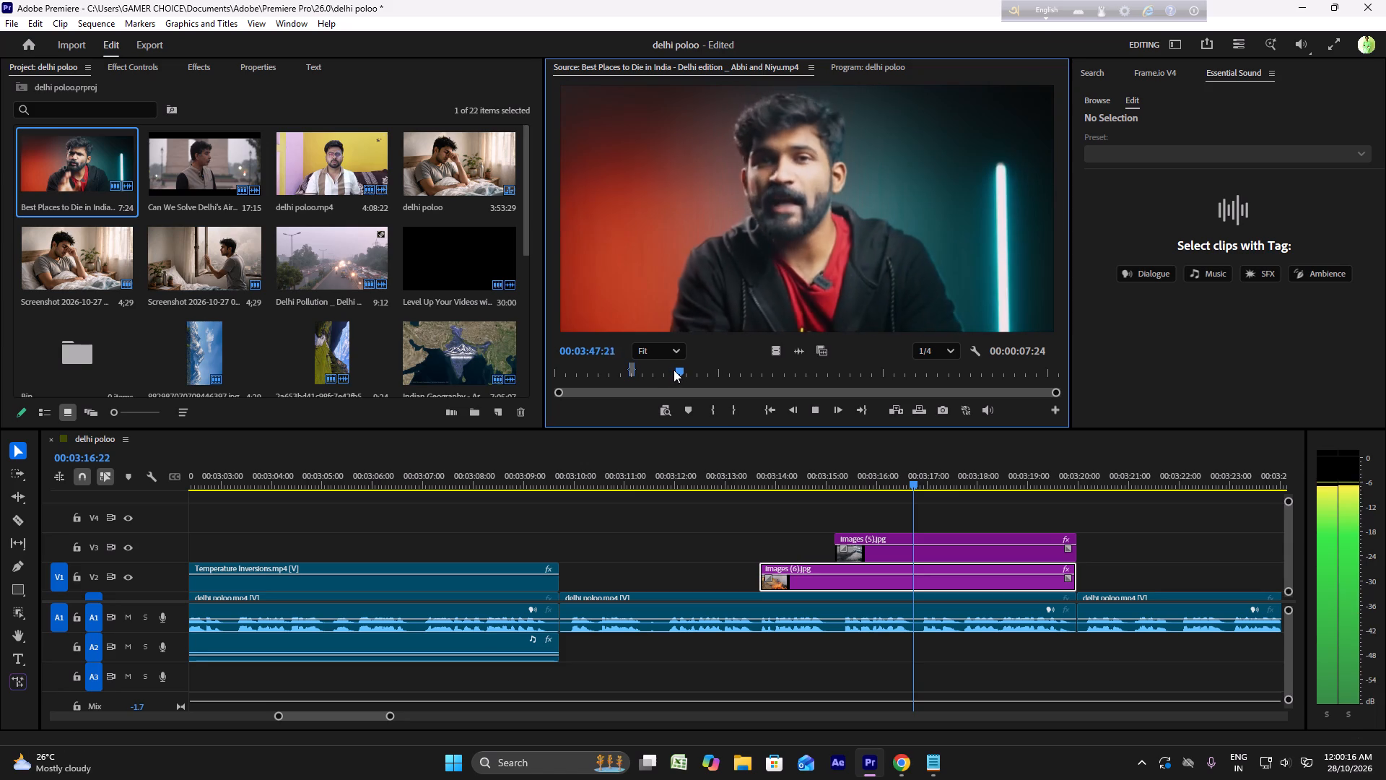
Skim further through the source clip to the construction-site shots near 00:05:43 and preview them.
left_click(689, 376)
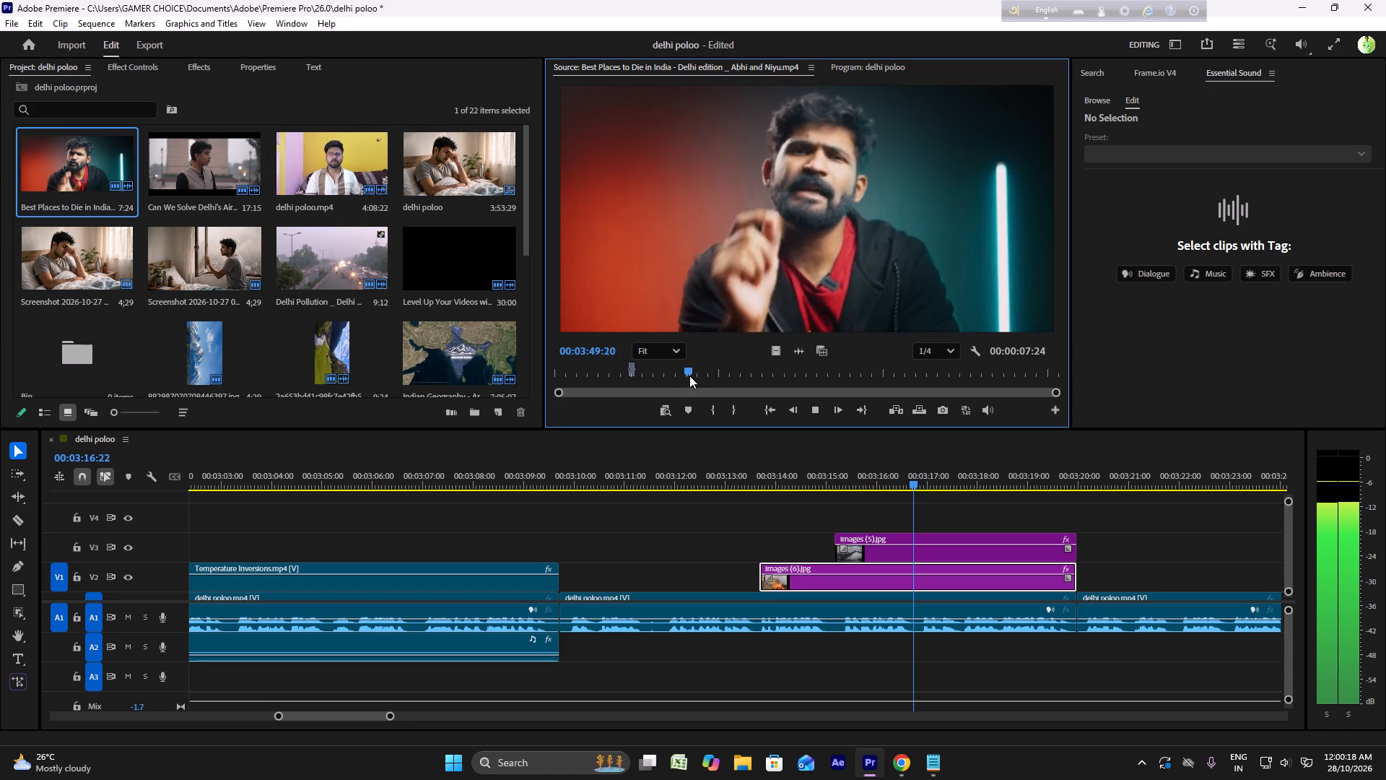
left_click(699, 374)
left_click(703, 374)
left_click(707, 374)
left_click(709, 374)
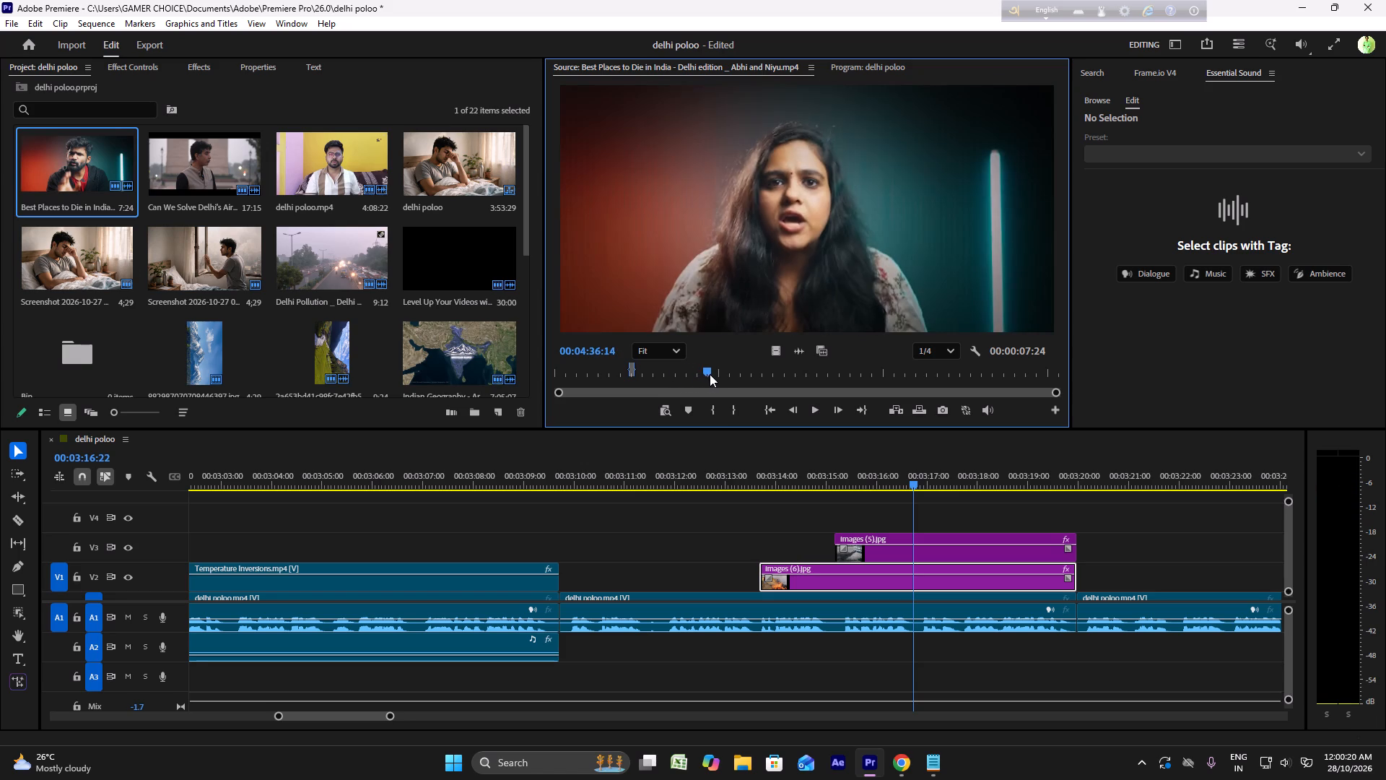
left_click(719, 376)
left_click_drag(723, 376, 733, 376)
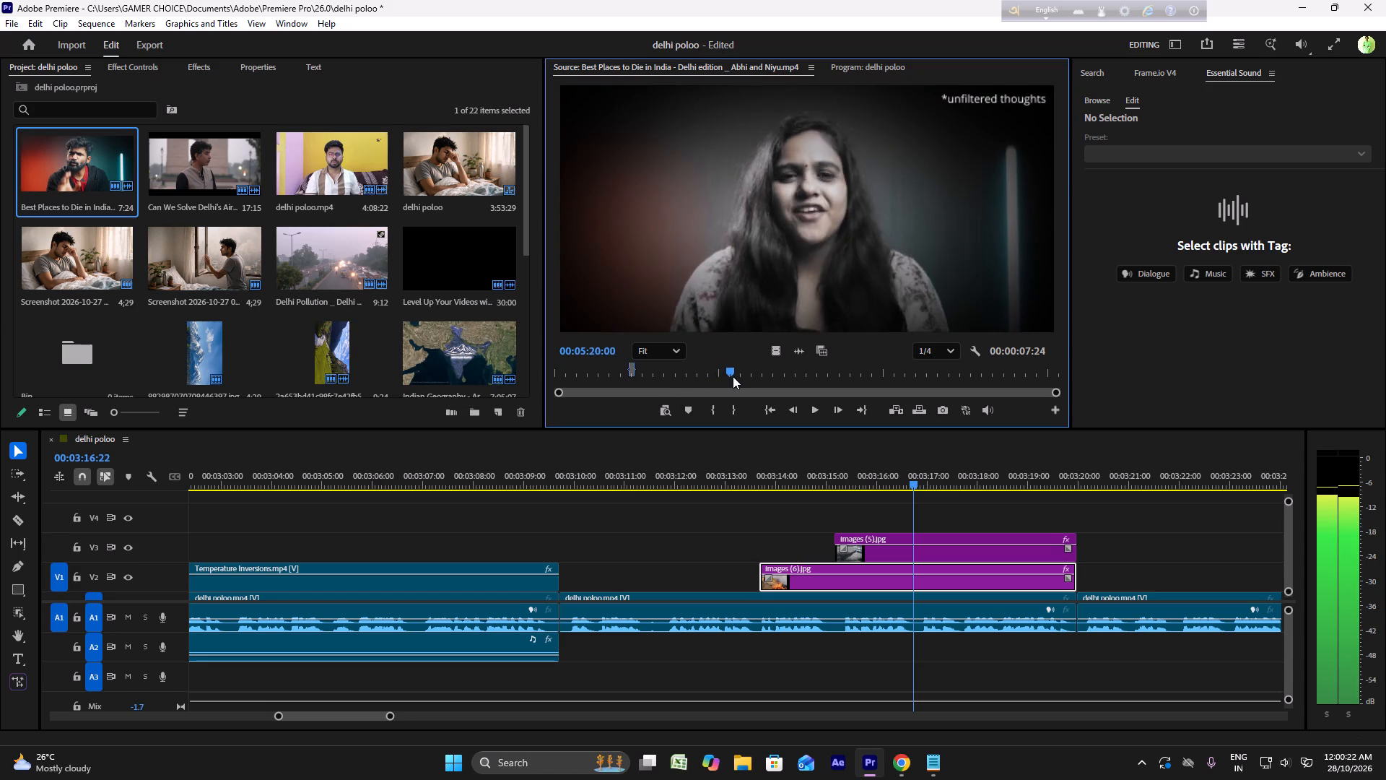
left_click_drag(733, 376, 745, 376)
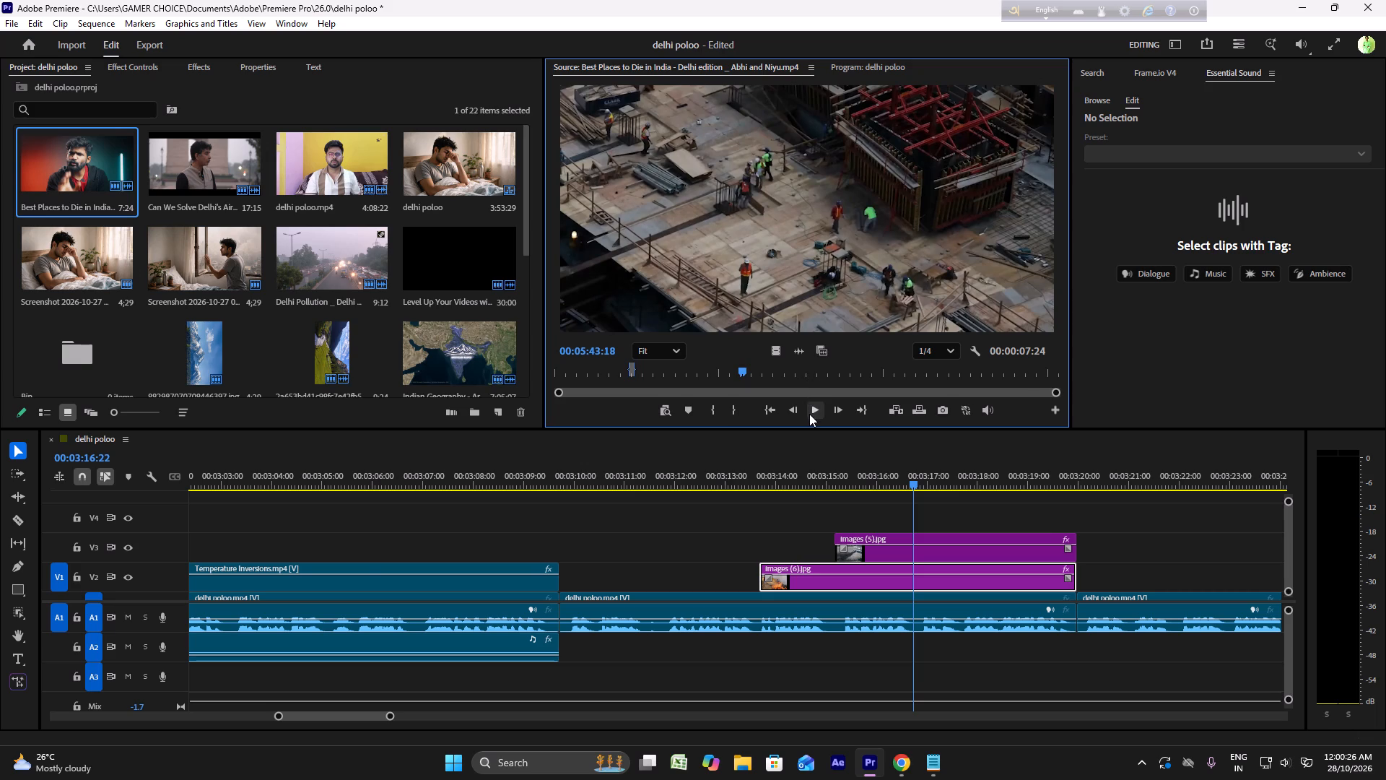
left_click(809, 414)
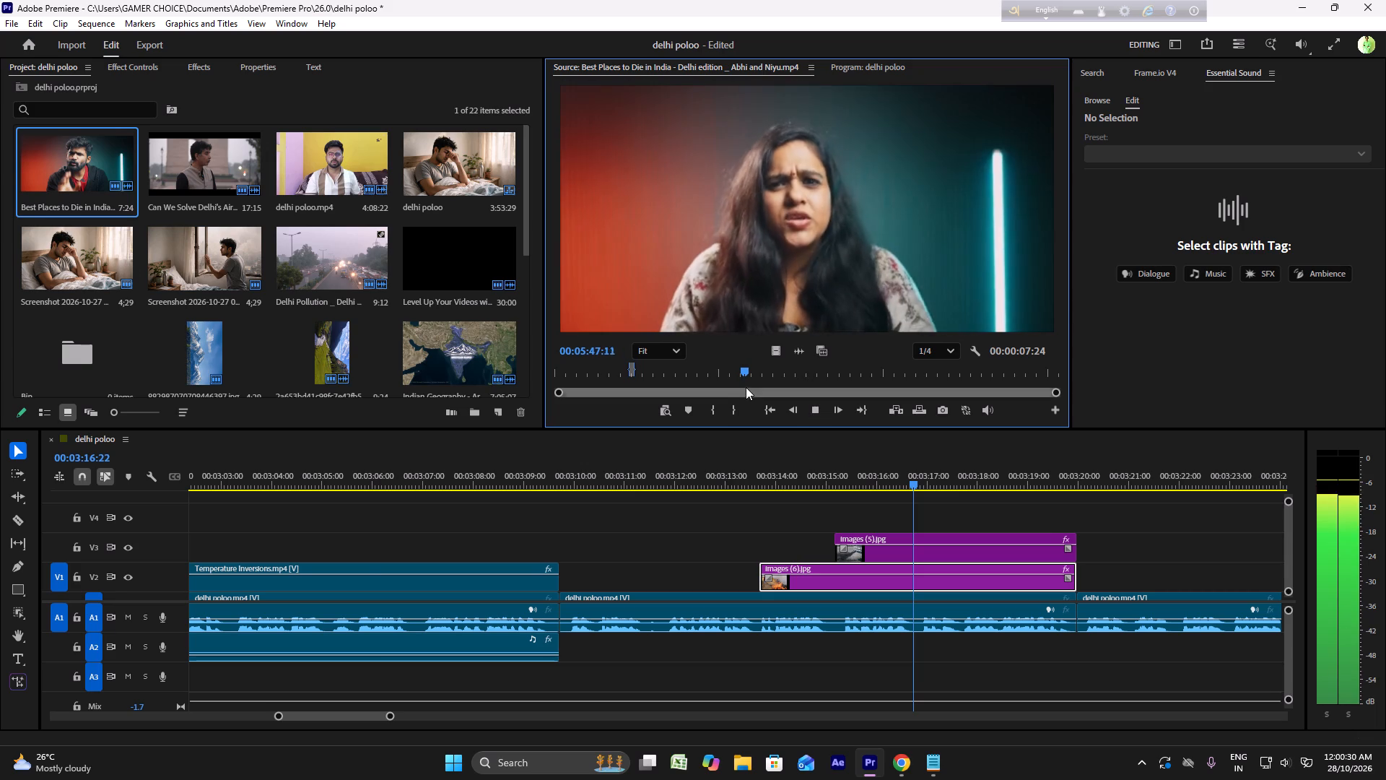
left_click(740, 376)
key("space")
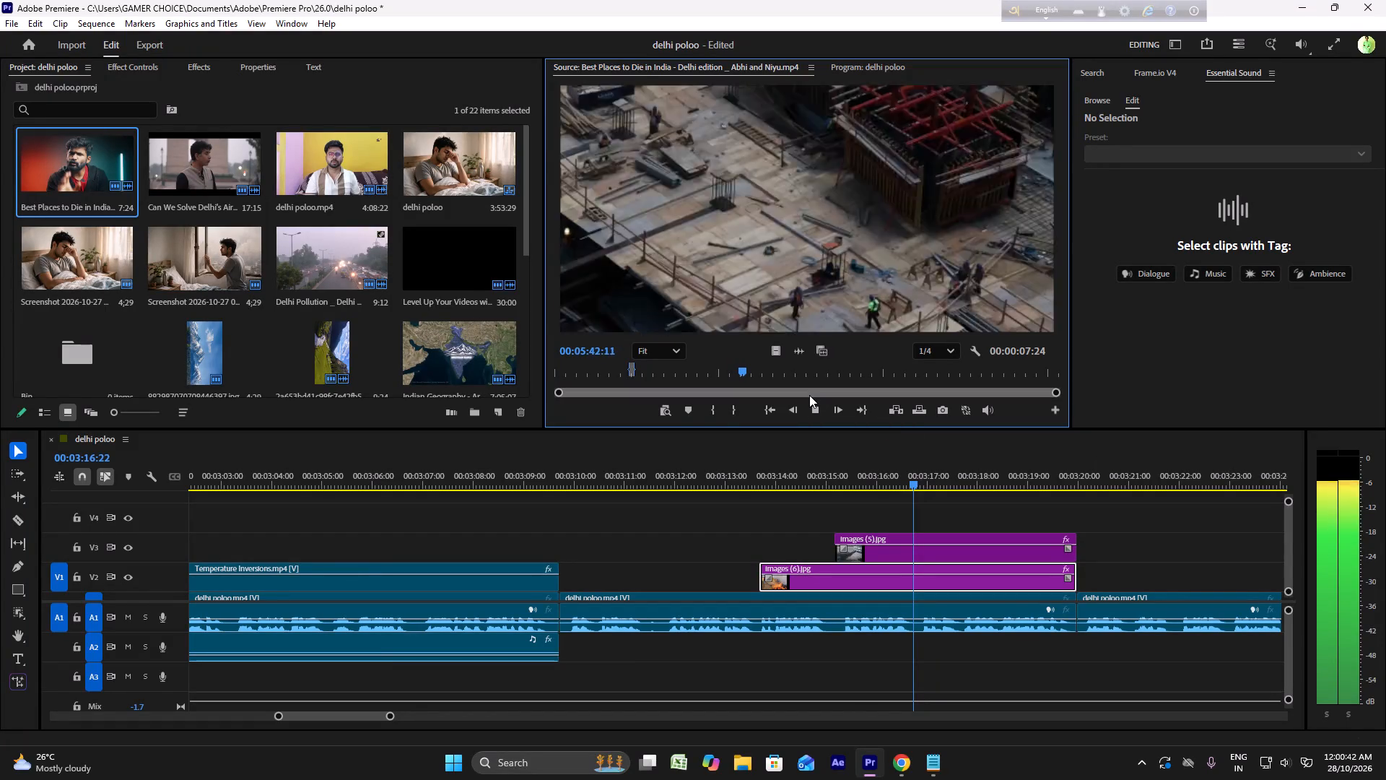
left_click(815, 415)
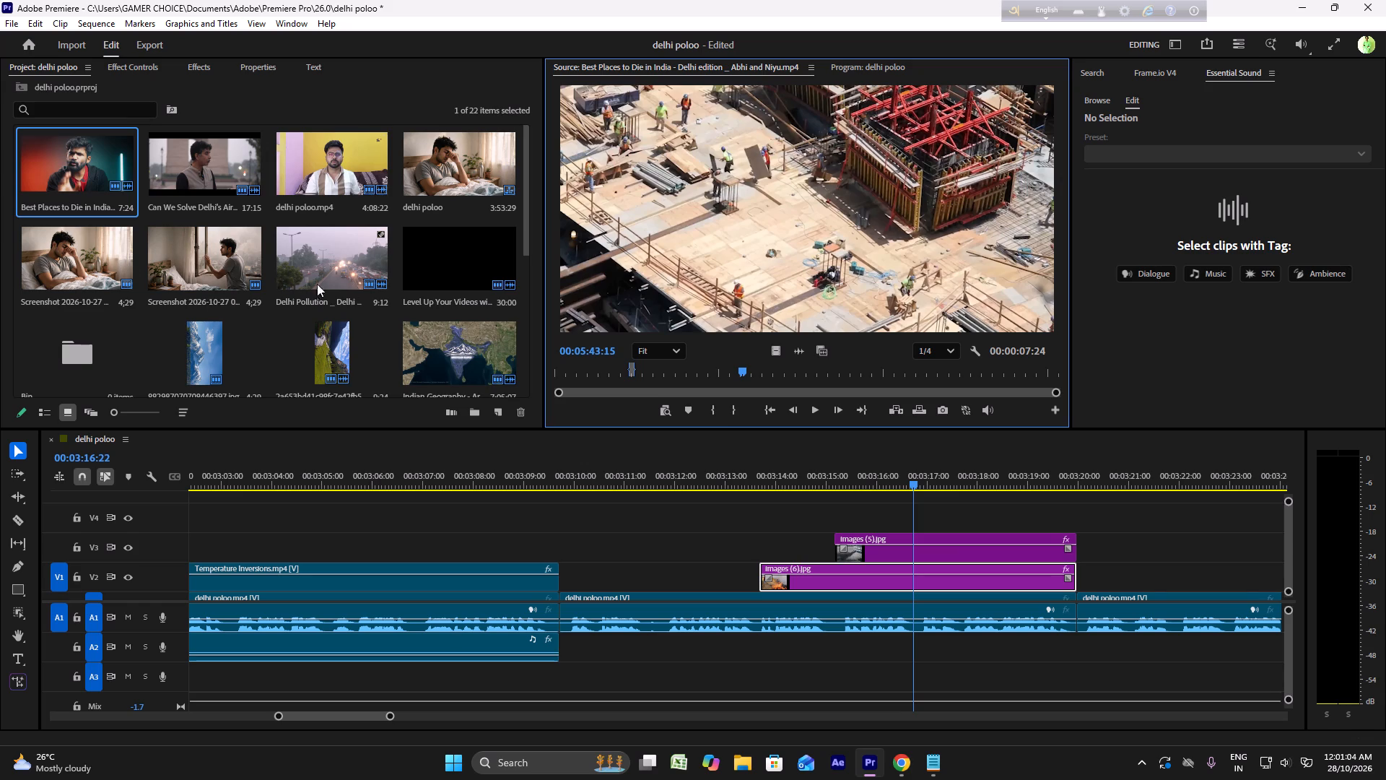
Mark In and Out points around the construction-site shots in the source clip for a range of 00:00:04:13.
key("space")
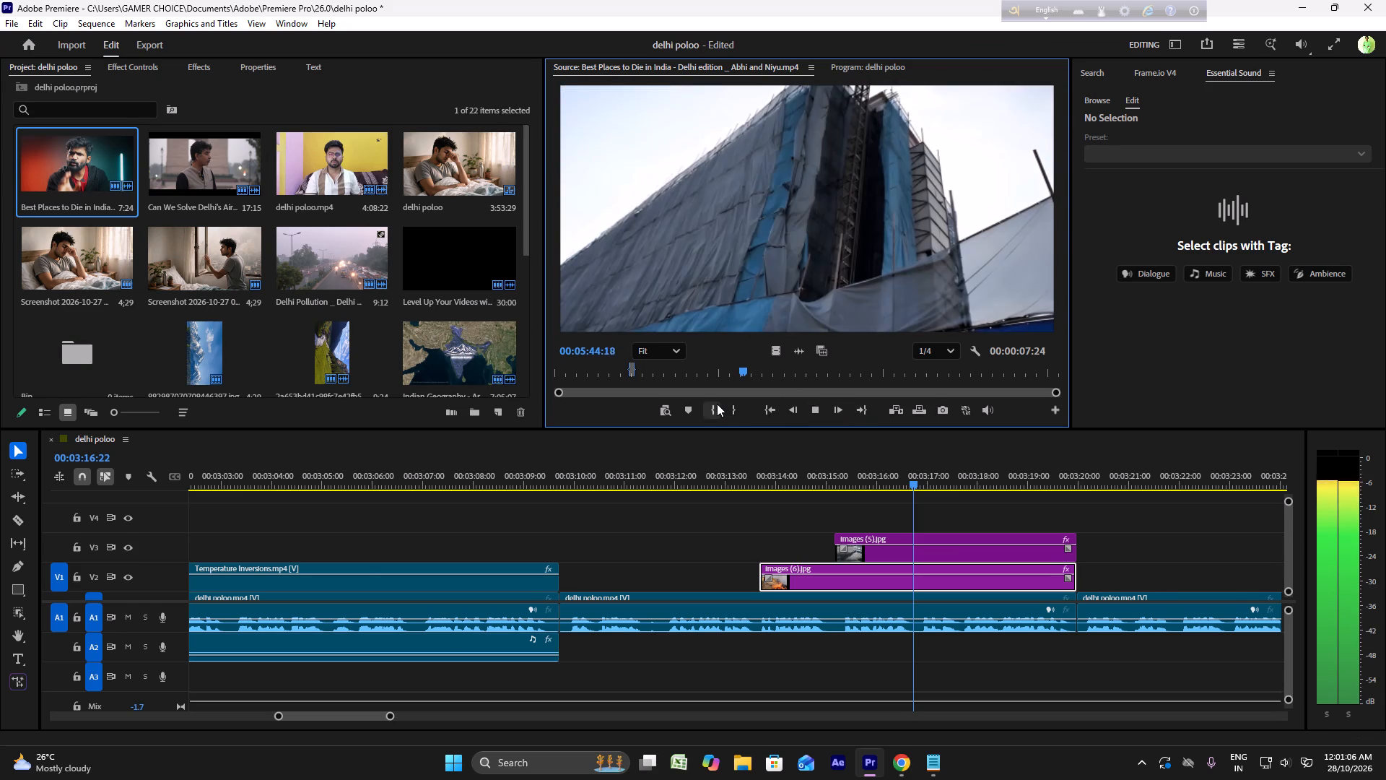
left_click(717, 404)
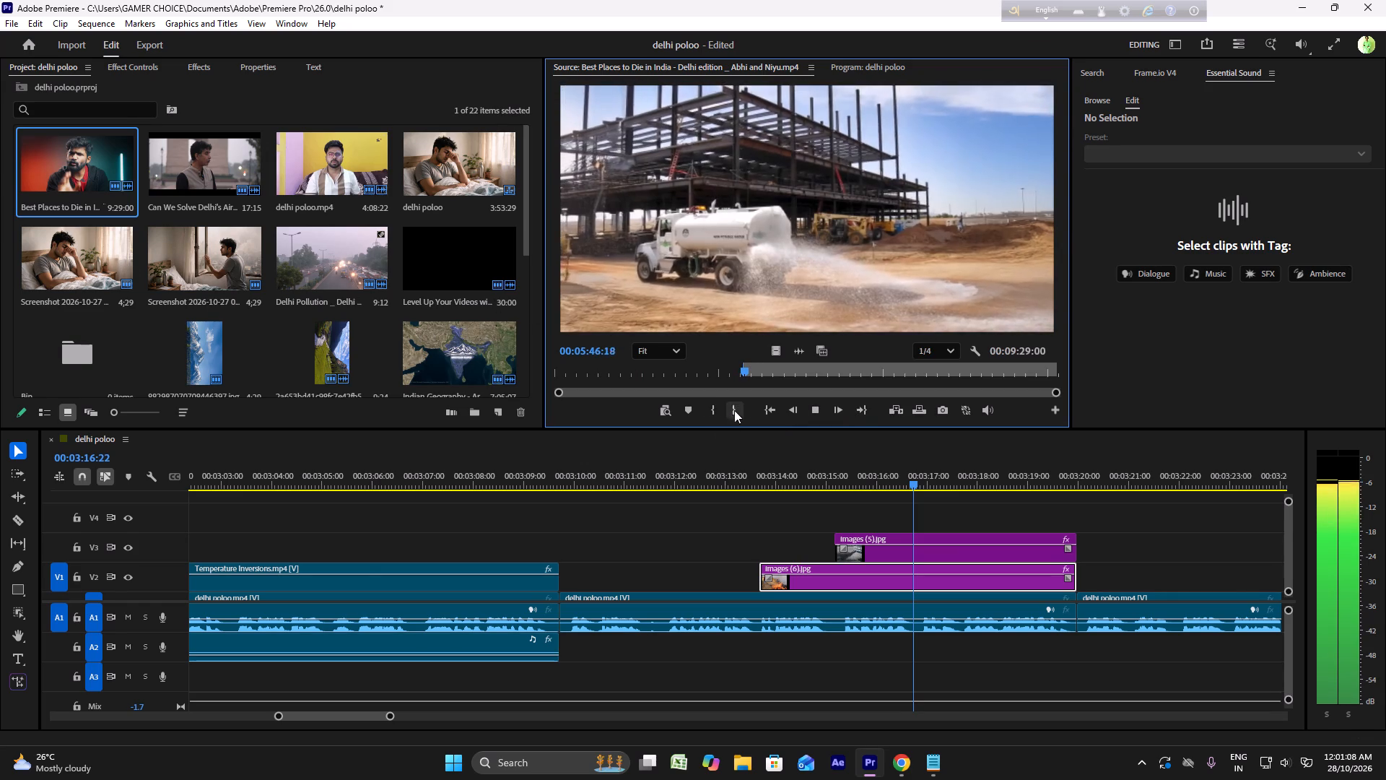
left_click(737, 417)
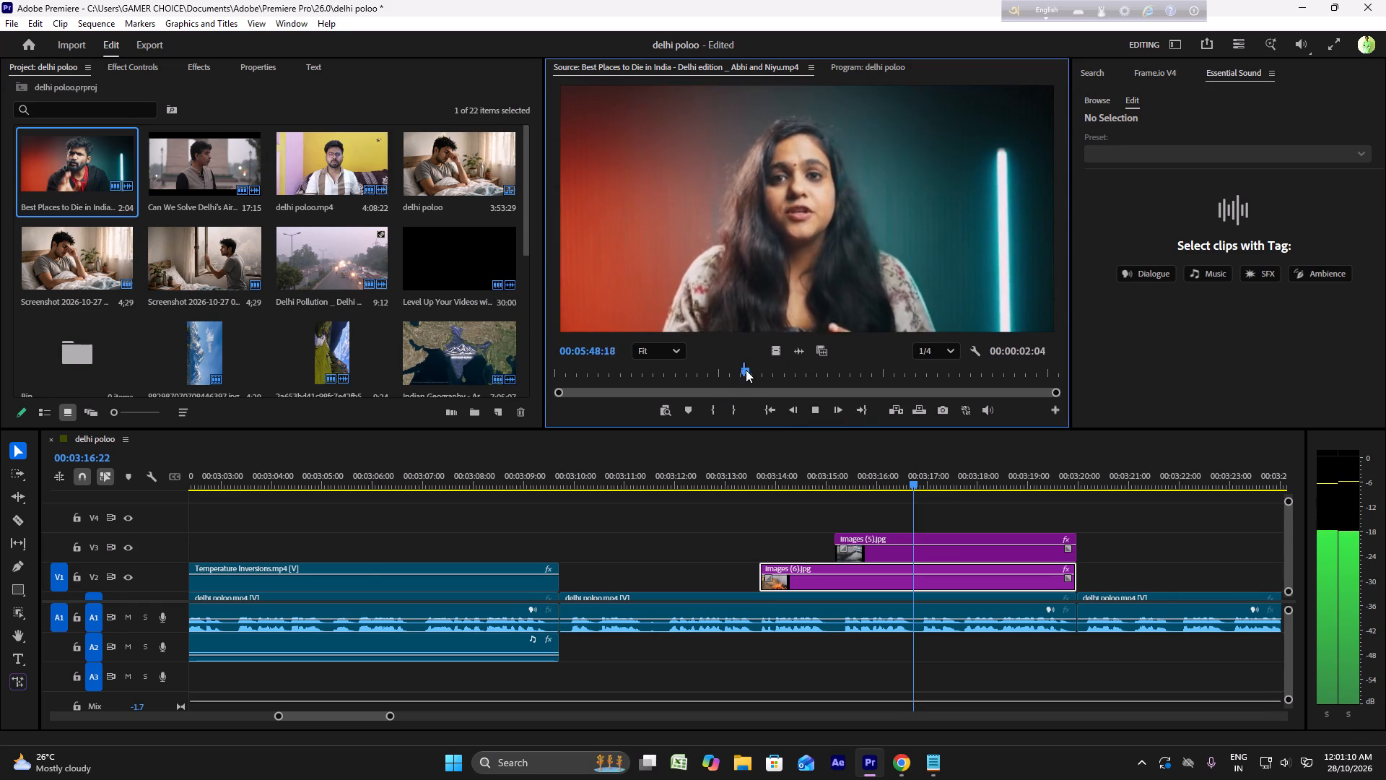
left_click_drag(748, 370, 737, 368)
key("space")
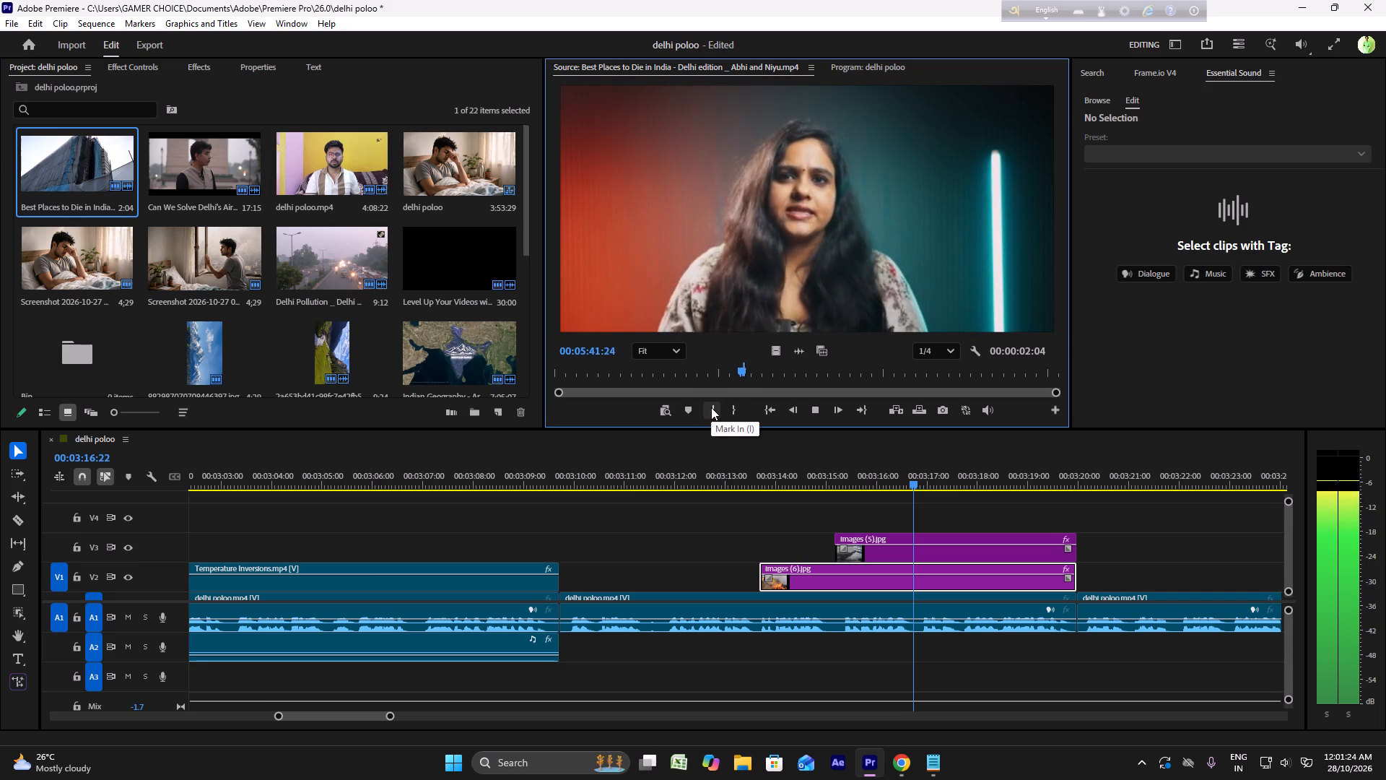
left_click(711, 407)
key("space")
Place the marked construction footage above the image overlays, starting near 00:03:14 with its audio on A4, and check it at 00:03:14:27.
left_click_drag(789, 294, 769, 503)
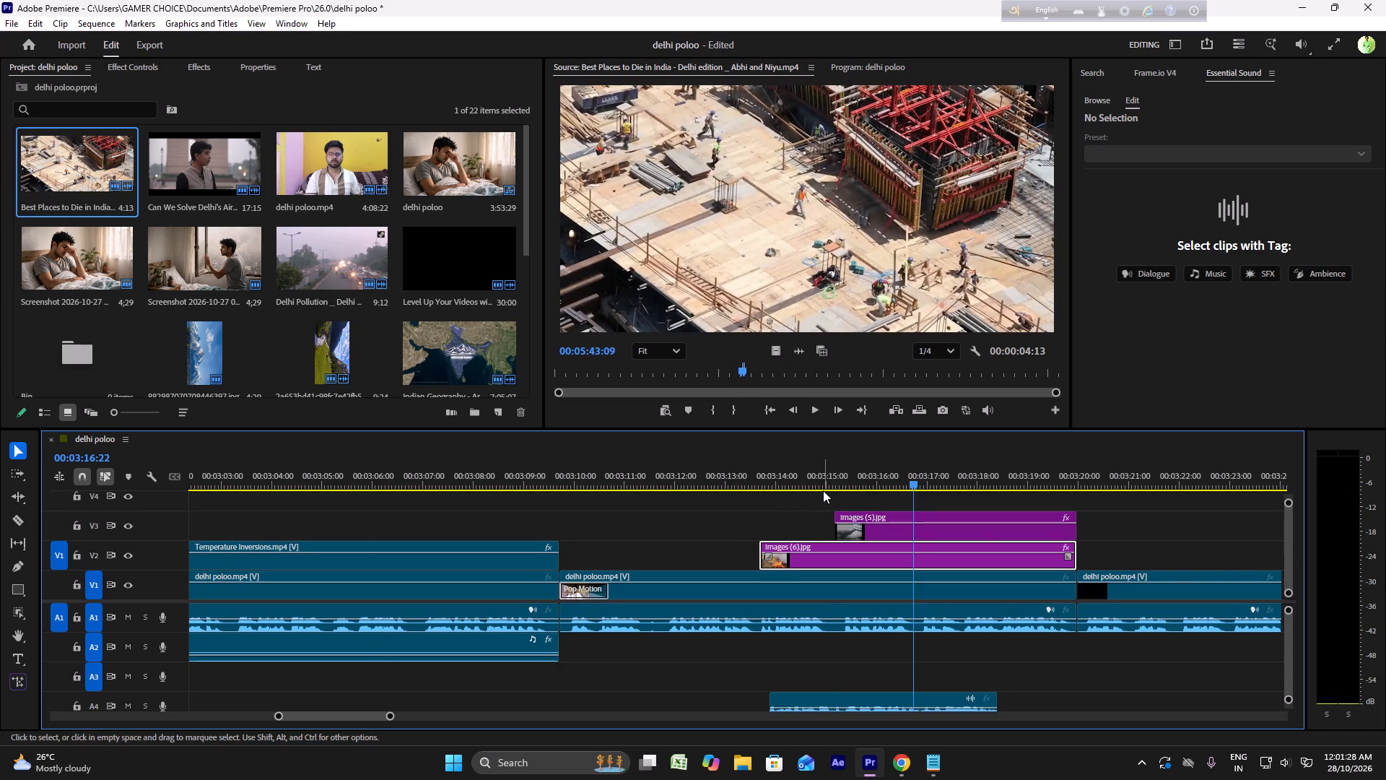
left_click(823, 484)
scroll(822, 490, "up", 6)
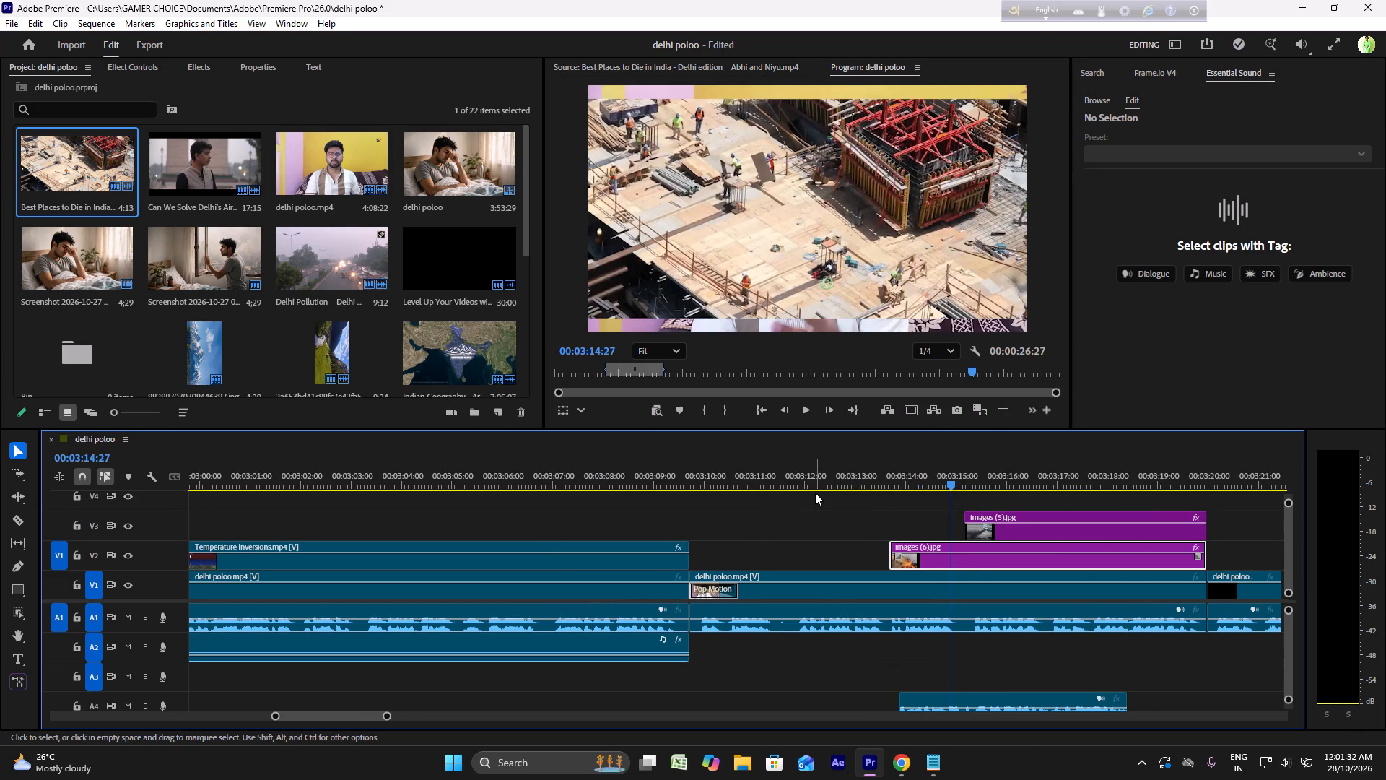
Add a frame hold to the construction footage on V5 at 00:03:14:11.
scroll(954, 511, "up", 6)
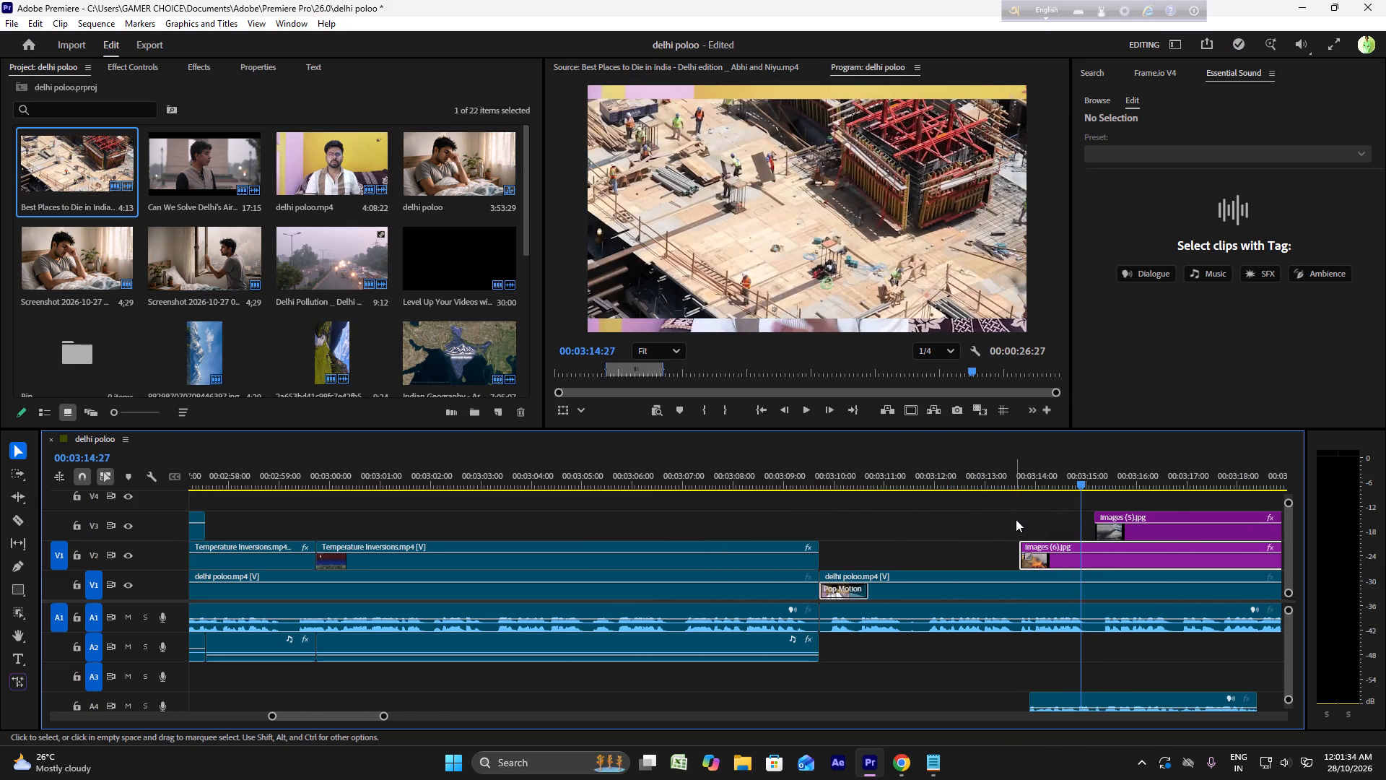
scroll(1063, 527, "up", 3, "ctrl")
left_click(1084, 511)
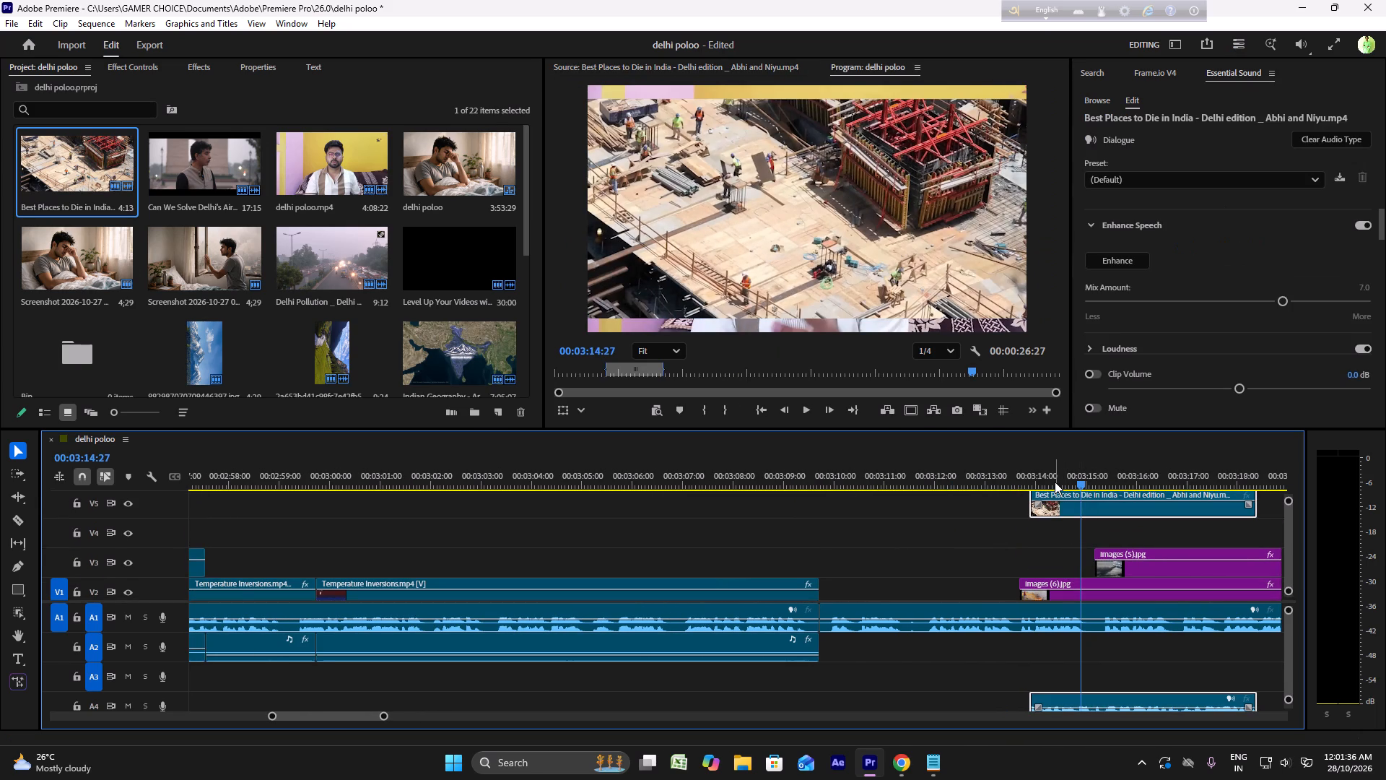
left_click(1055, 482)
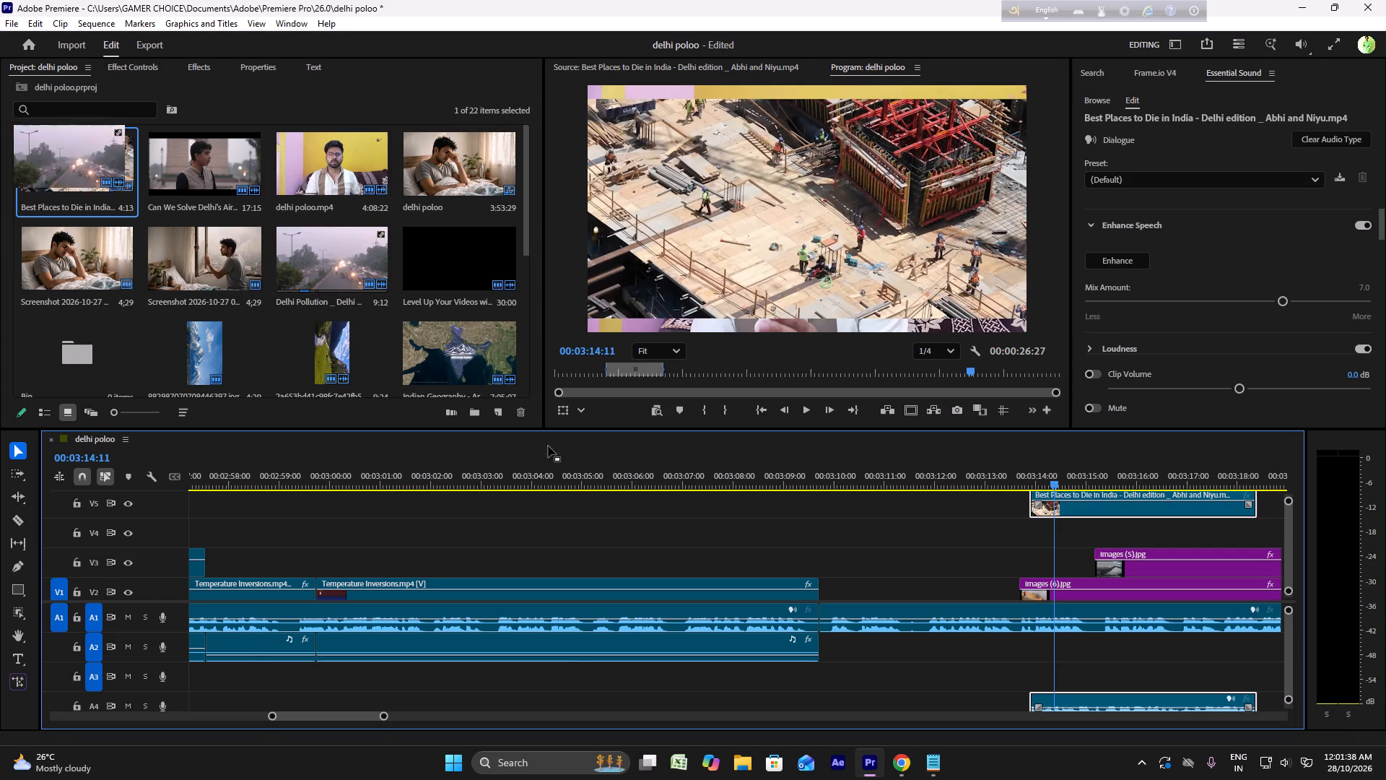
right_click(1077, 508)
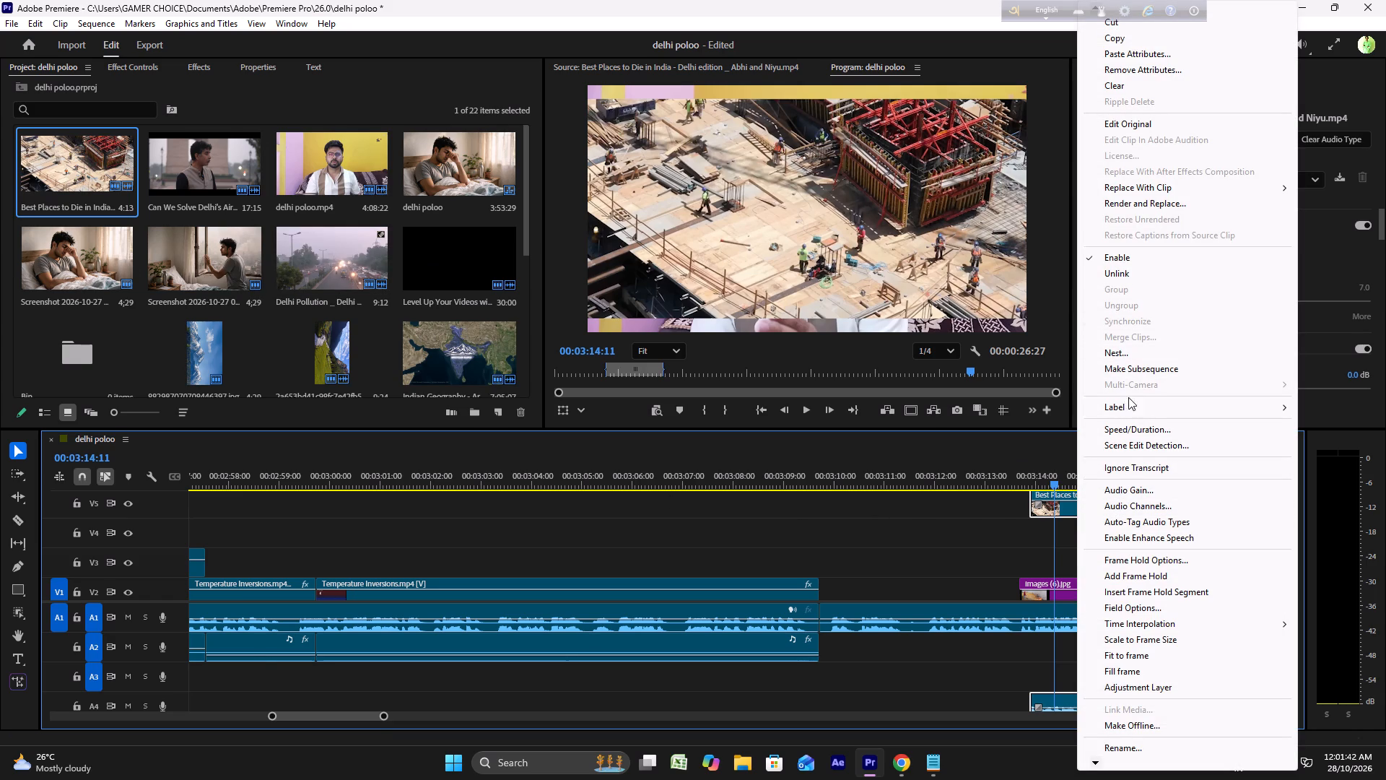
left_click(1136, 578)
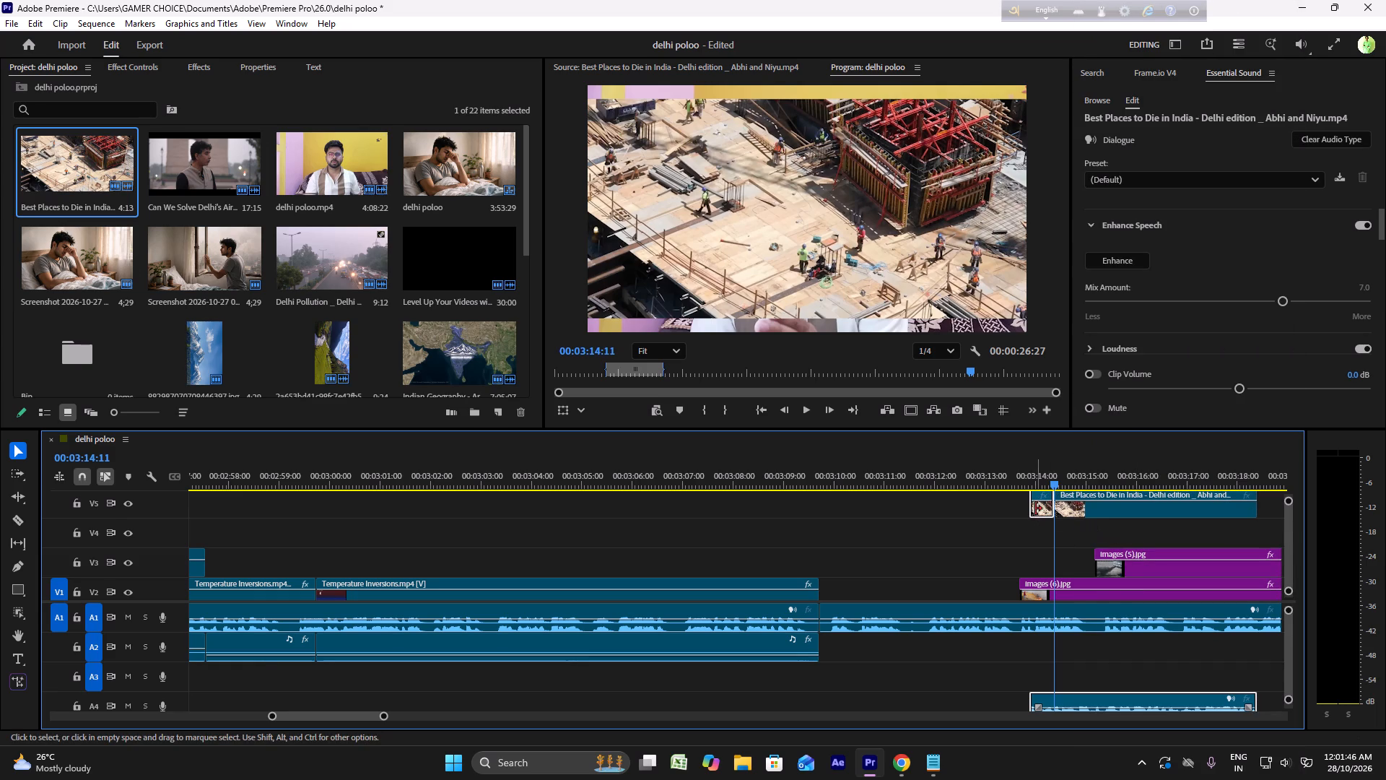
Pull the short moving segment away from the held construction frame, scrub over the held part, and delete that segment with its linked A4 audio.
left_click_drag(1041, 510, 1024, 537)
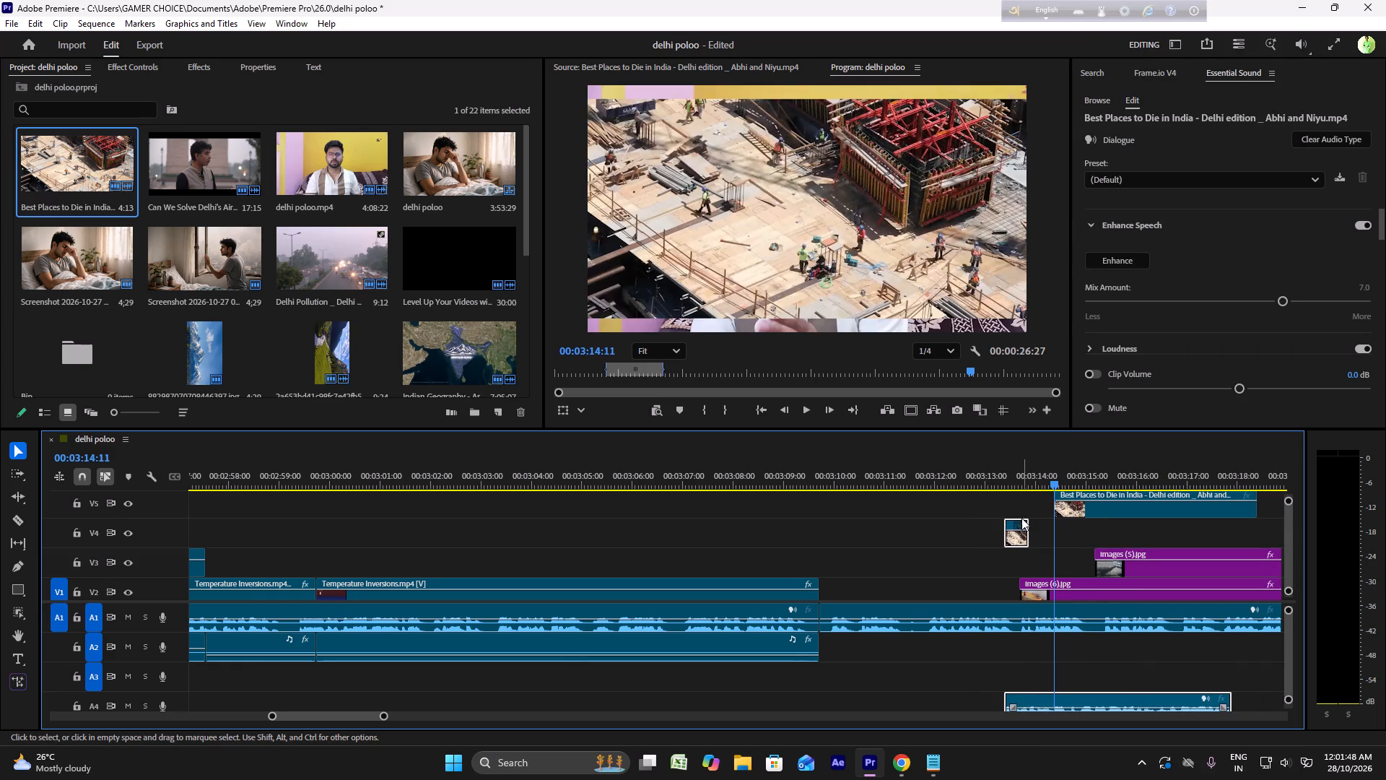
left_click(1016, 482)
left_click_drag(1015, 481, 1034, 485)
left_click_drag(1055, 480, 1086, 480)
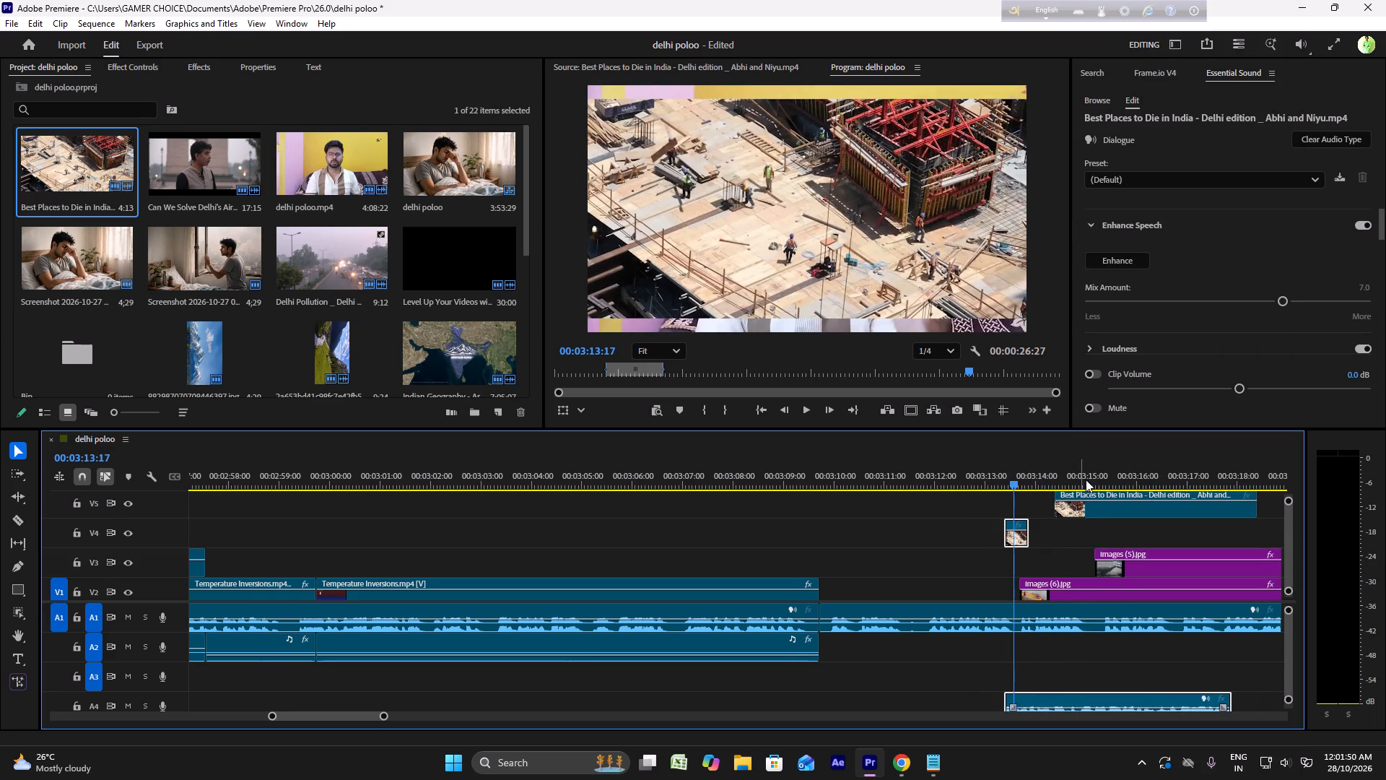
left_click_drag(1086, 480, 1093, 480)
left_click(1093, 480)
left_click(1102, 475)
left_click_drag(1102, 479, 1084, 480)
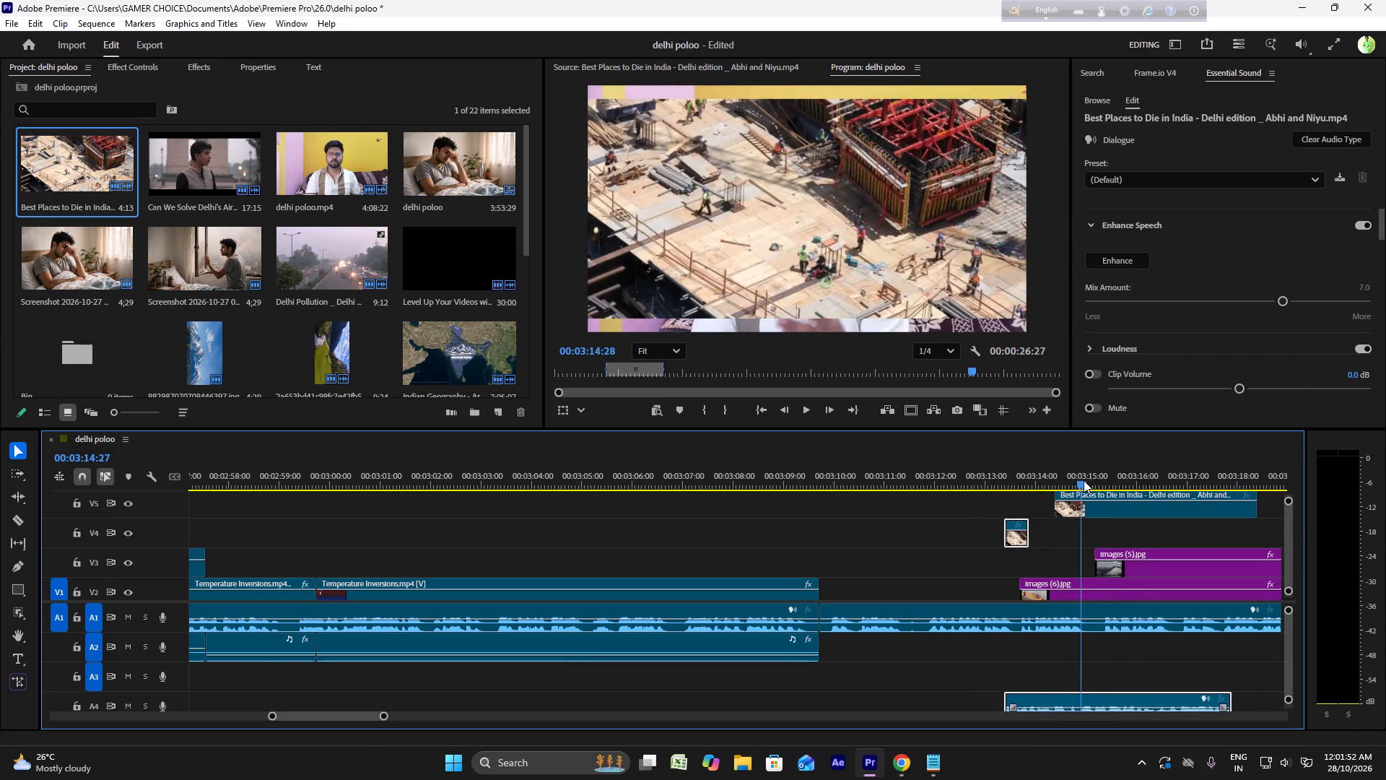
left_click_drag(1084, 480, 1162, 480)
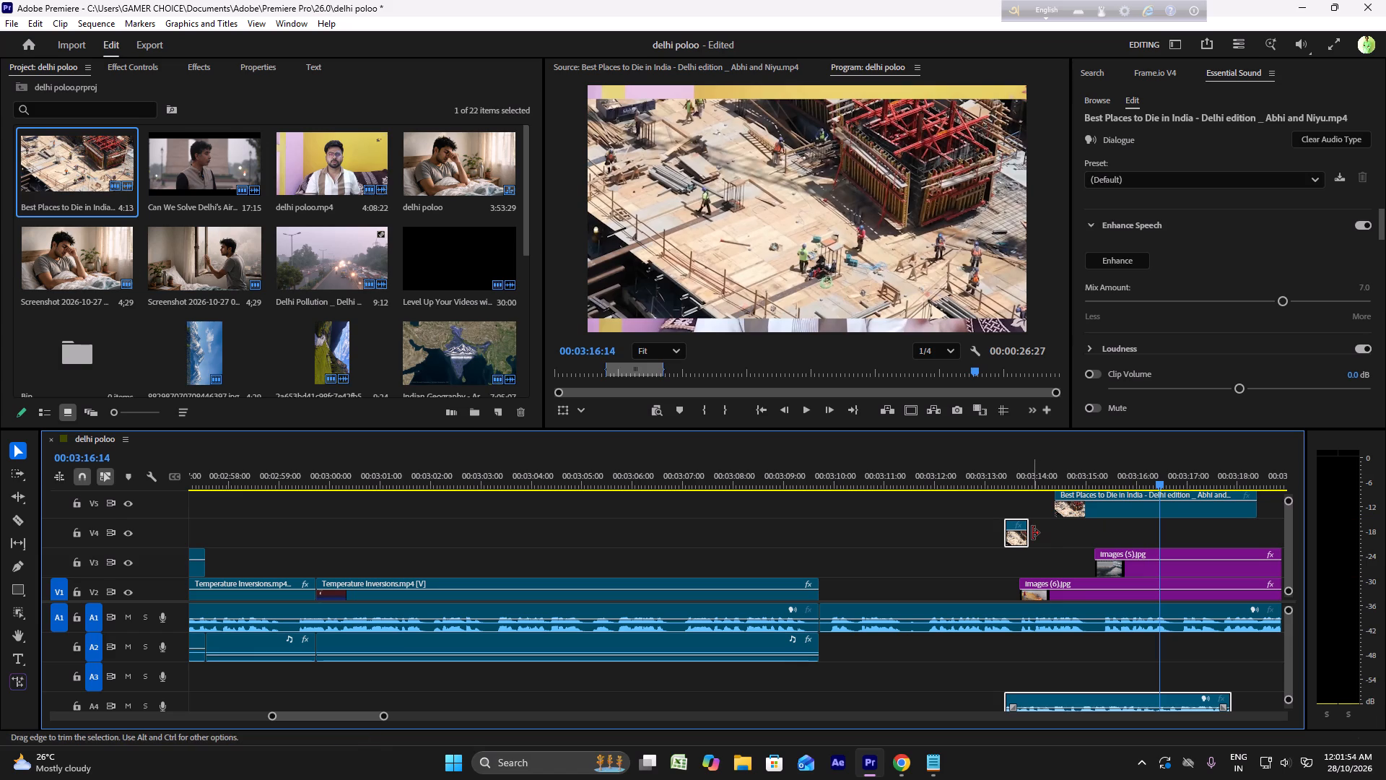
key("Delete")
Move the held construction clip down to V4, align its start with images (6).jpg, and preview it.
left_click_drag(1131, 516, 1115, 519)
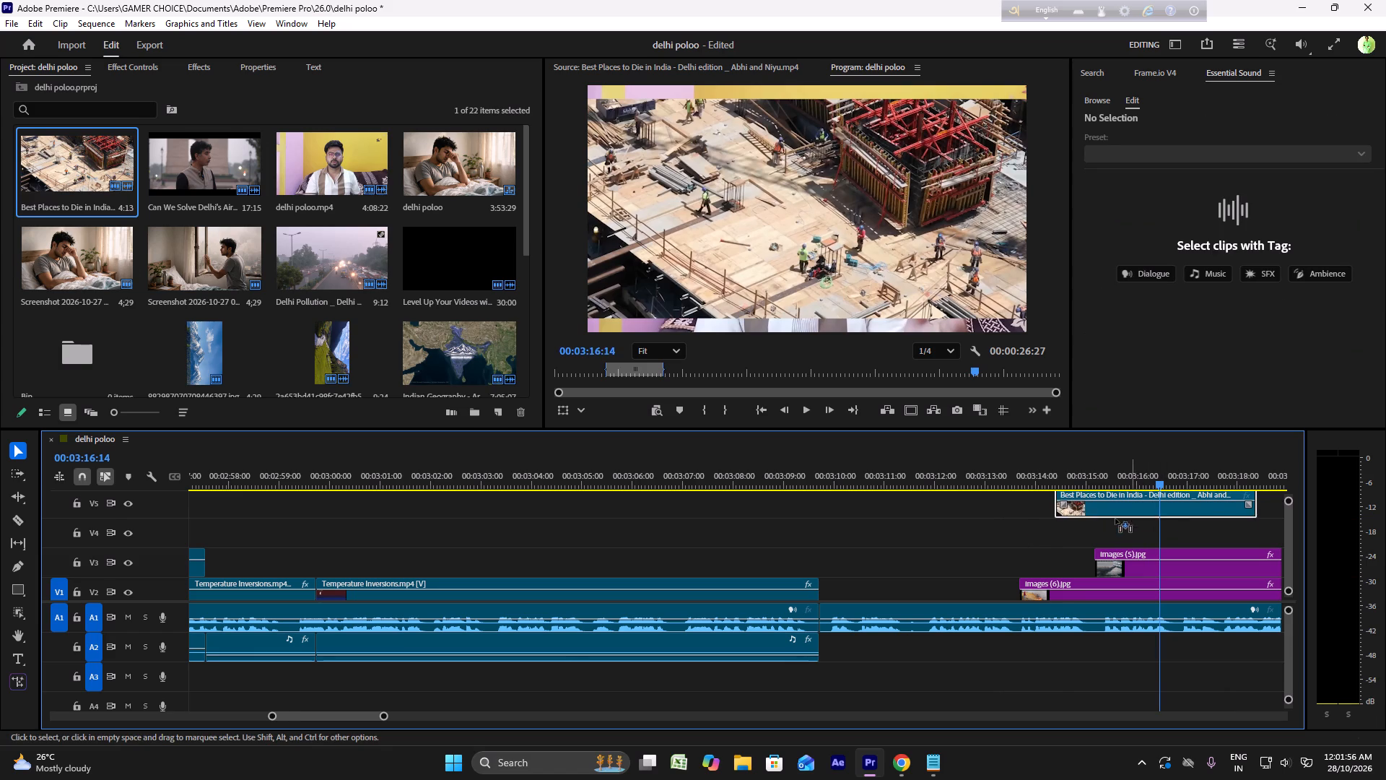
left_click_drag(1115, 519, 1097, 526)
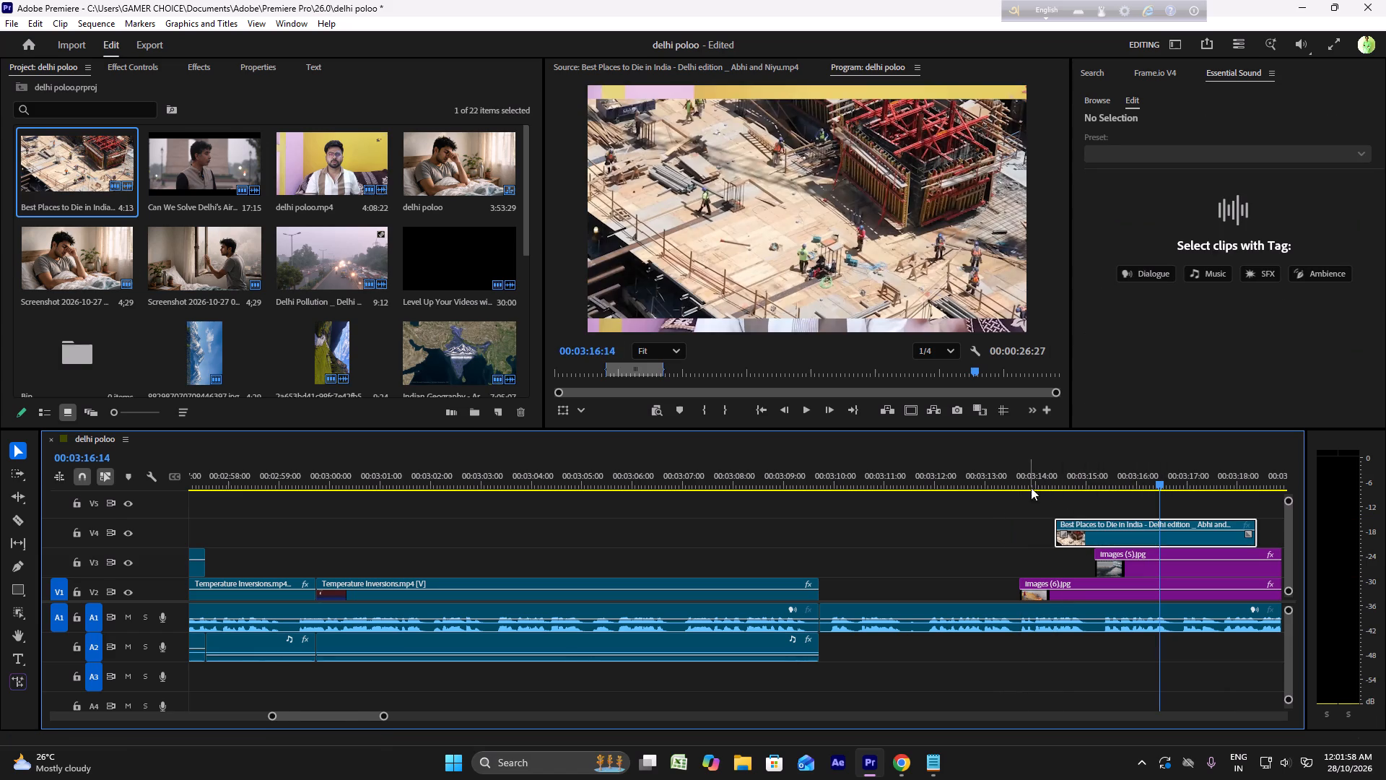
left_click_drag(1103, 539, 1060, 537)
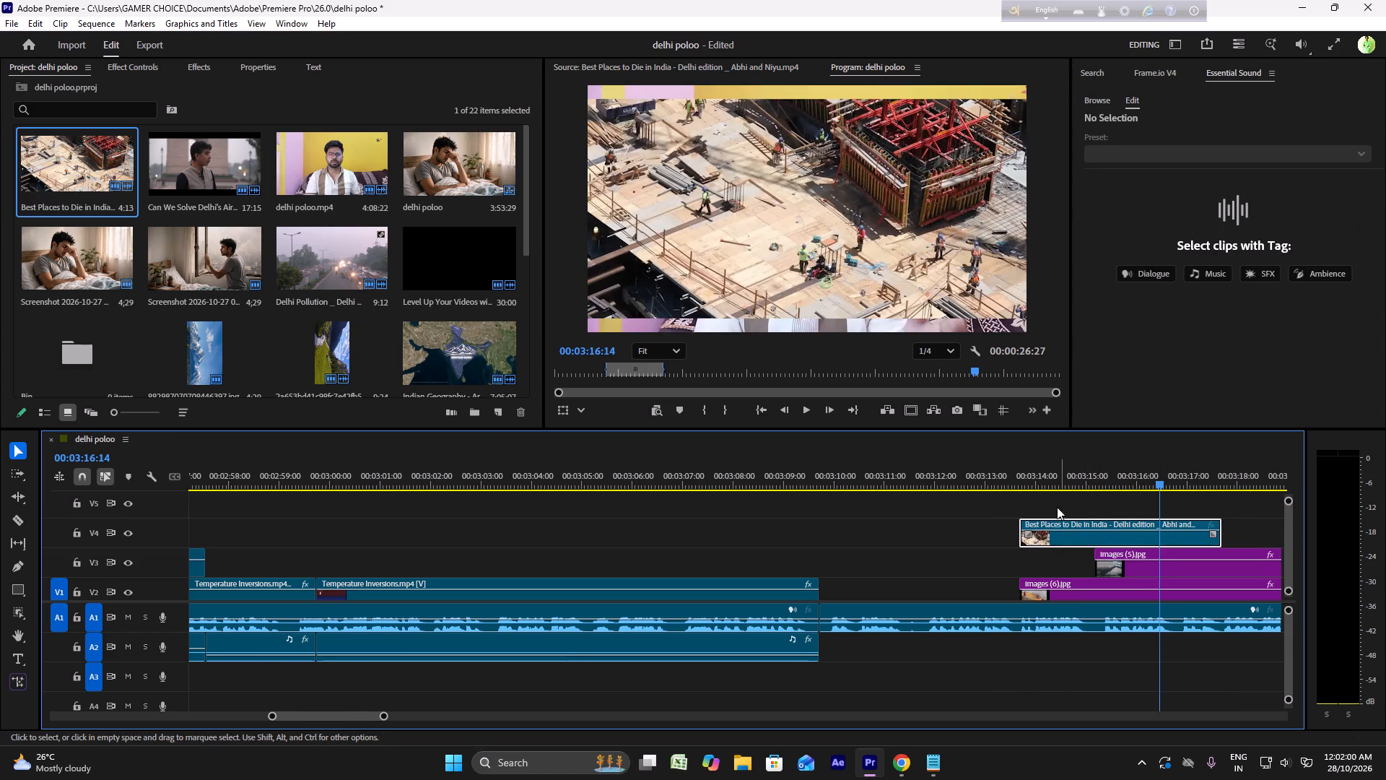
left_click(1033, 480)
key("space")
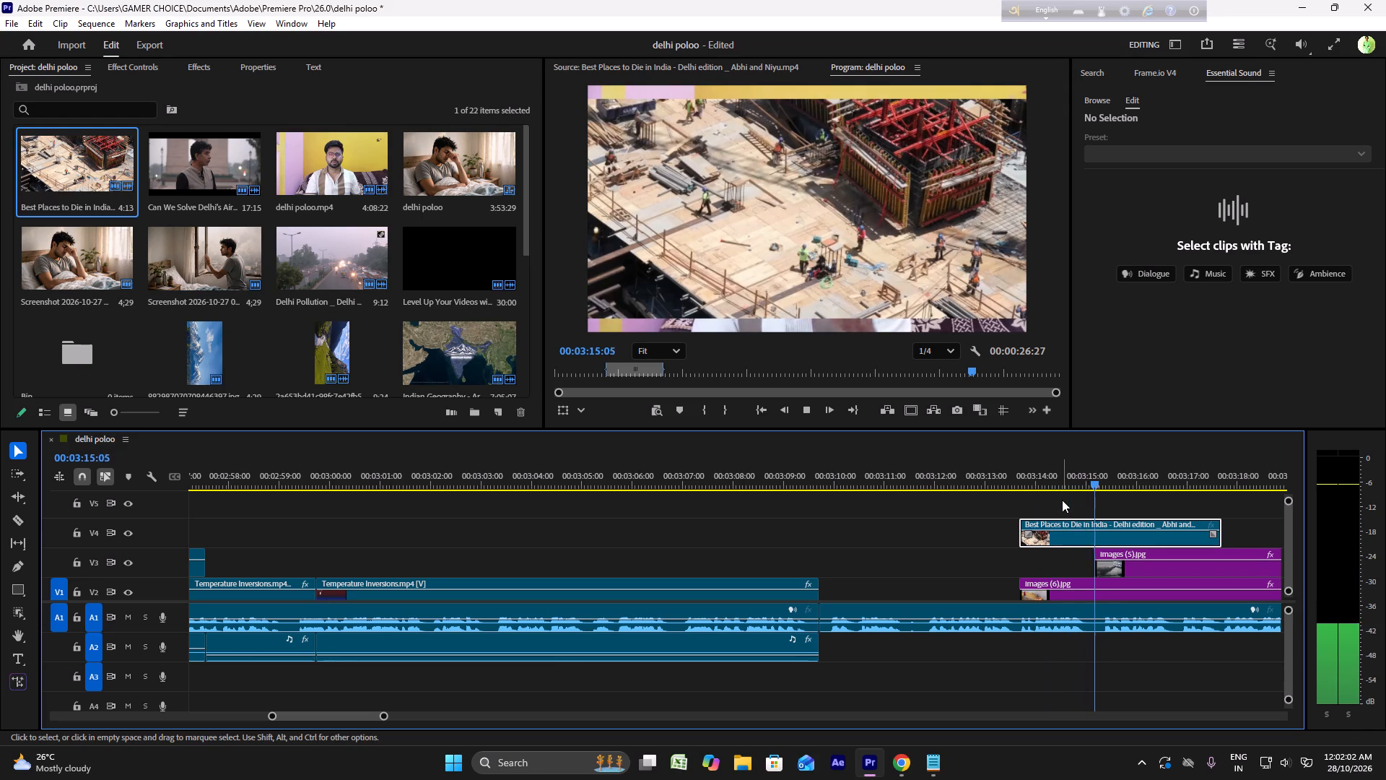
key("space")
Apply the Roughen Edges effect to the construction clip on V4.
left_click(197, 65)
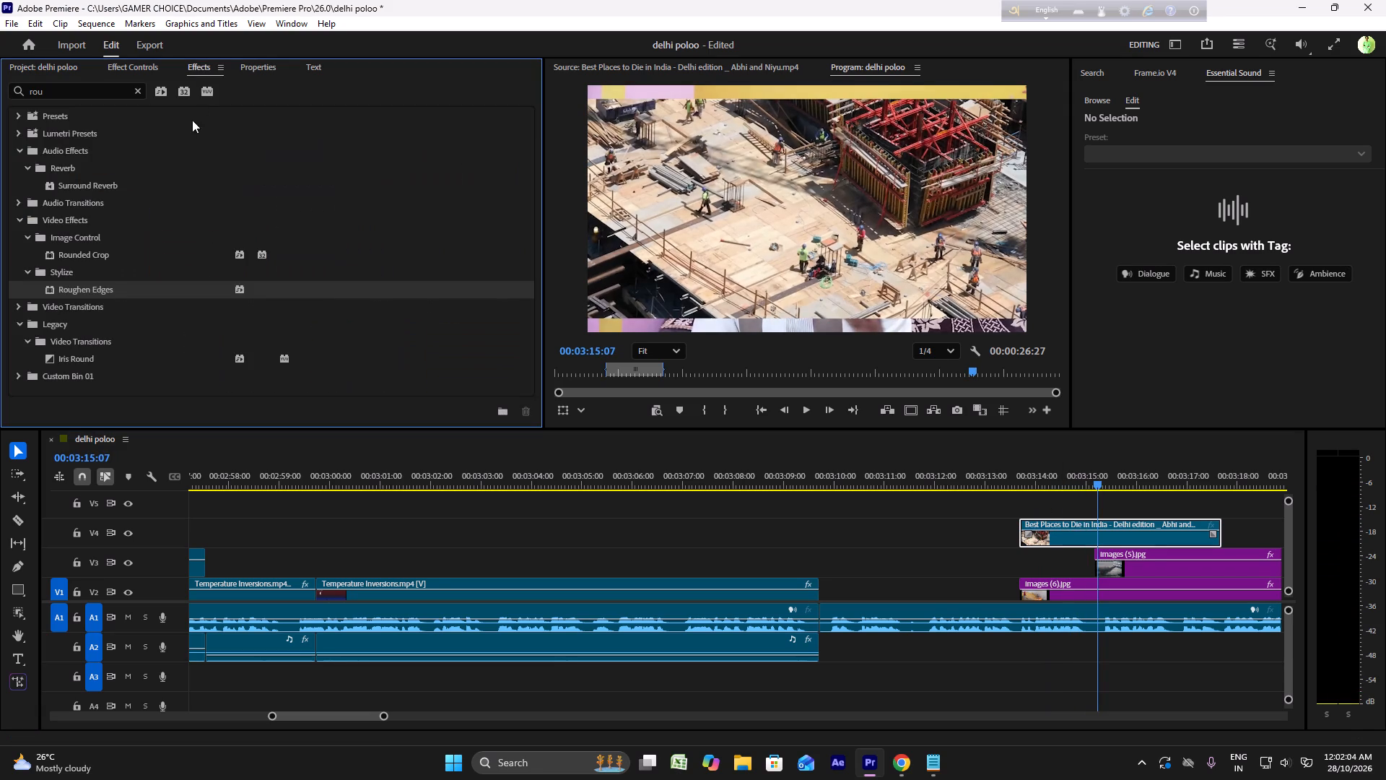
left_click_drag(108, 285, 1075, 538)
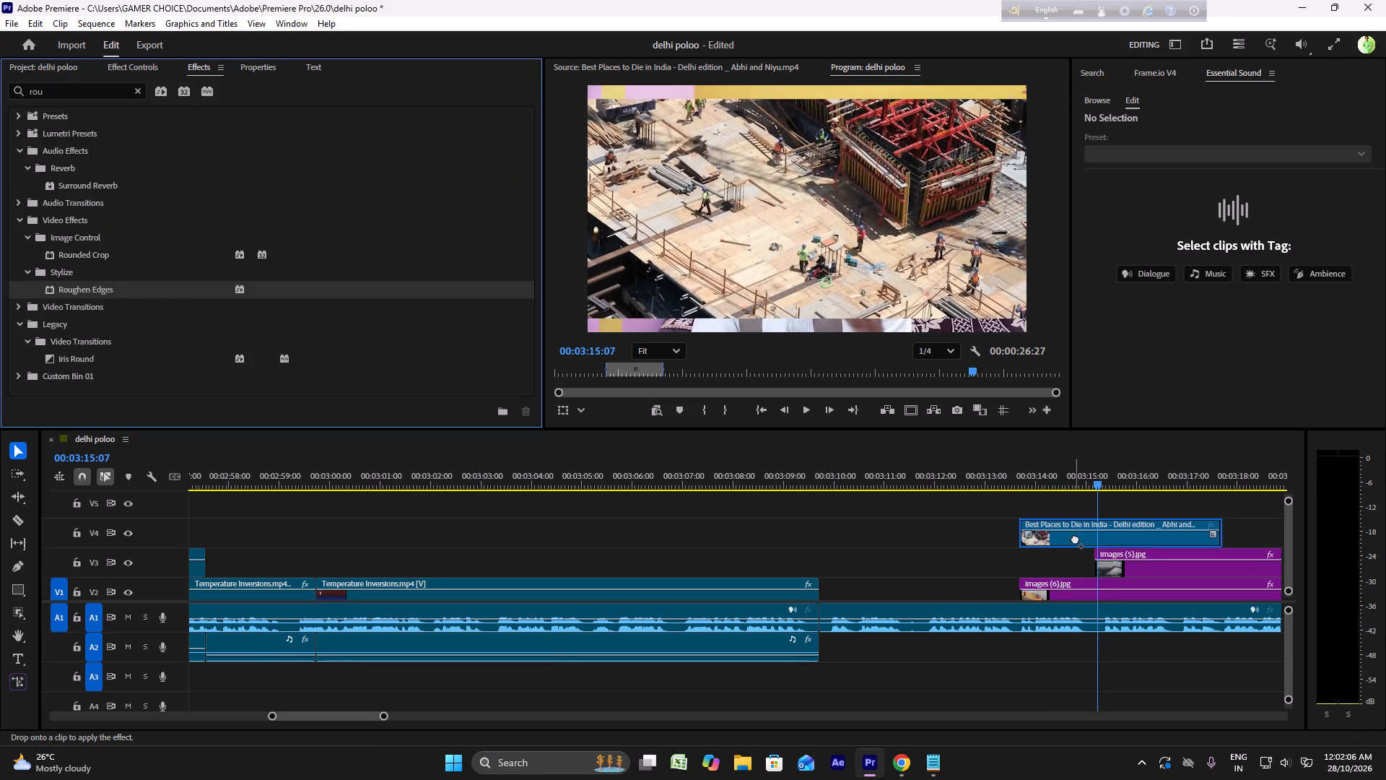
left_click_drag(1075, 538, 1076, 539)
Shift the construction clip on V4 three seconds later to start at about 00:03:16:20, and check its timing against the narration.
scroll(1065, 514, "down", 13)
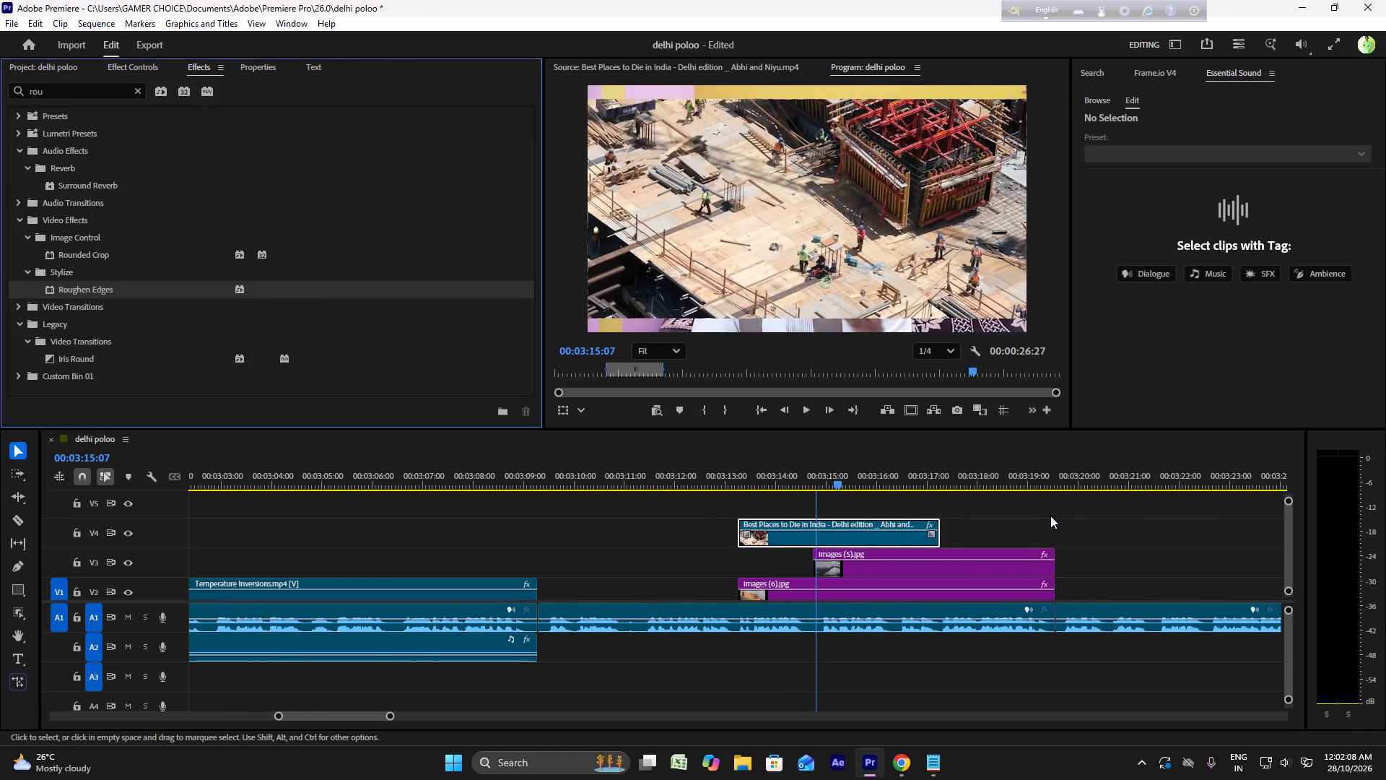
scroll(1047, 521, "down", 13)
key("space")
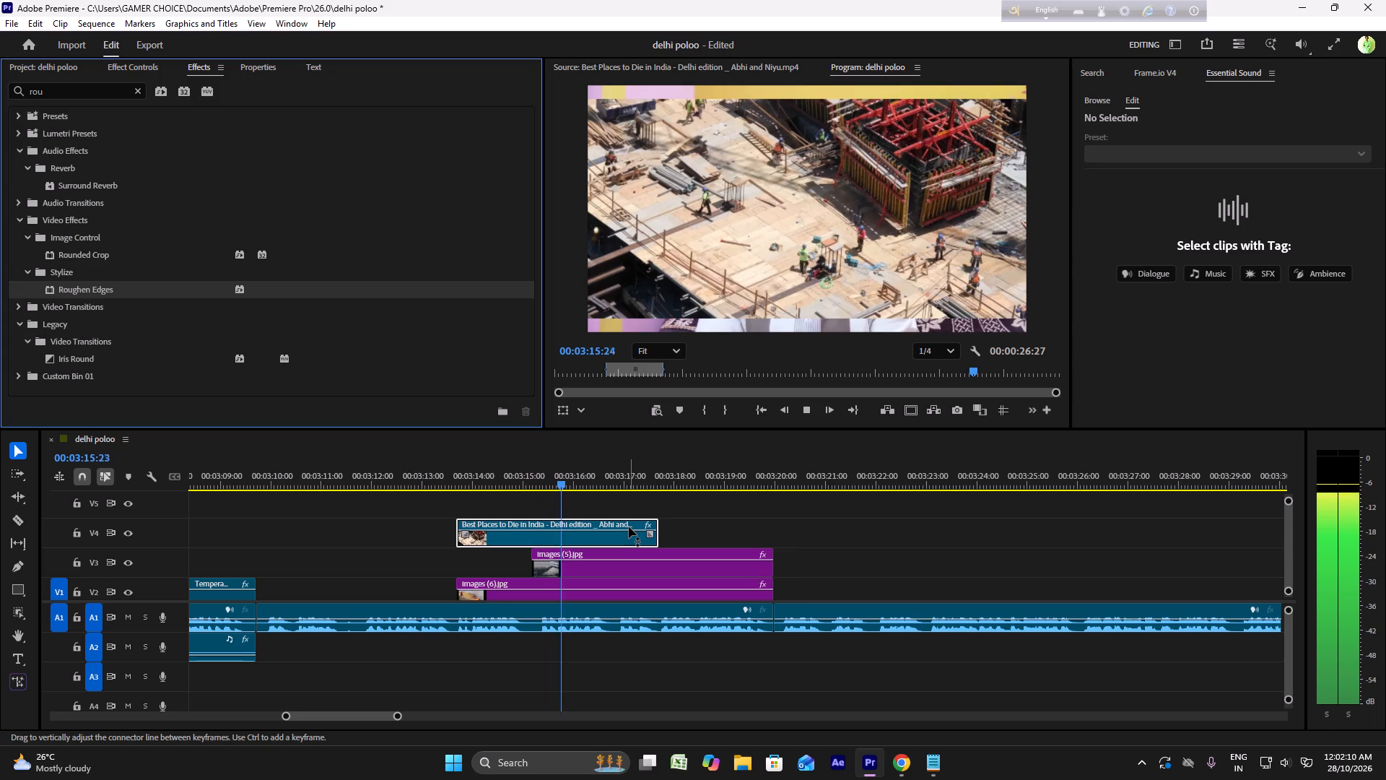
key("space")
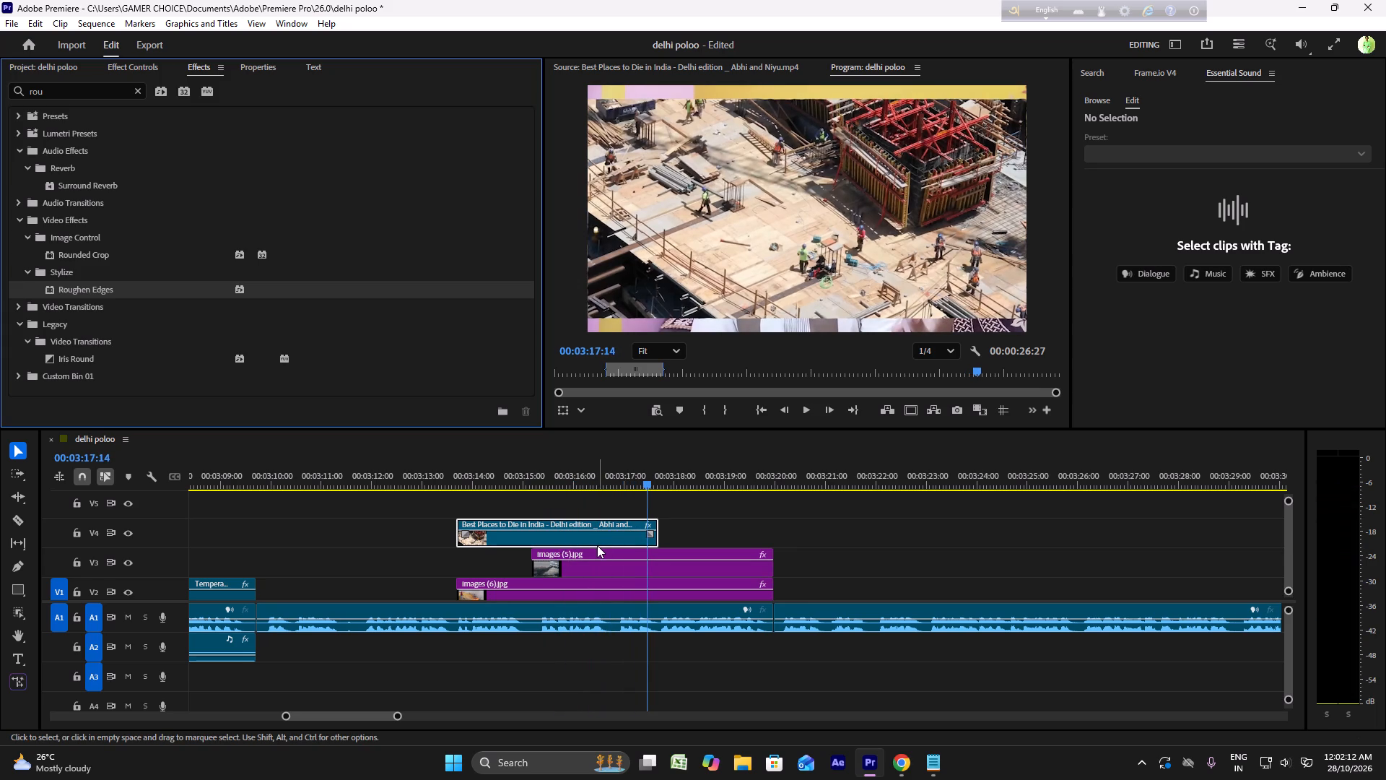
left_click_drag(597, 544, 749, 547)
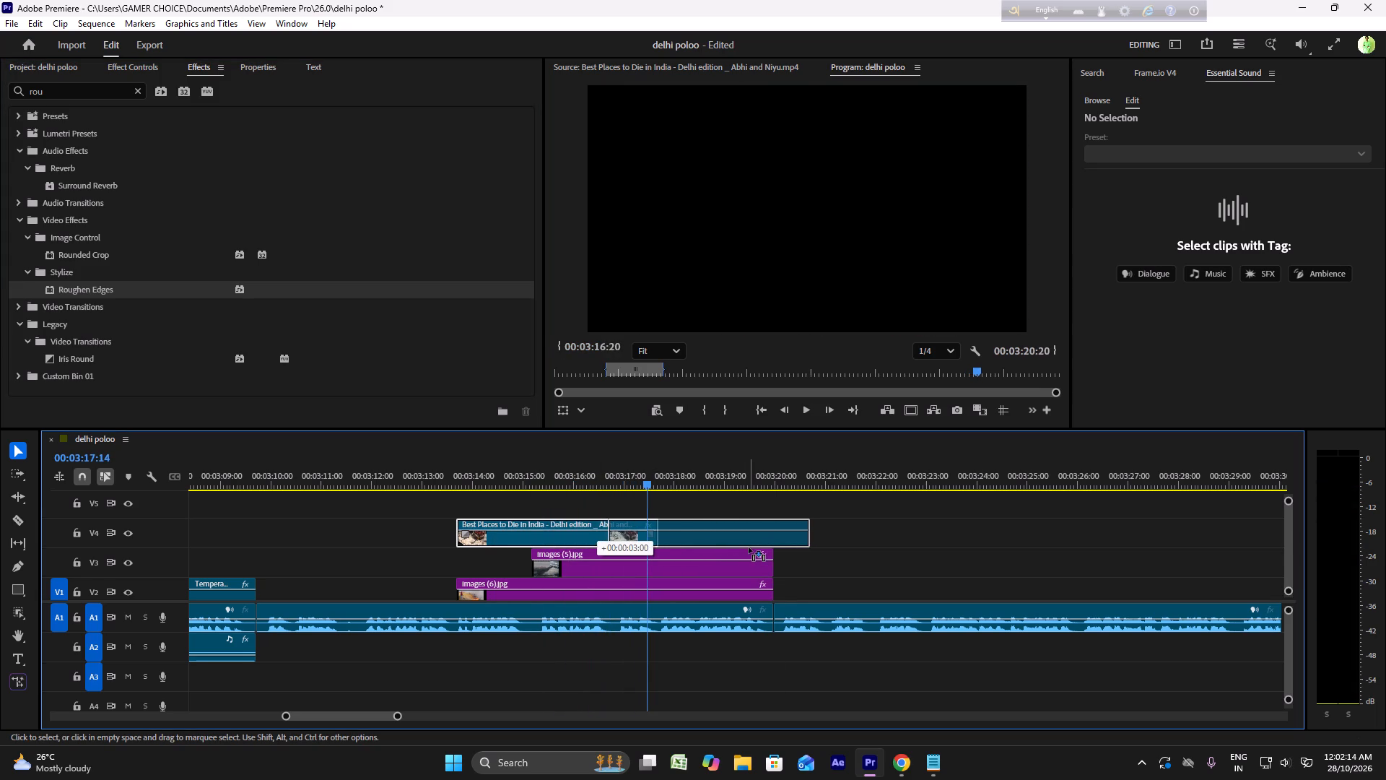
left_click_drag(749, 547, 749, 547)
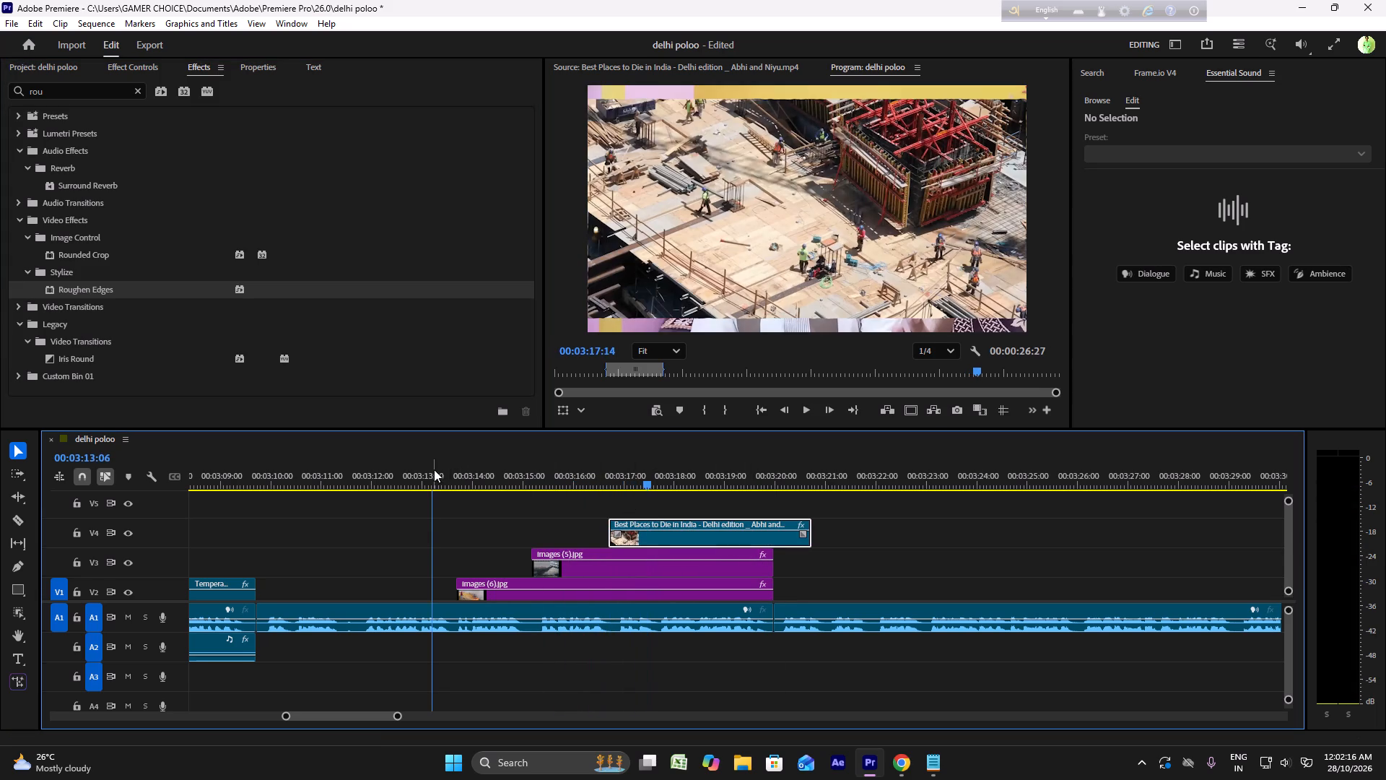
left_click(434, 468)
key("space")
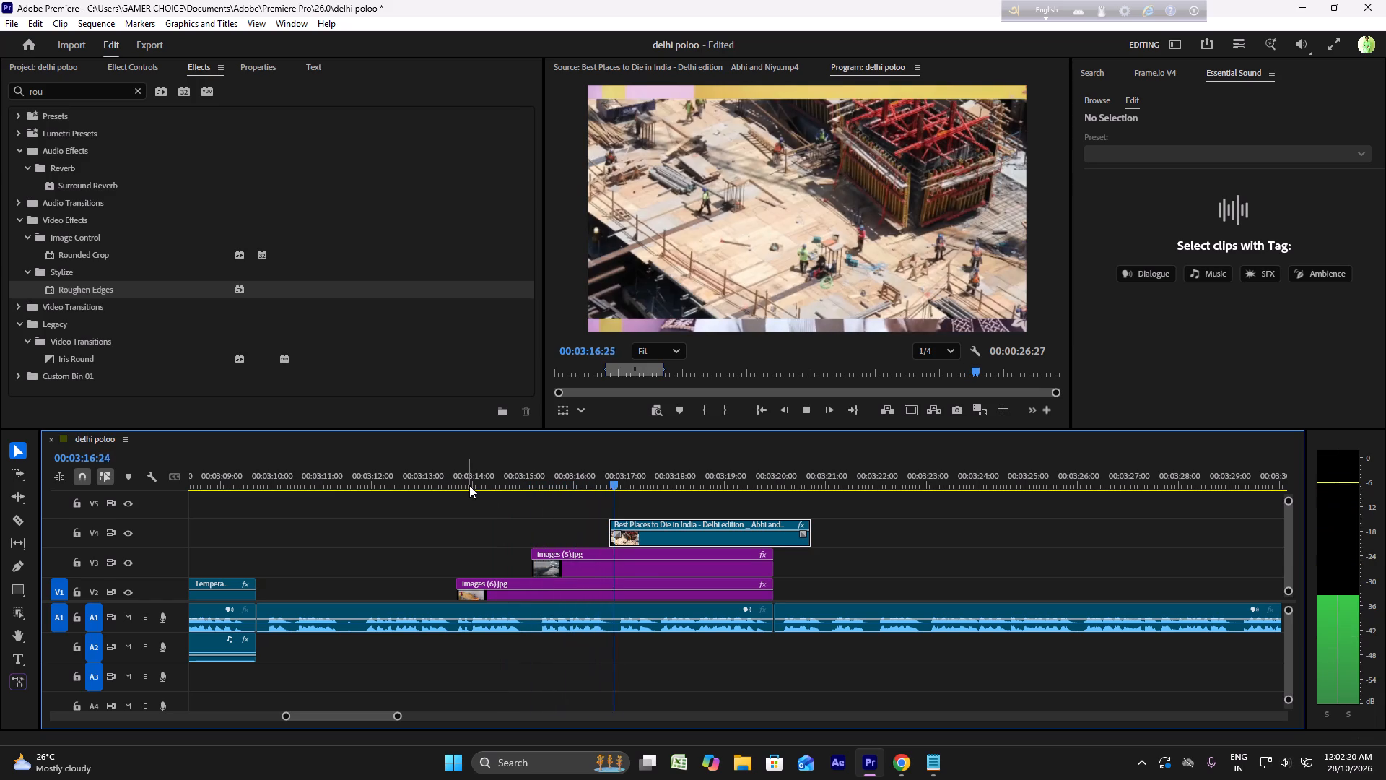
key("space")
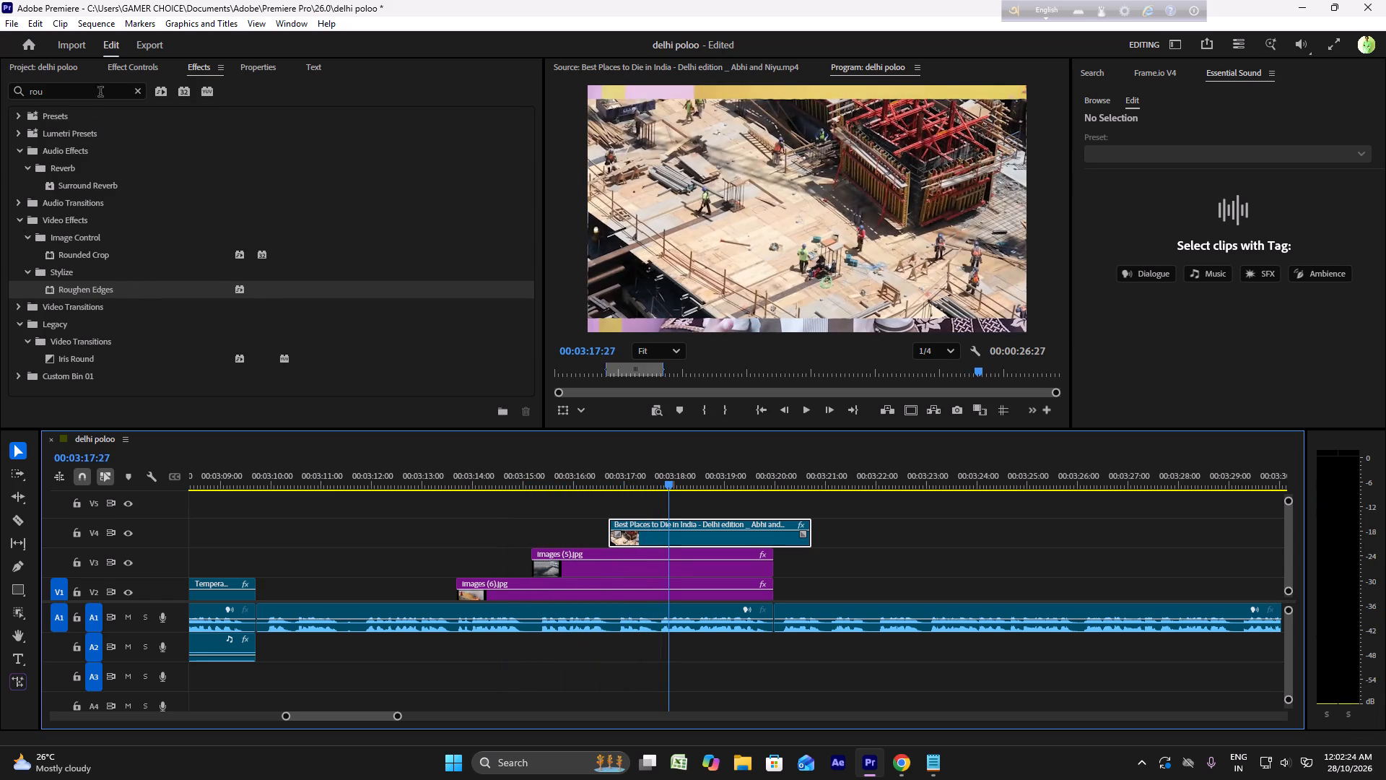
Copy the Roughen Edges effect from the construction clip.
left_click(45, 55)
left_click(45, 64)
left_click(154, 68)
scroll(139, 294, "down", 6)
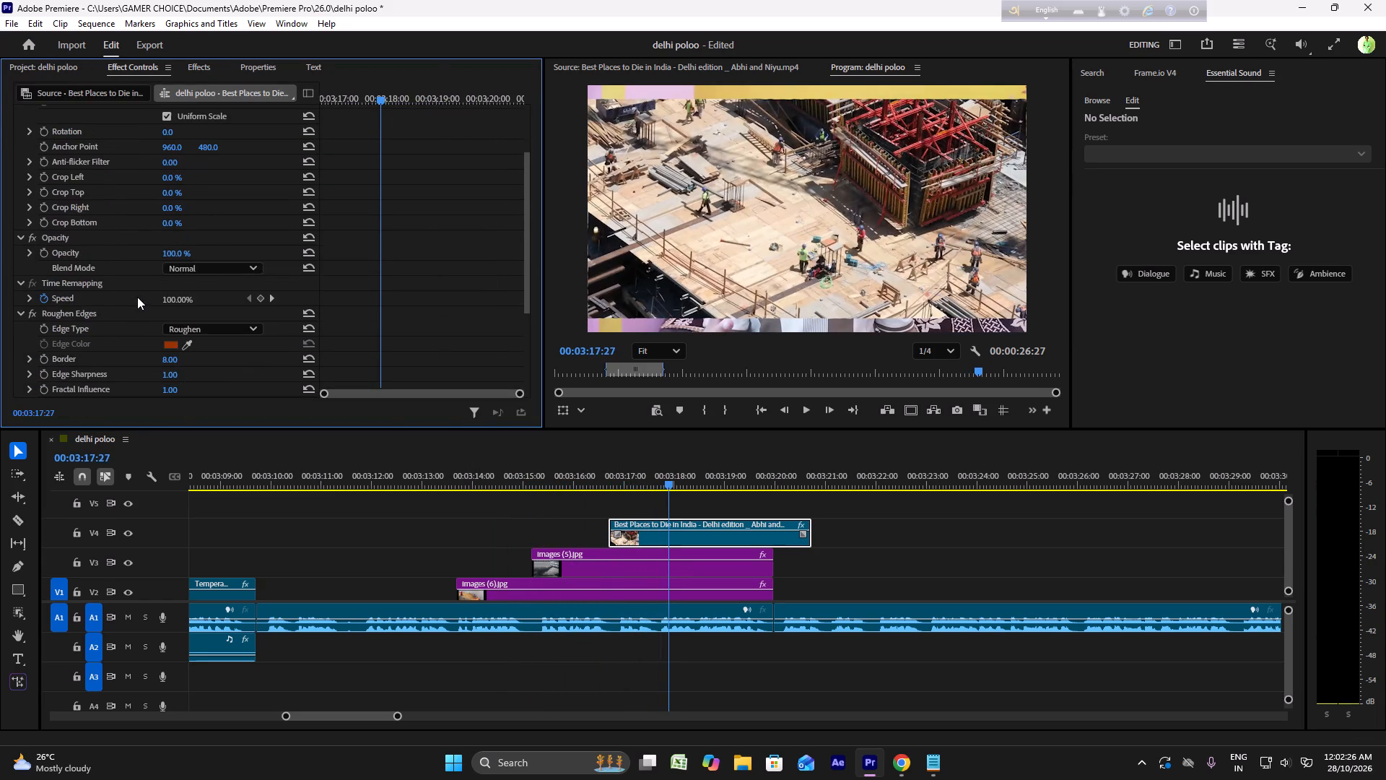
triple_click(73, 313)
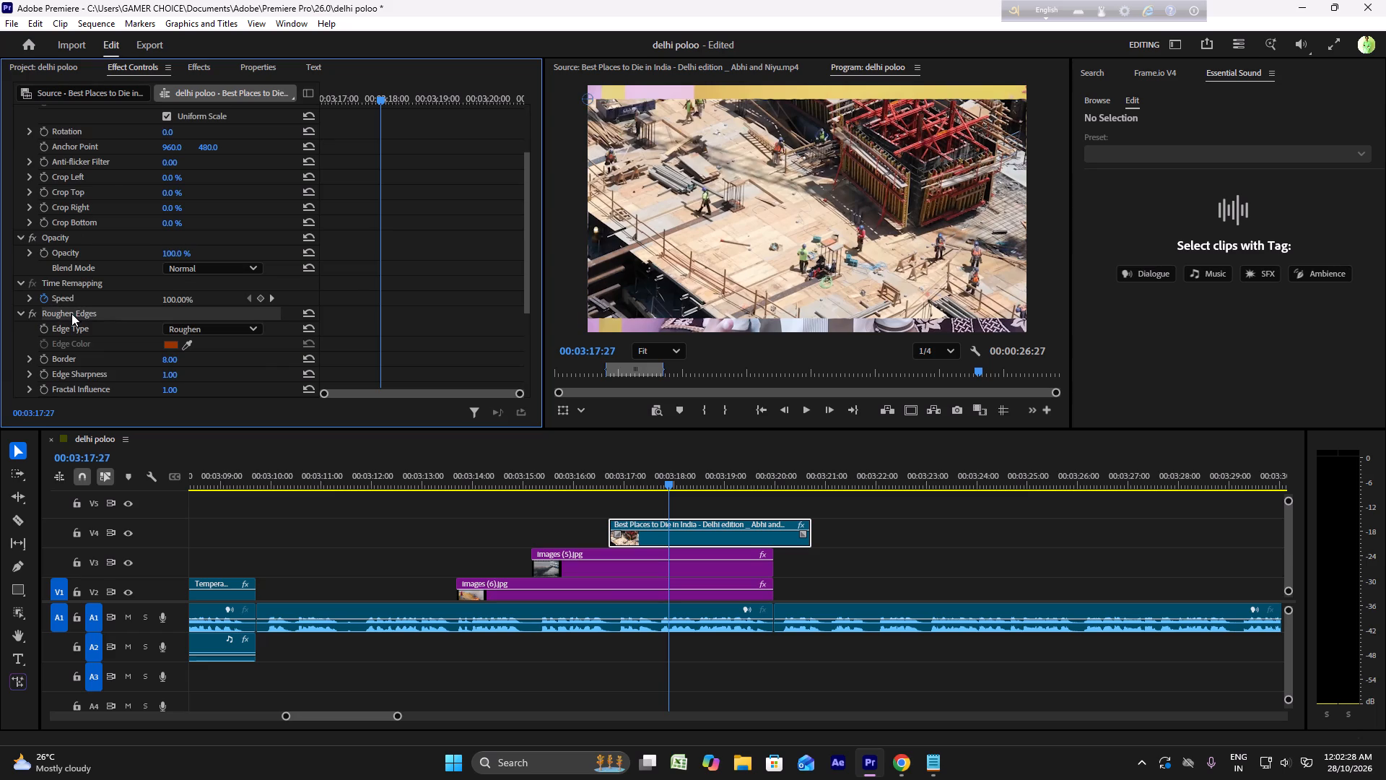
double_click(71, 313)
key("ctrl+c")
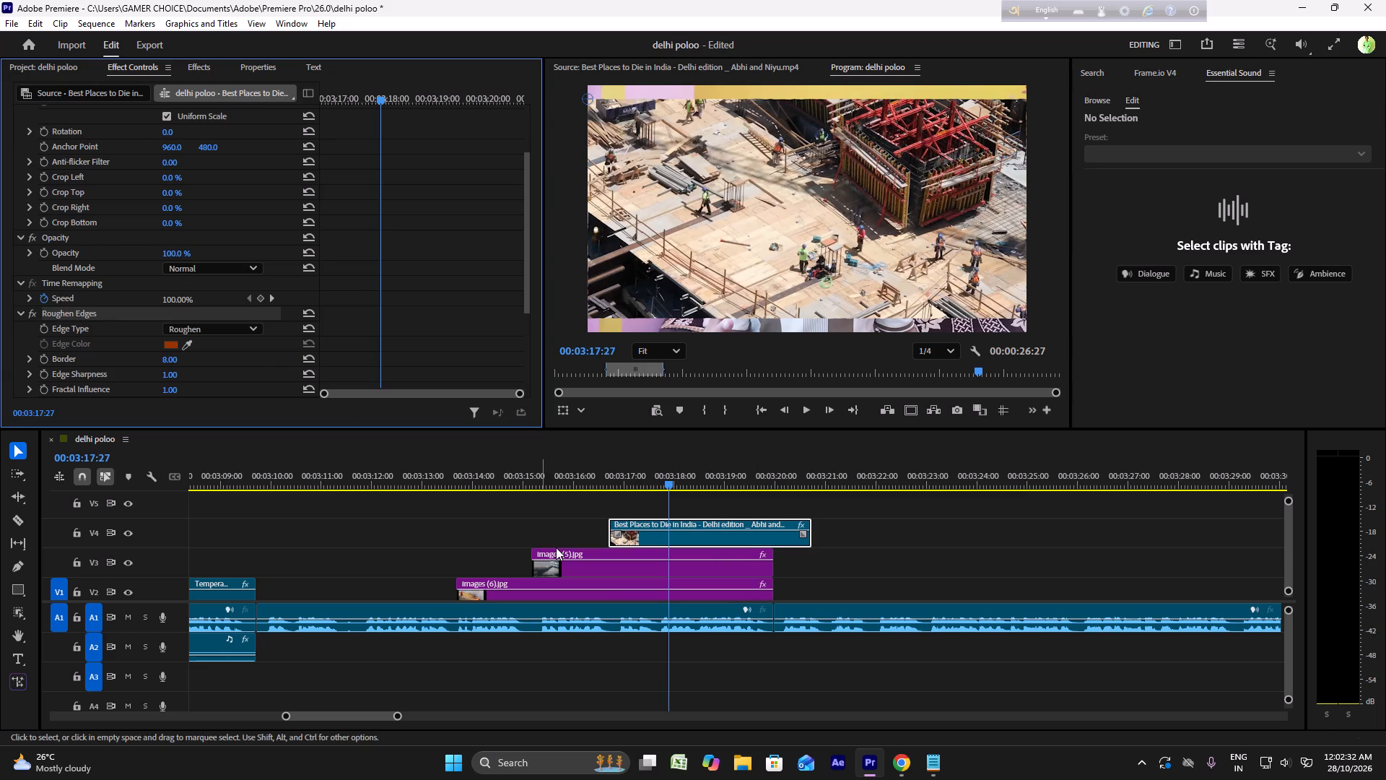
Copy the customised Roughen Edges effect from images (5).jpg and paste it onto the construction clip on V4.
left_click(600, 558)
scroll(145, 325, "down", 10)
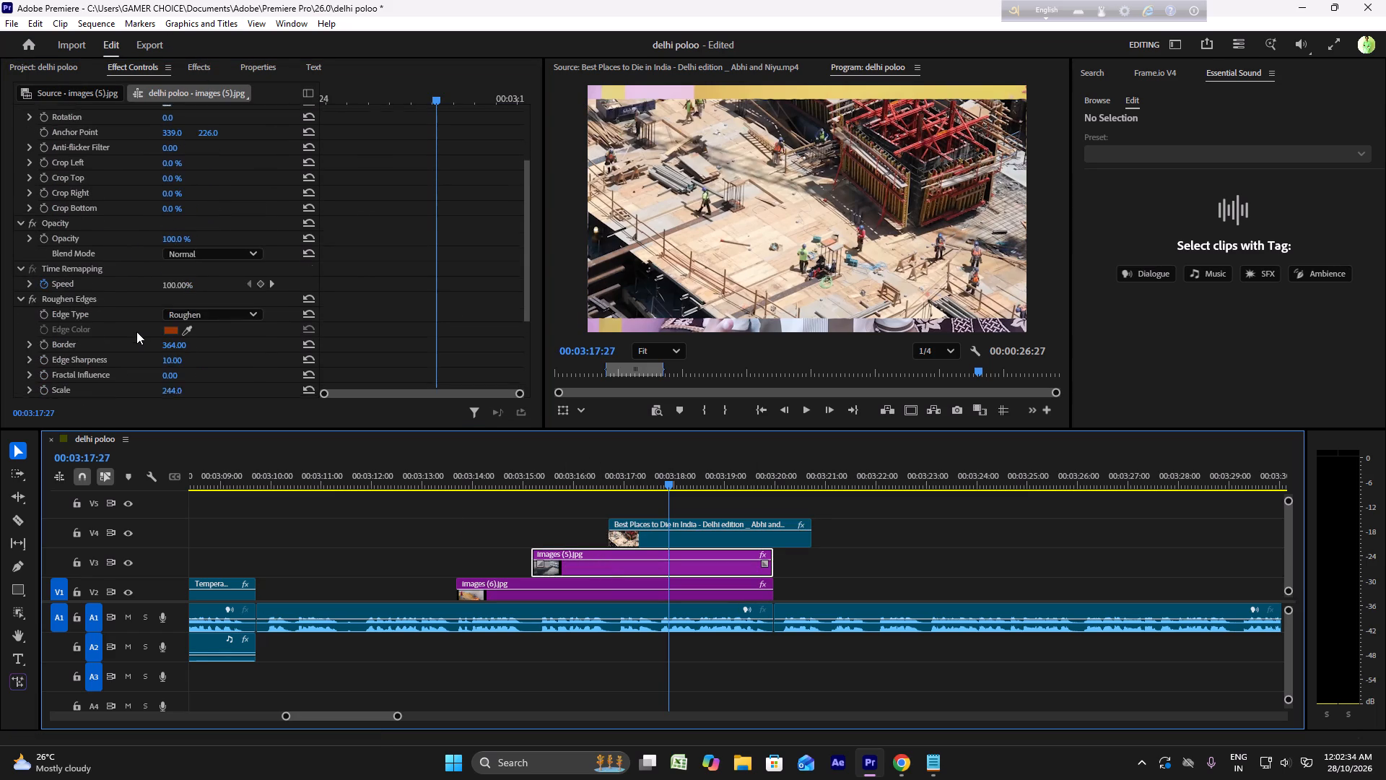
scroll(136, 331, "down", 6)
triple_click(66, 177)
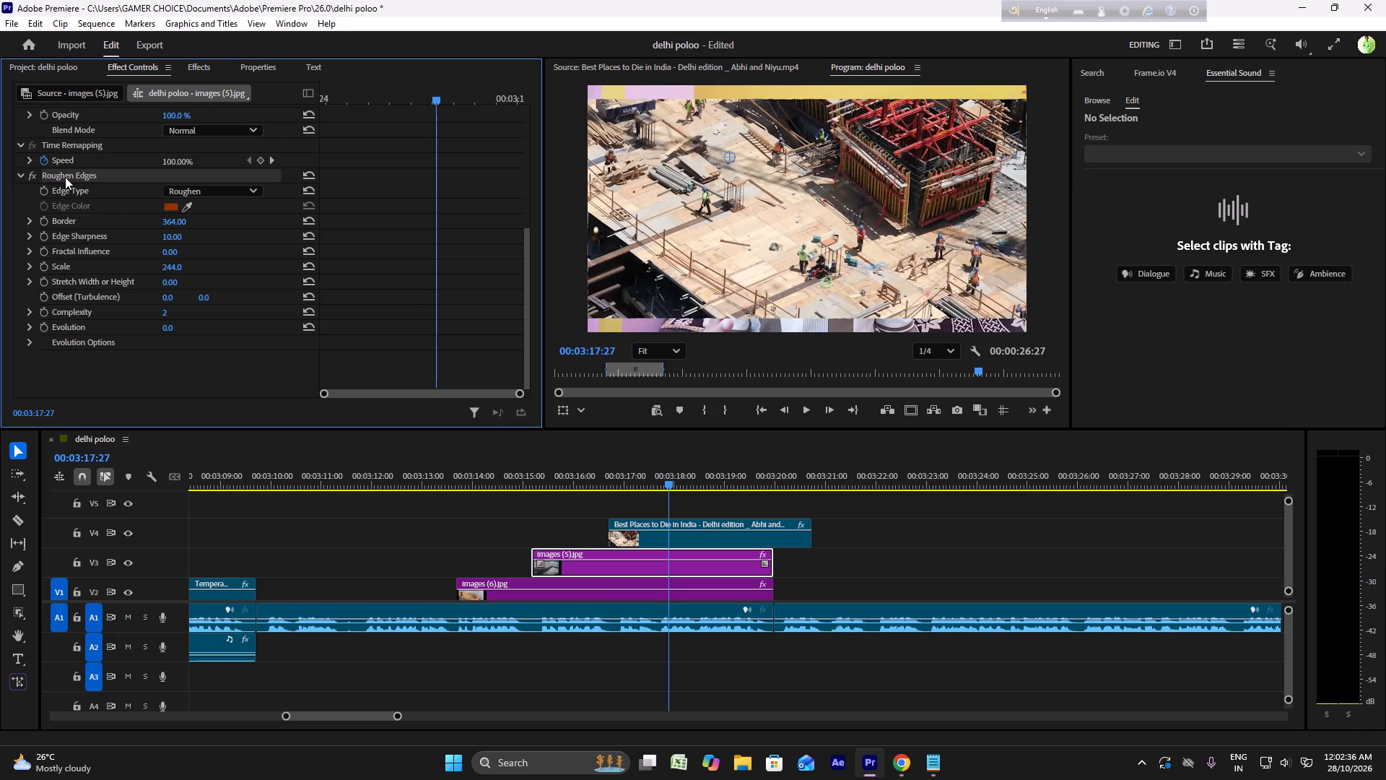
key("ctrl+c")
left_click(722, 539)
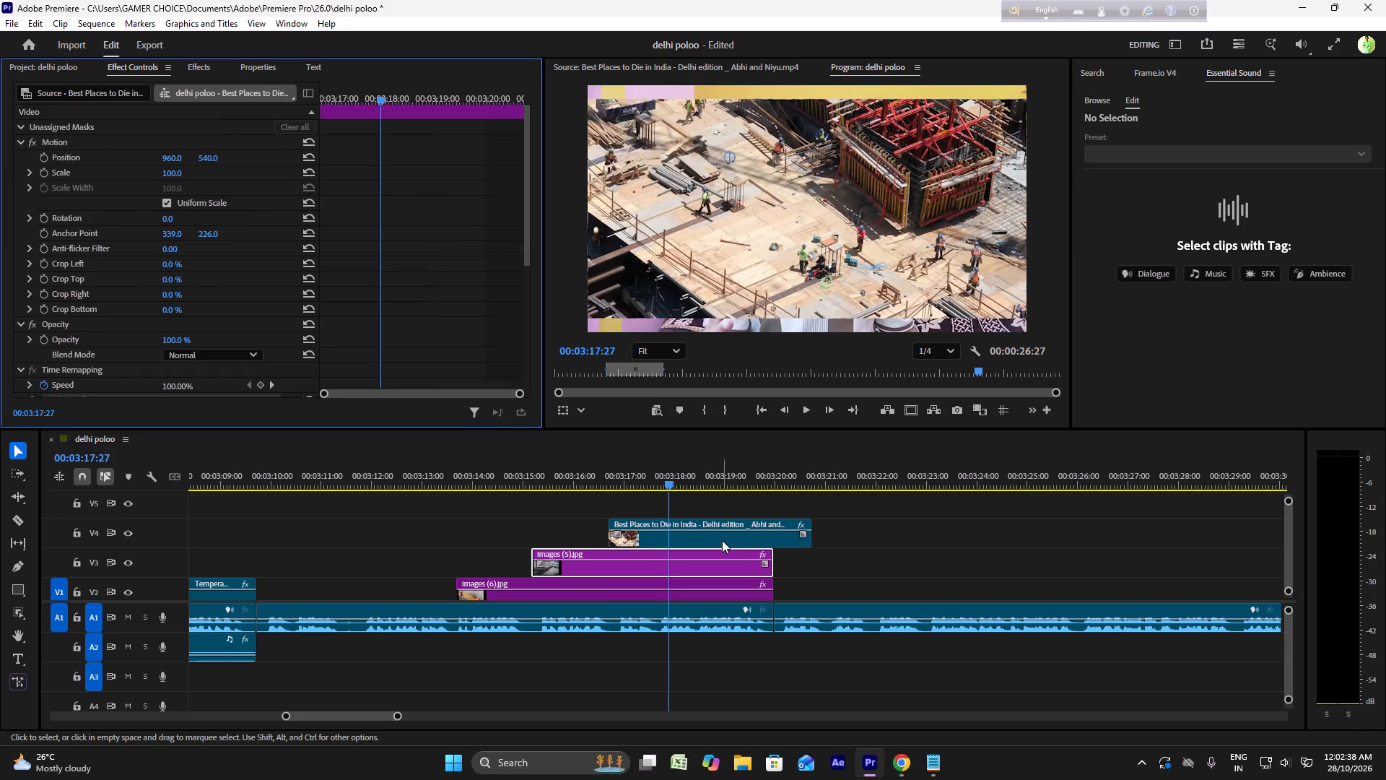
left_click(205, 71)
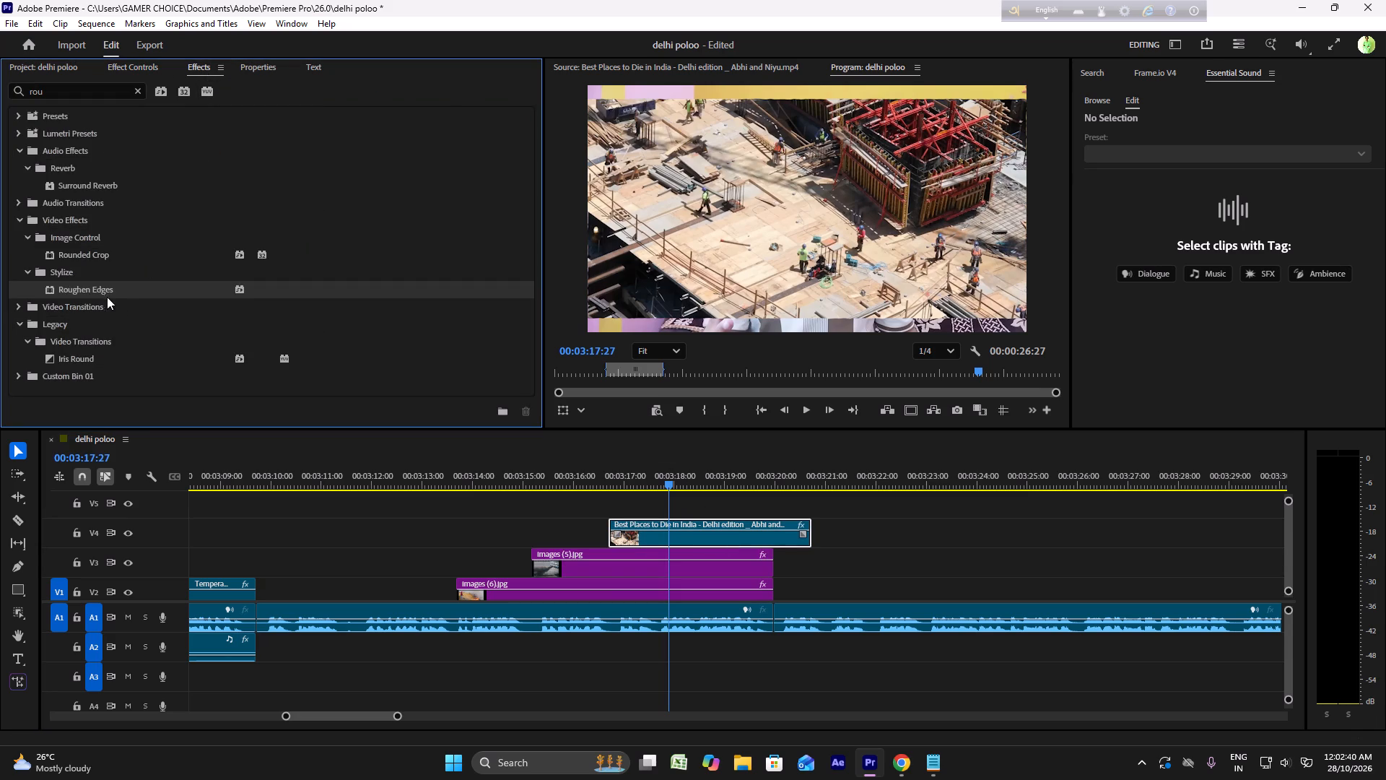
left_click(95, 291)
left_click(95, 291)
key("ctrl+v")
left_click(141, 69)
scroll(93, 340, "down", 4)
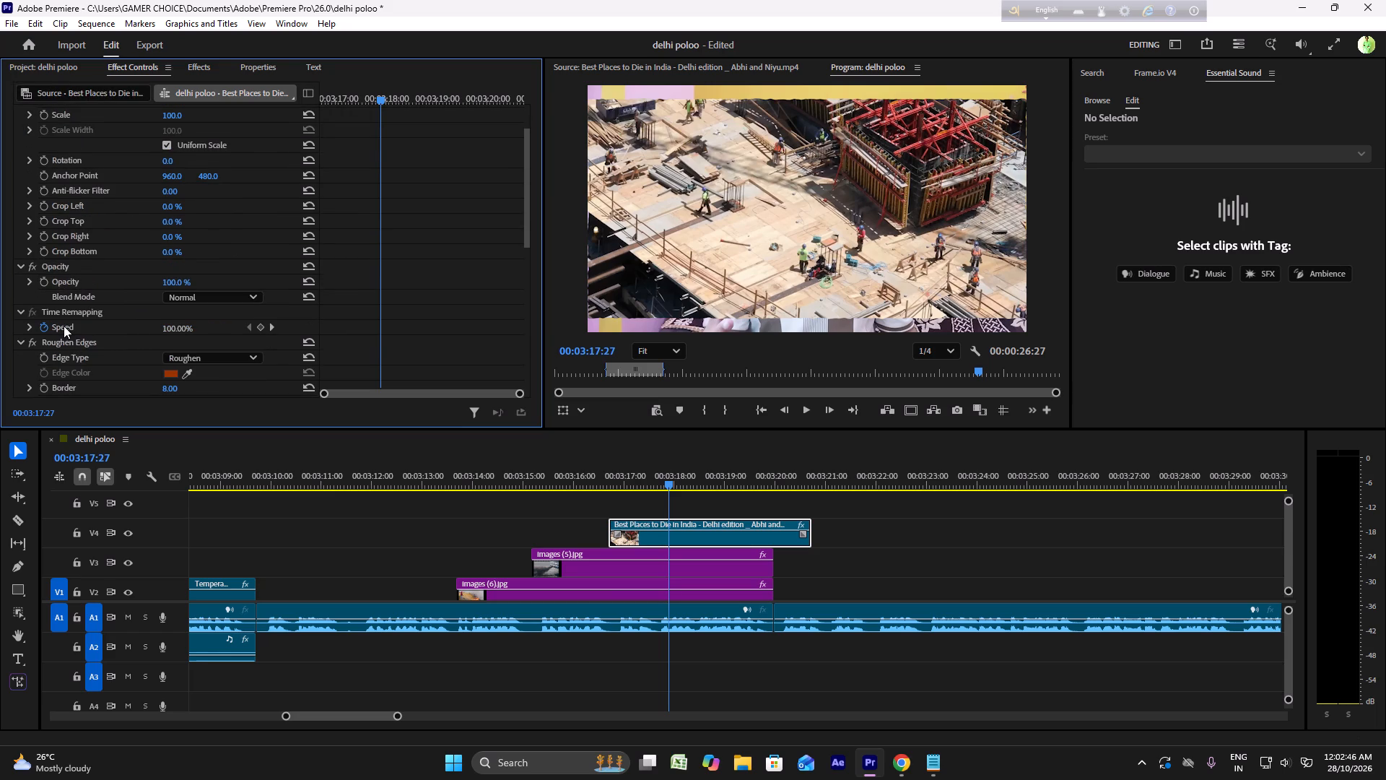
left_click(64, 340)
key("ctrl+v")
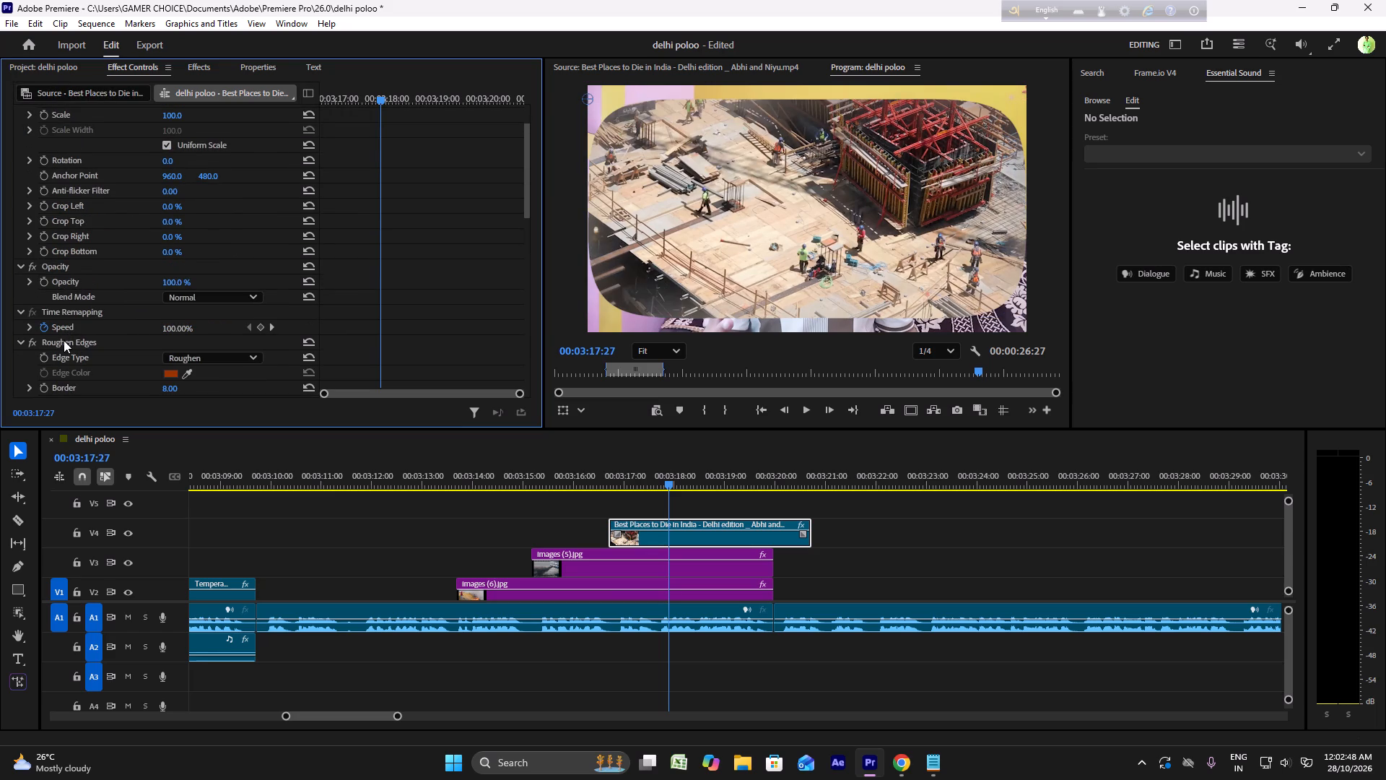
Play back the construction overlay from about 00:03:16:16 to check how it appears over the two images.
left_click(602, 477)
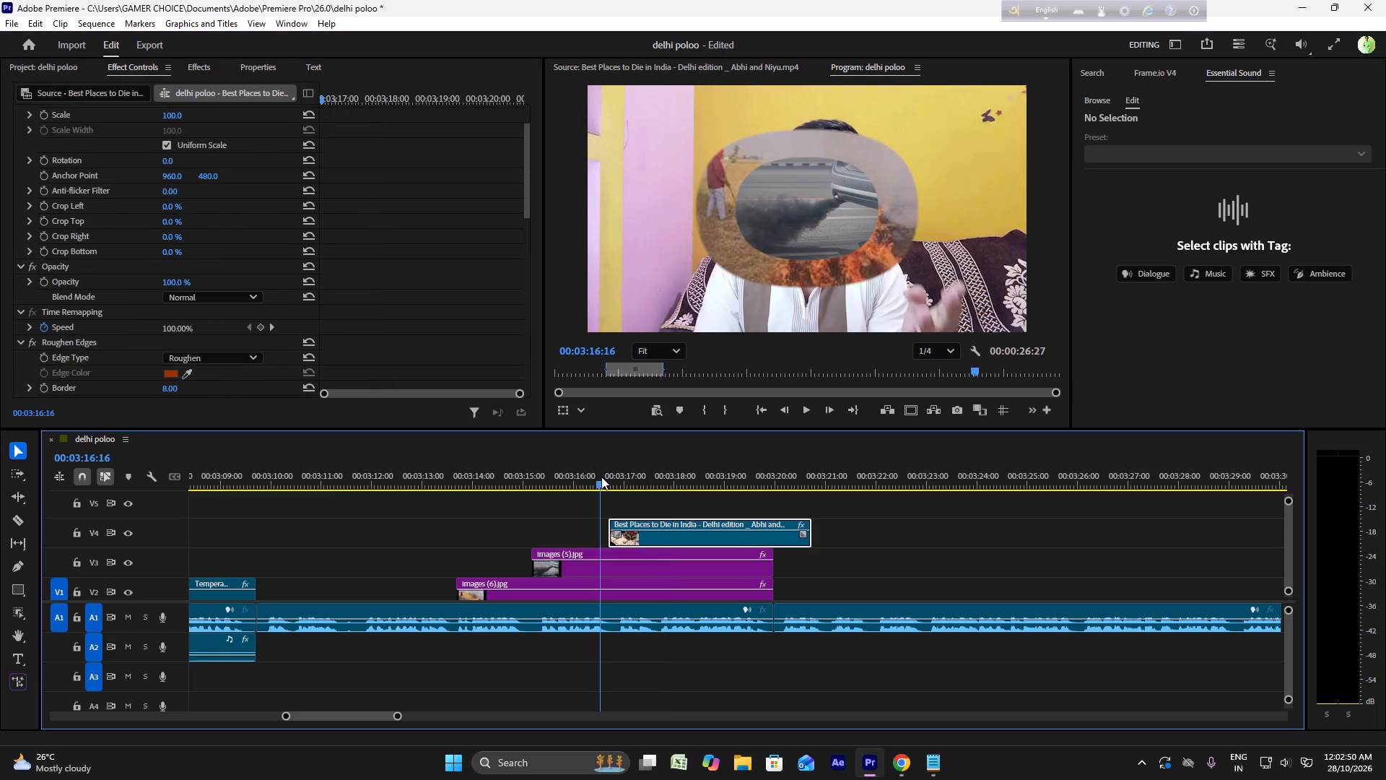
key("space")
key("space")
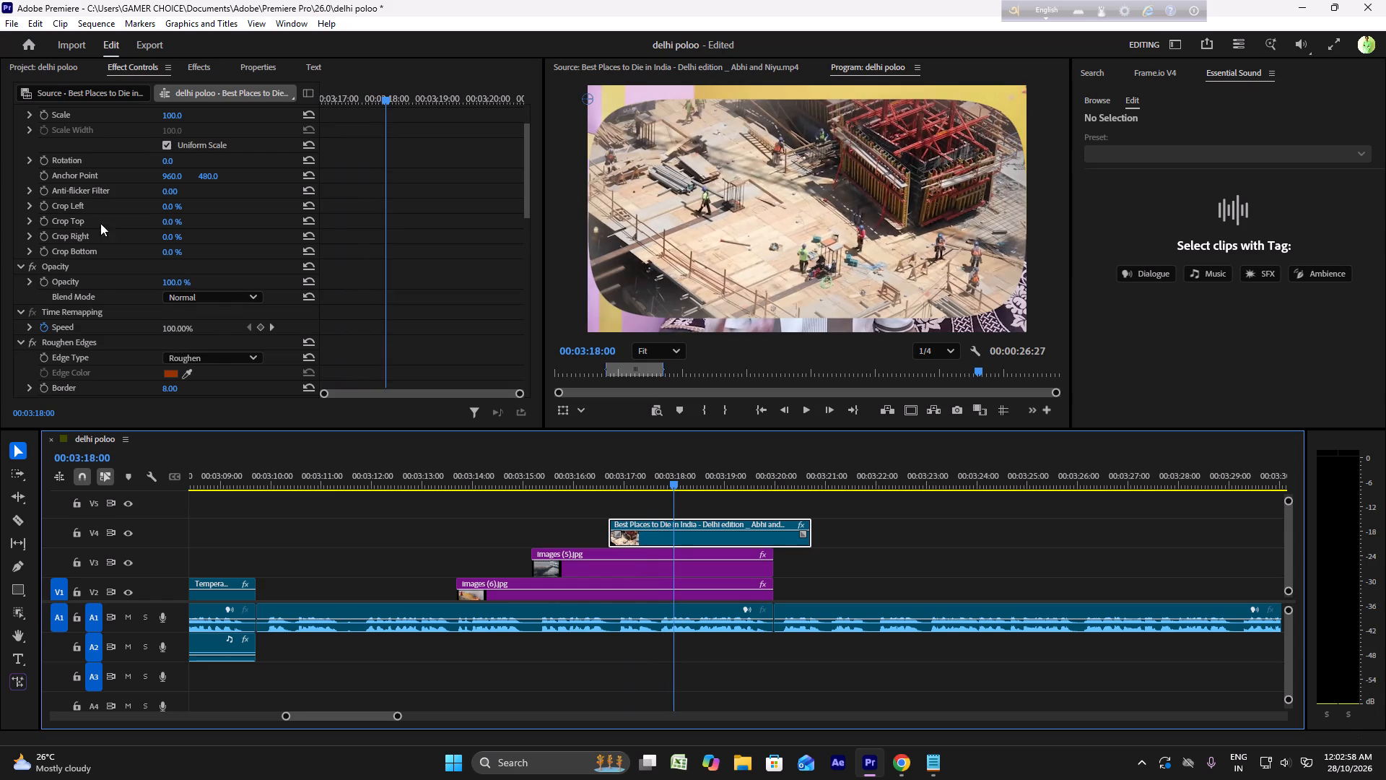
Set the construction clip's Roughen Edges Border to 35 and Edge Sharpness to 8.2.
scroll(97, 277, "down", 3)
scroll(129, 326, "down", 4)
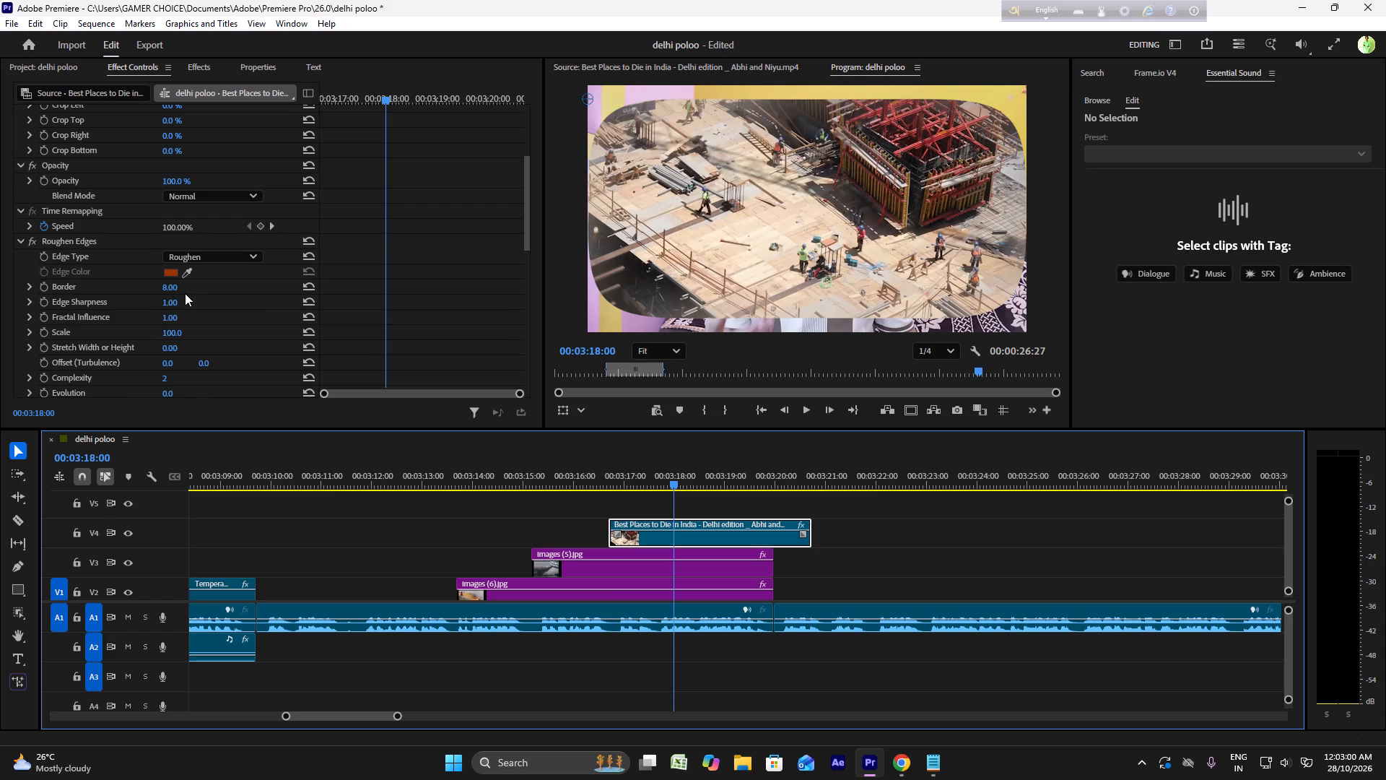
left_click_drag(172, 288, 191, 290)
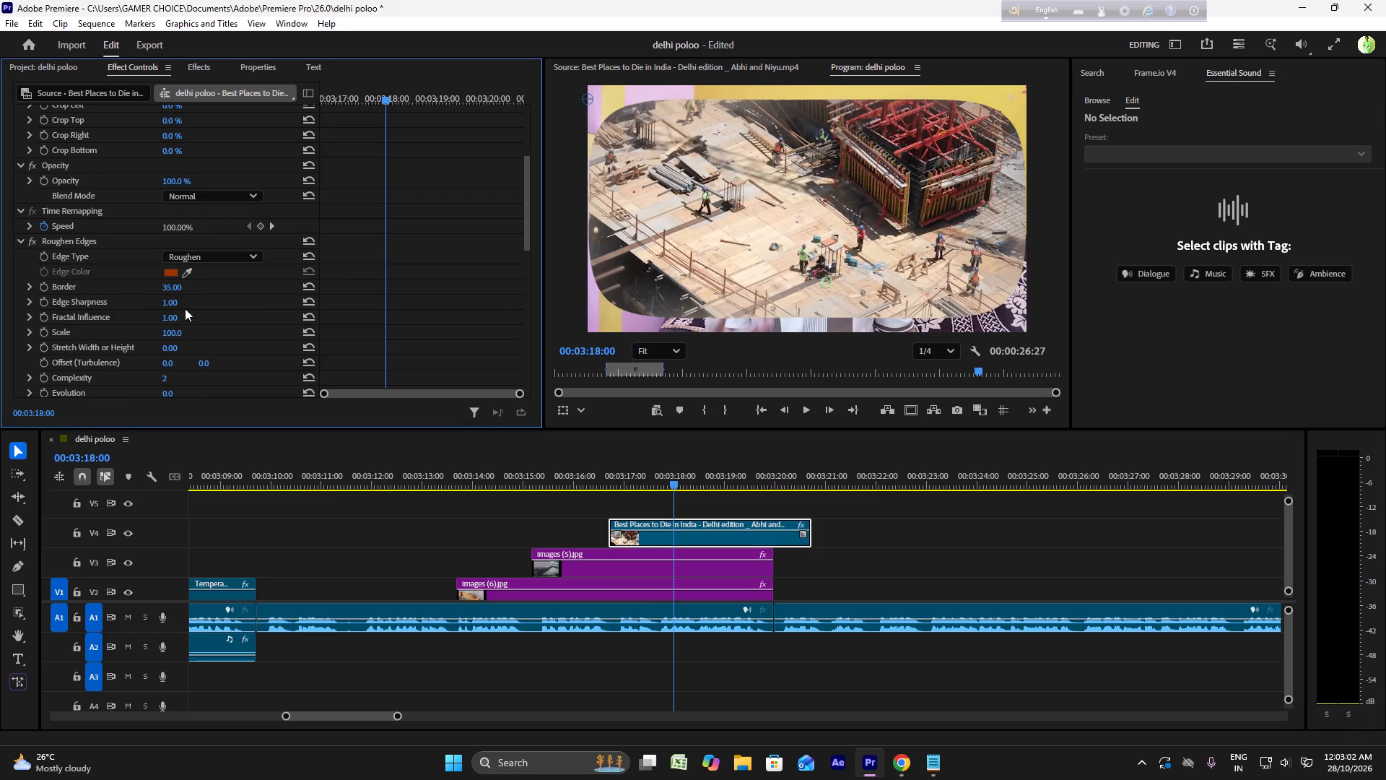
left_click(185, 306)
left_click_drag(183, 300, 219, 303)
left_click_drag(219, 303, 232, 306)
left_click_drag(186, 318, 210, 319)
left_click_drag(210, 319, 213, 319)
Set the construction clip's Roughen Edges Scale to 332 and its Border to 90.
left_click_drag(183, 335, 226, 336)
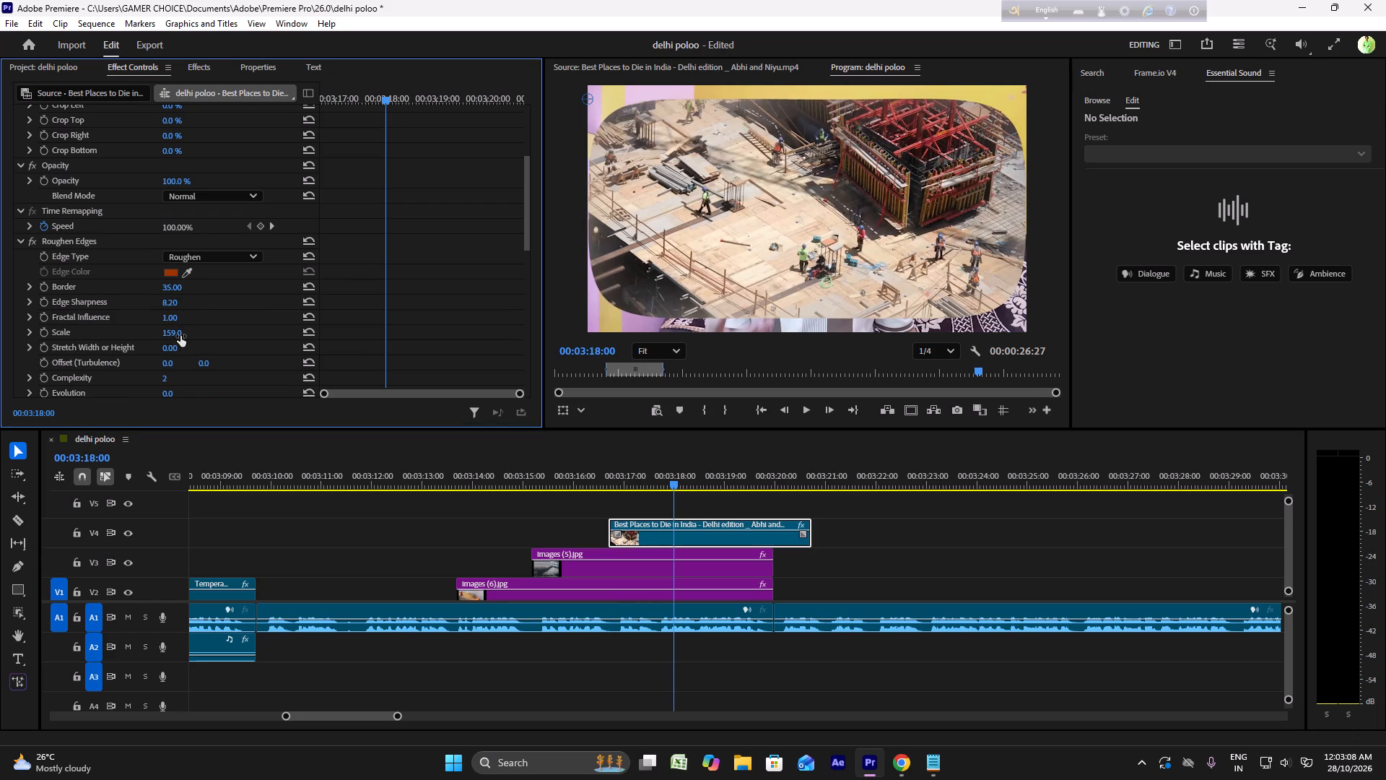
left_click_drag(180, 336, 248, 336)
left_click_drag(180, 341, 181, 342)
left_click_drag(181, 342, 188, 339)
left_click_drag(188, 334, 245, 334)
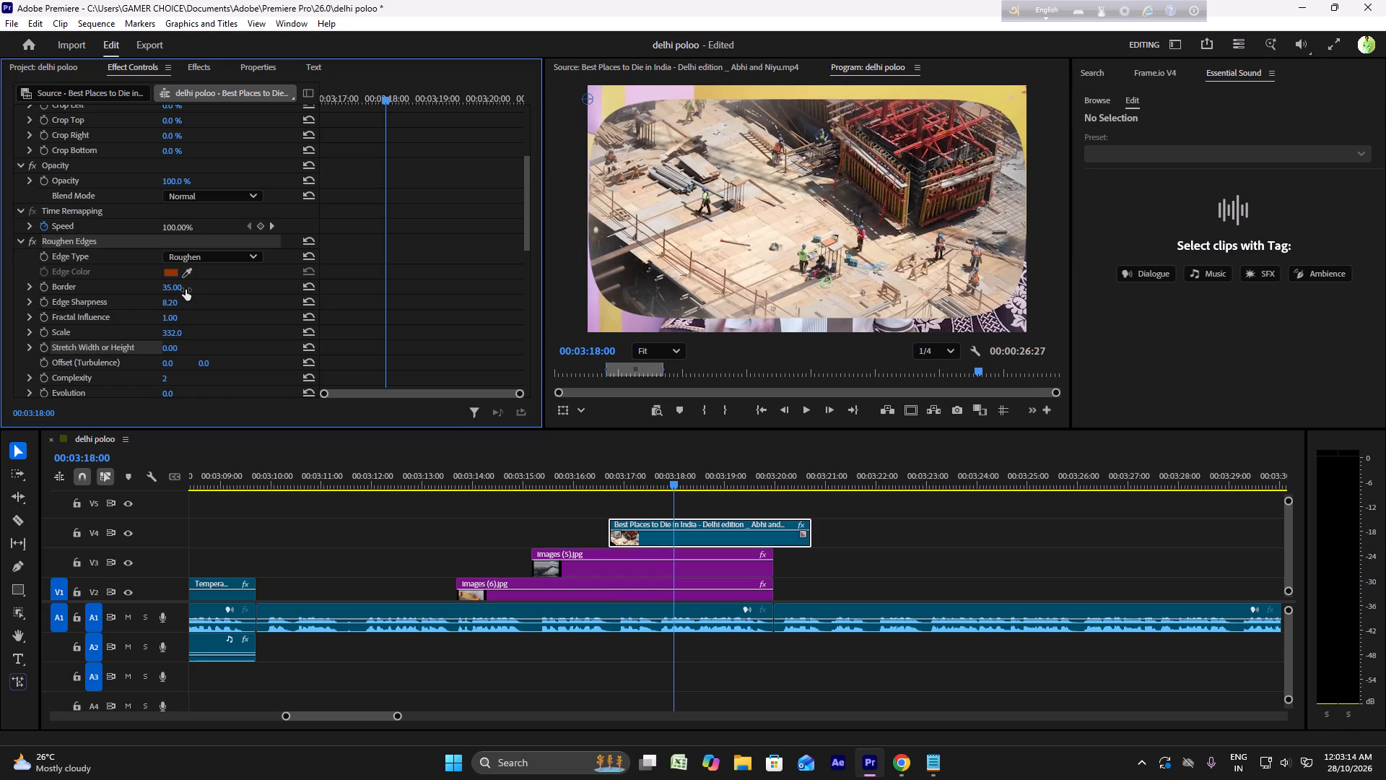
left_click_drag(186, 290, 258, 289)
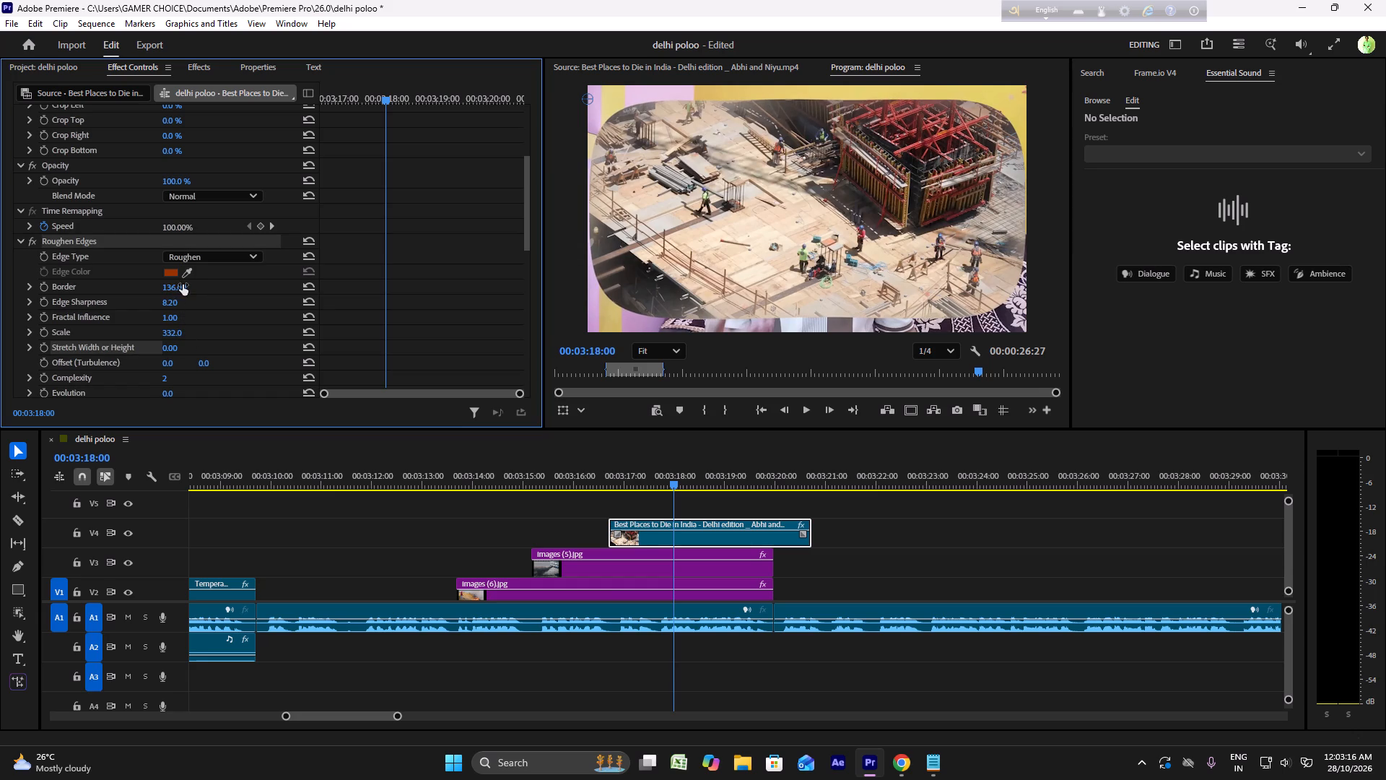
left_click_drag(183, 285, 265, 285)
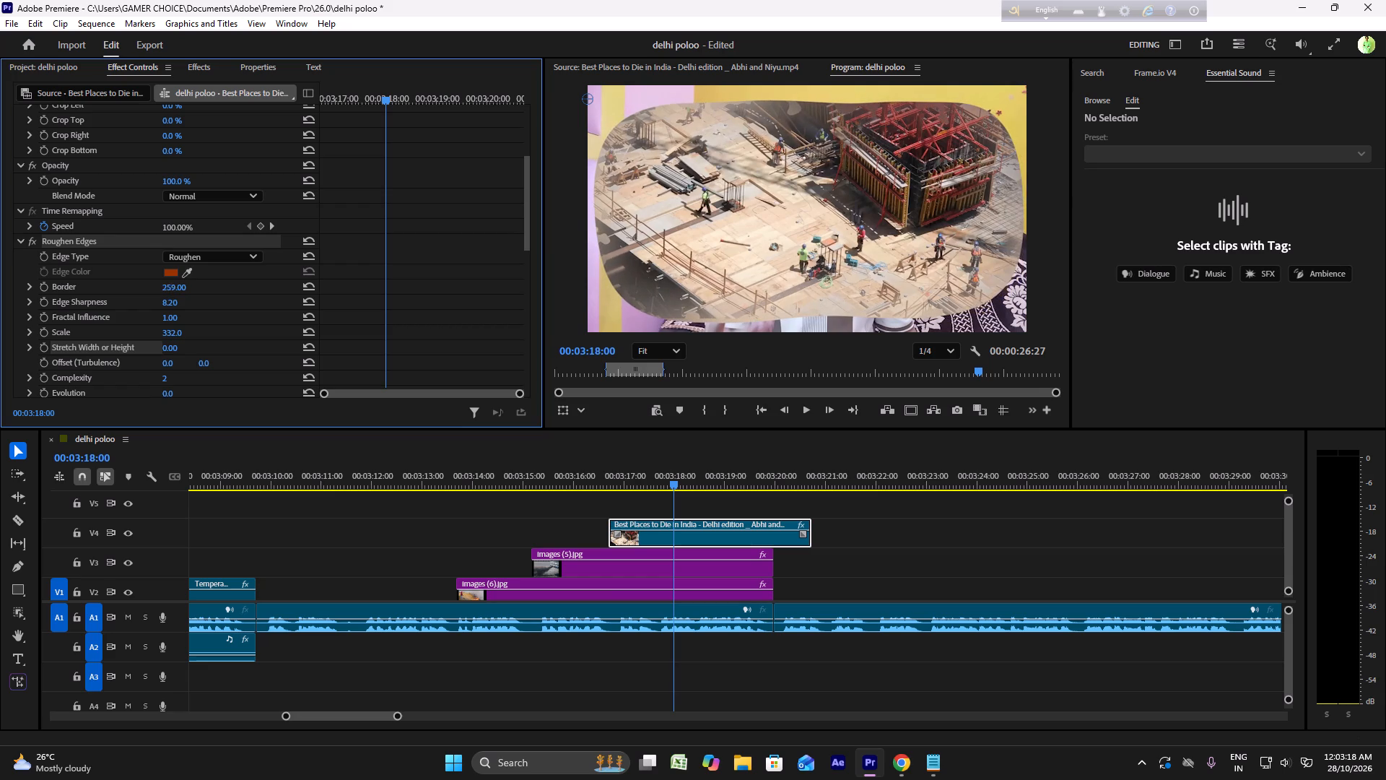
left_click_drag(265, 285, 149, 275)
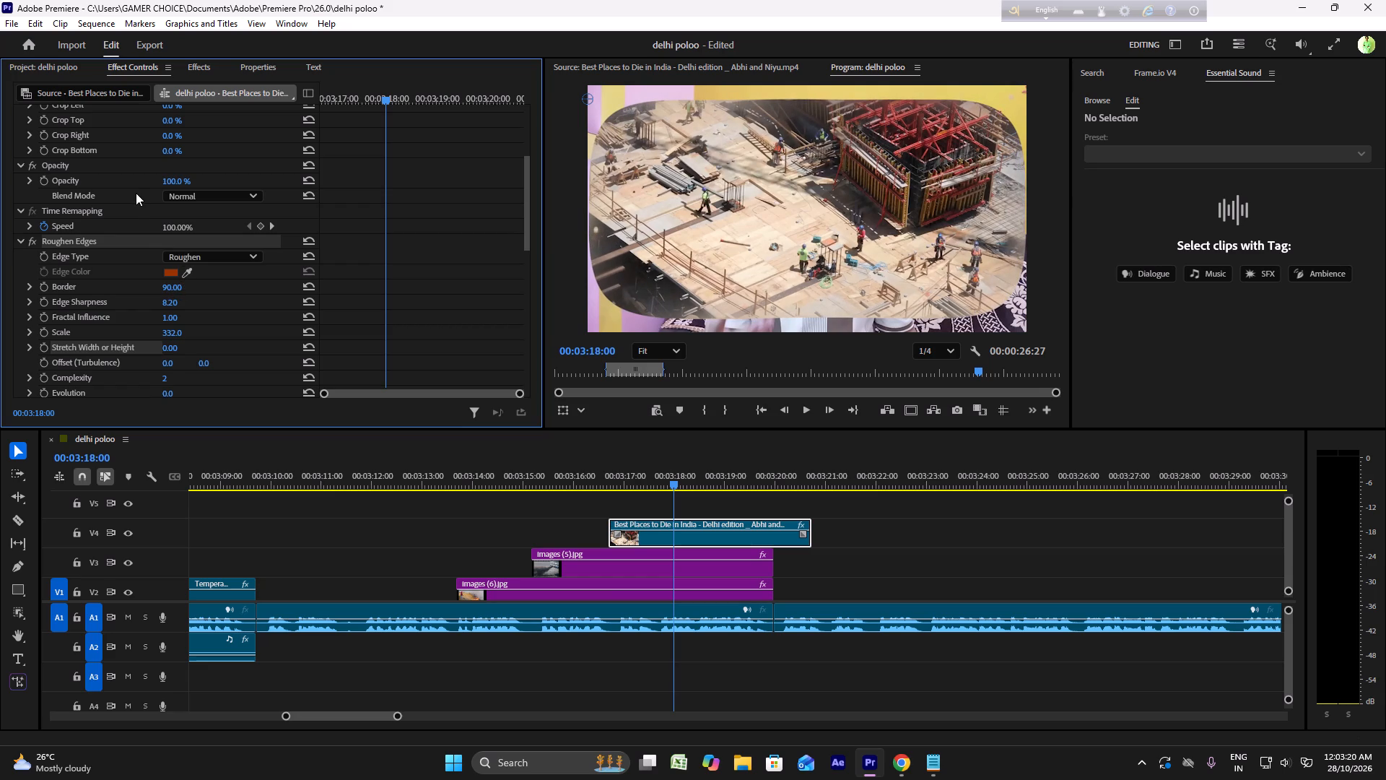
Reduce the Motion Scale of the construction clip on V4 to 68.
scroll(136, 193, "up", 18)
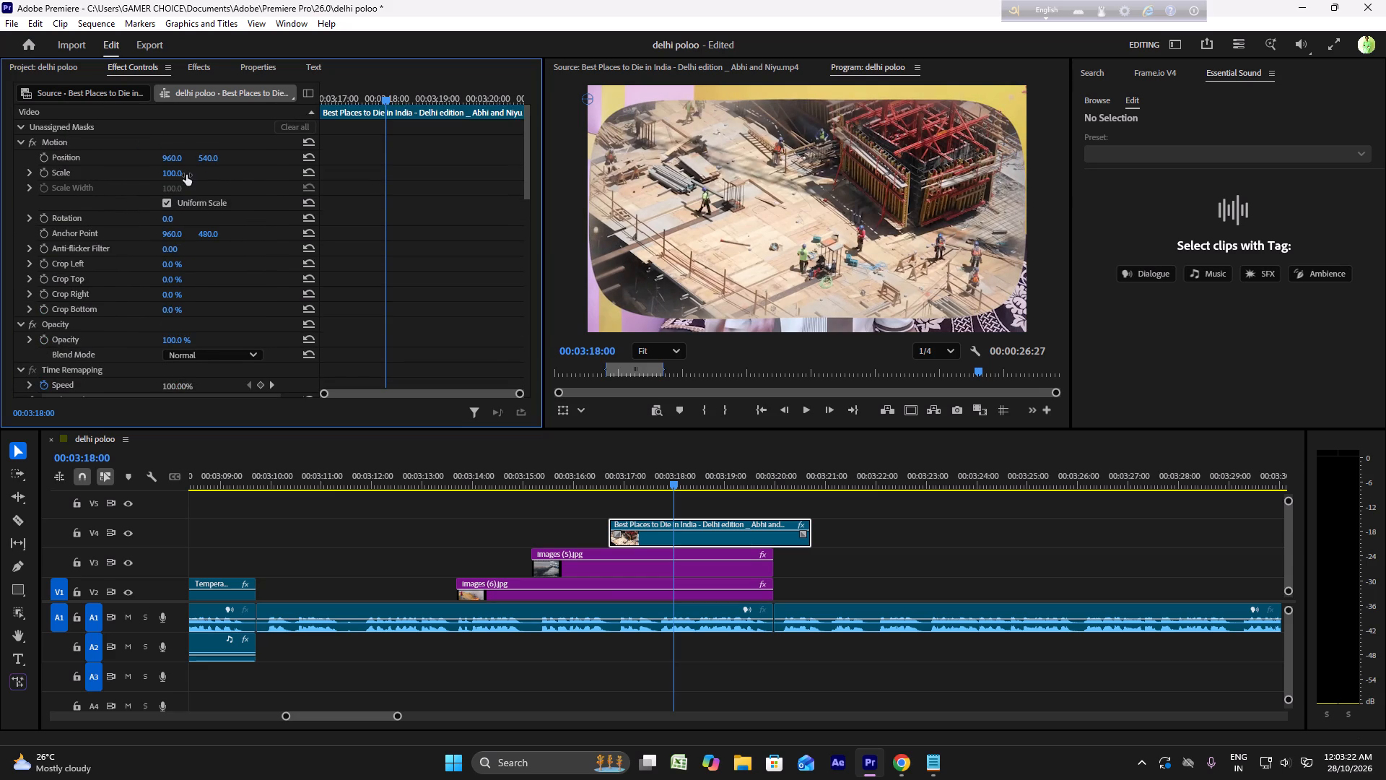
left_click_drag(186, 175, 144, 181)
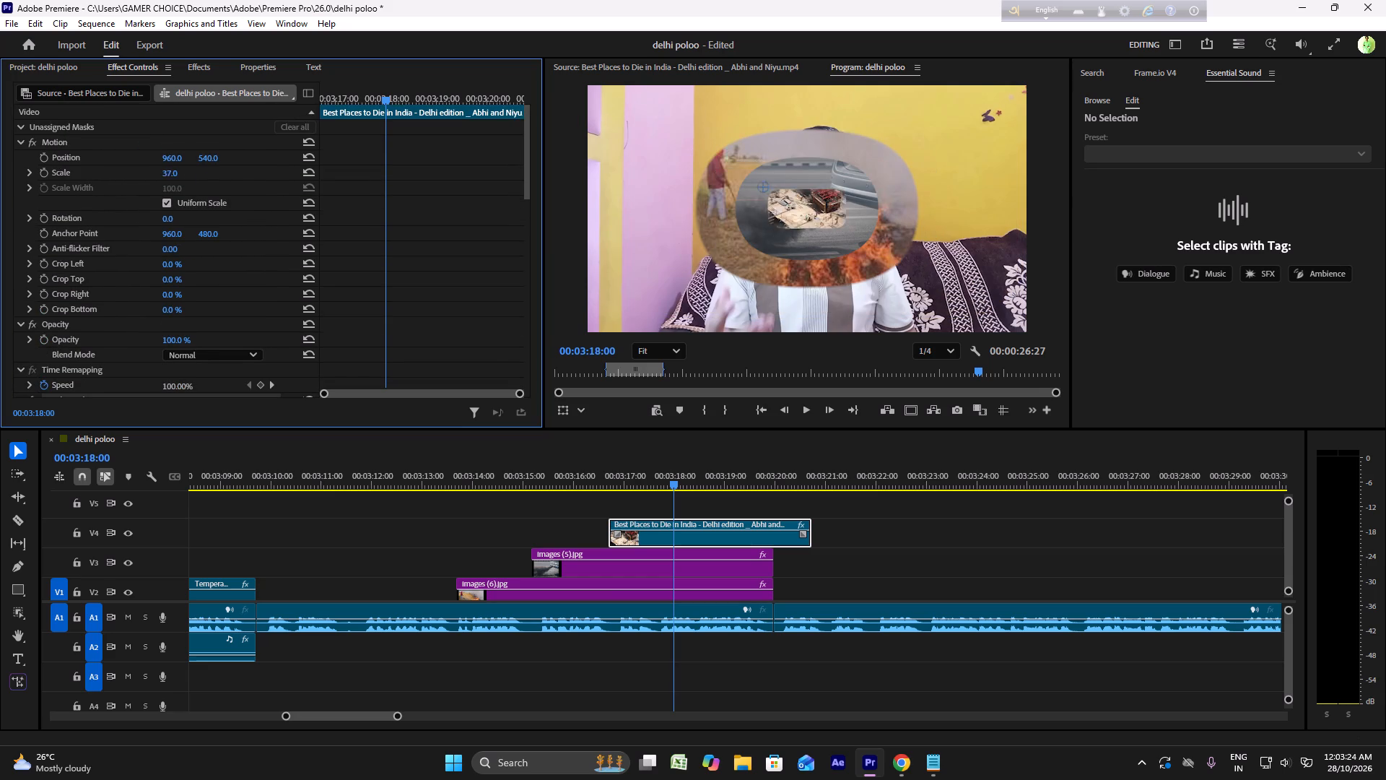
left_click_drag(144, 181, 166, 186)
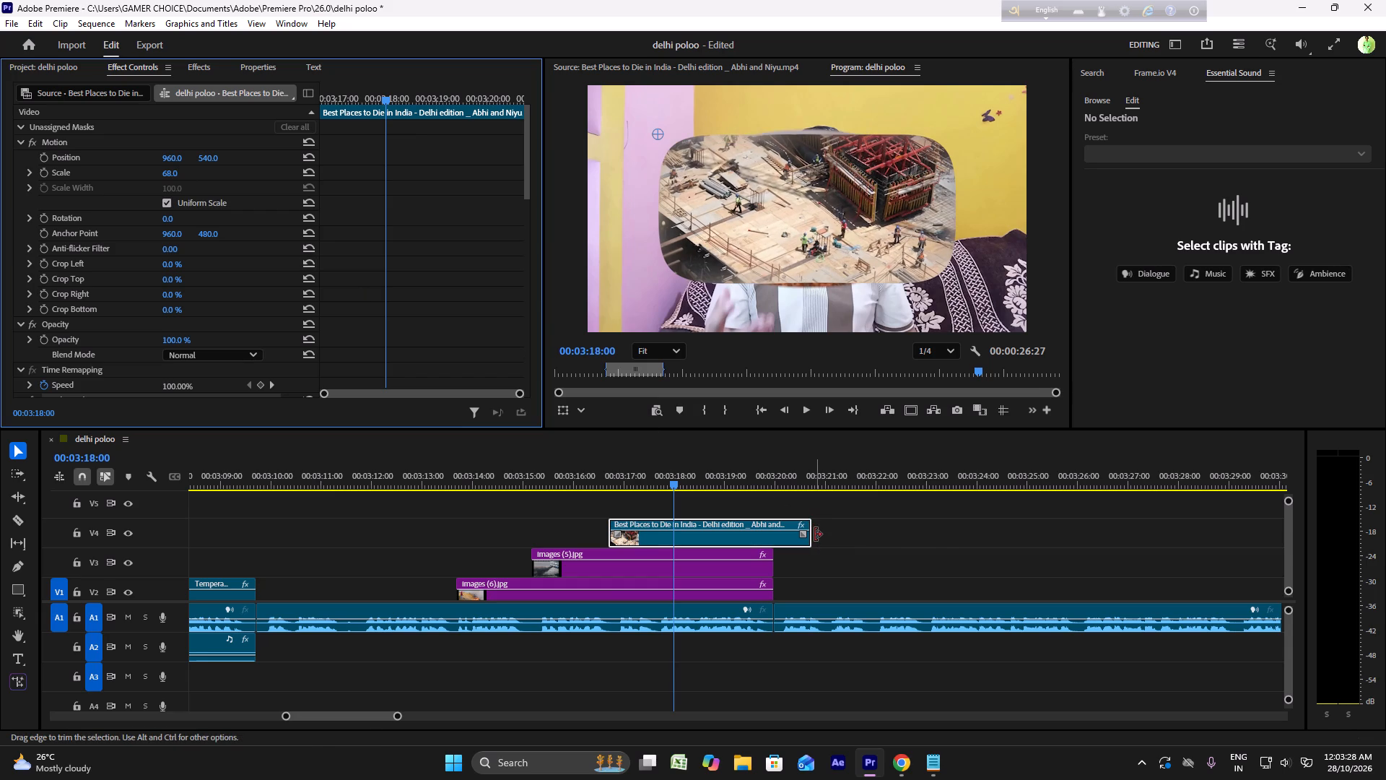
Trim the end of the construction clip on V4 to line up with the ends of both images, and play back the overlay sequence.
left_click_drag(815, 534, 778, 536)
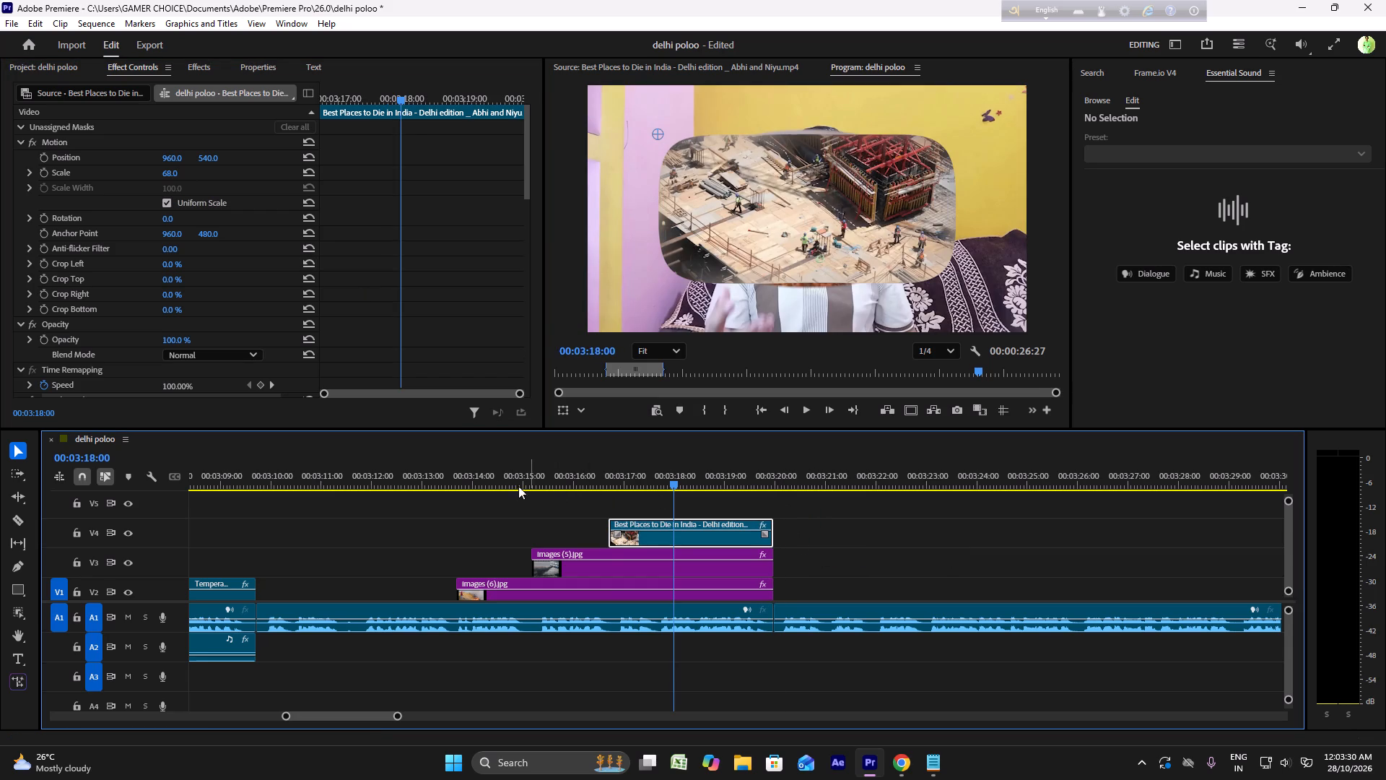
left_click(452, 469)
key("space")
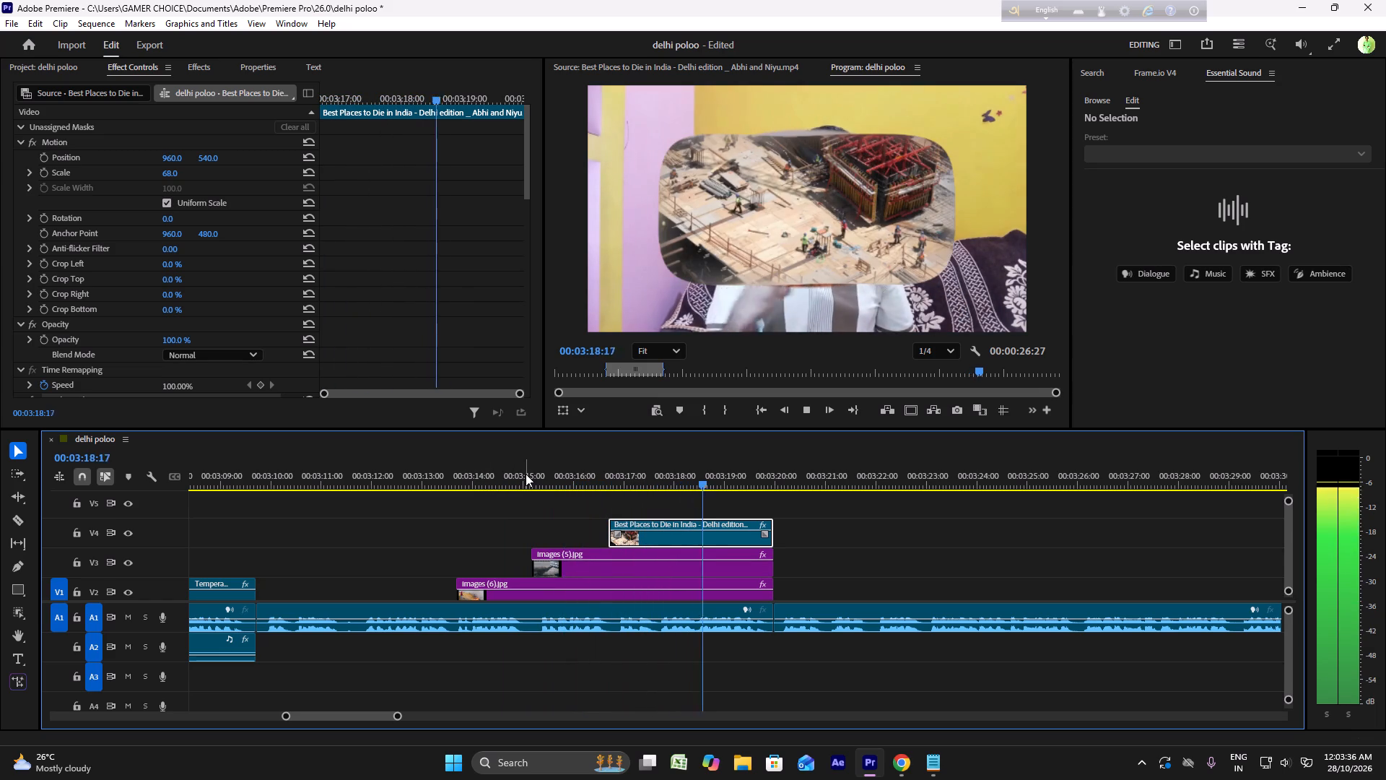
key("space")
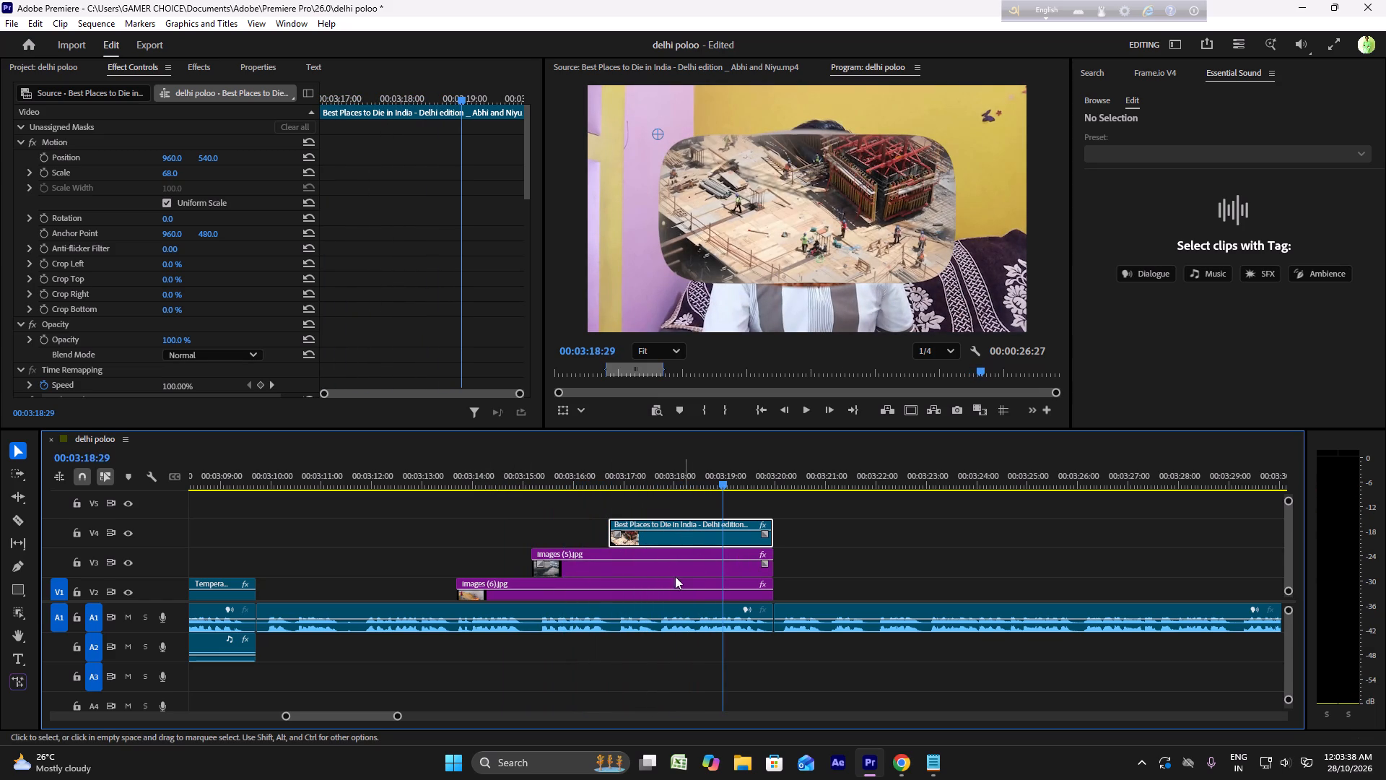
Shrink the stubble-burning image images (6).jpg to Scale 256 and move it to Position 353, 891, in the frame's lower-left corner.
left_click(497, 477)
left_click(502, 586)
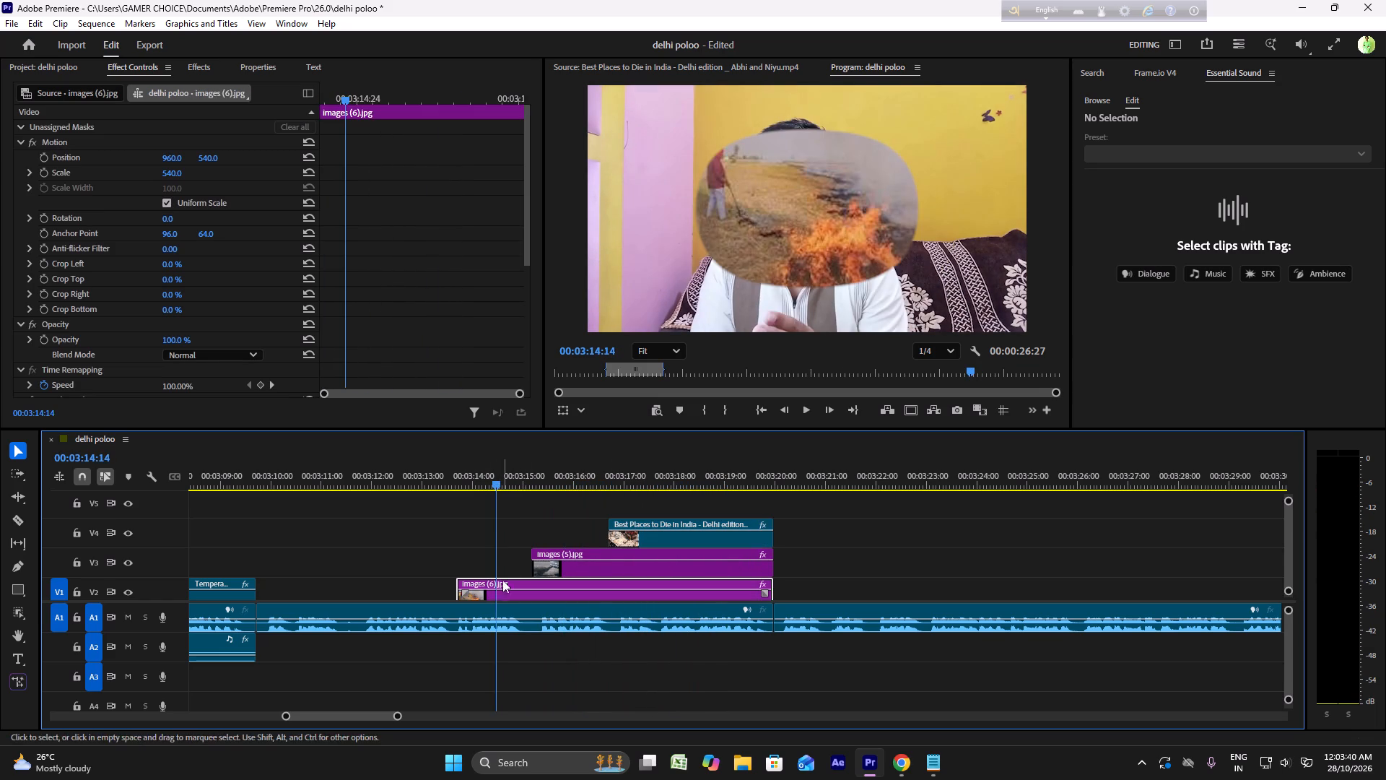
left_click_drag(183, 174, 169, 175)
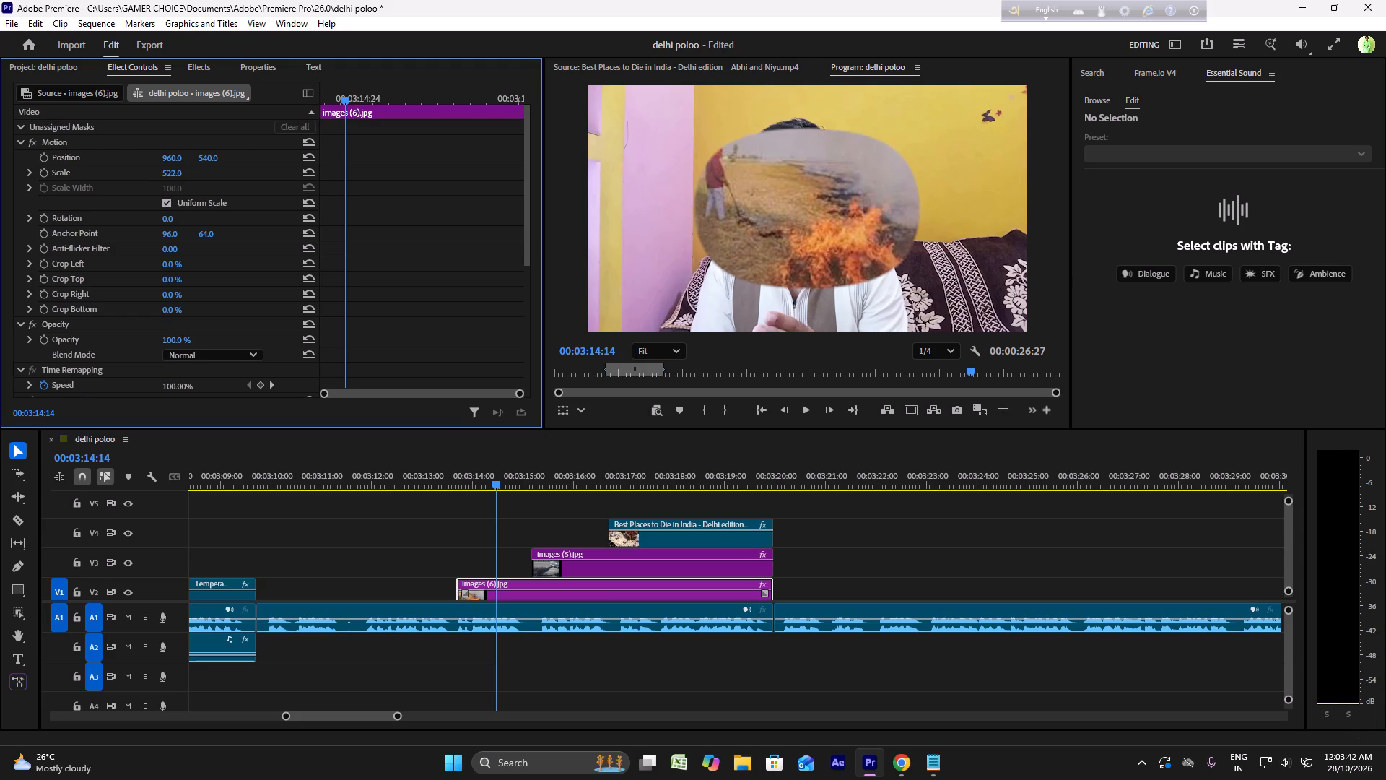
left_click_drag(169, 175, 35, 154)
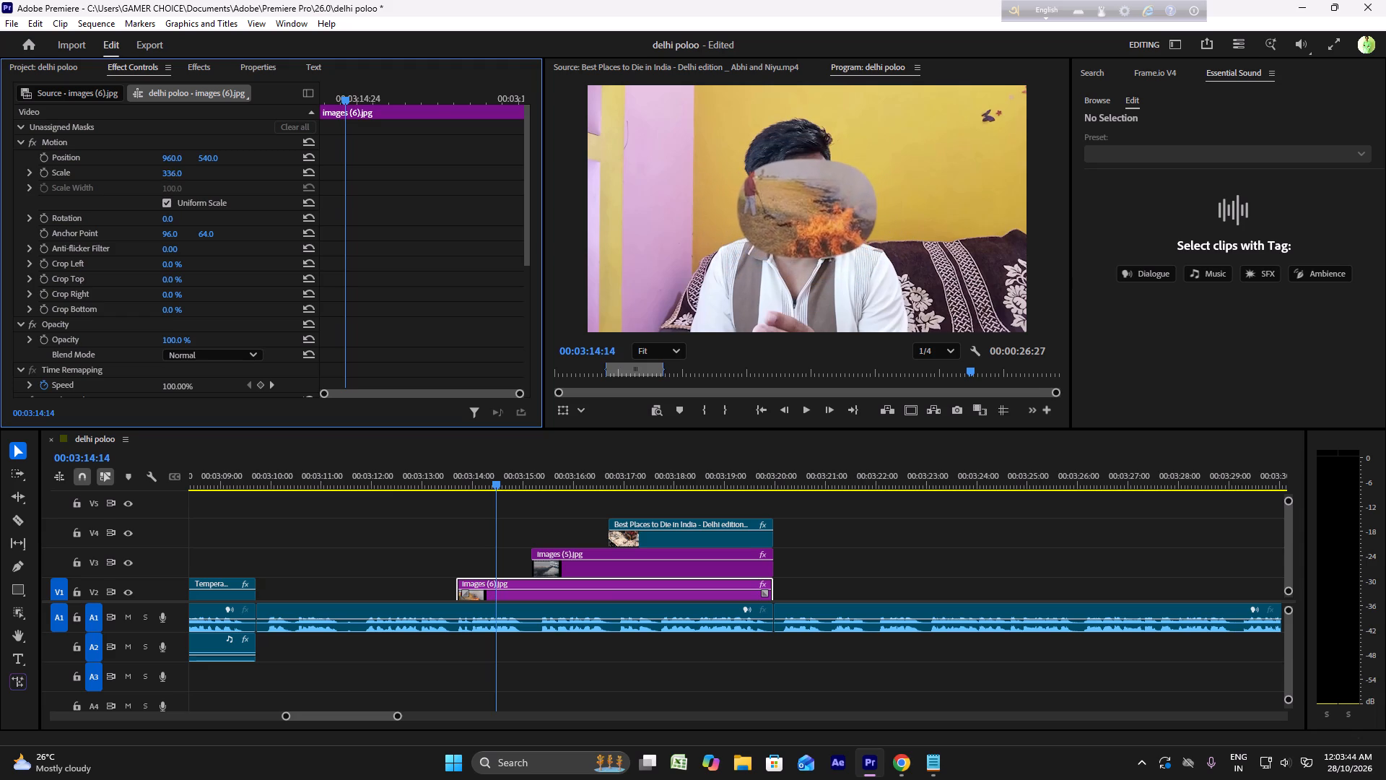
left_click_drag(35, 154, 30, 152)
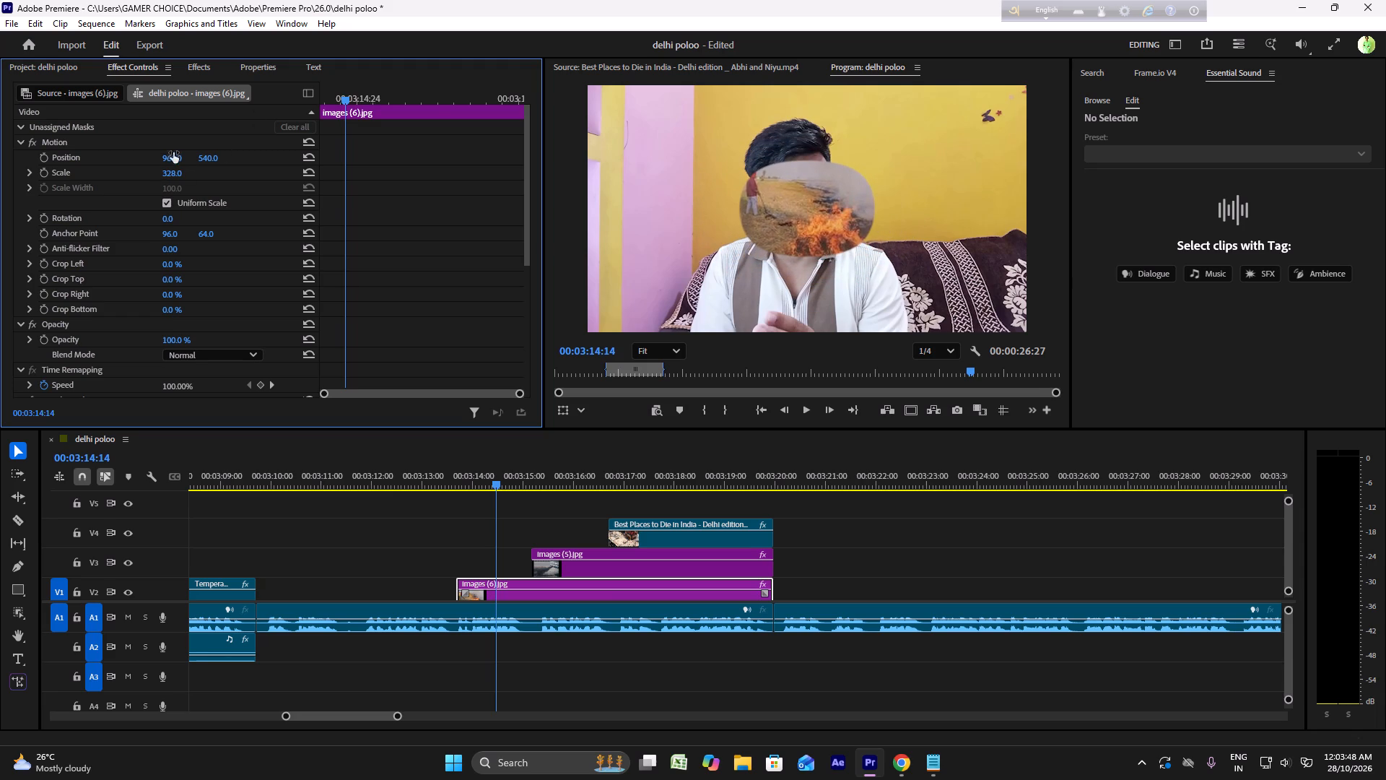
left_click_drag(167, 160, 118, 160)
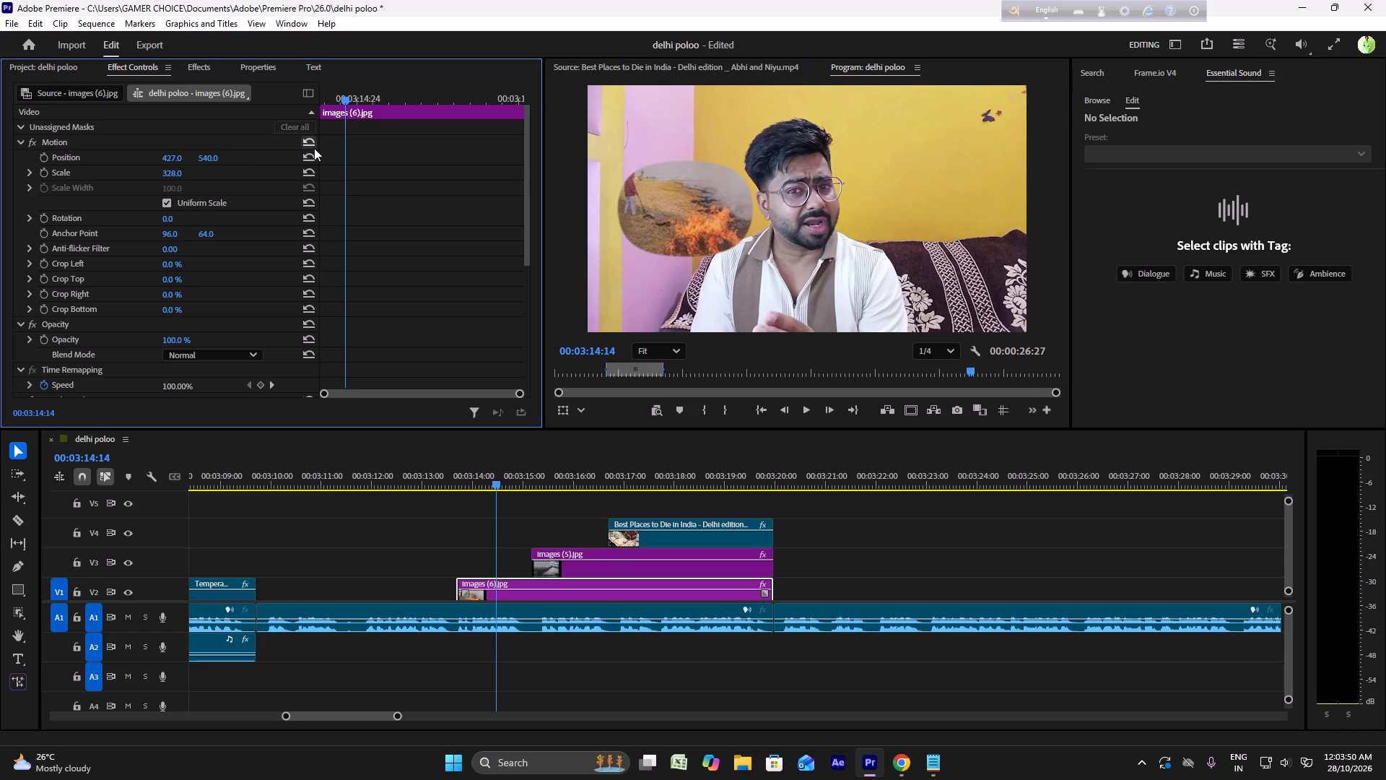
left_click_drag(215, 157, 380, 152)
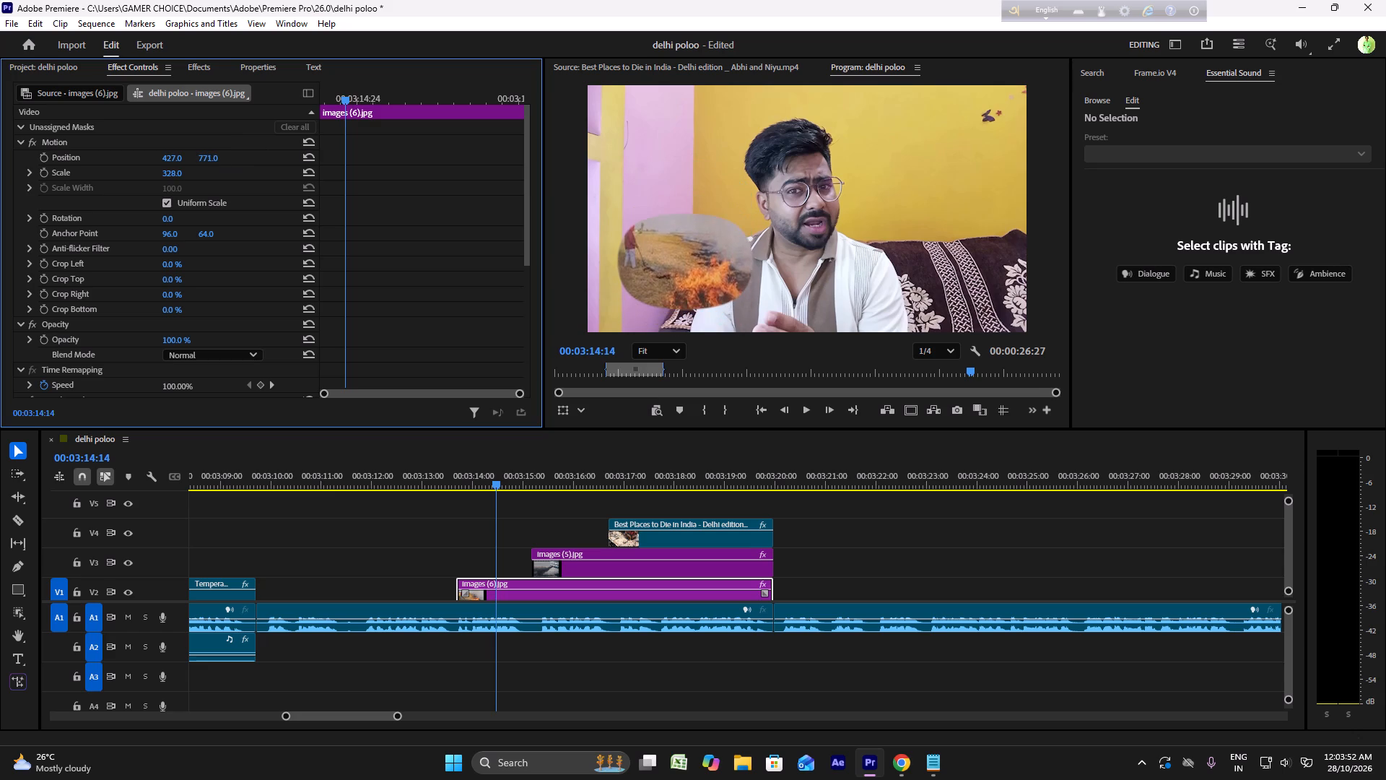
left_click_drag(380, 152, 401, 153)
left_click_drag(182, 174, 139, 174)
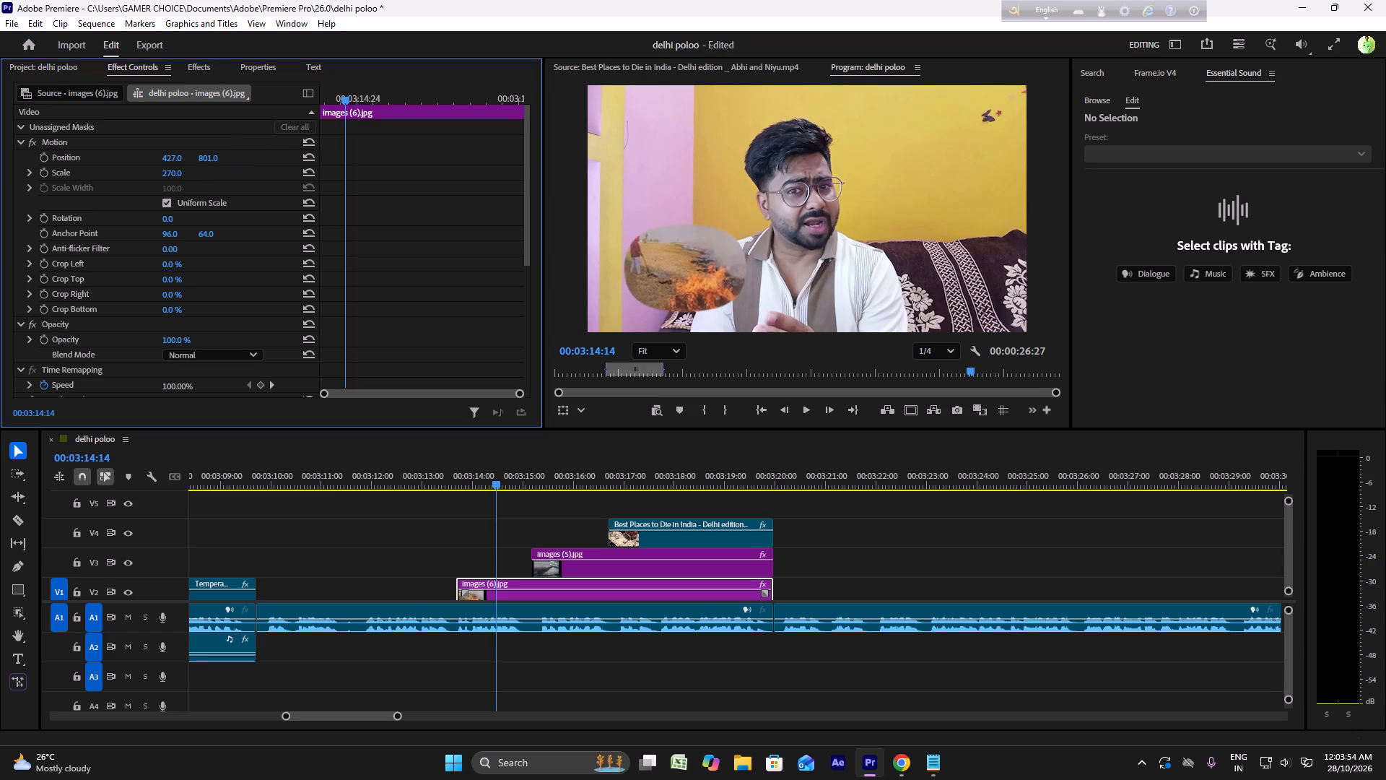
left_click_drag(139, 174, 130, 174)
left_click_drag(212, 158, 250, 160)
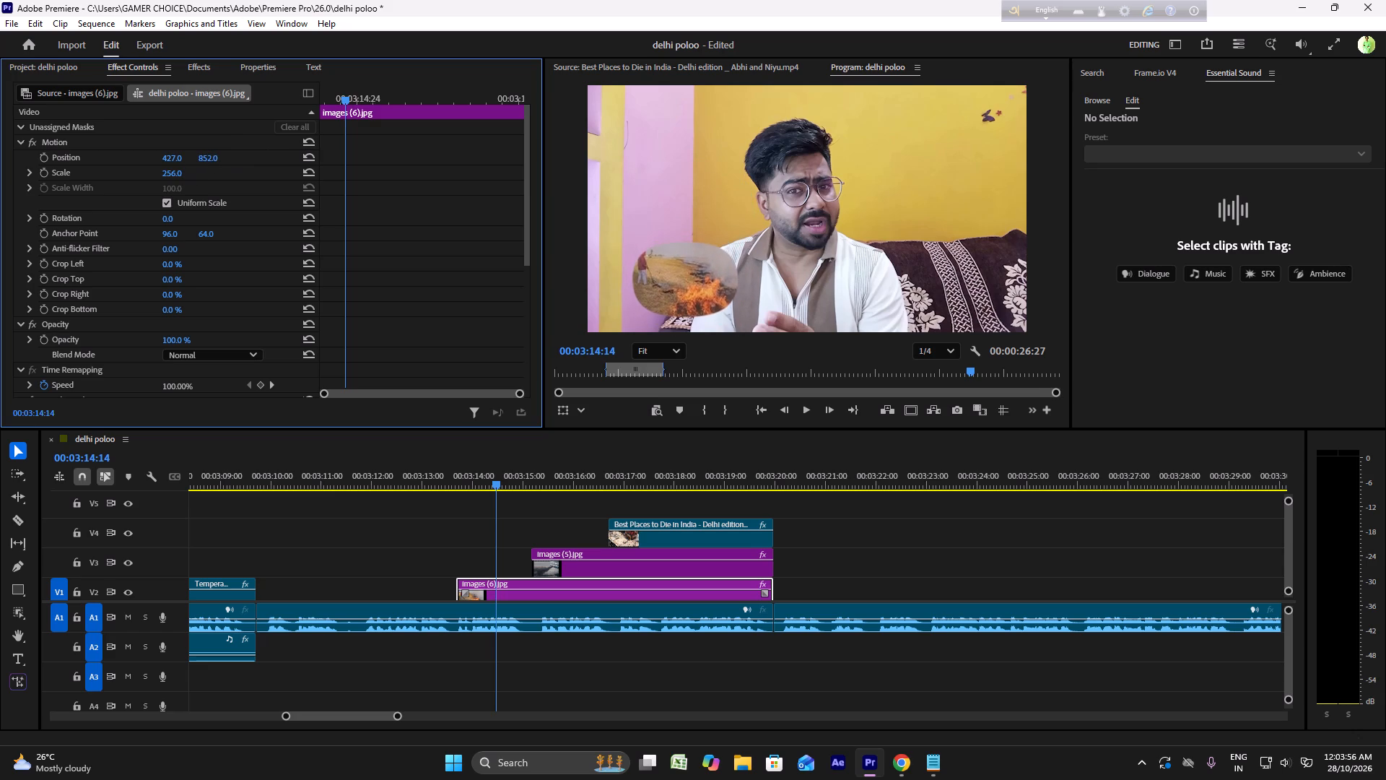
left_click_drag(250, 160, 277, 161)
left_click_drag(177, 157, 147, 158)
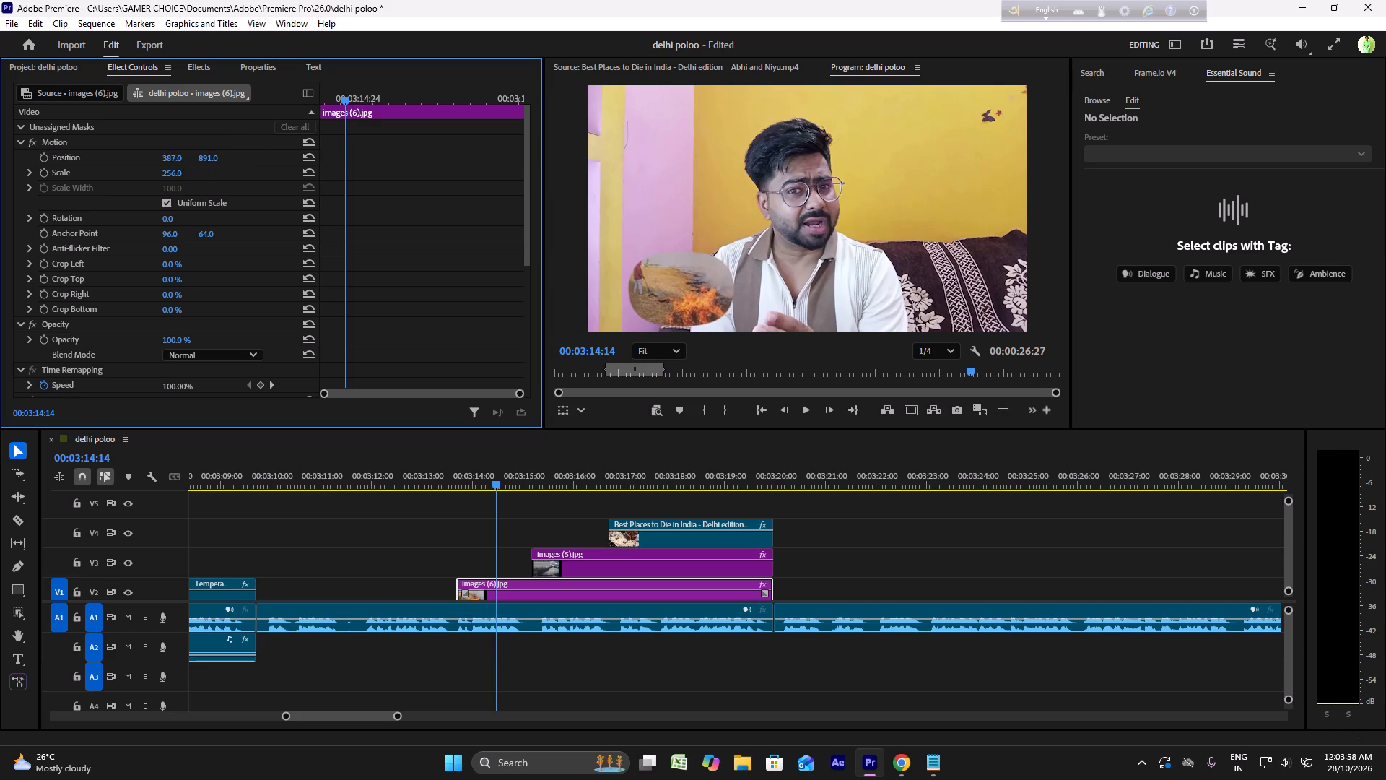
left_click_drag(147, 158, 123, 158)
Shrink the exhaust-smoke image images (5).jpg to Scale 68 and lower it to Position 960, 902, beside the stubble-burning image.
key("space")
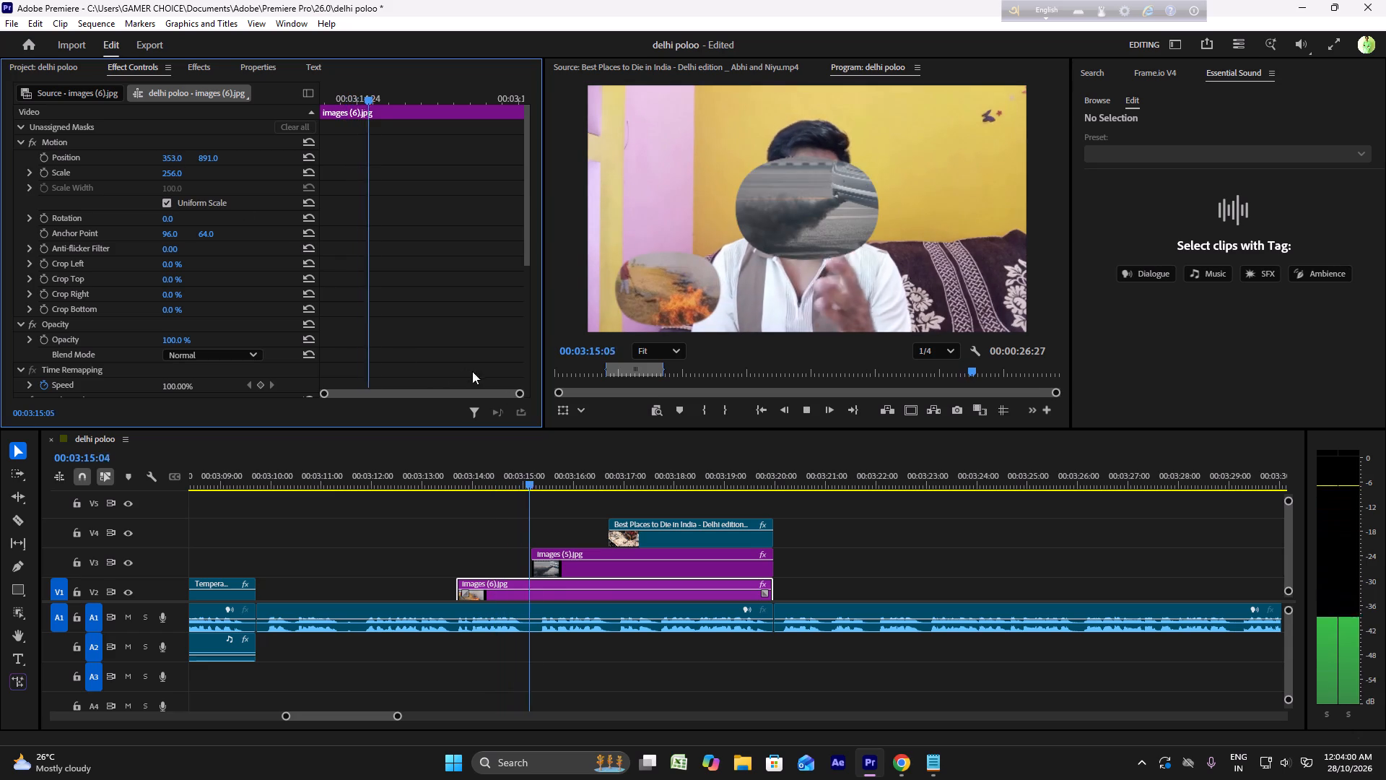
key("space")
left_click(590, 563)
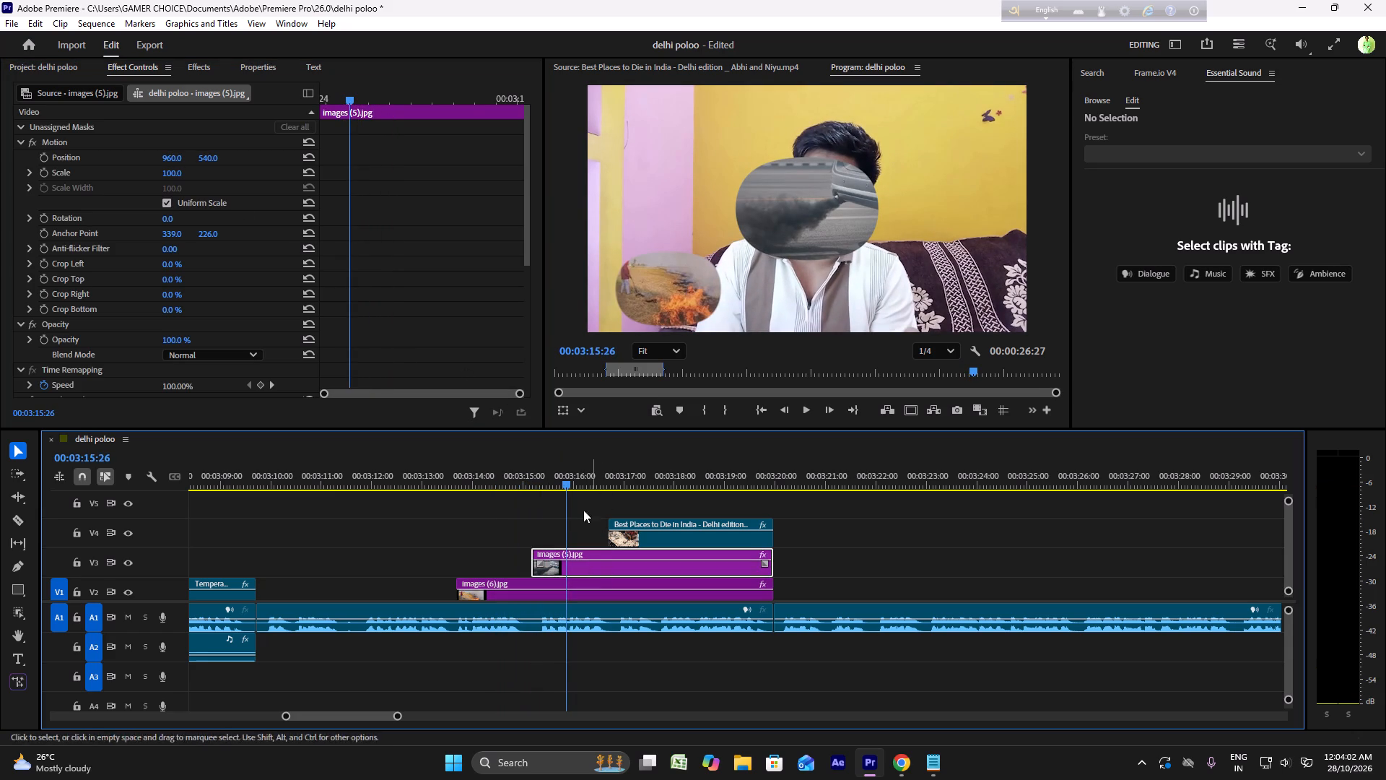
left_click_drag(173, 173, 190, 176)
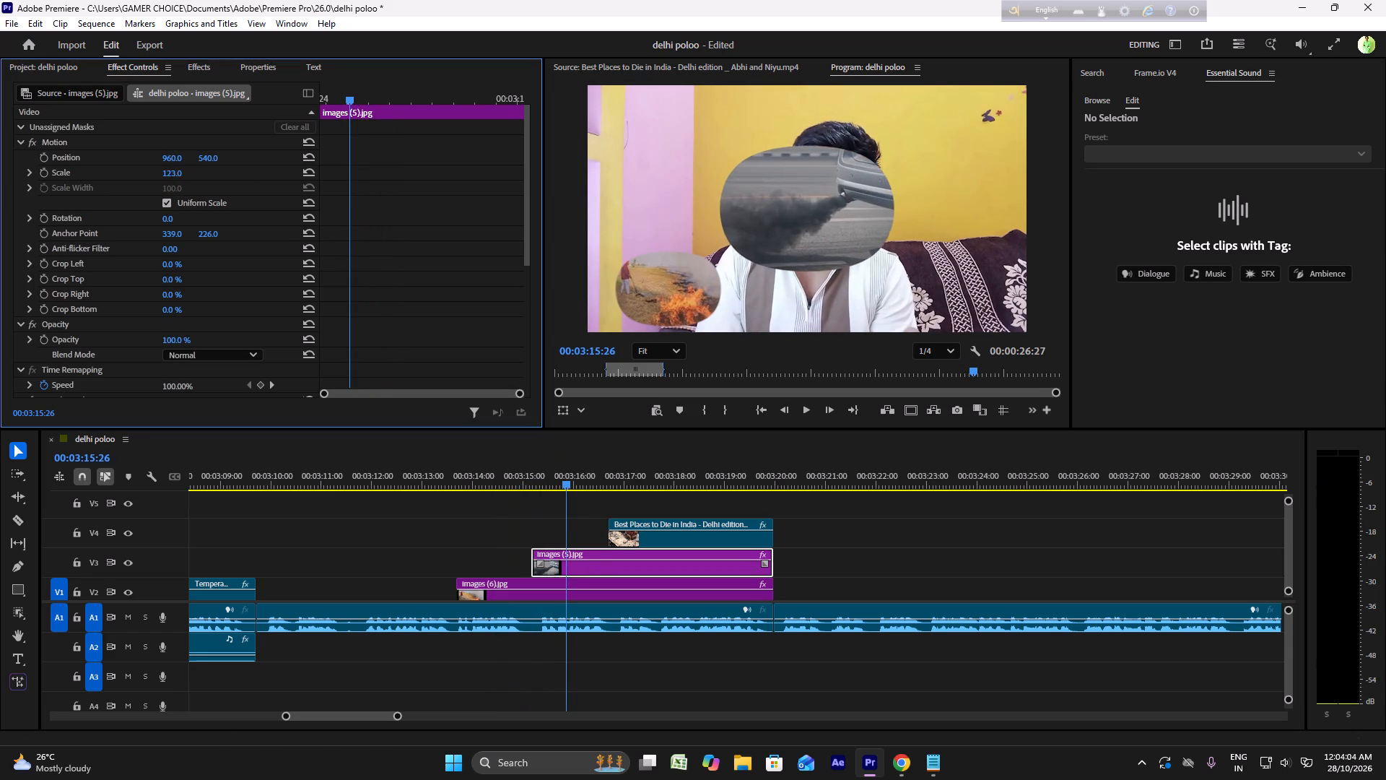
left_click_drag(190, 176, 151, 177)
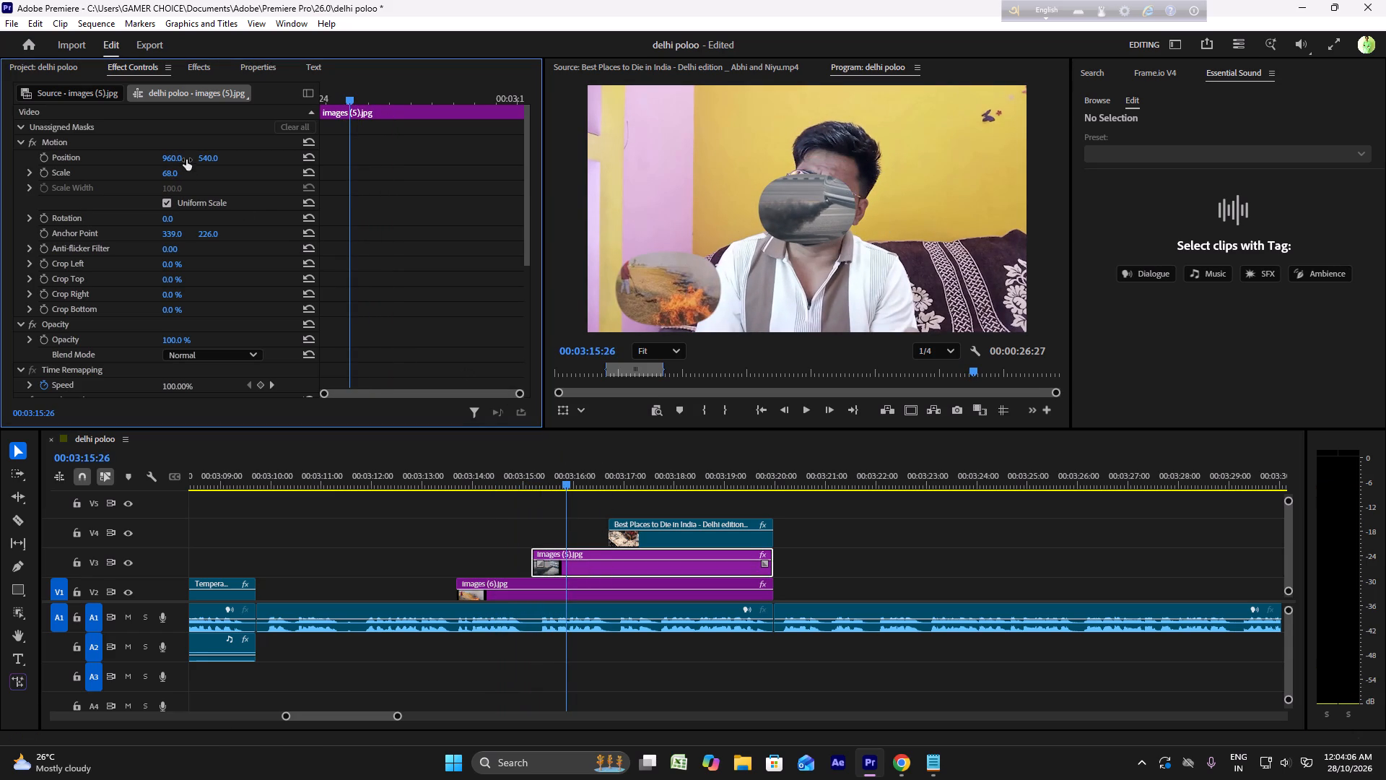
left_click_drag(204, 155, 469, 162)
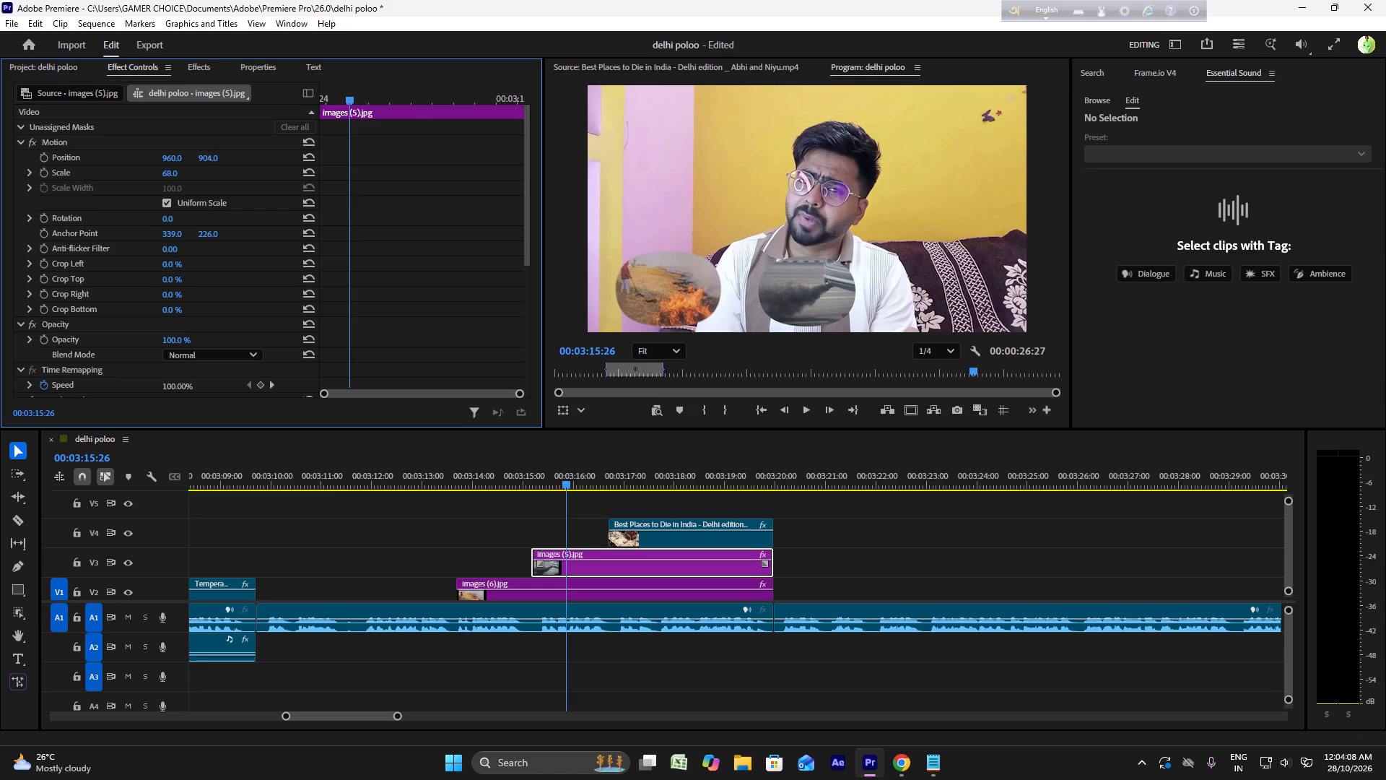
left_click_drag(469, 162, 468, 165)
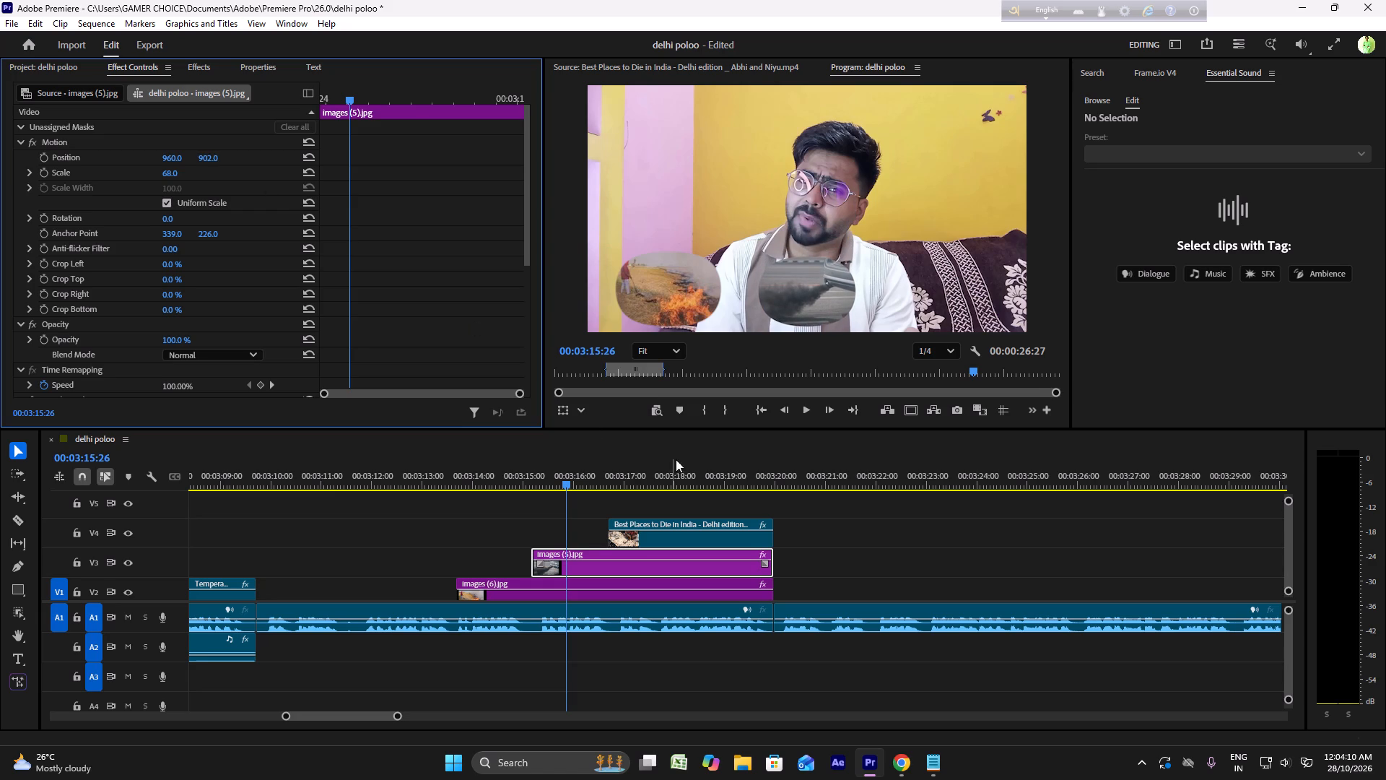
Shrink the construction clip on V4 to Scale 26 and move it to Position 1603, 891, beside the exhaust-smoke image.
left_click(684, 461)
left_click(697, 532)
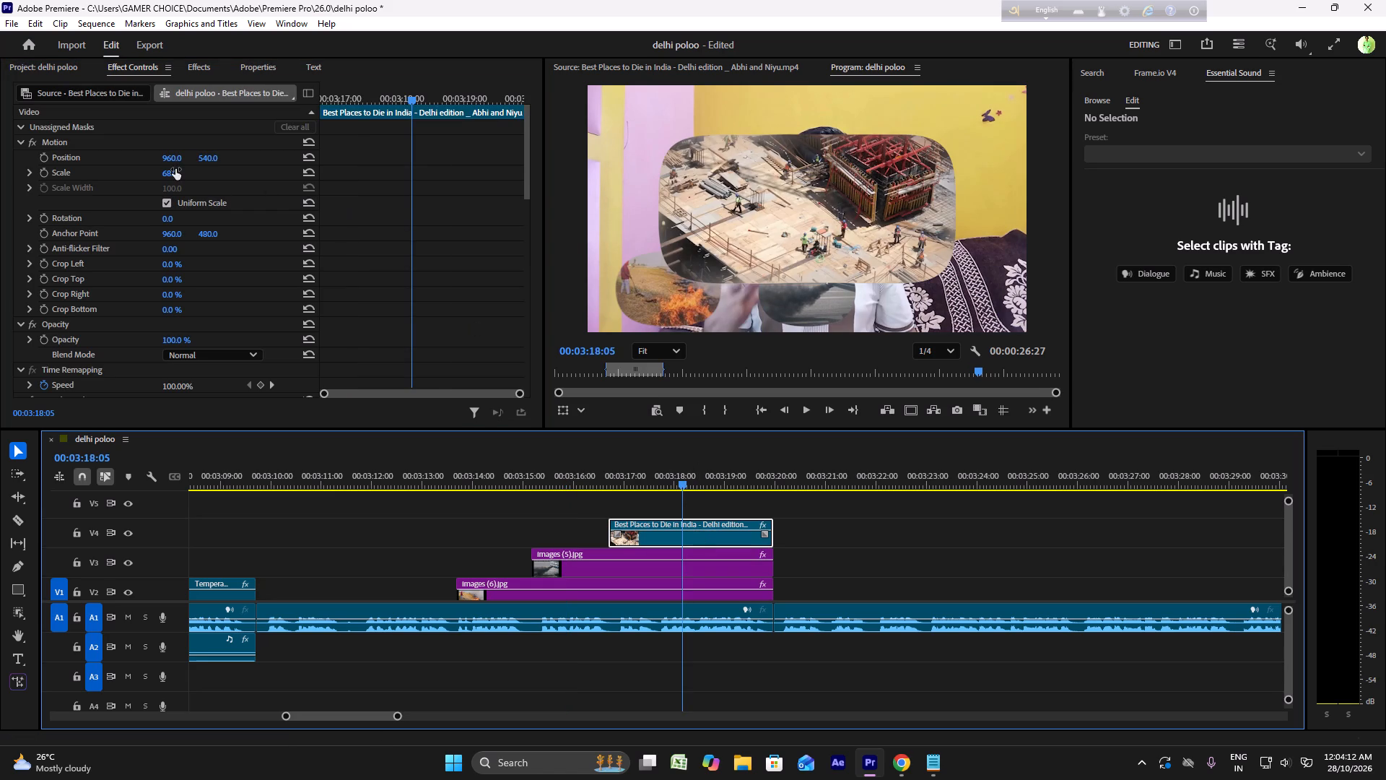
left_click(176, 166)
left_click_drag(176, 170, 290, 181)
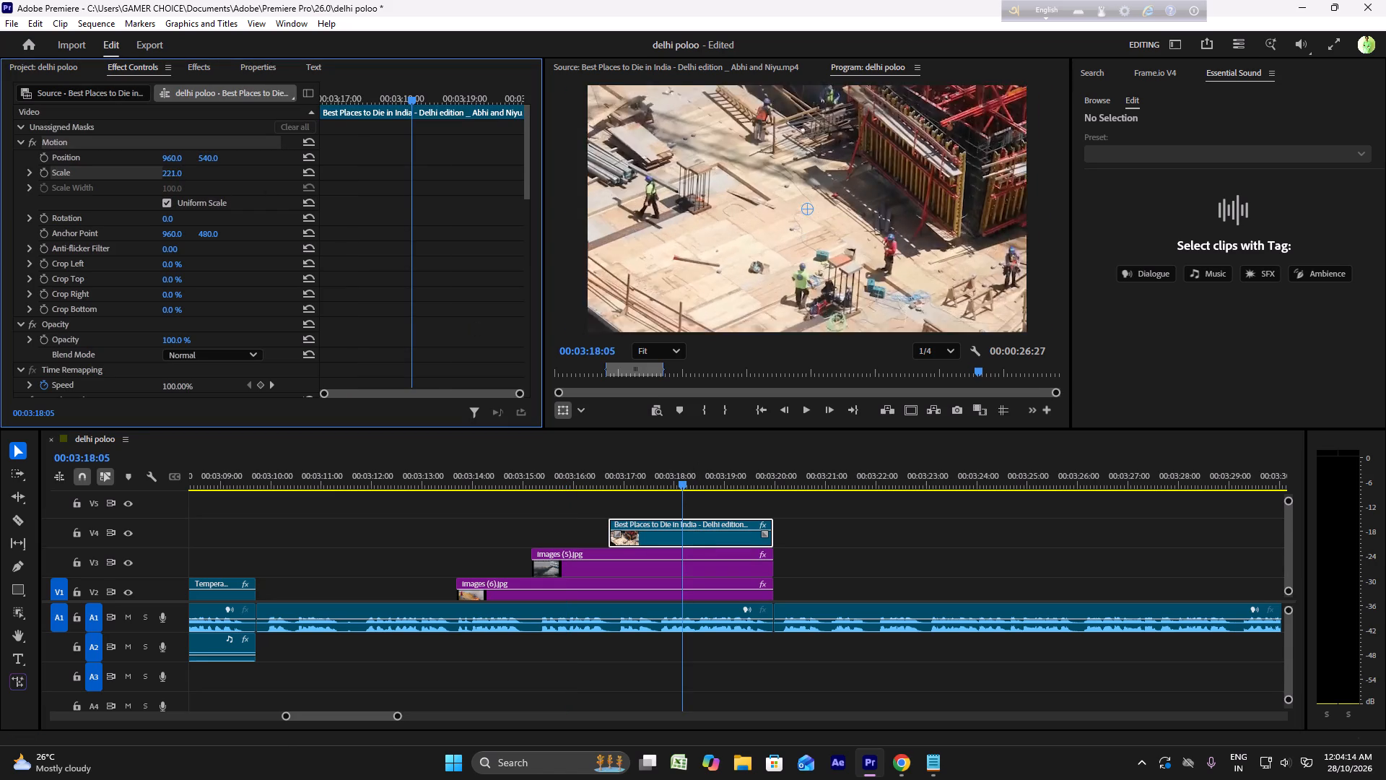
left_click_drag(290, 181, 135, 157)
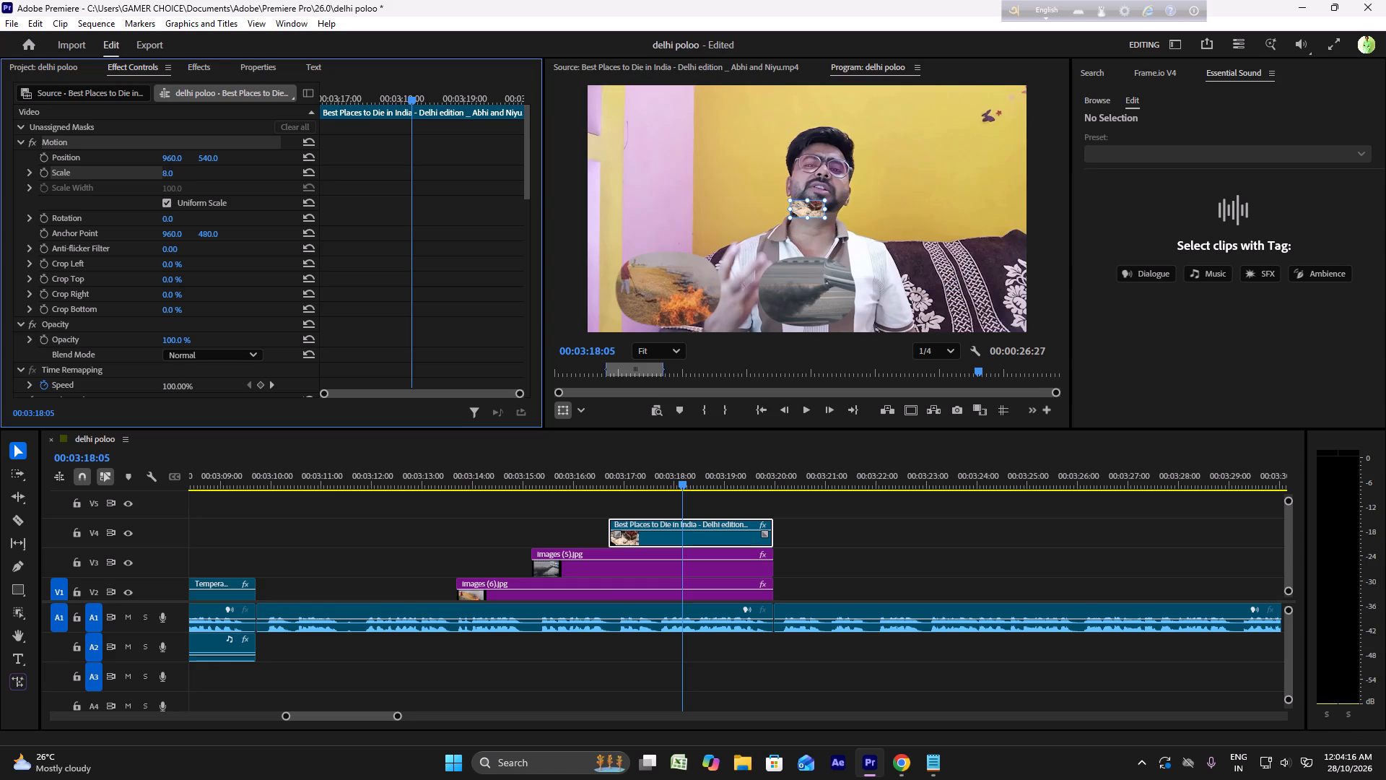
left_click_drag(135, 157, 149, 156)
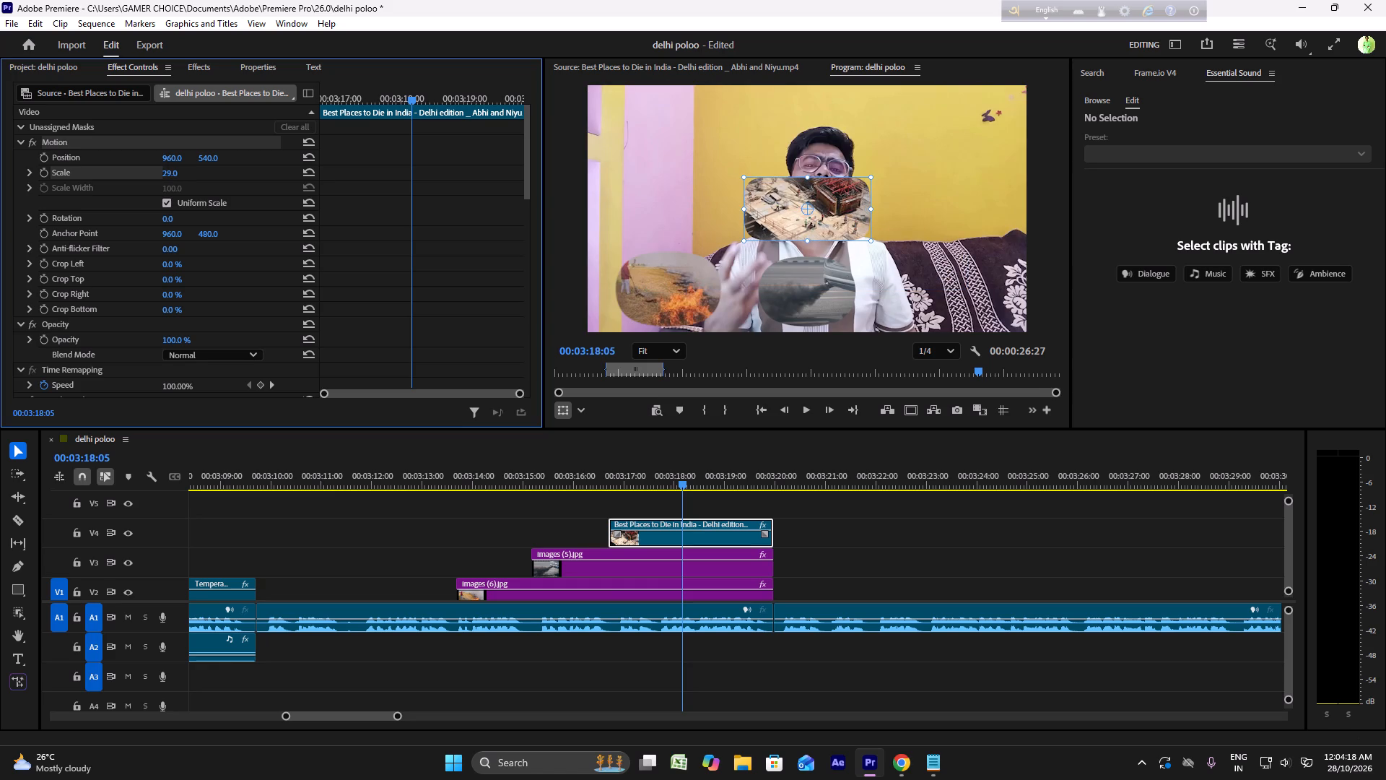
left_click_drag(149, 156, 147, 156)
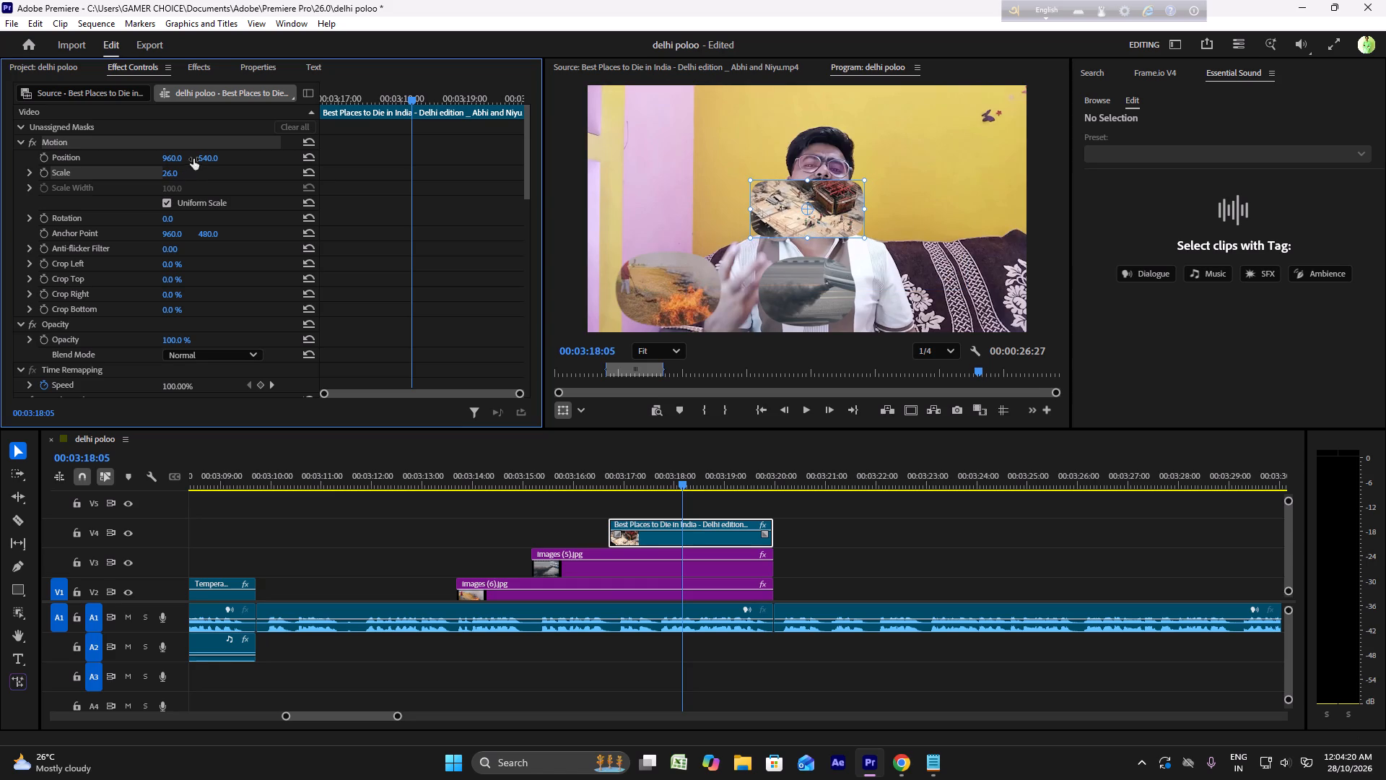
left_click_drag(199, 156, 419, 189)
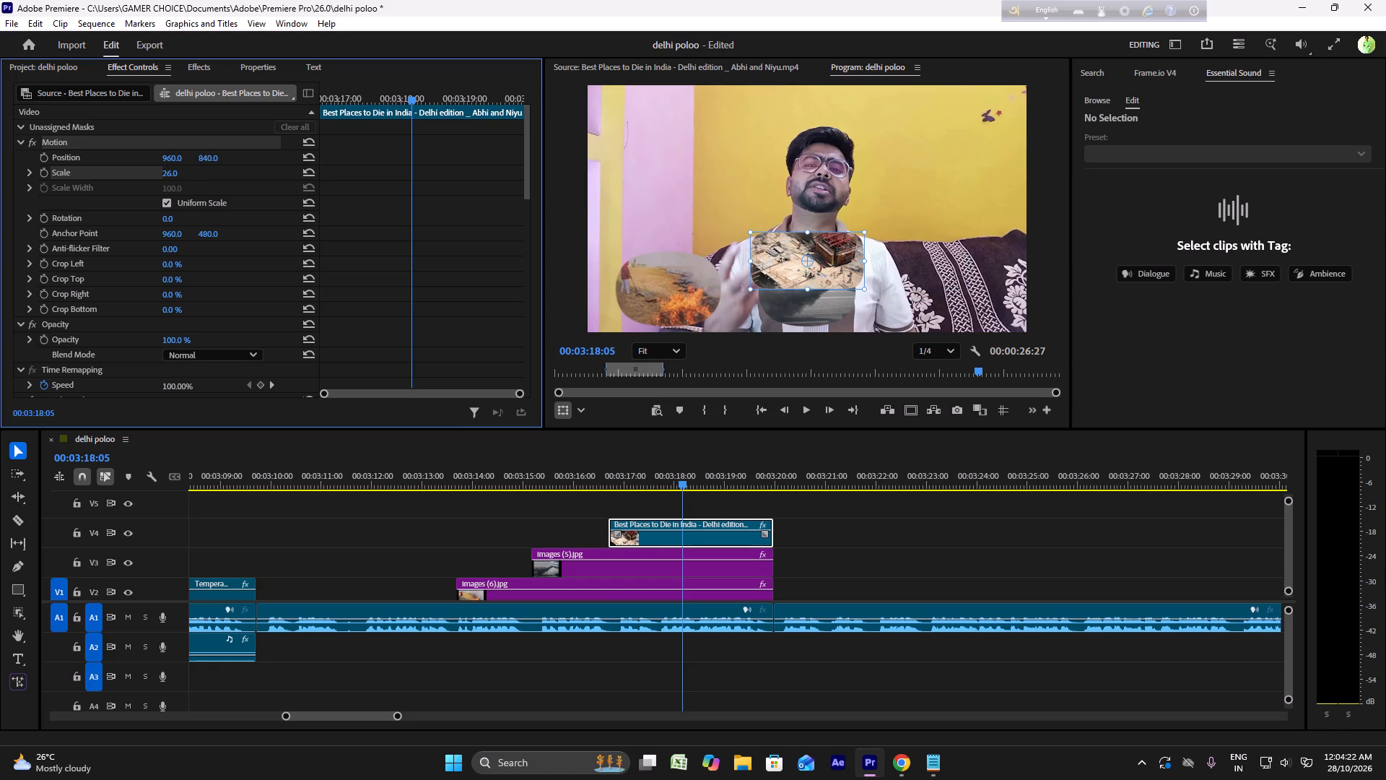
left_click_drag(419, 189, 444, 191)
left_click_drag(168, 159, 326, 159)
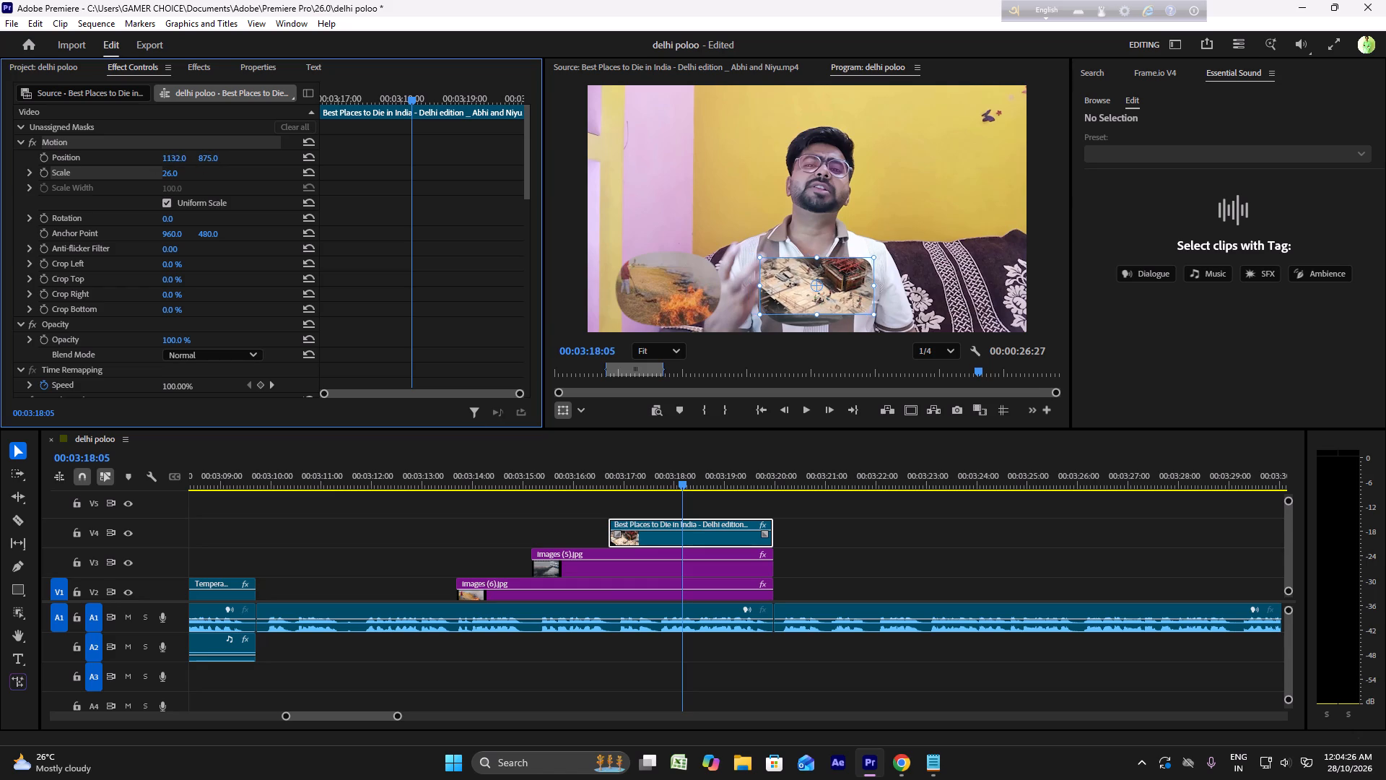
left_click_drag(326, 159, 741, 221)
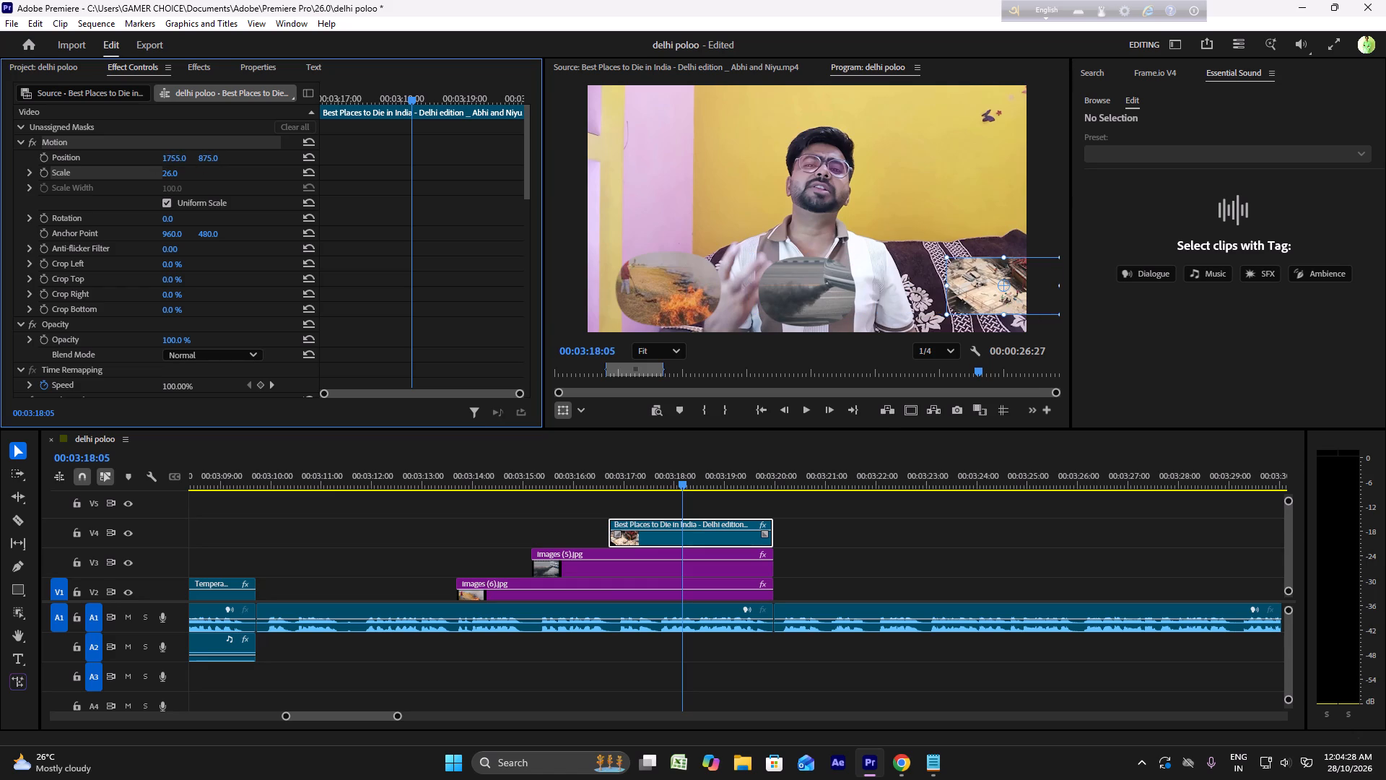
left_click_drag(741, 221, 630, 204)
left_click_drag(213, 157, 222, 157)
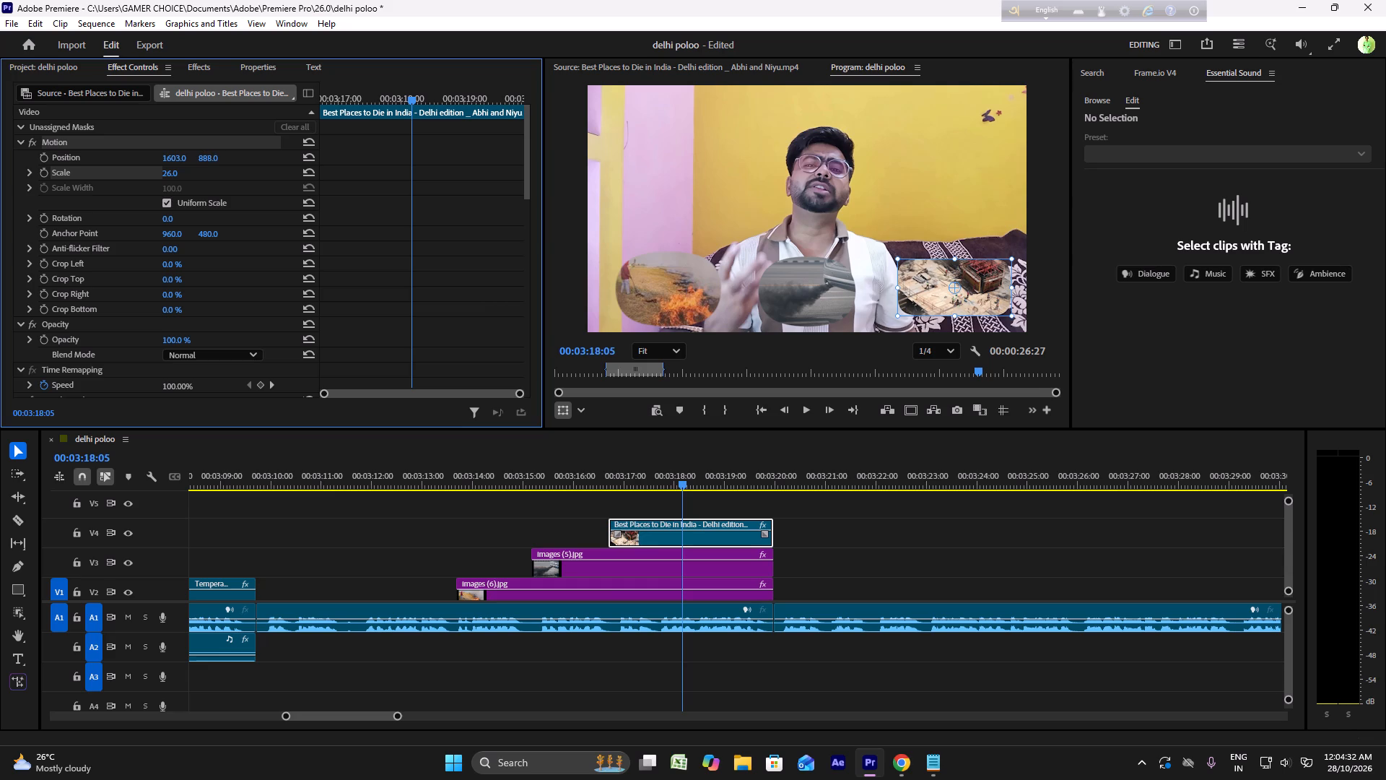
left_click_drag(222, 157, 225, 157)
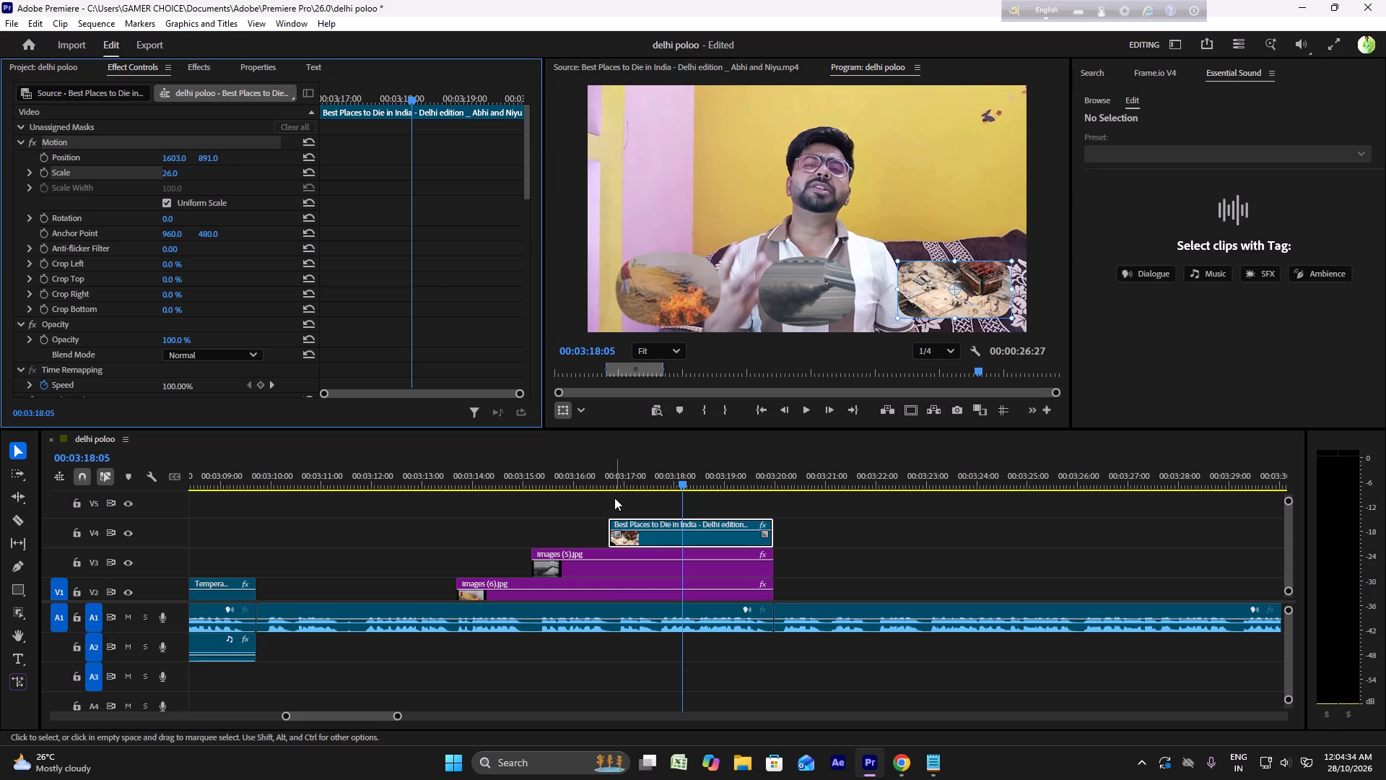
Play back the sequence from just before the stubble-burning overlay to near the end of the narration, reviewing the three-overlay arrangement.
left_click(442, 472)
key("space")
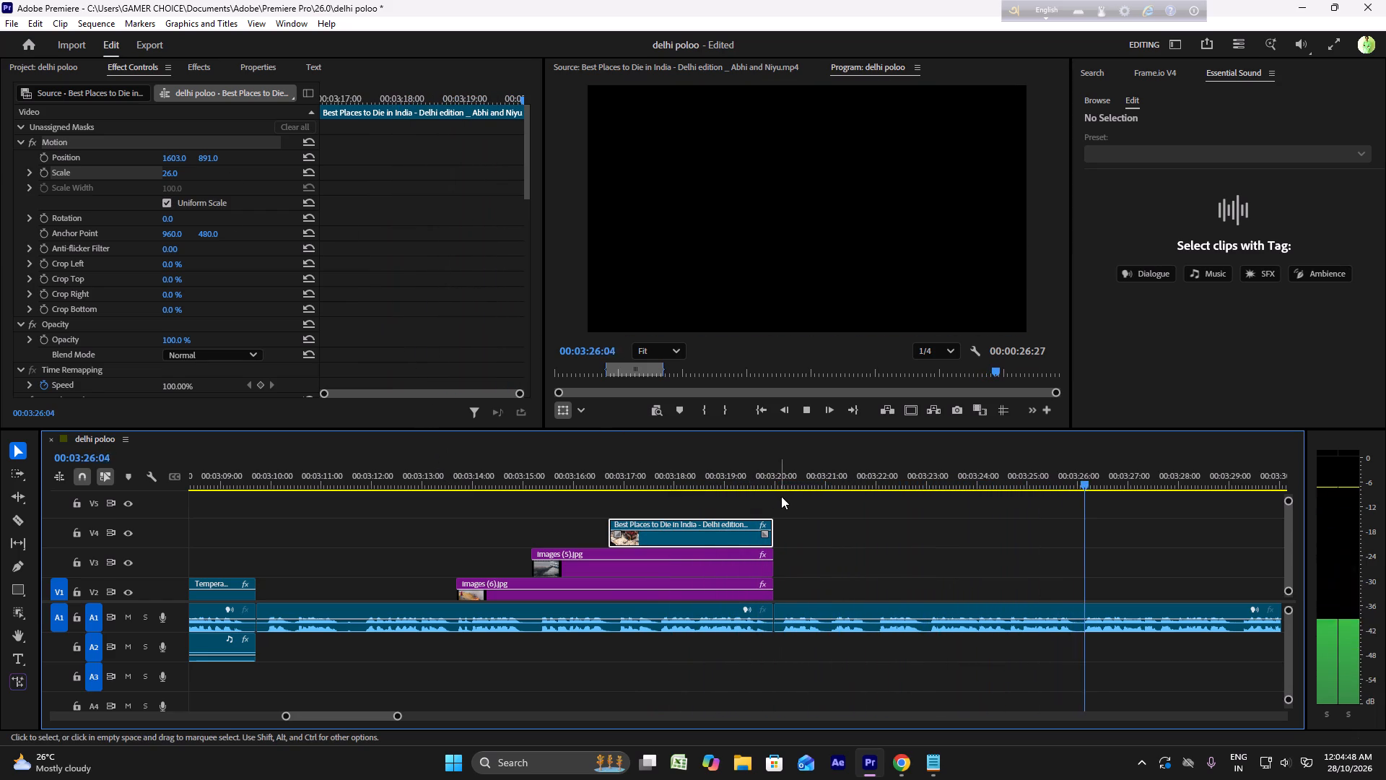
scroll(796, 495, "down", 13)
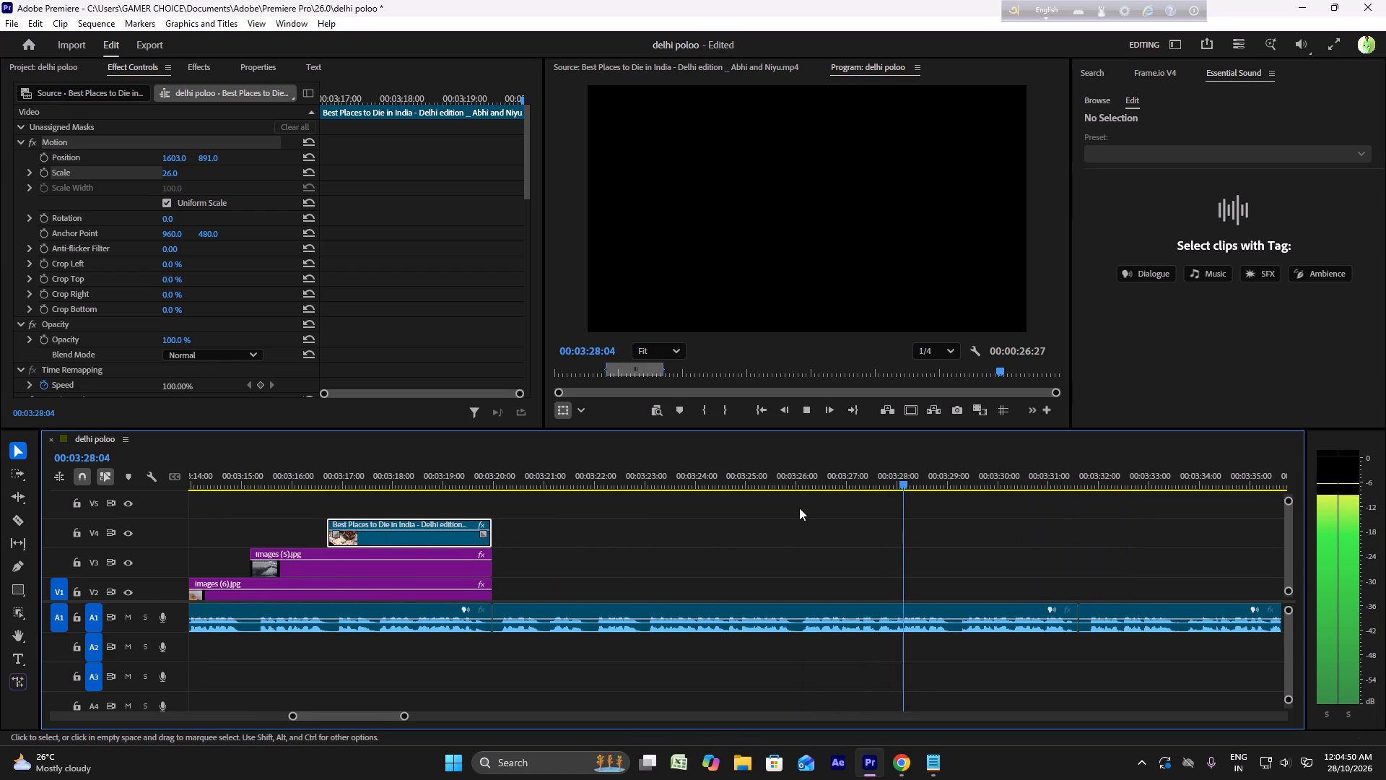
scroll(799, 508, "down", 6)
scroll(800, 524, "down", 5, "ctrl")
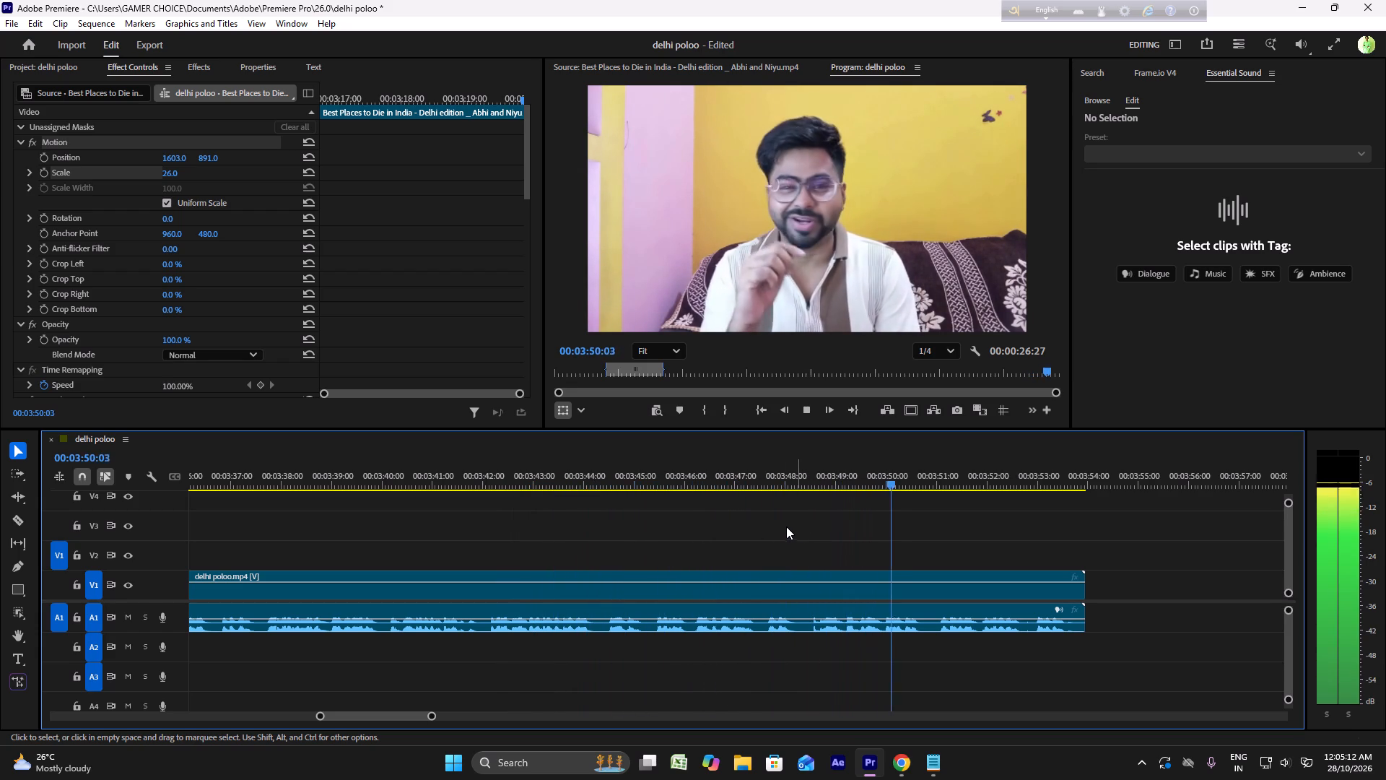
scroll(749, 519, "up", 12)
key("space")
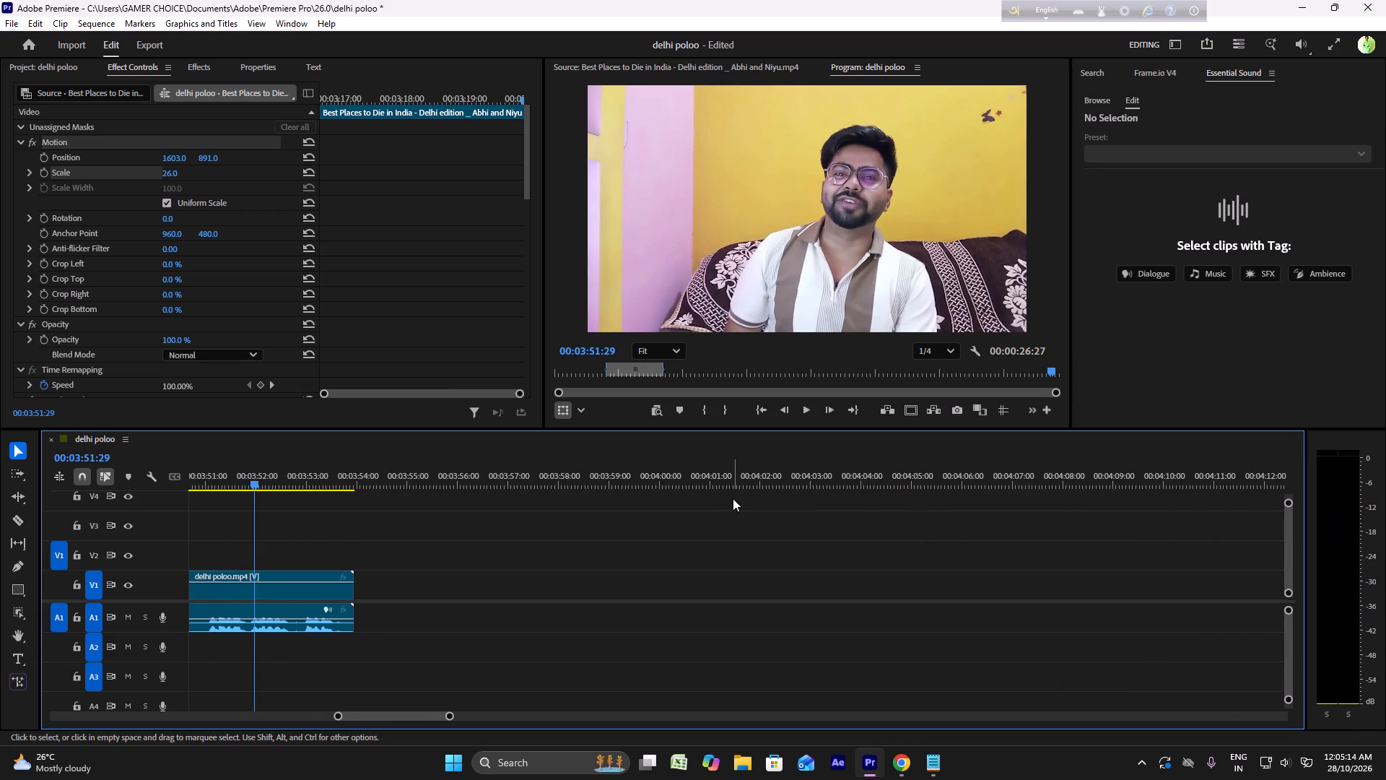
Replay the section from the end of the three overlays through the black footage to the speaker's return.
scroll(733, 498, "up", 20)
scroll(733, 498, "up", 7)
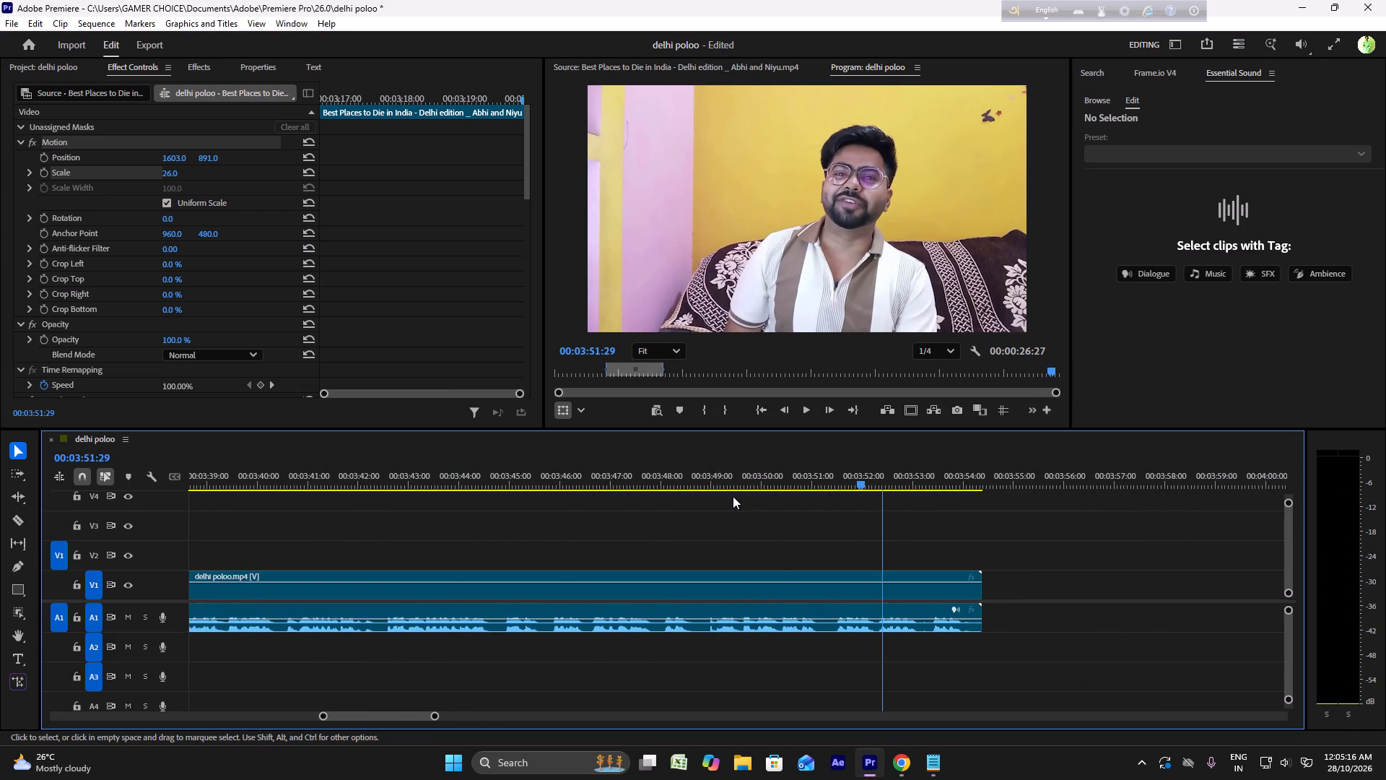
scroll(733, 496, "up", 12)
scroll(733, 494, "down", 4, "alt")
scroll(733, 493, "up", 4)
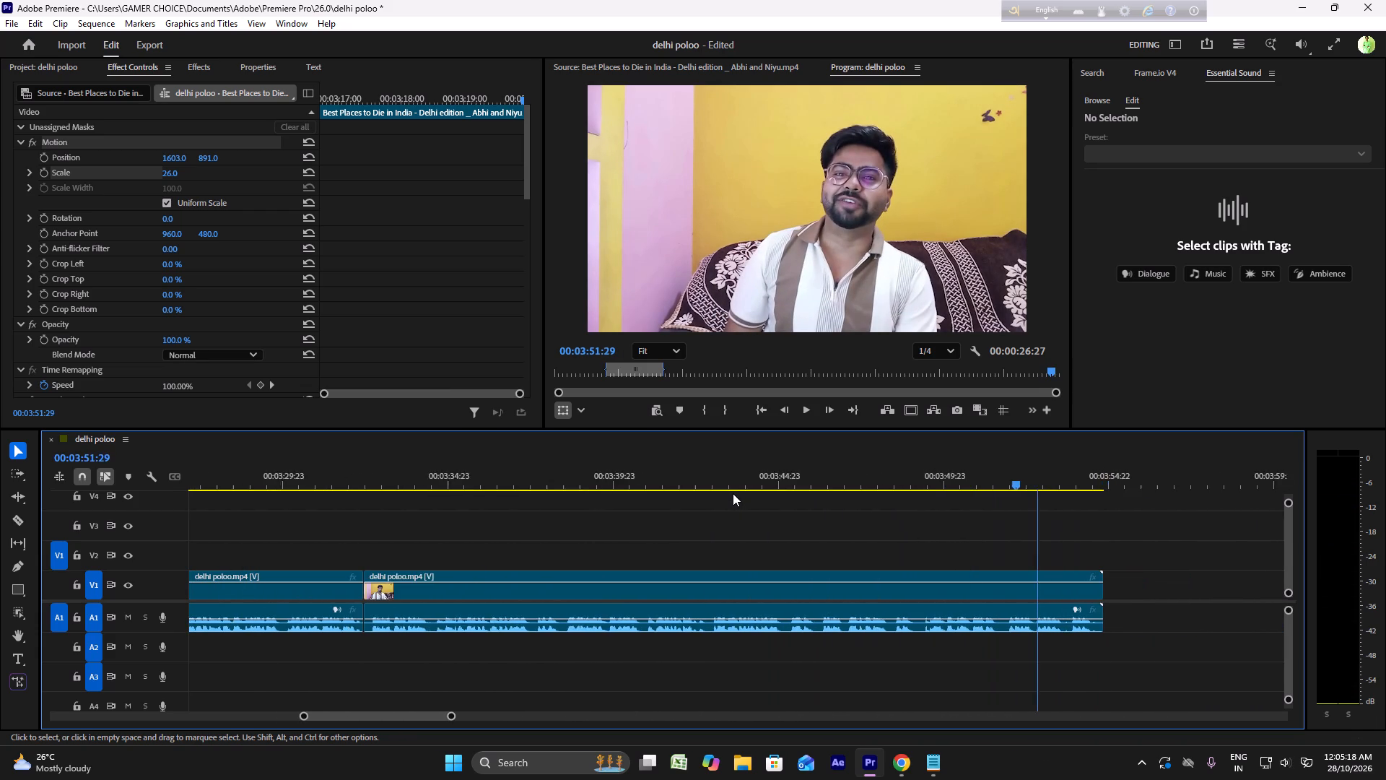
scroll(733, 493, "up", 18)
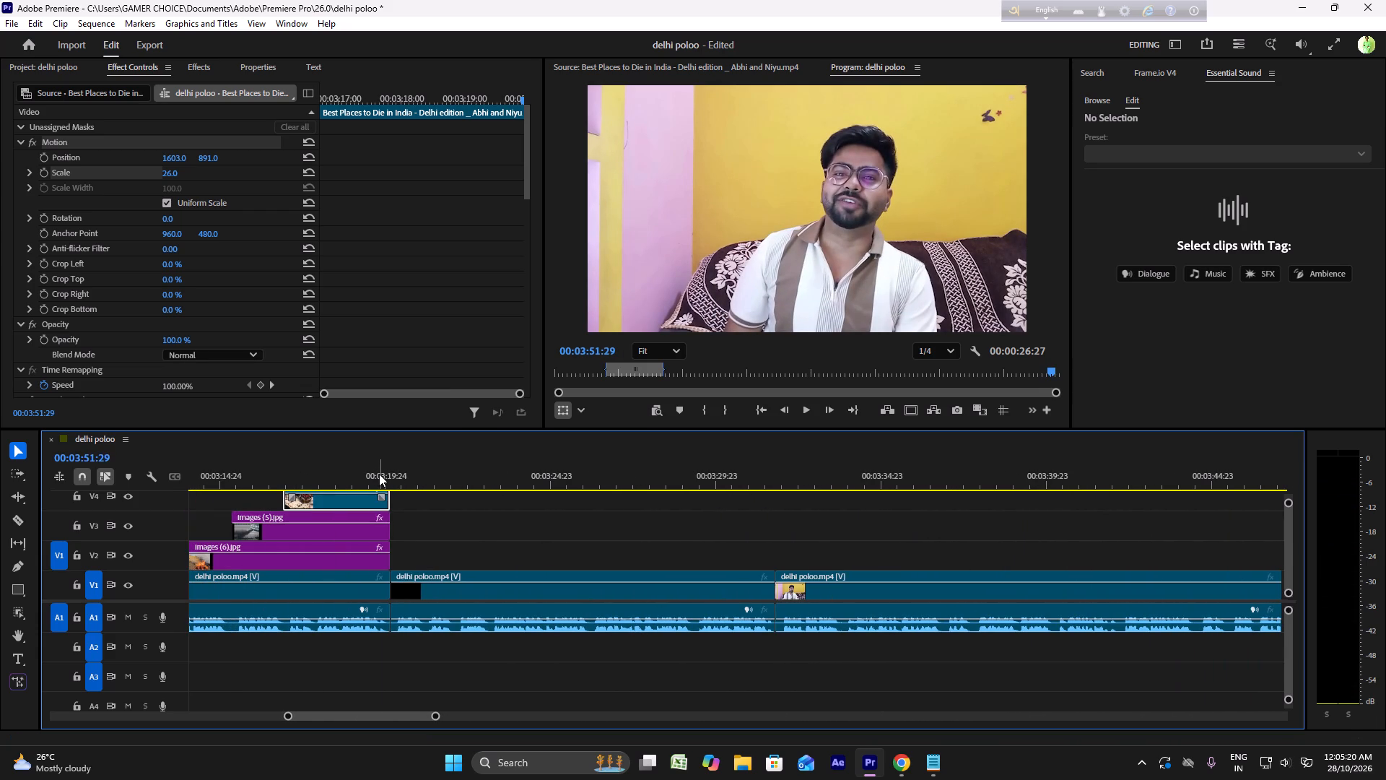
left_click(379, 474)
key("space")
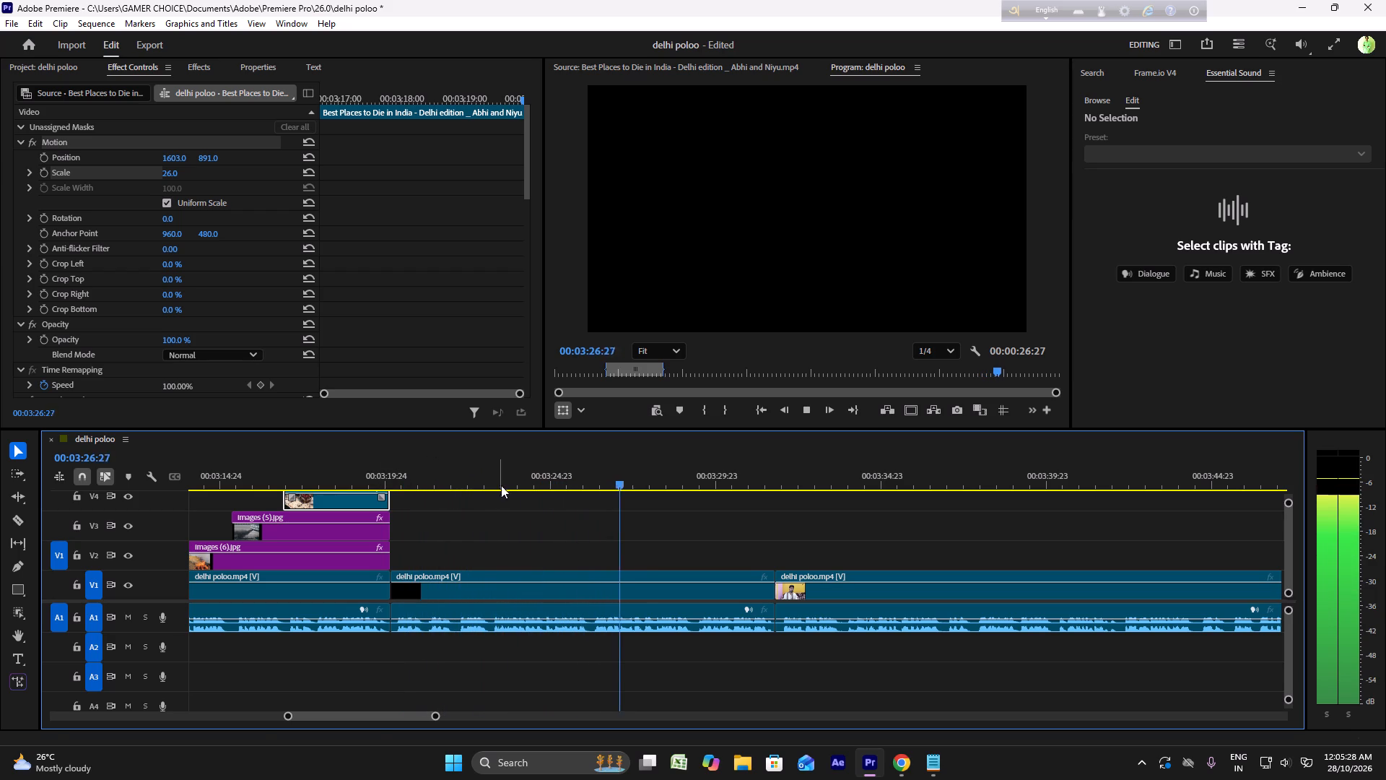
key("space")
Switch to the Hinglish narration script in Notepad to consult the closing passages.
left_click(930, 754)
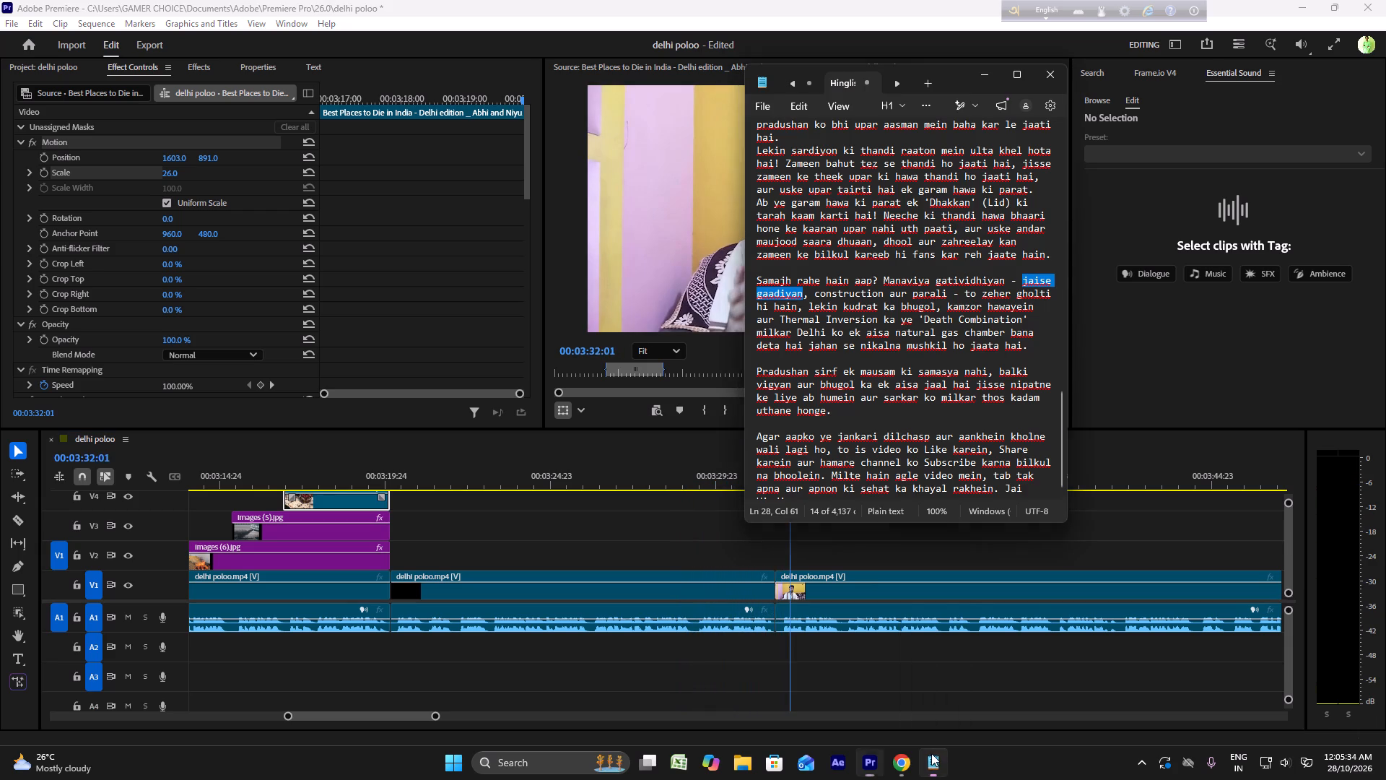
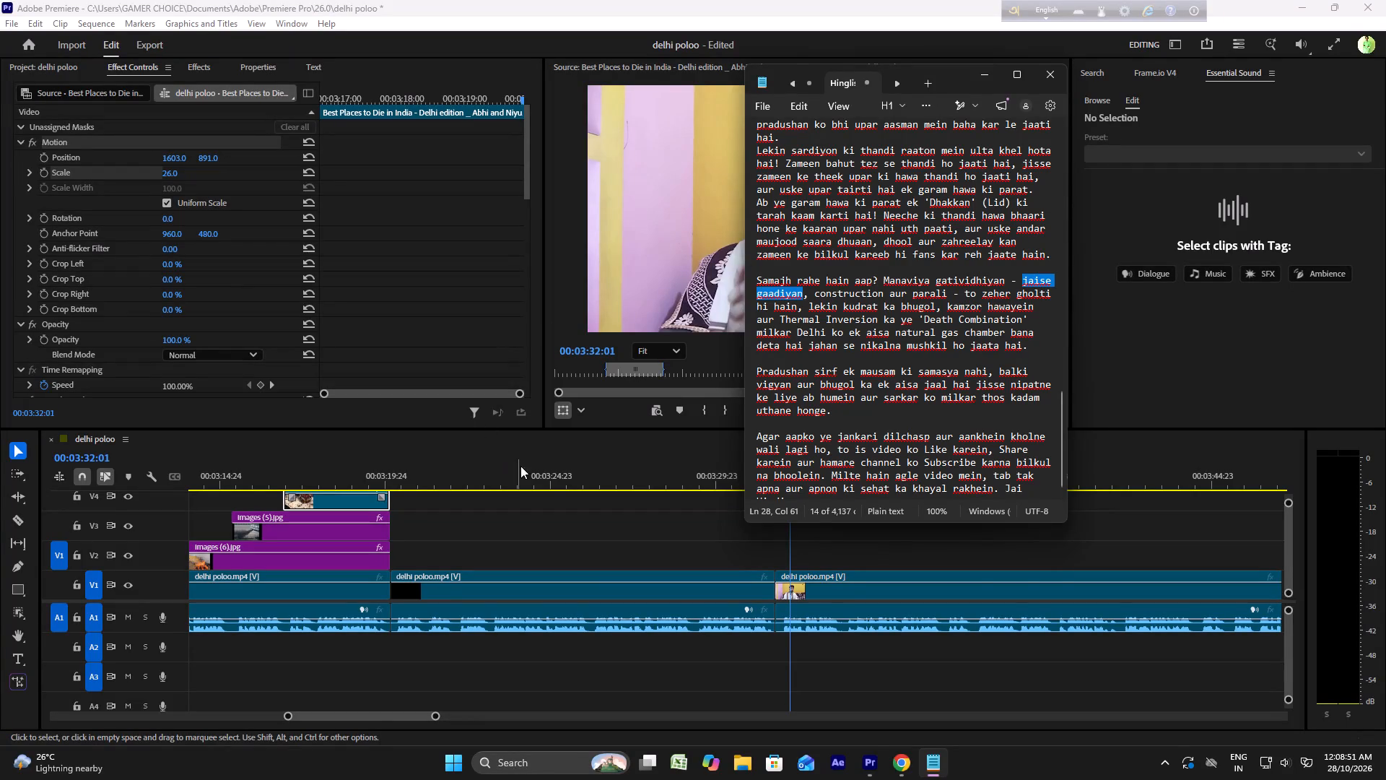
Replay the start of the black section just after the three overlays to hear which narration needs covering.
left_click(469, 475)
key("space")
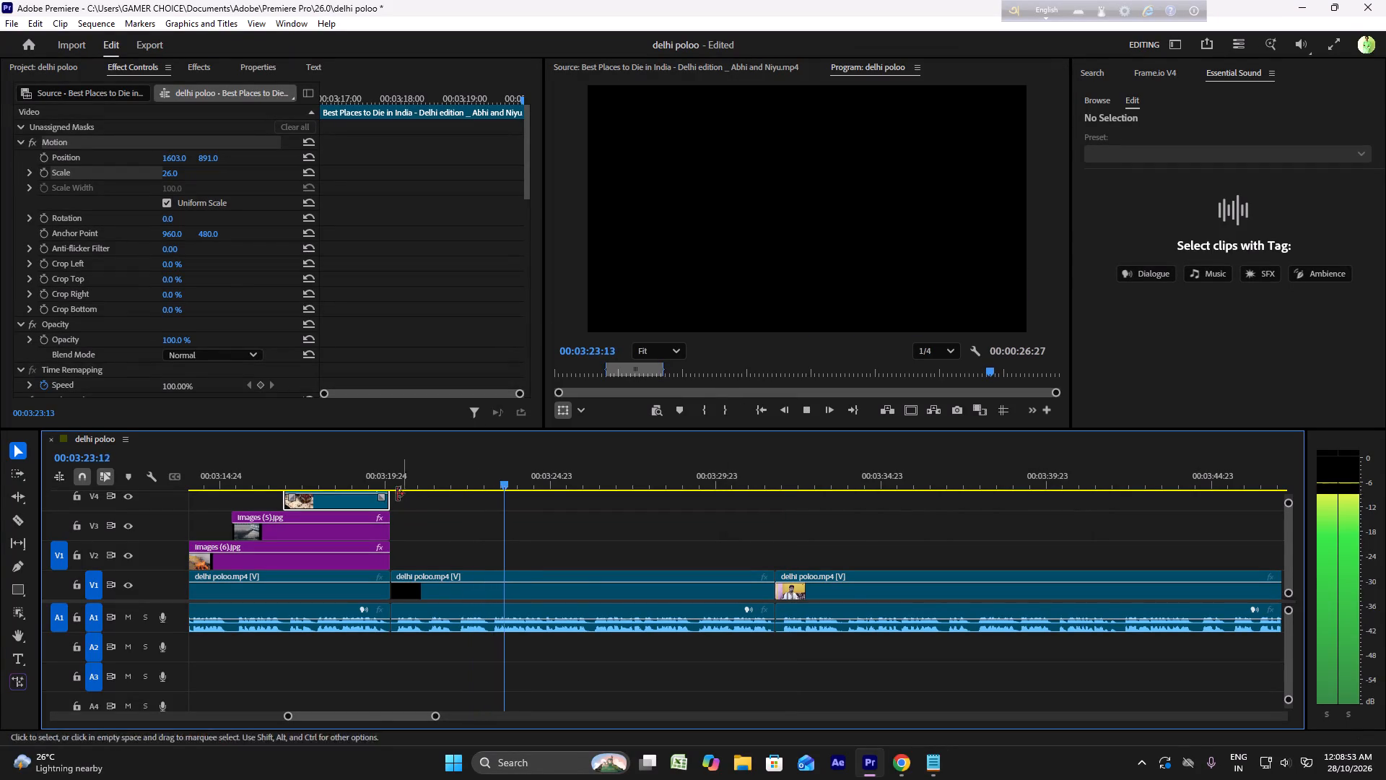
left_click(386, 482)
key("alt+space")
key("space")
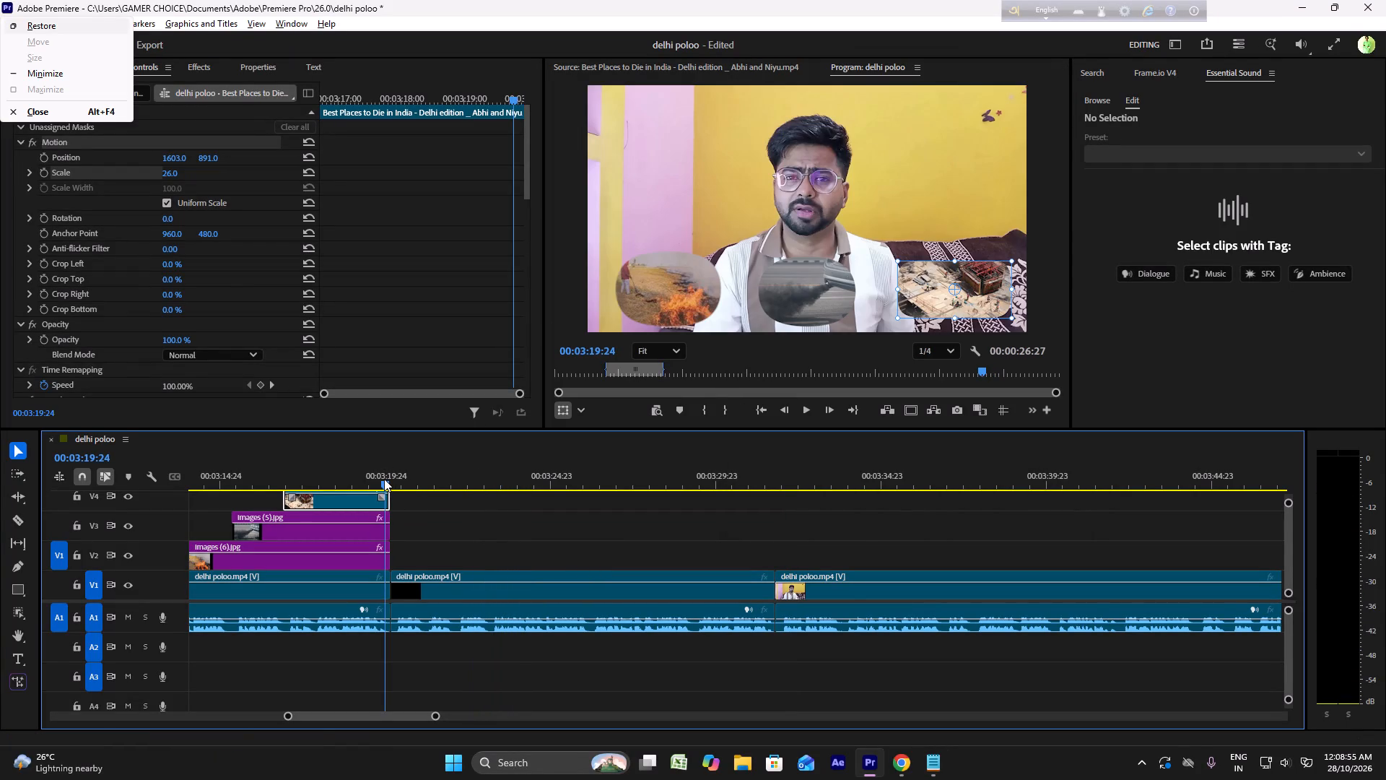
left_click(387, 477)
left_click(392, 478)
key("space")
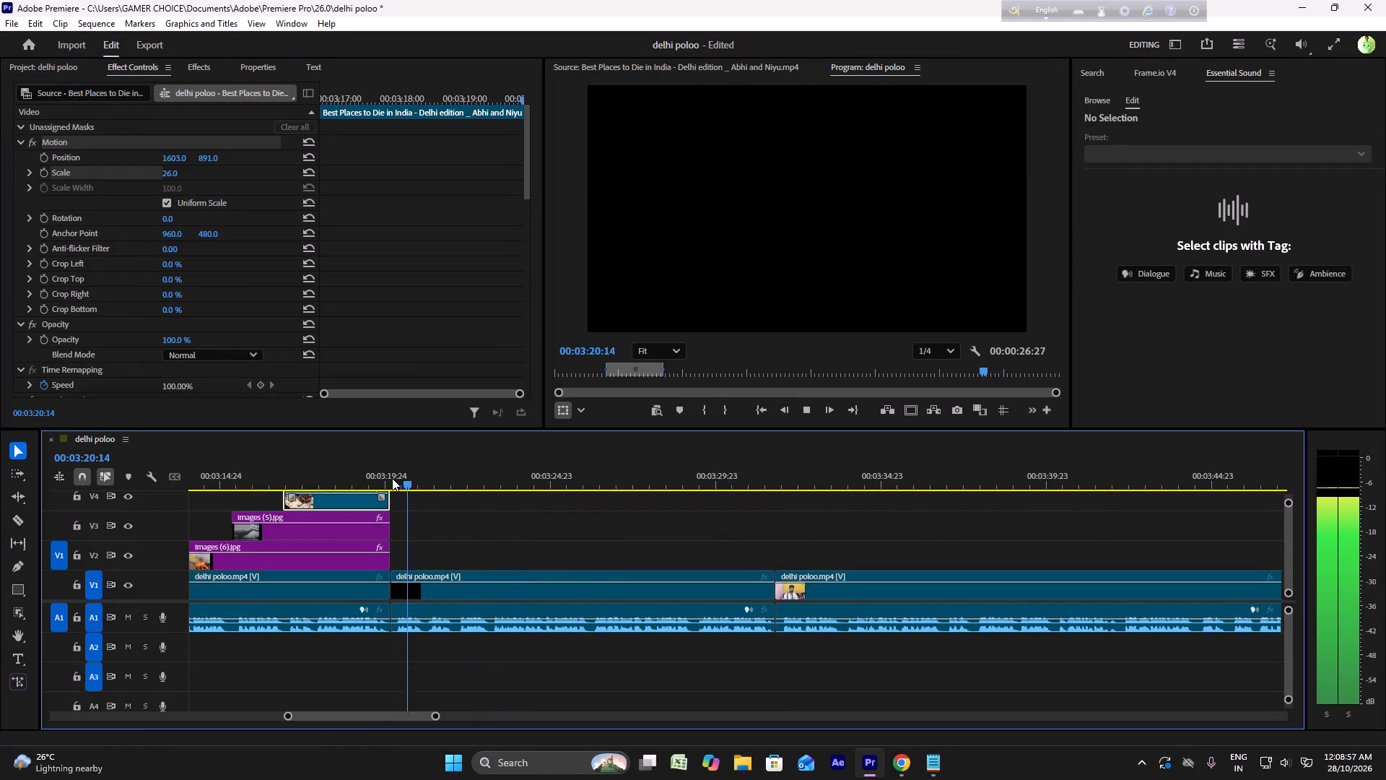
key("space")
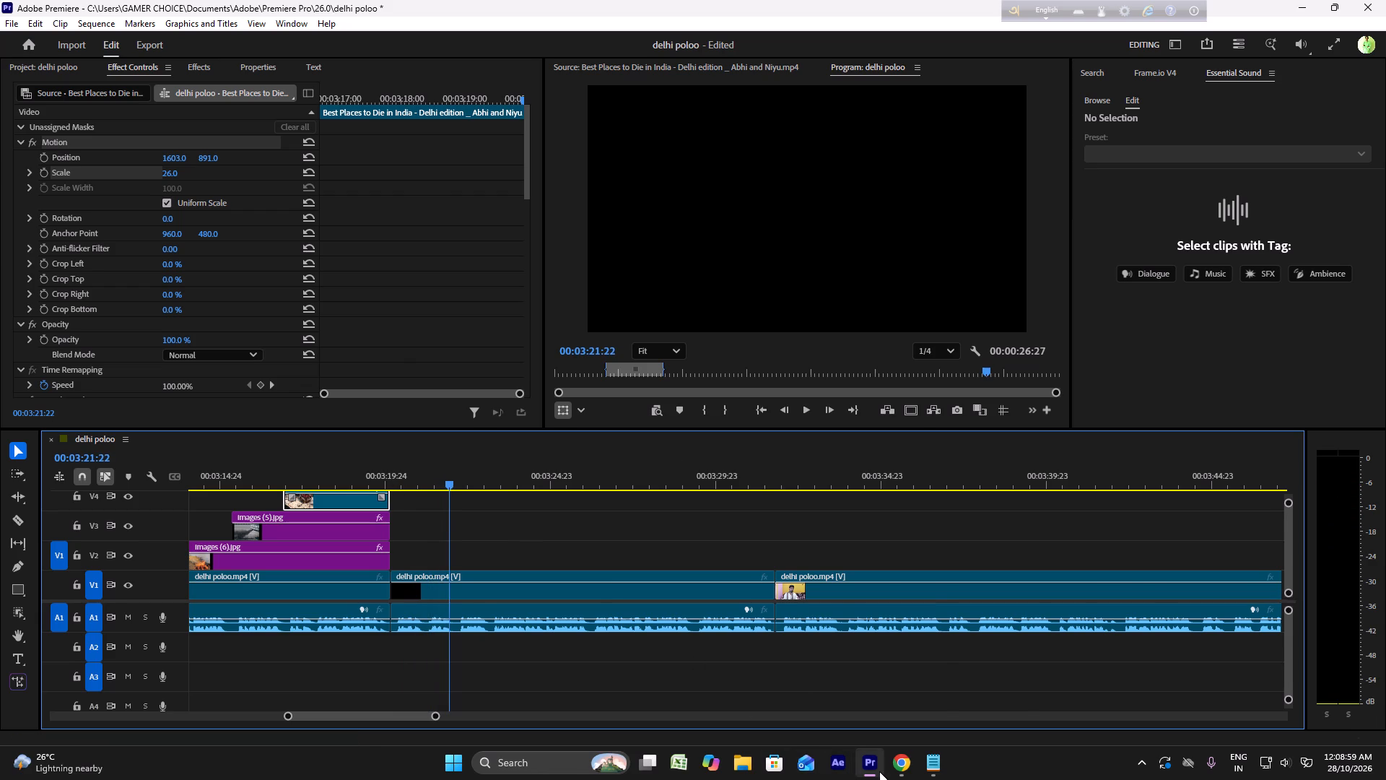
Switch to Chrome and look through the parali jalana results, check the Notepad script, and return to Premiere.
left_click(902, 768)
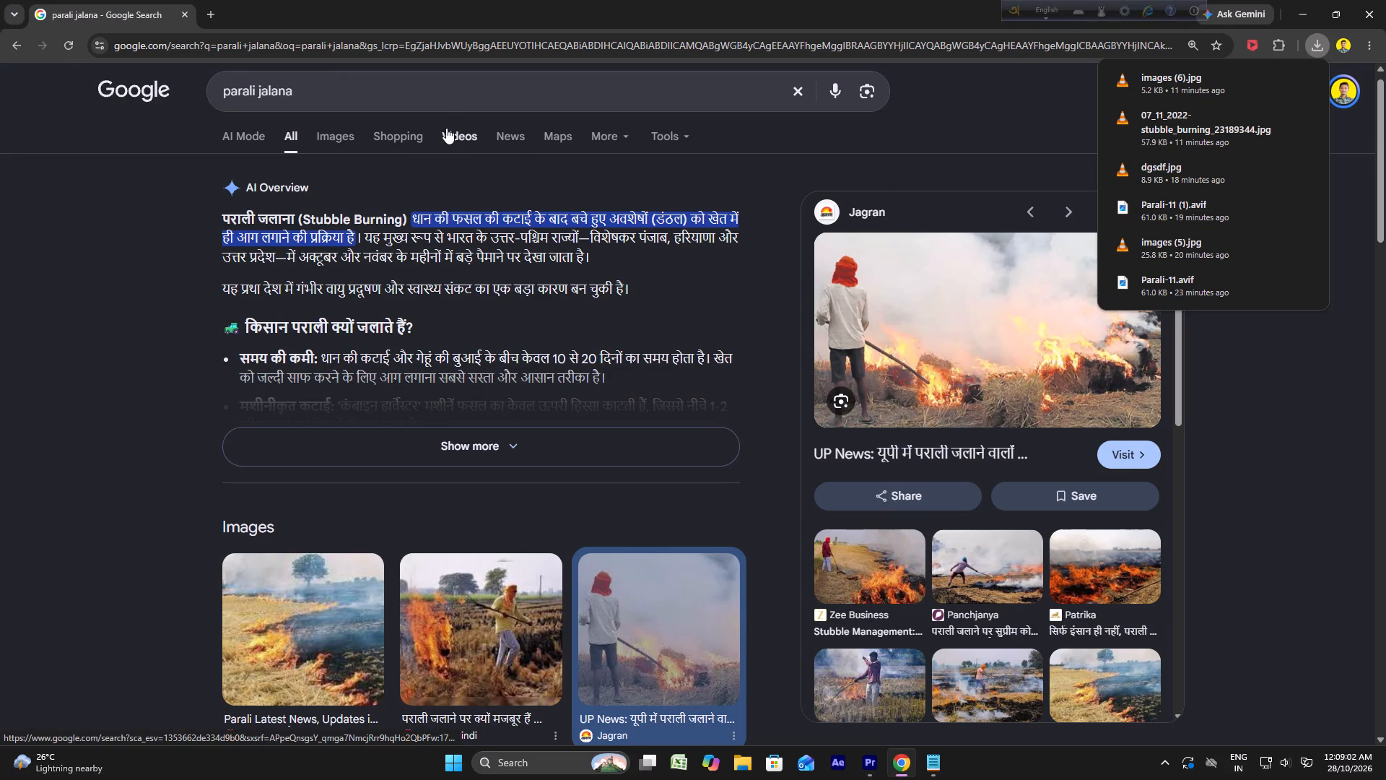
left_click(205, 3)
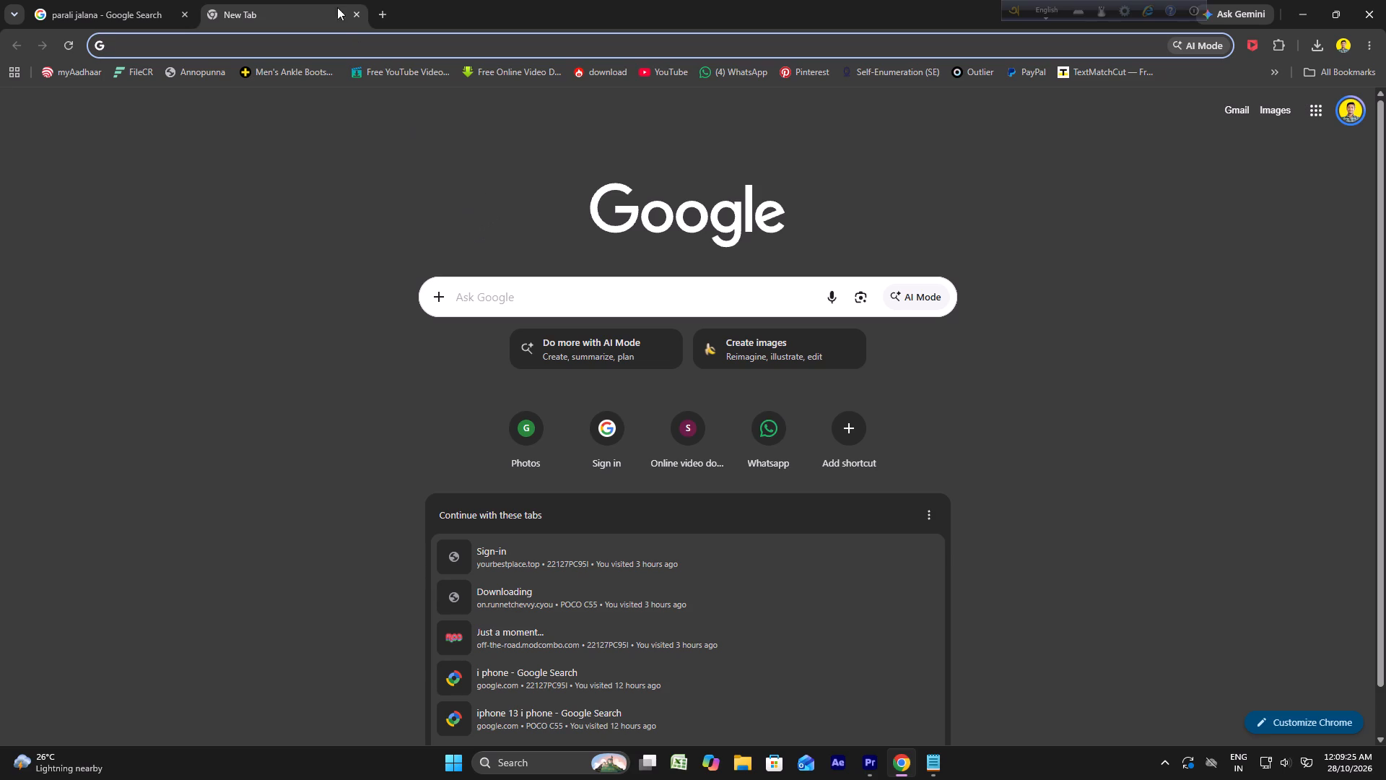
left_click(127, 0)
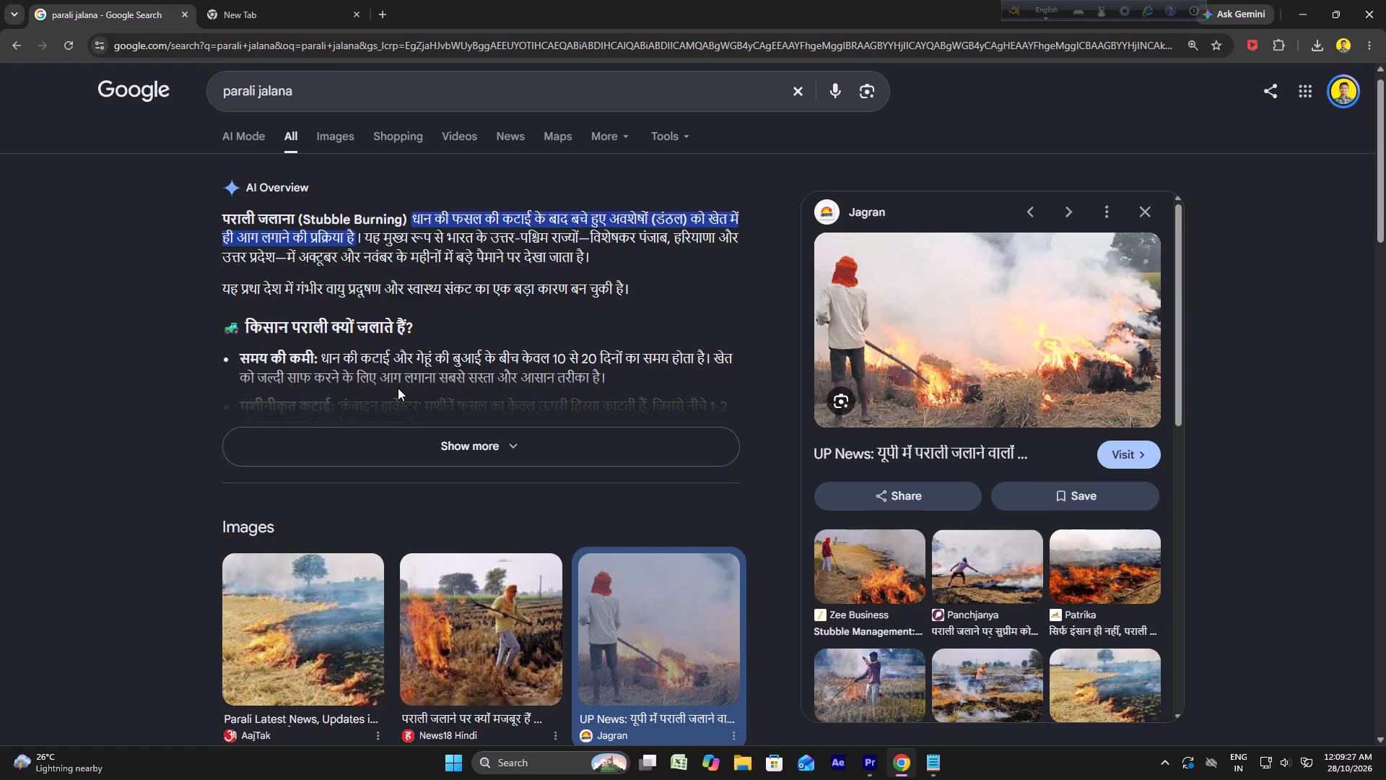
scroll(398, 388, "down", 3)
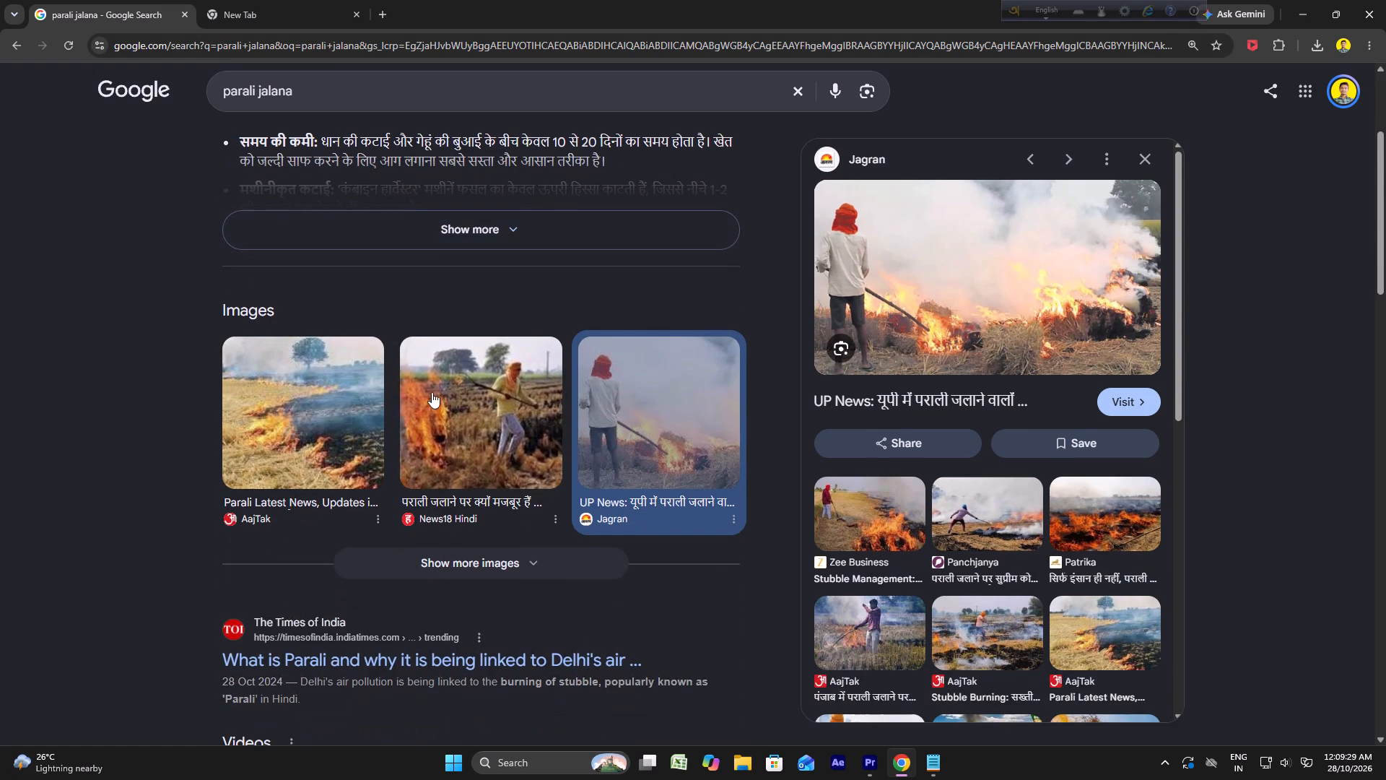
scroll(443, 396, "down", 3)
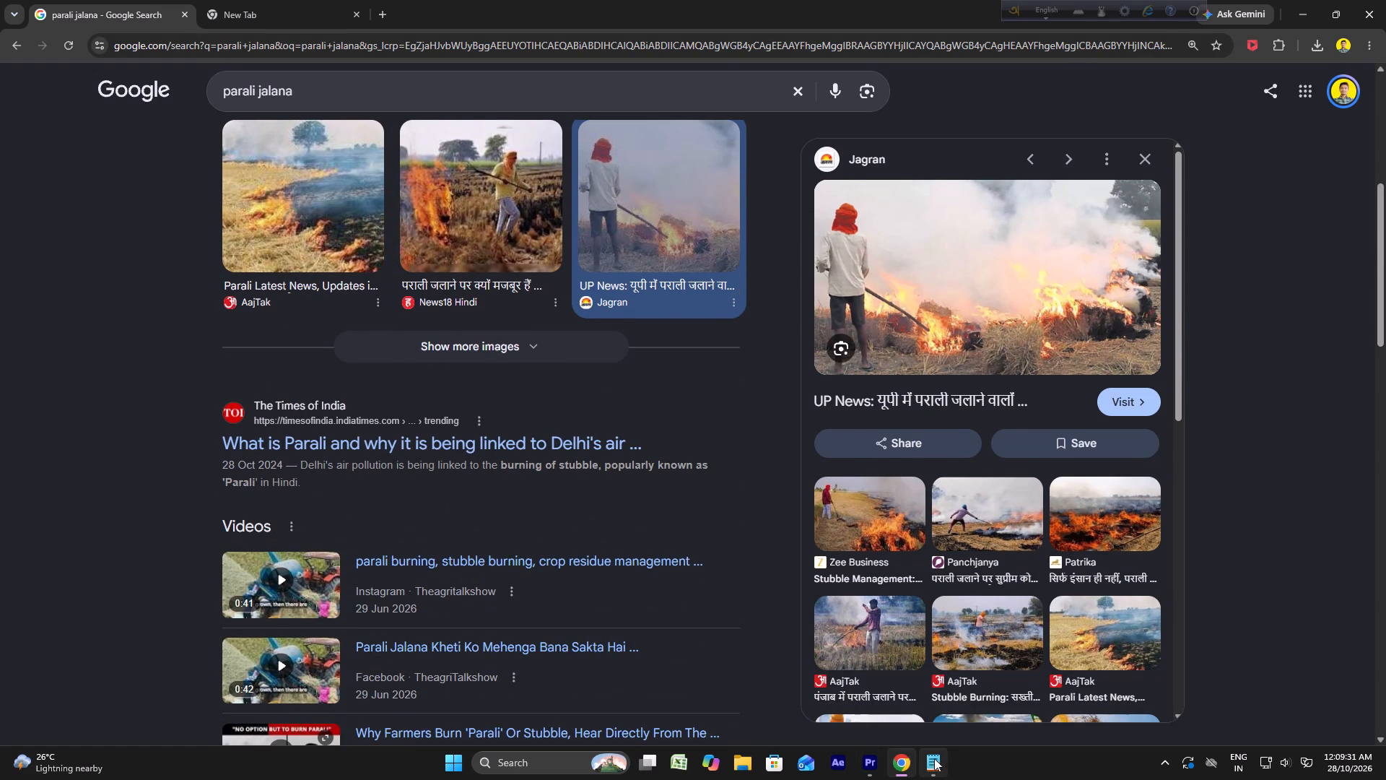
left_click(936, 757)
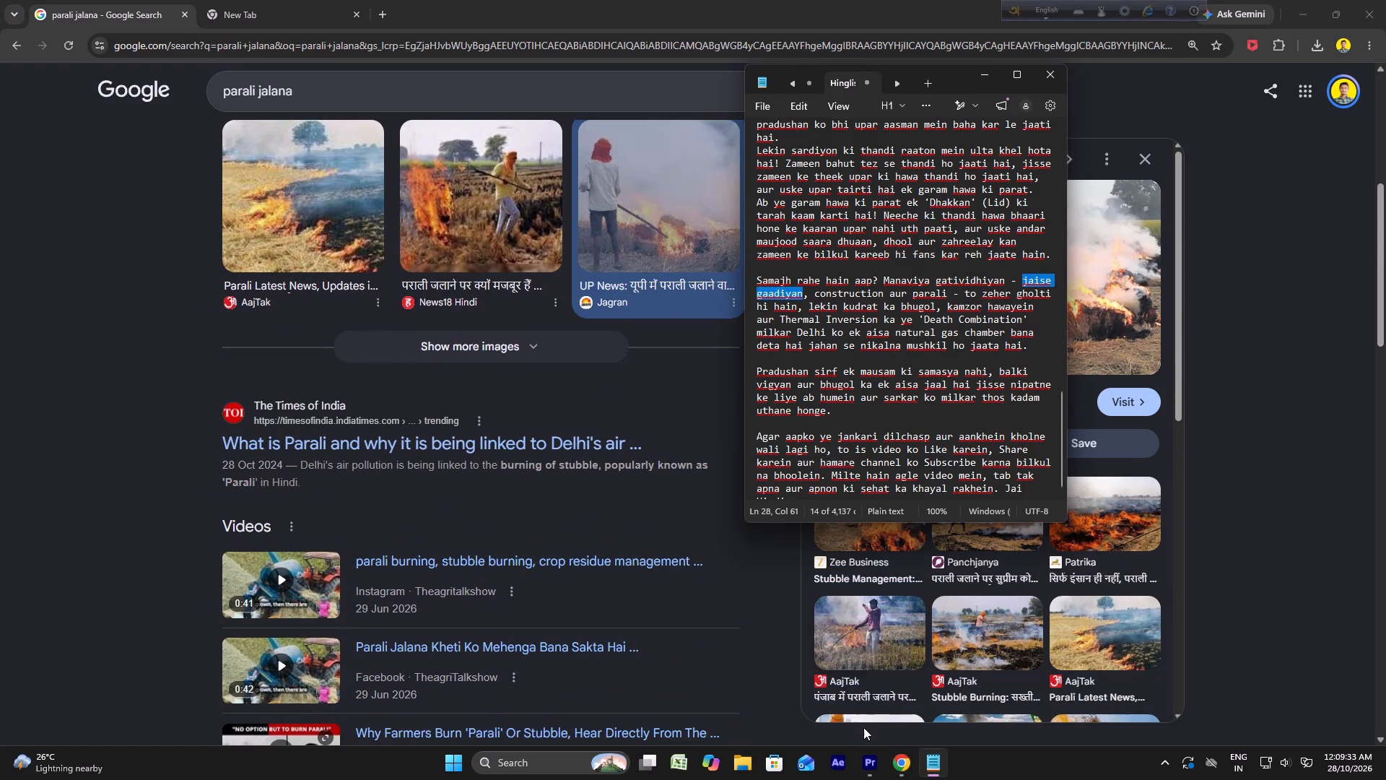
left_click(866, 769)
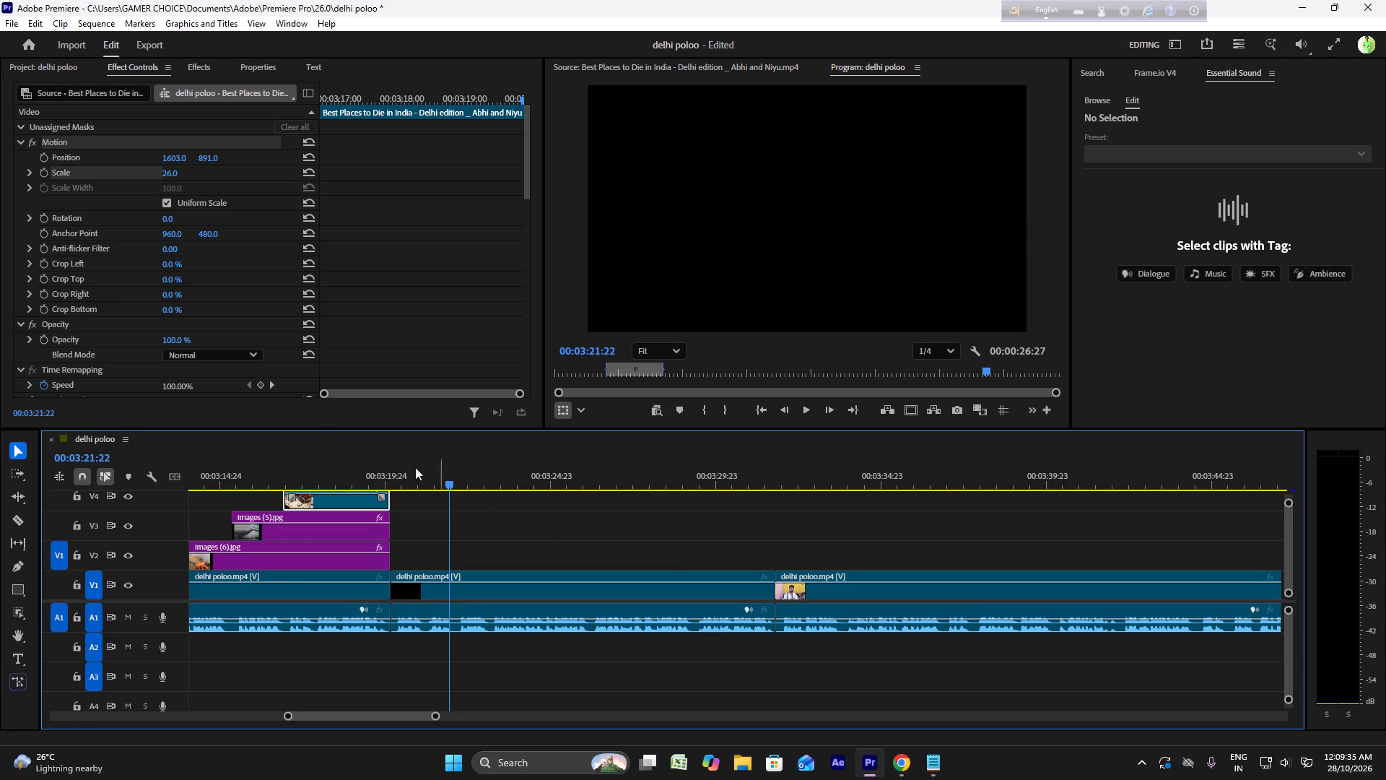
Open the Best Places to Die in India source video and skim its second half for footage that could cover the black section.
left_click(58, 68)
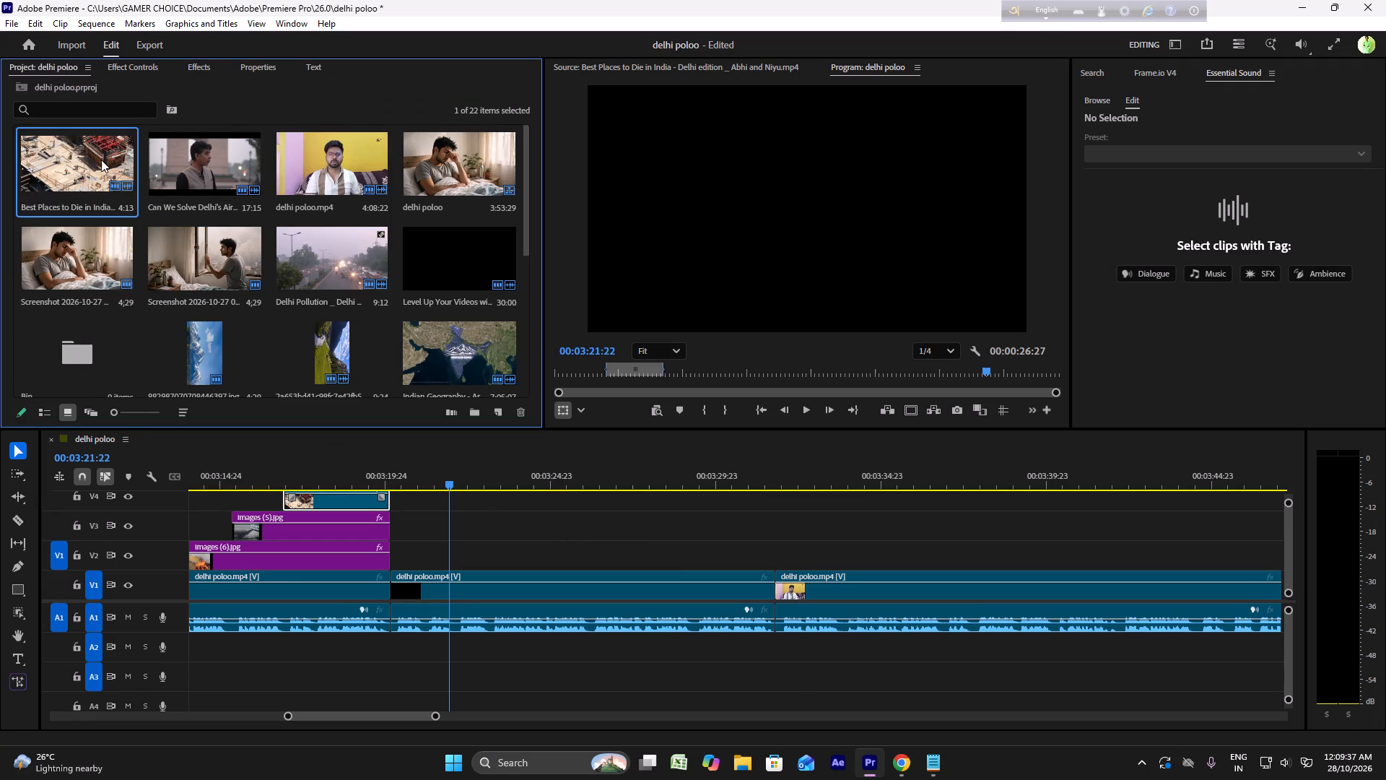
triple_click(101, 159)
left_click_drag(722, 386, 769, 380)
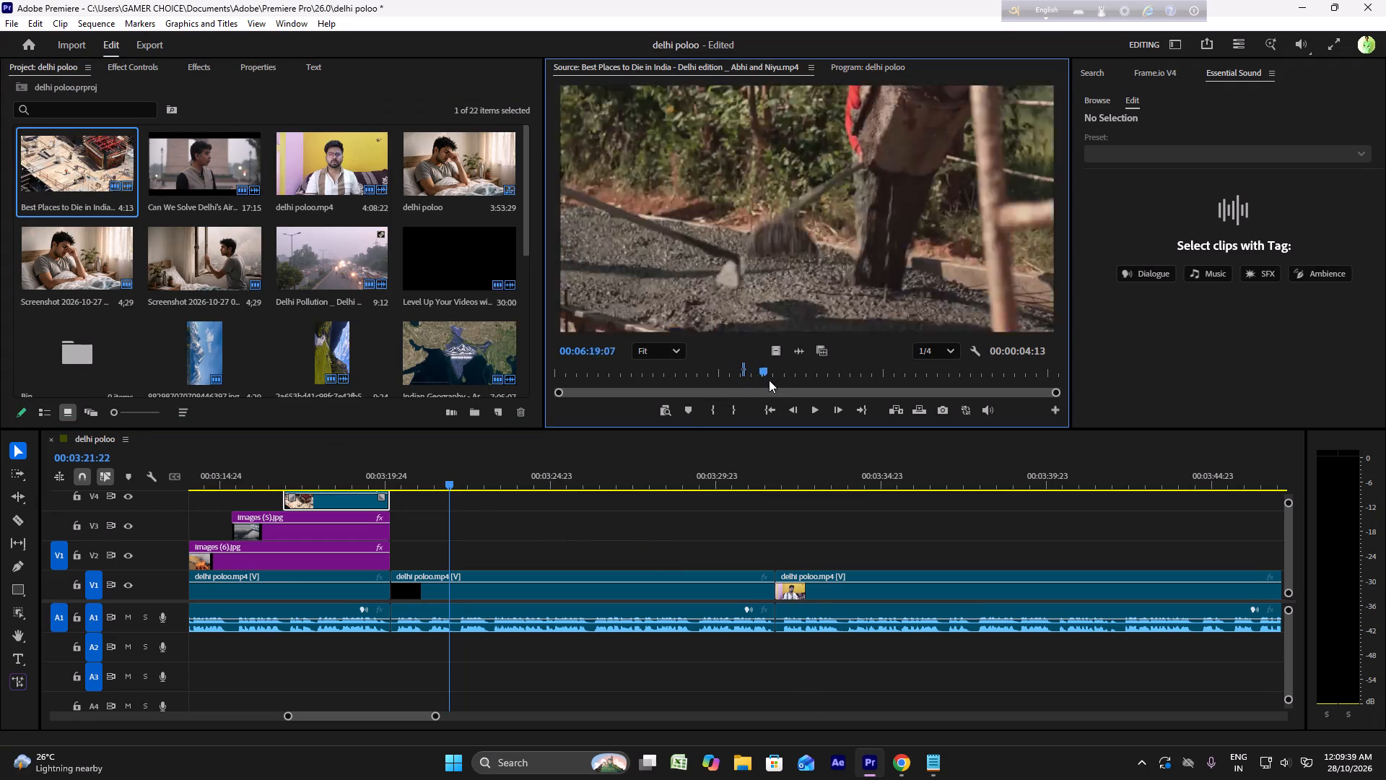
left_click_drag(769, 380, 823, 384)
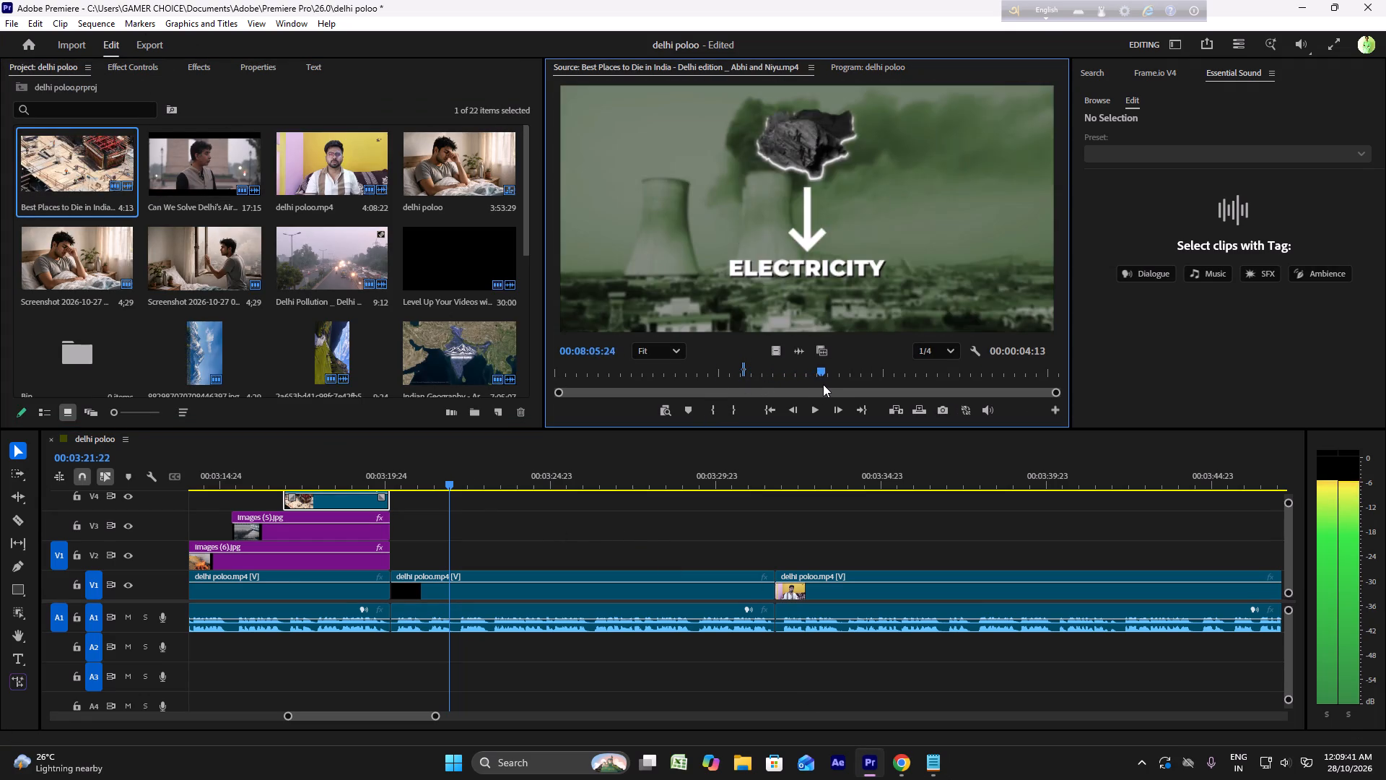
left_click_drag(823, 384, 863, 385)
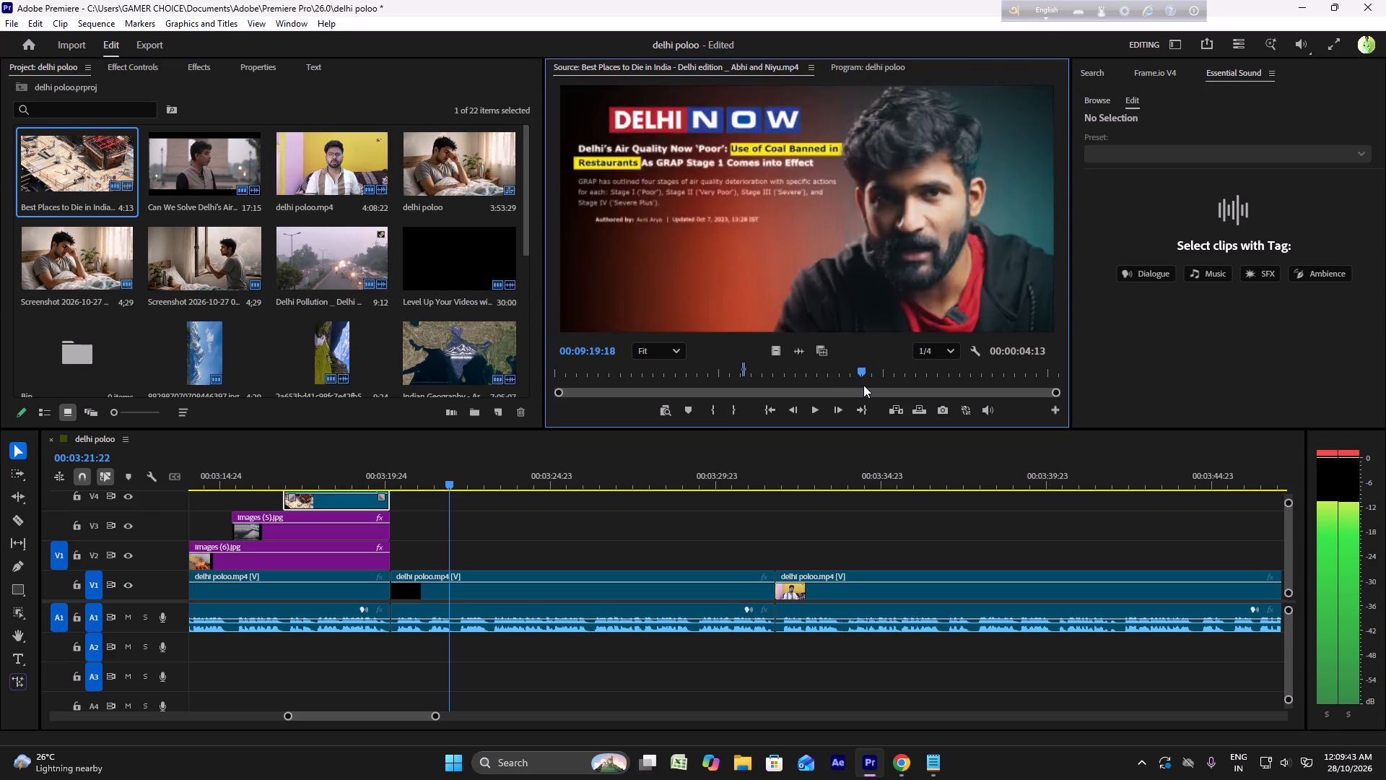
left_click_drag(863, 385, 873, 385)
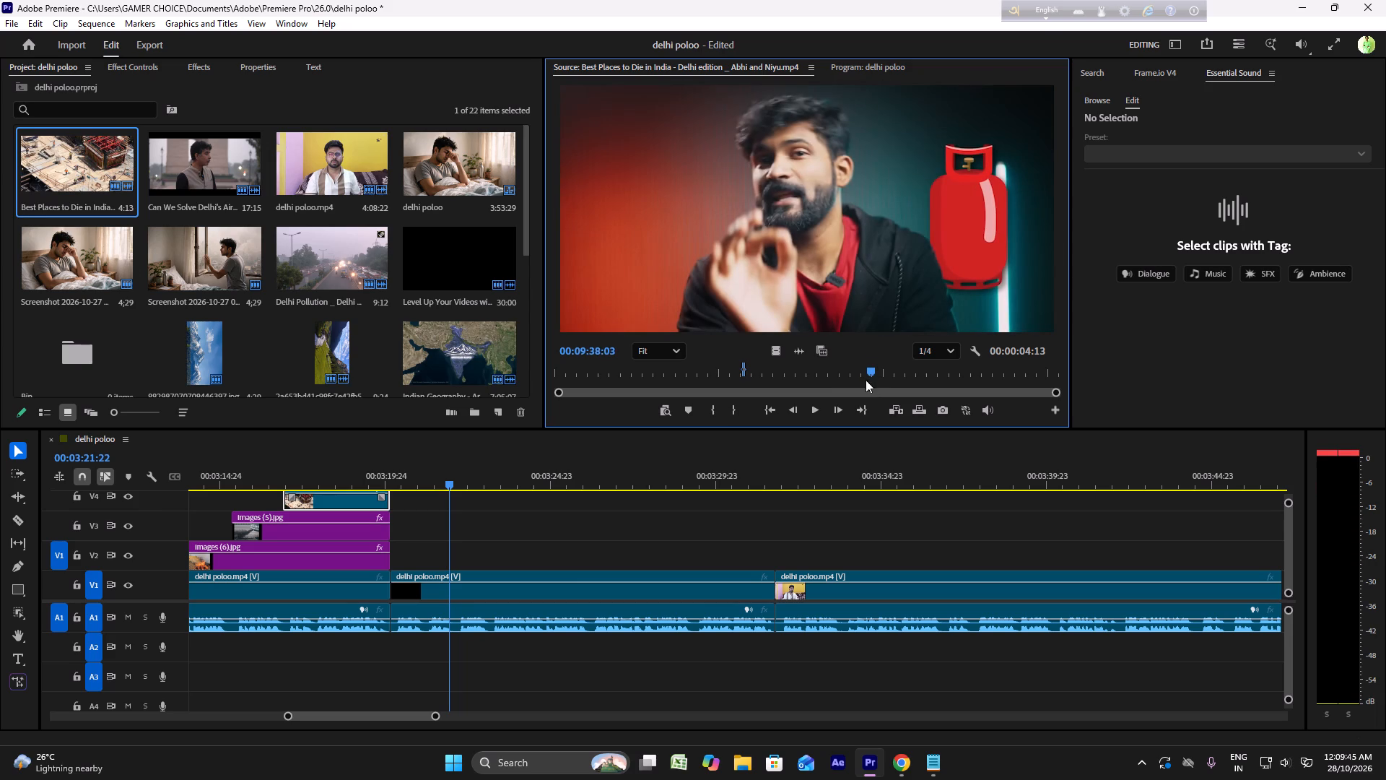
left_click(876, 376)
left_click(885, 377)
left_click(895, 376)
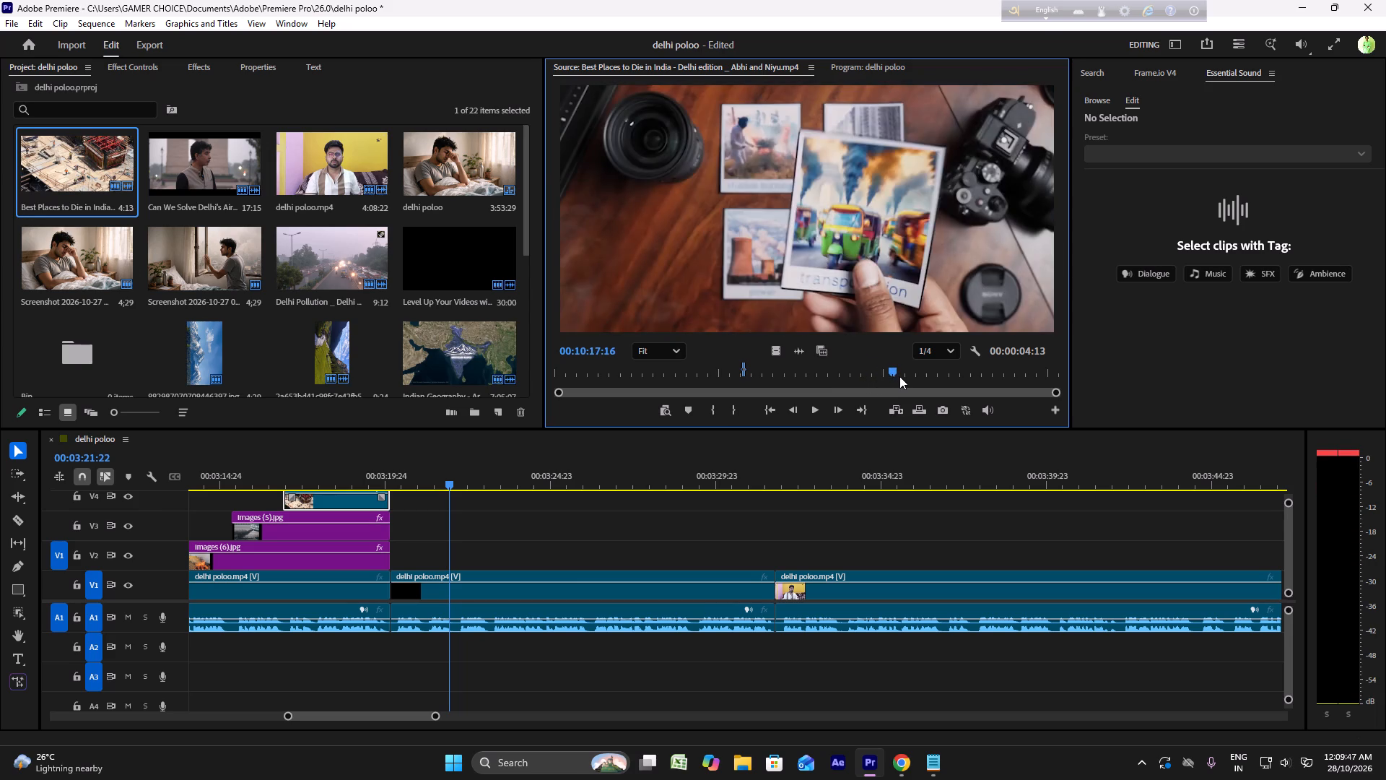
left_click(899, 376)
left_click(910, 376)
left_click(915, 376)
left_click(927, 373)
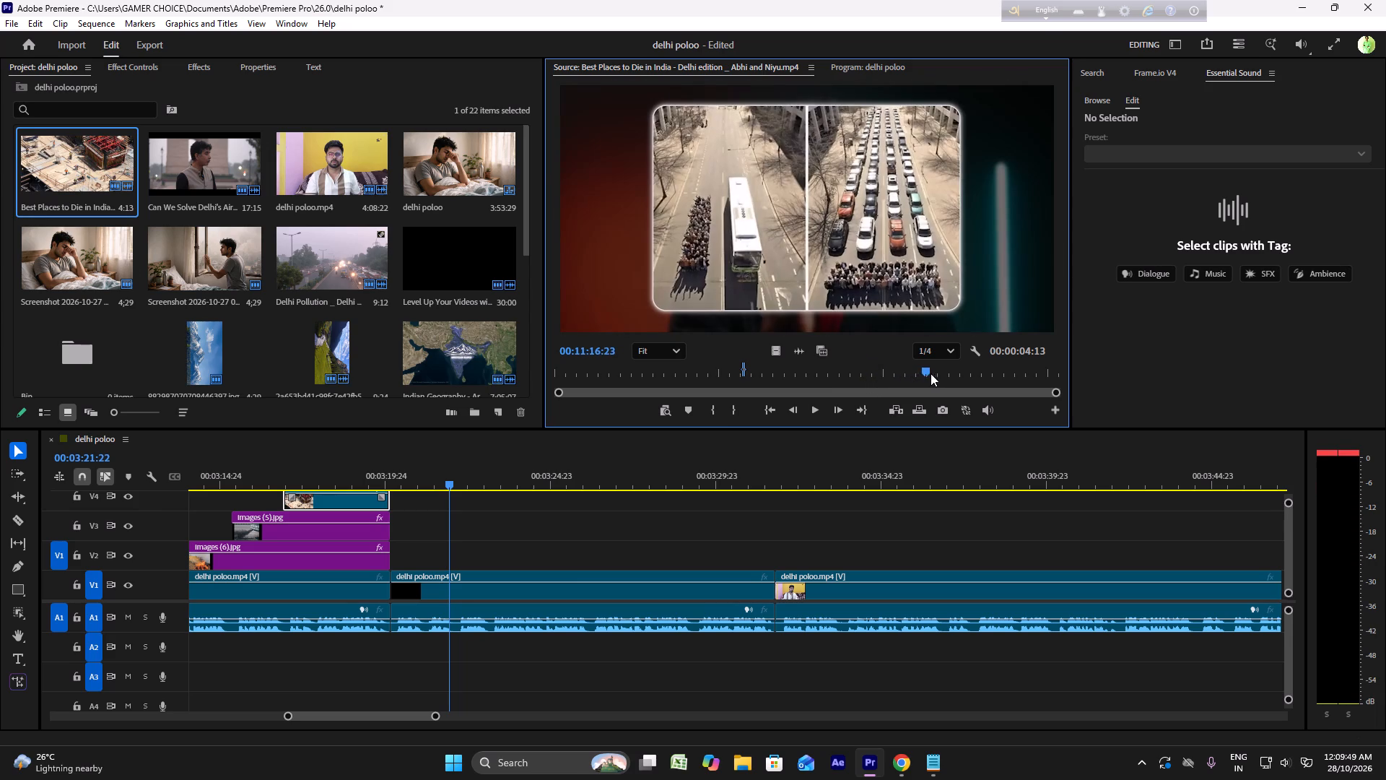
left_click(933, 373)
left_click(941, 374)
left_click(955, 376)
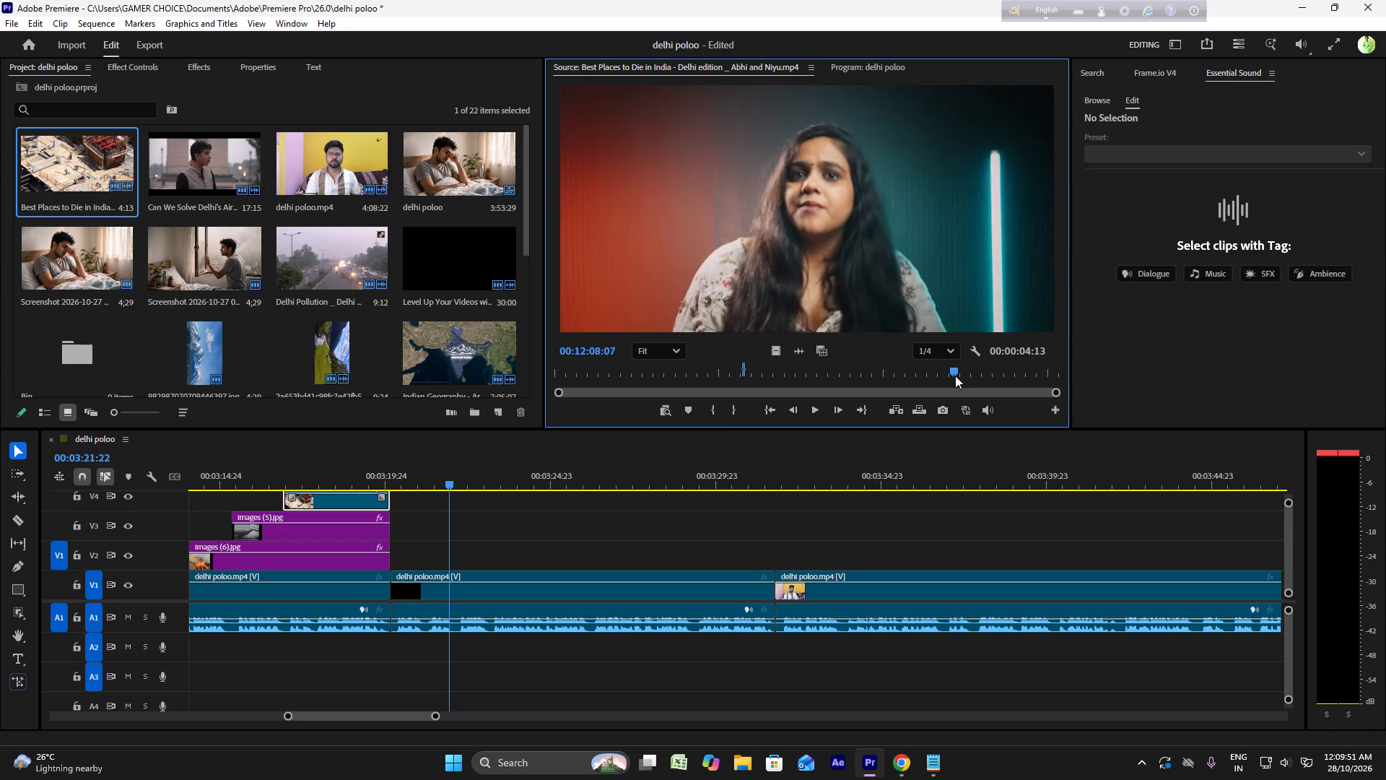
left_click(964, 374)
left_click(971, 373)
left_click(979, 373)
left_click(988, 376)
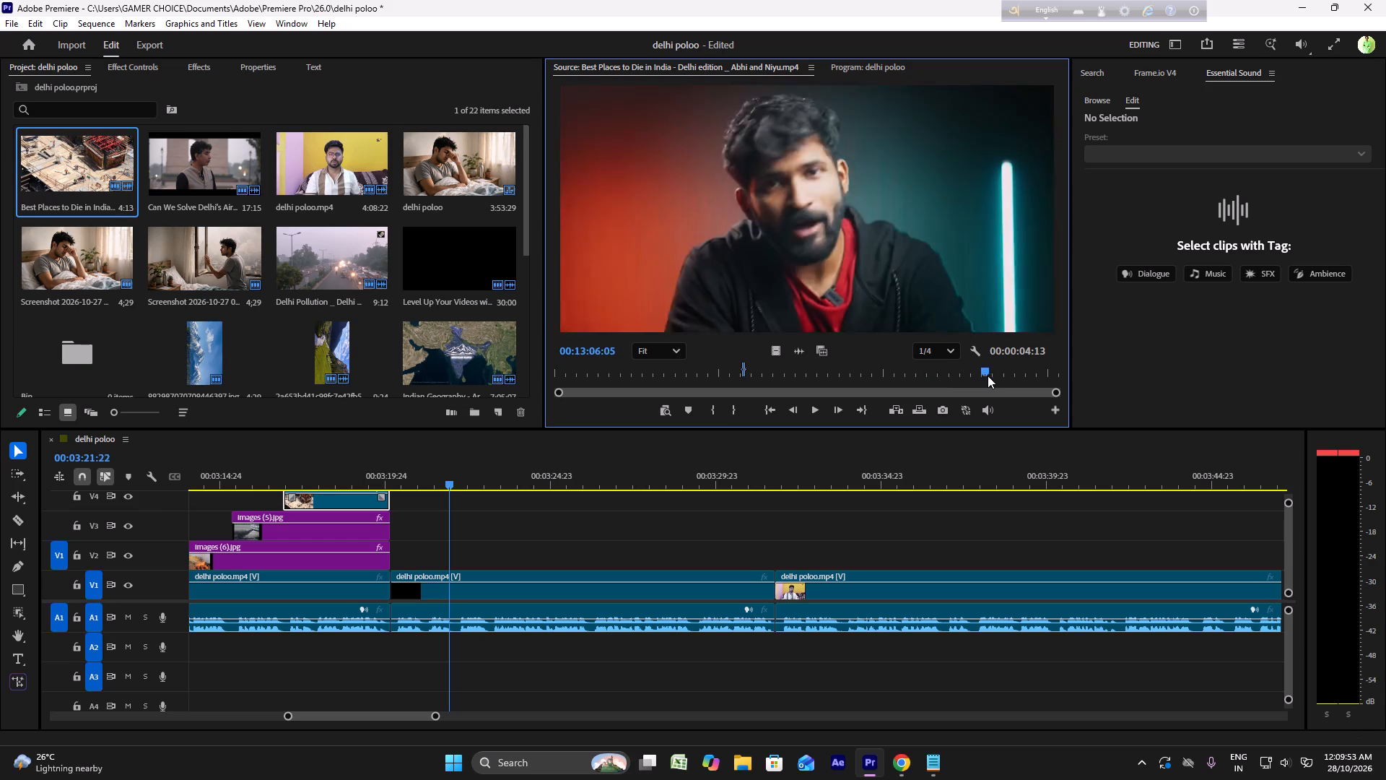
left_click(994, 376)
left_click(1006, 377)
left_click(1015, 377)
left_click(1022, 377)
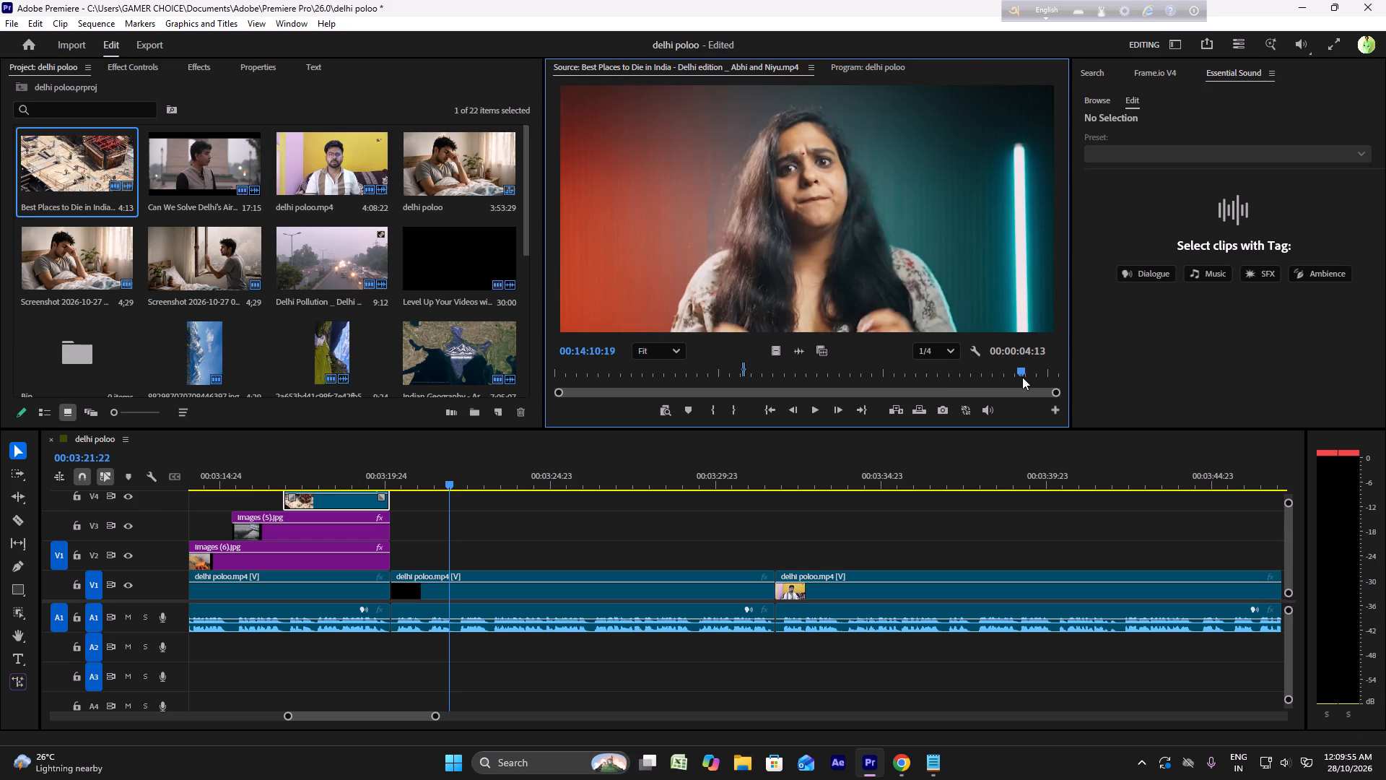
left_click(1035, 375)
Replay the narration from the end of the three overlays well into the black section.
left_click(376, 477)
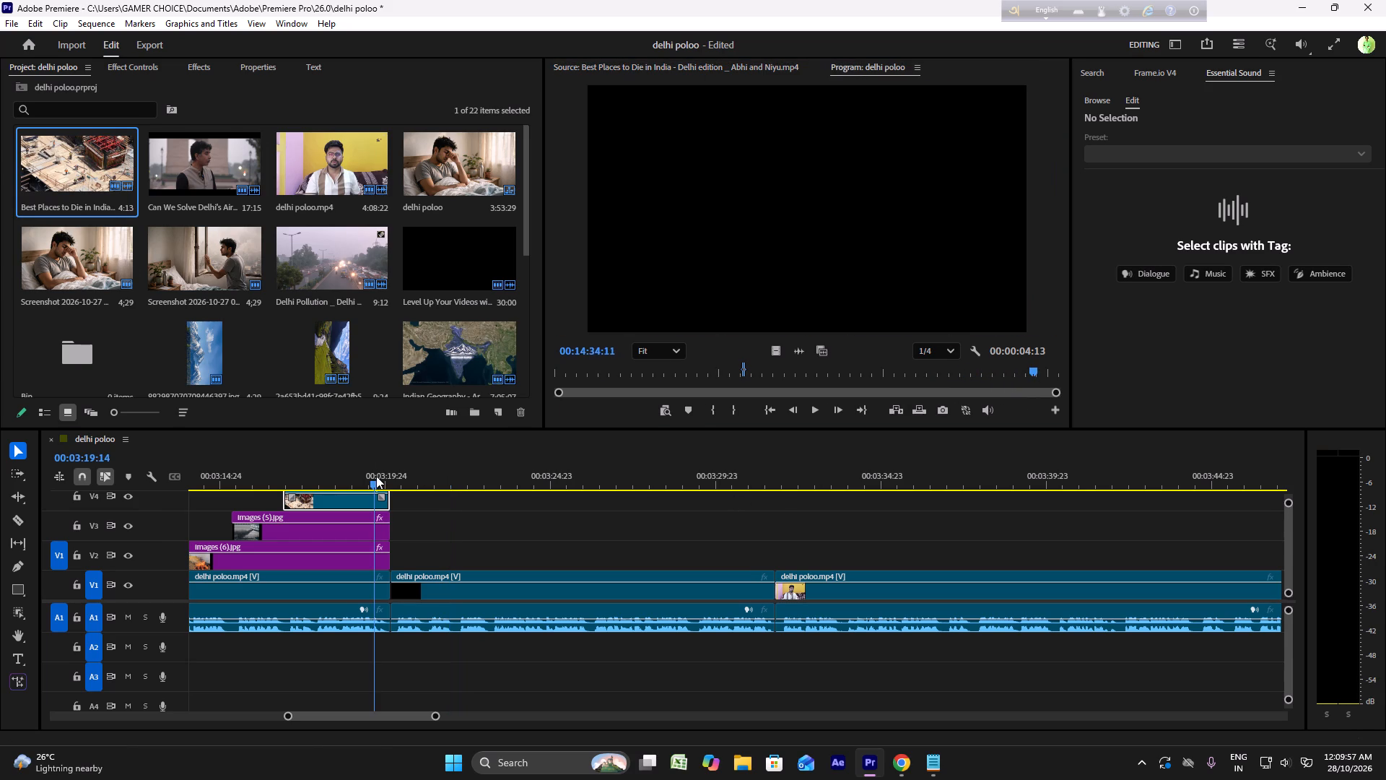
key("space")
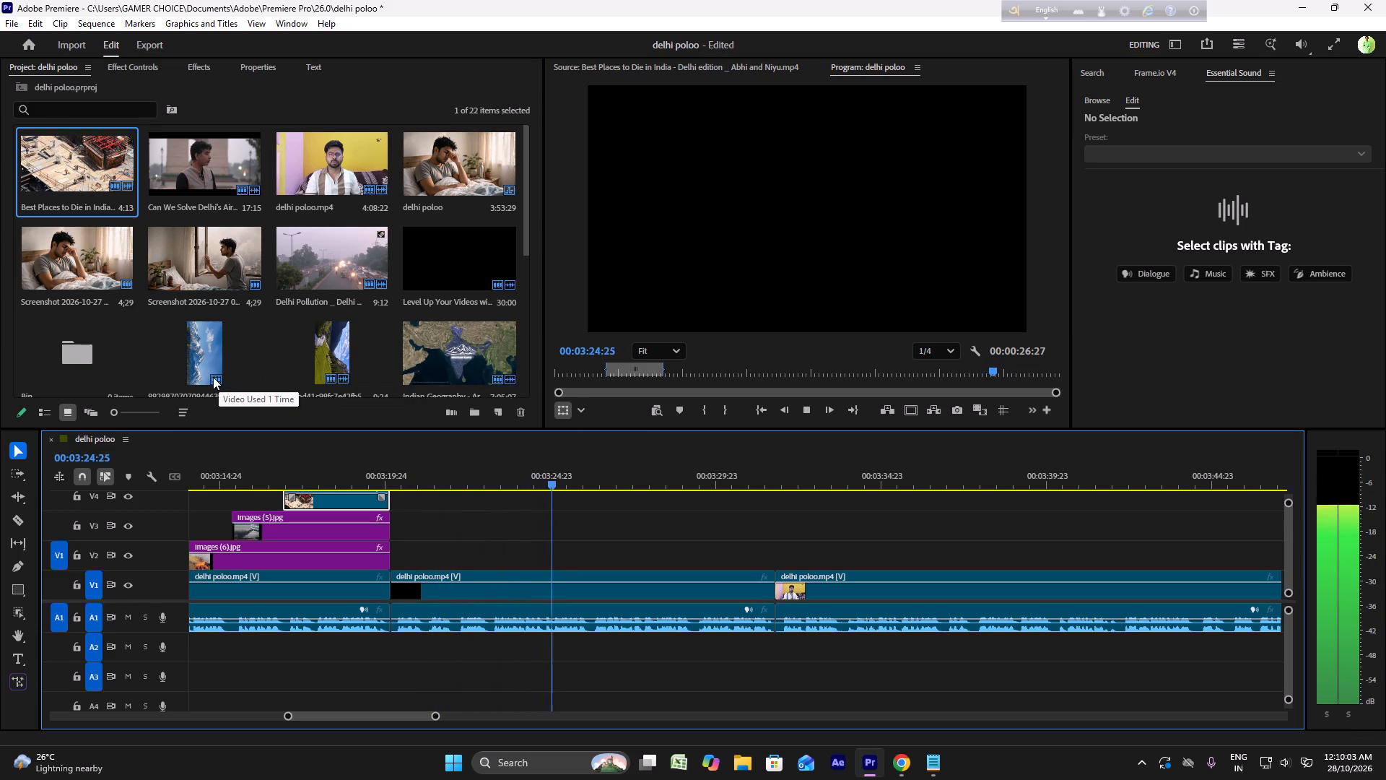
key("space")
left_click(385, 464)
key("space")
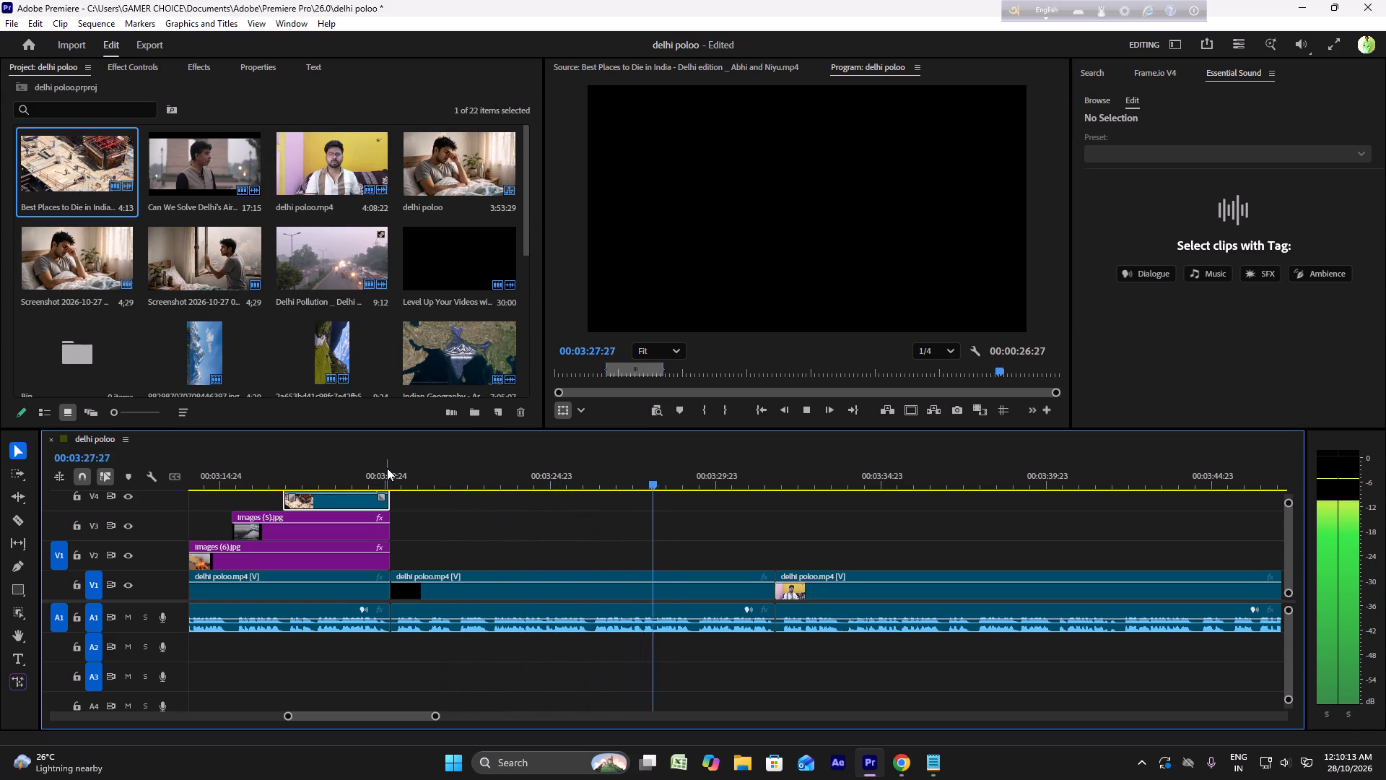
key("space")
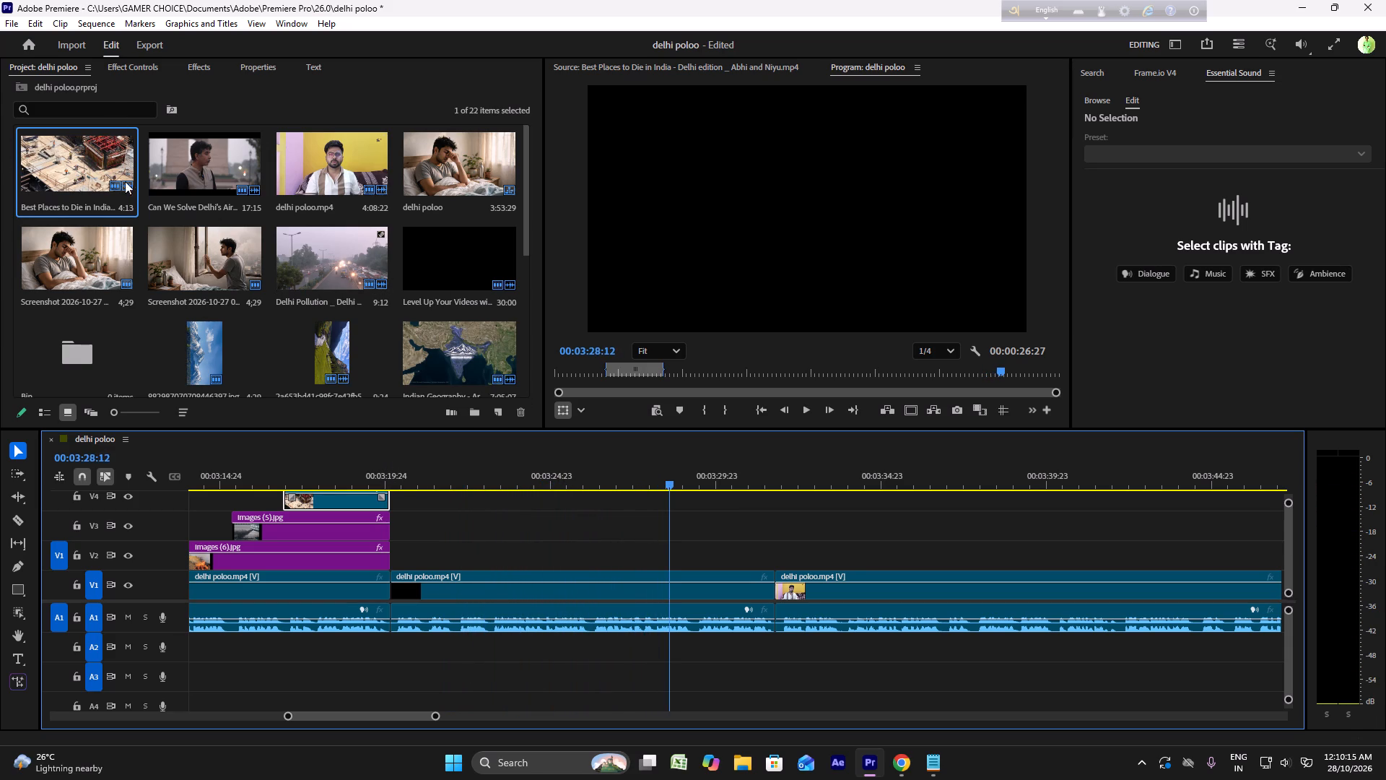
Open the Delhi Pollution source video and mark a 4-second In/Out range of the traffic footage starting at 00:00:41:01.
double_click(105, 172)
triple_click(358, 287)
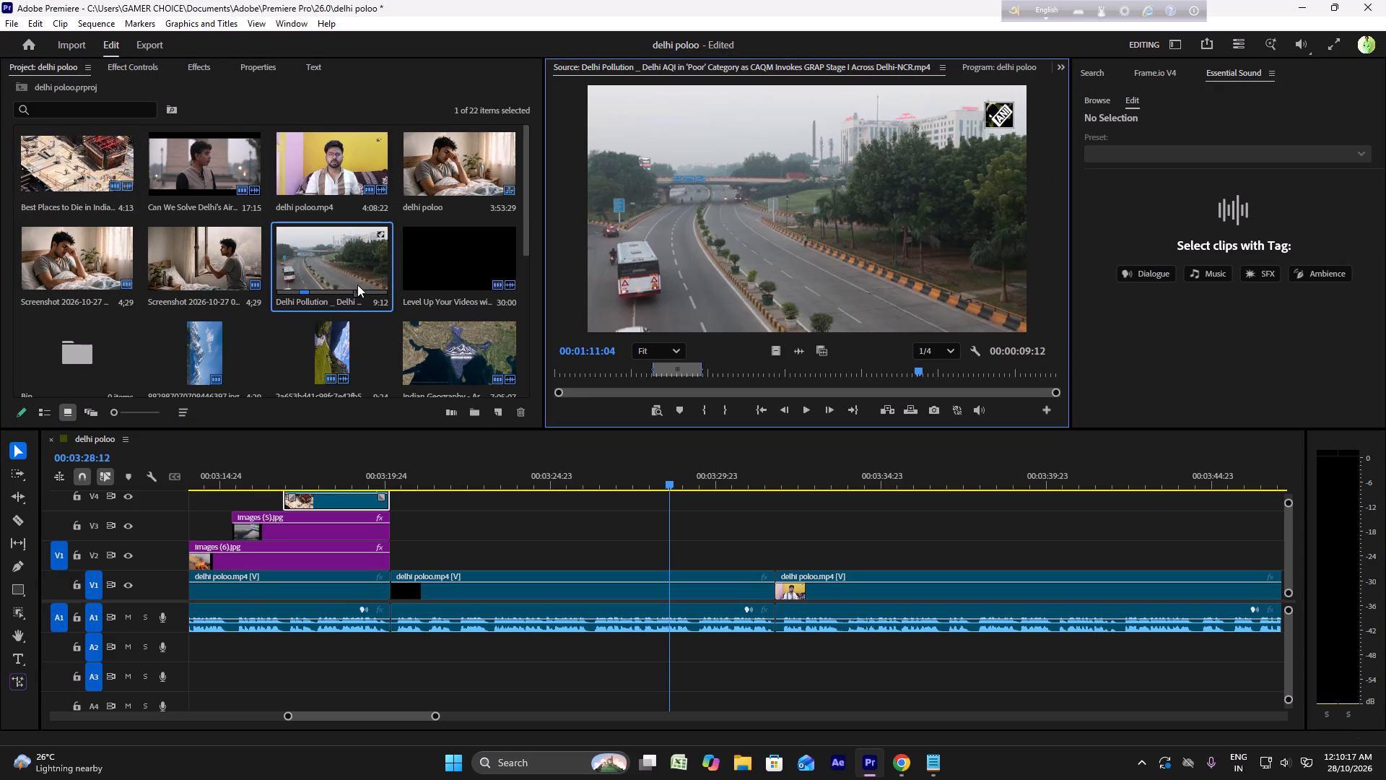
left_click_drag(838, 385, 750, 365)
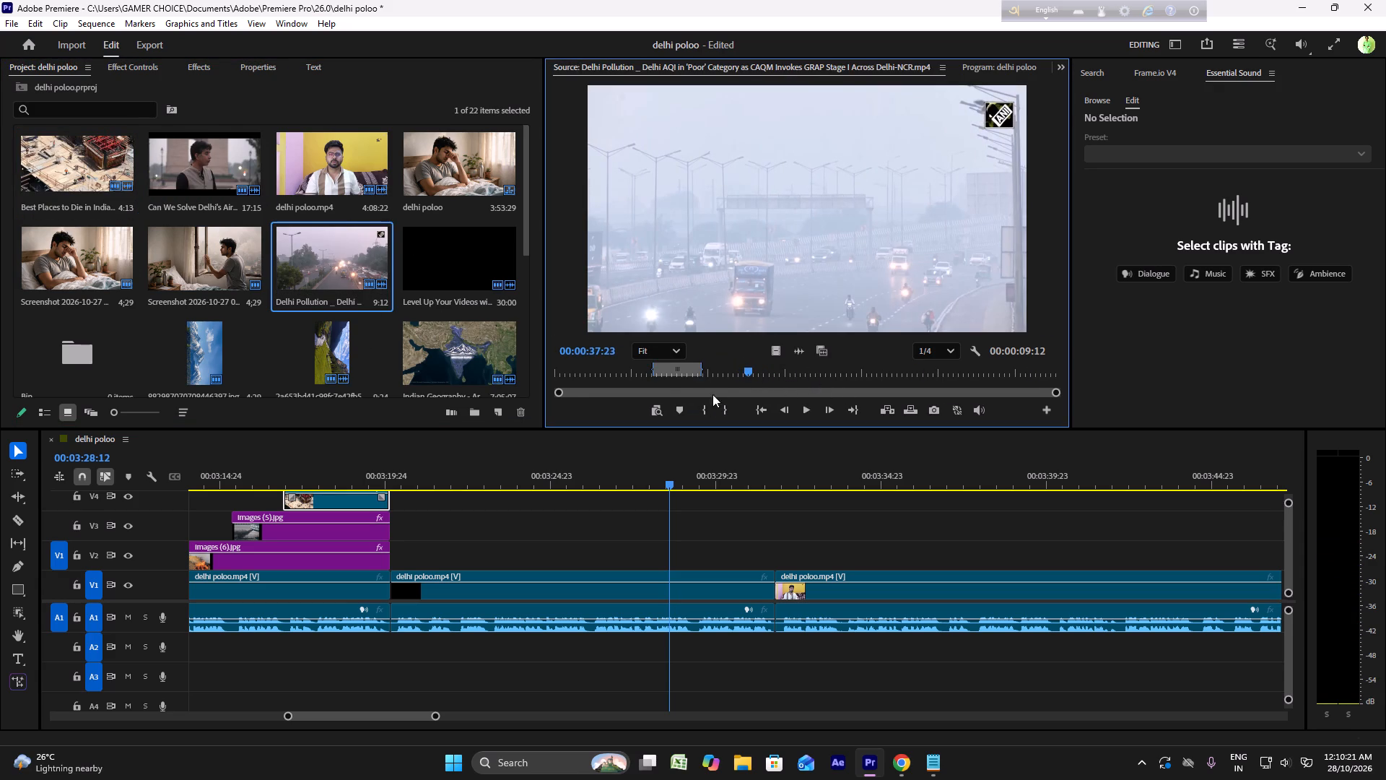
left_click_drag(741, 370, 752, 363)
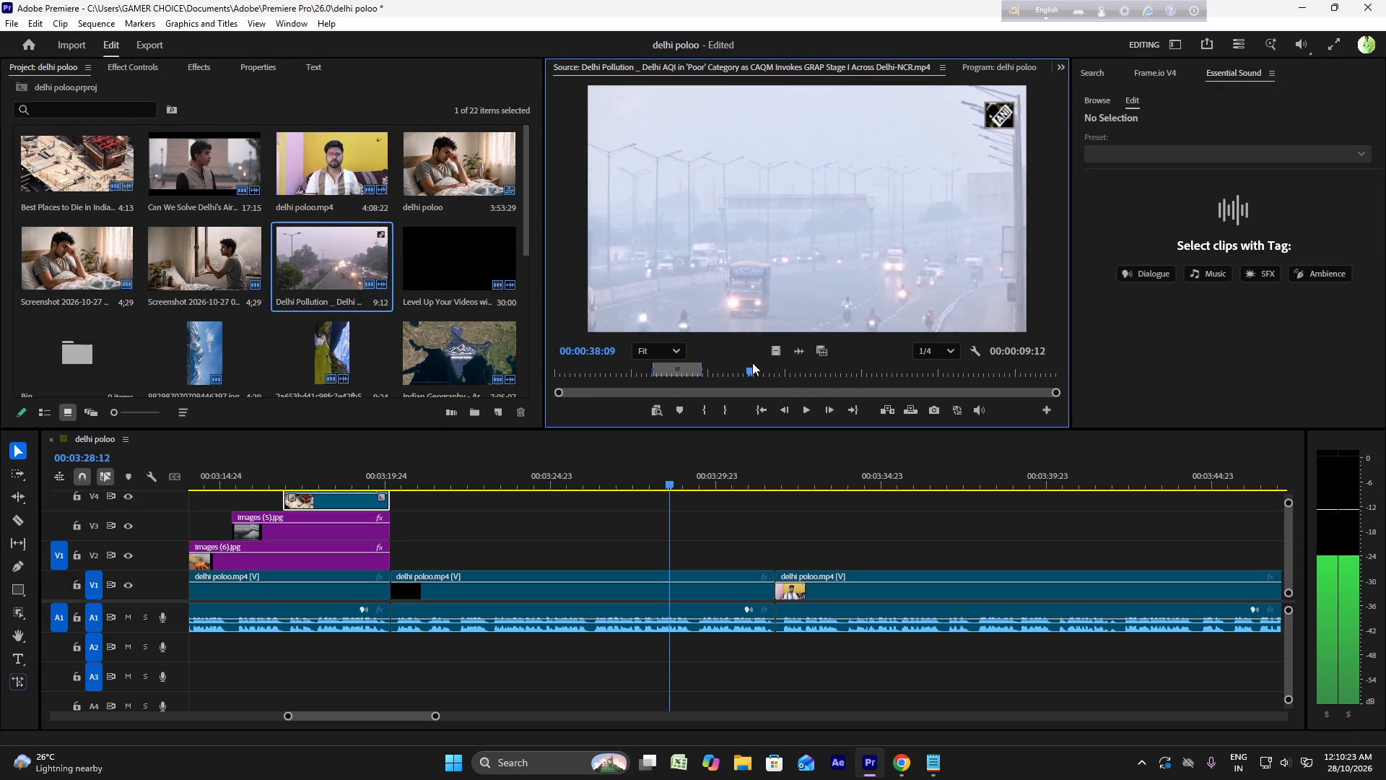
left_click_drag(752, 363, 797, 363)
left_click_drag(791, 363, 767, 365)
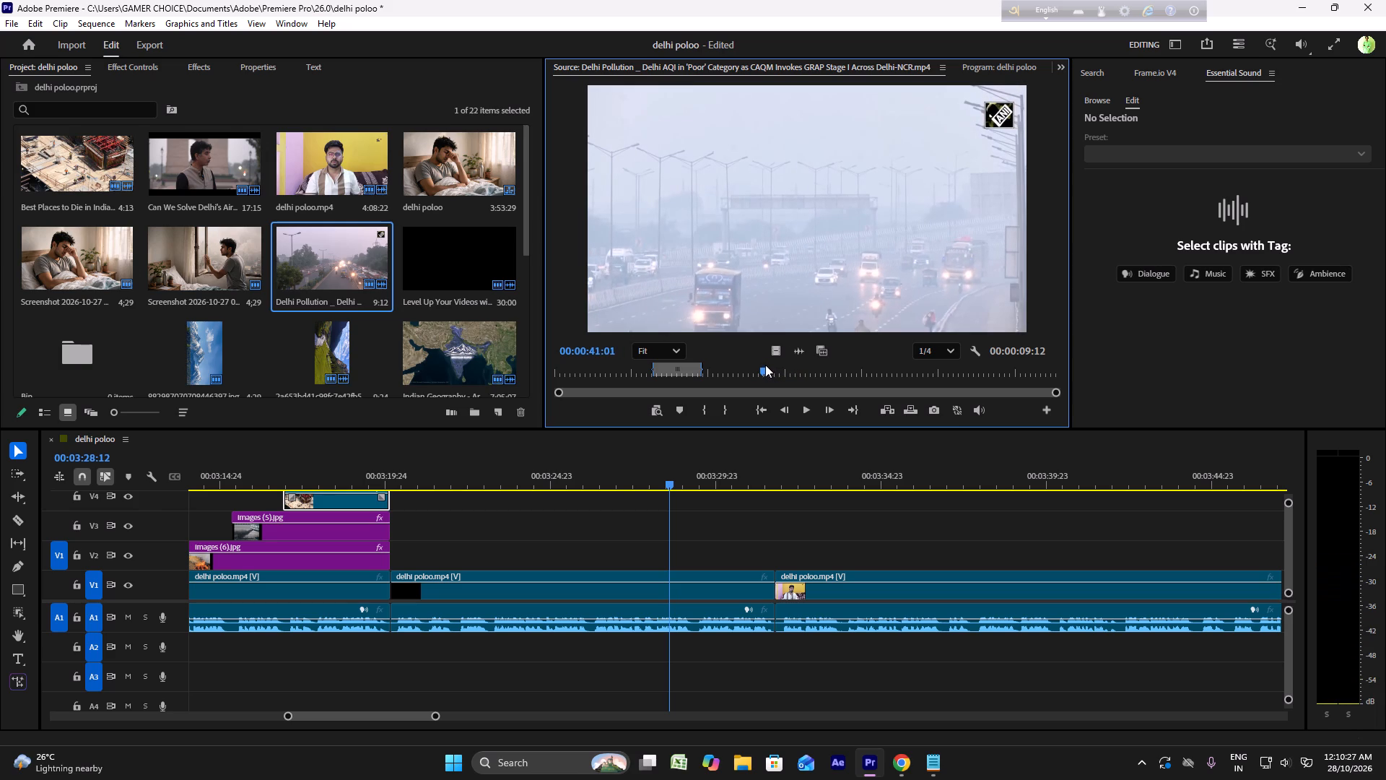
left_click(698, 409)
key("space")
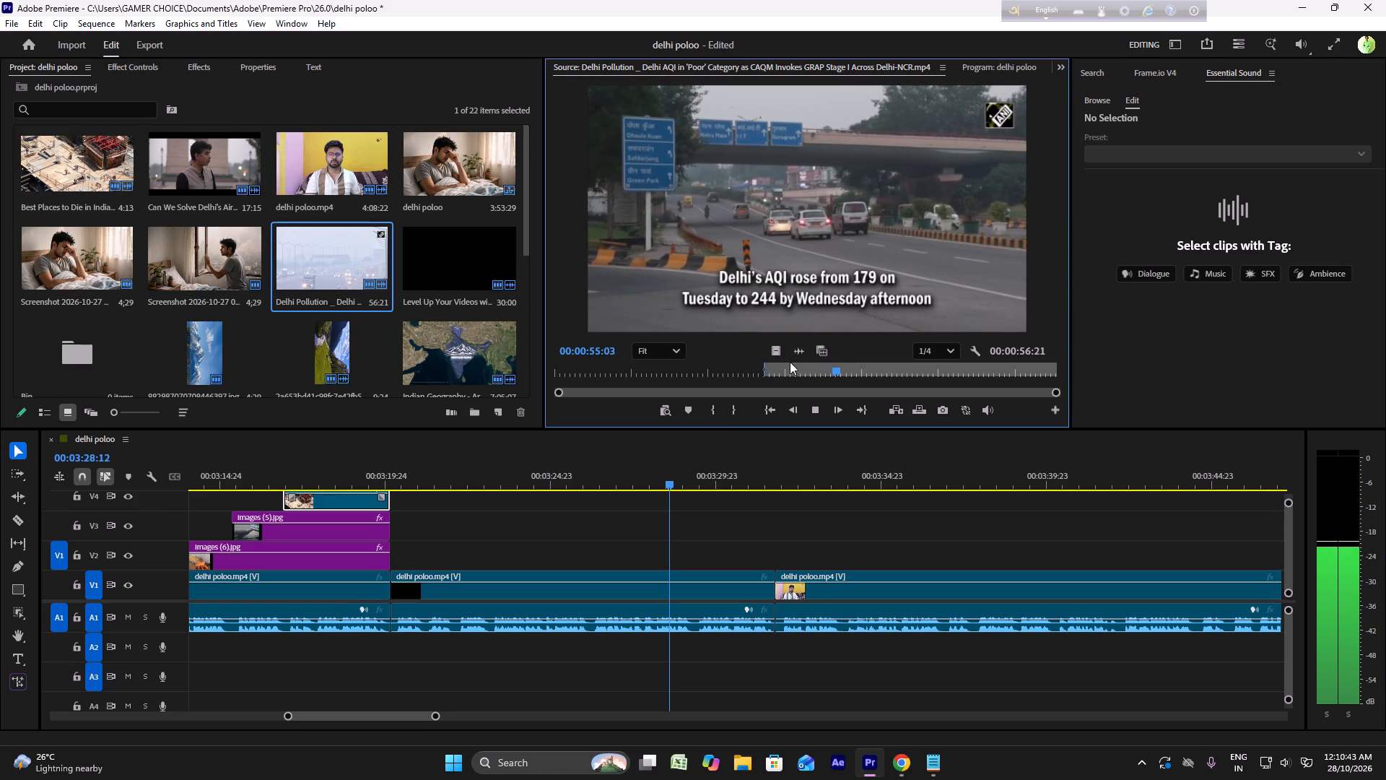
left_click(771, 362)
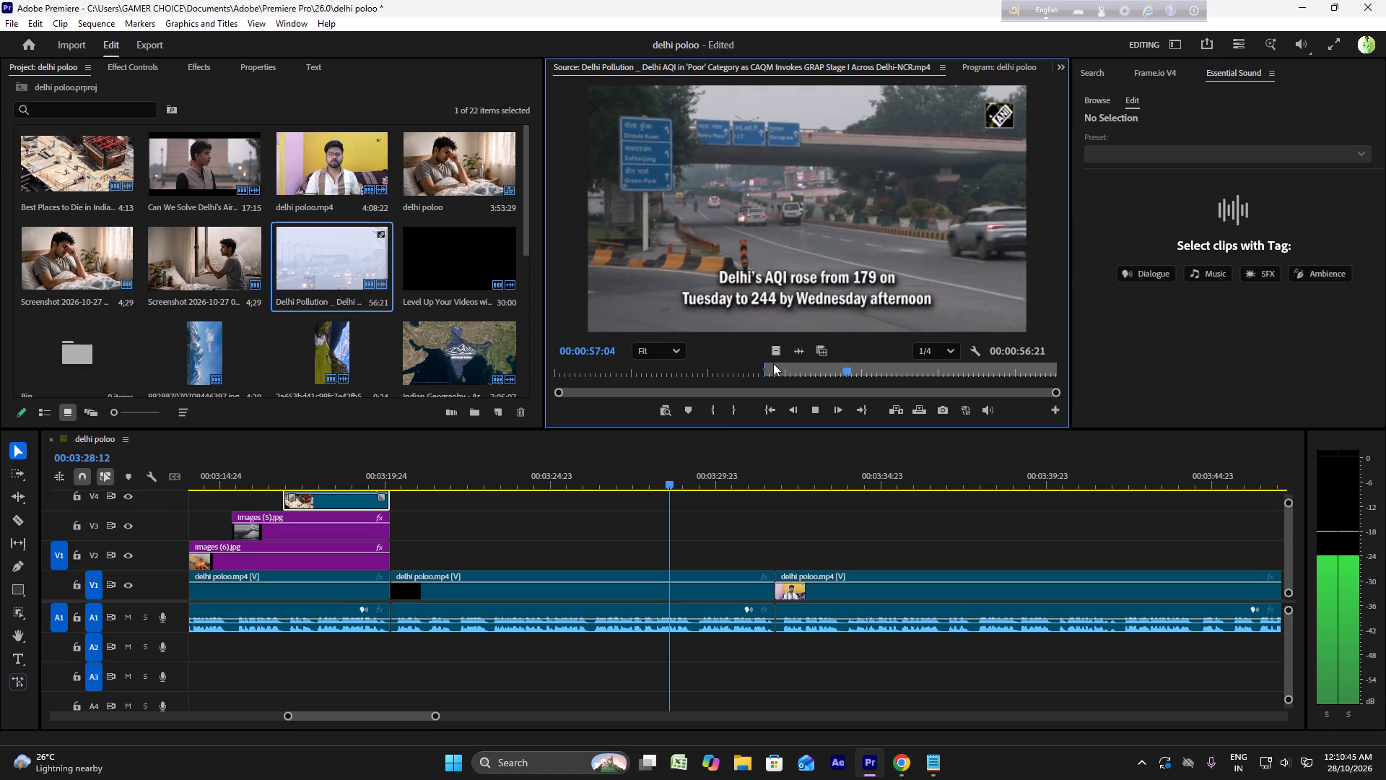
left_click(772, 365)
key("space")
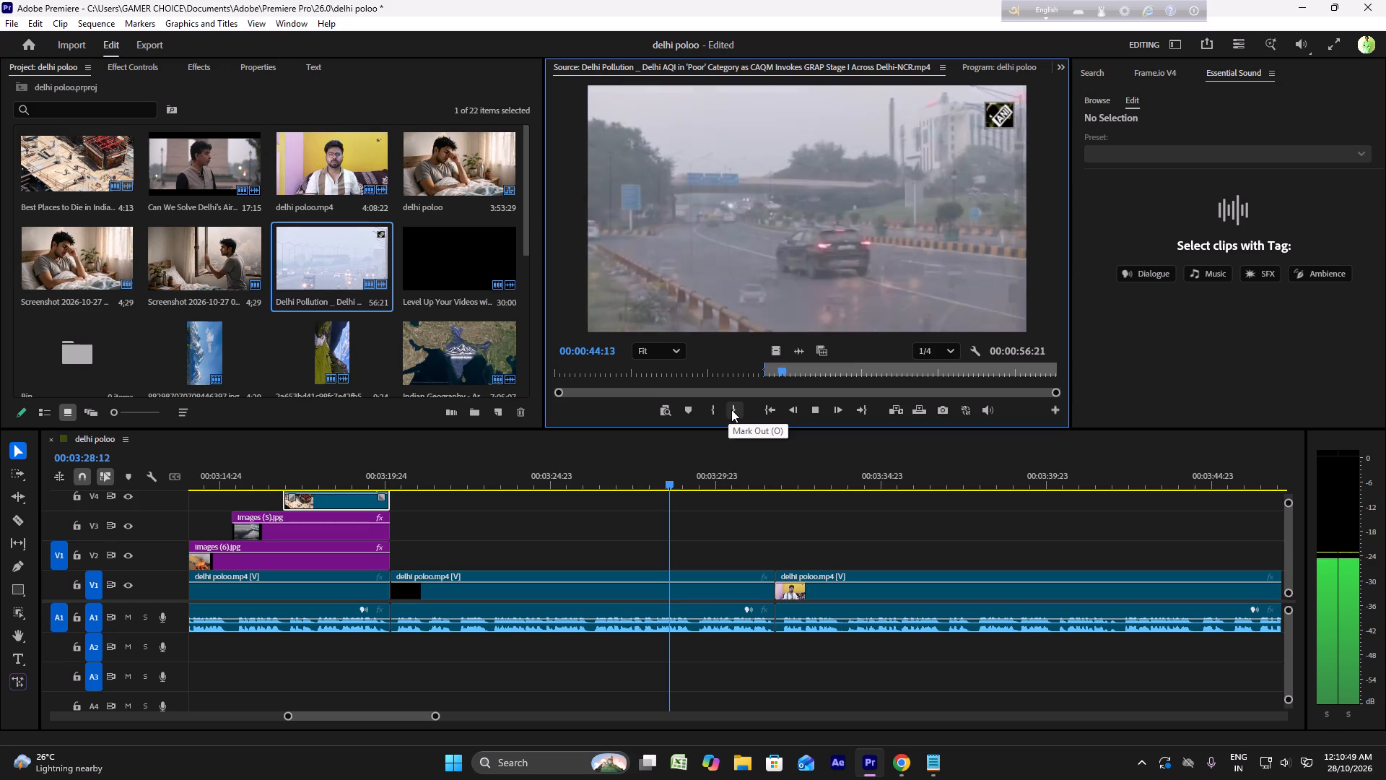
left_click(731, 409)
key("space")
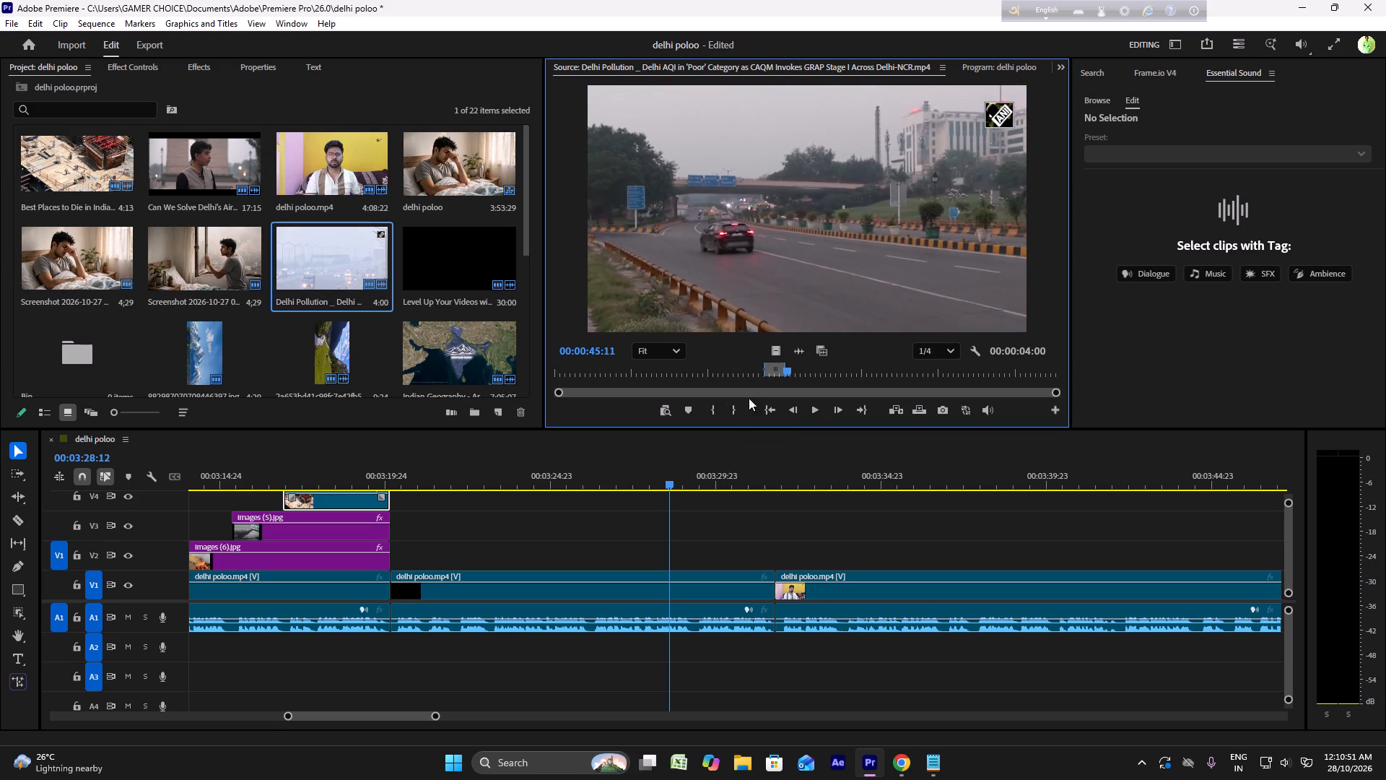
Place the marked Delhi Pollution range on V2 at the start of the black section, directly after the three overlays.
left_click_drag(825, 231, 739, 526)
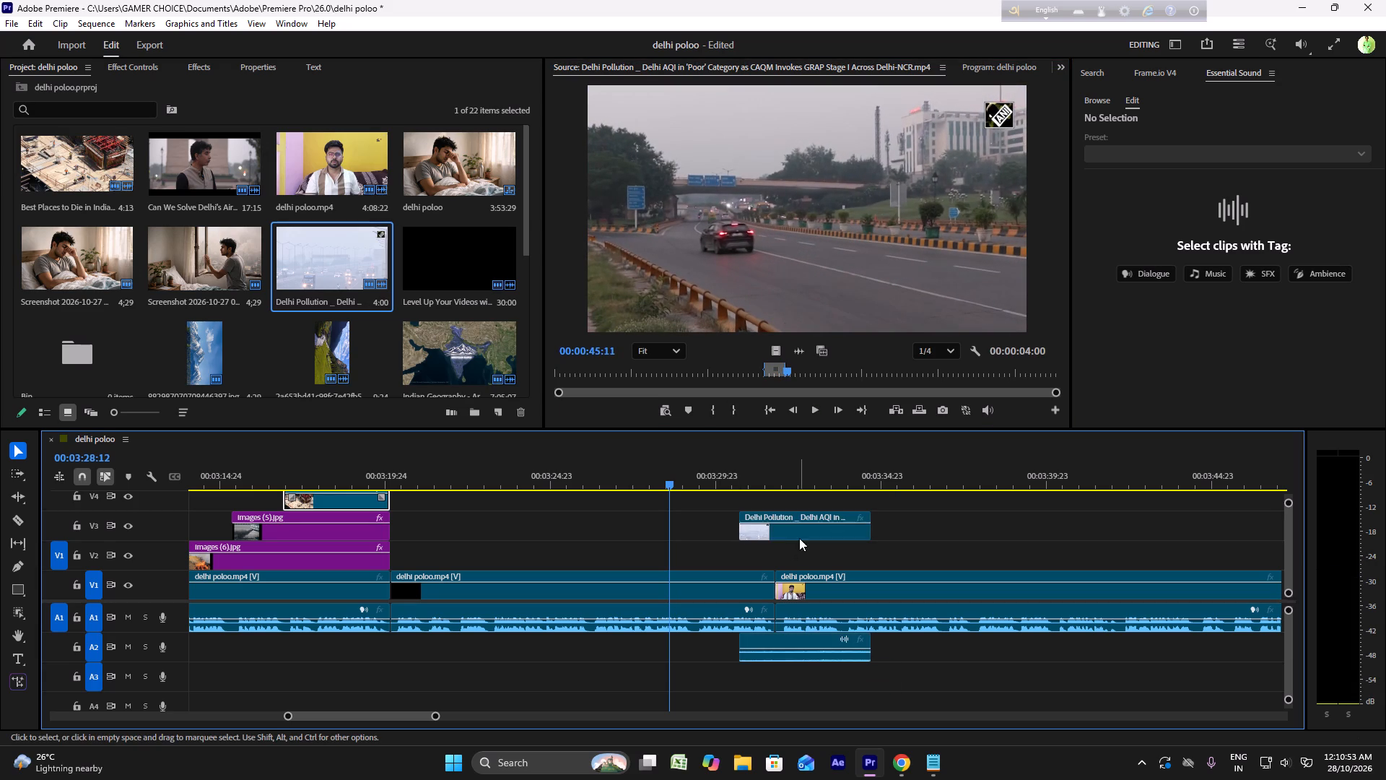
left_click_drag(798, 530, 458, 568)
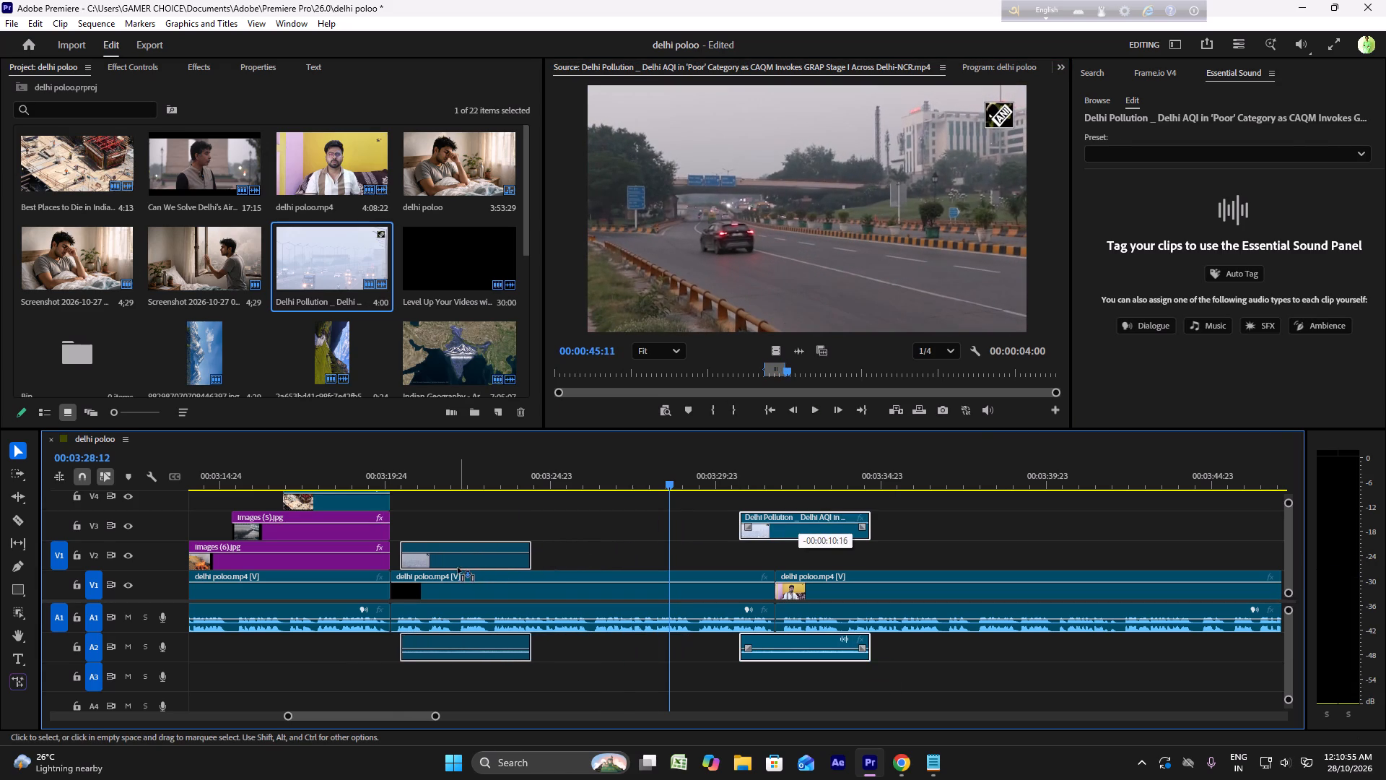
left_click_drag(458, 568, 456, 568)
left_click(382, 458)
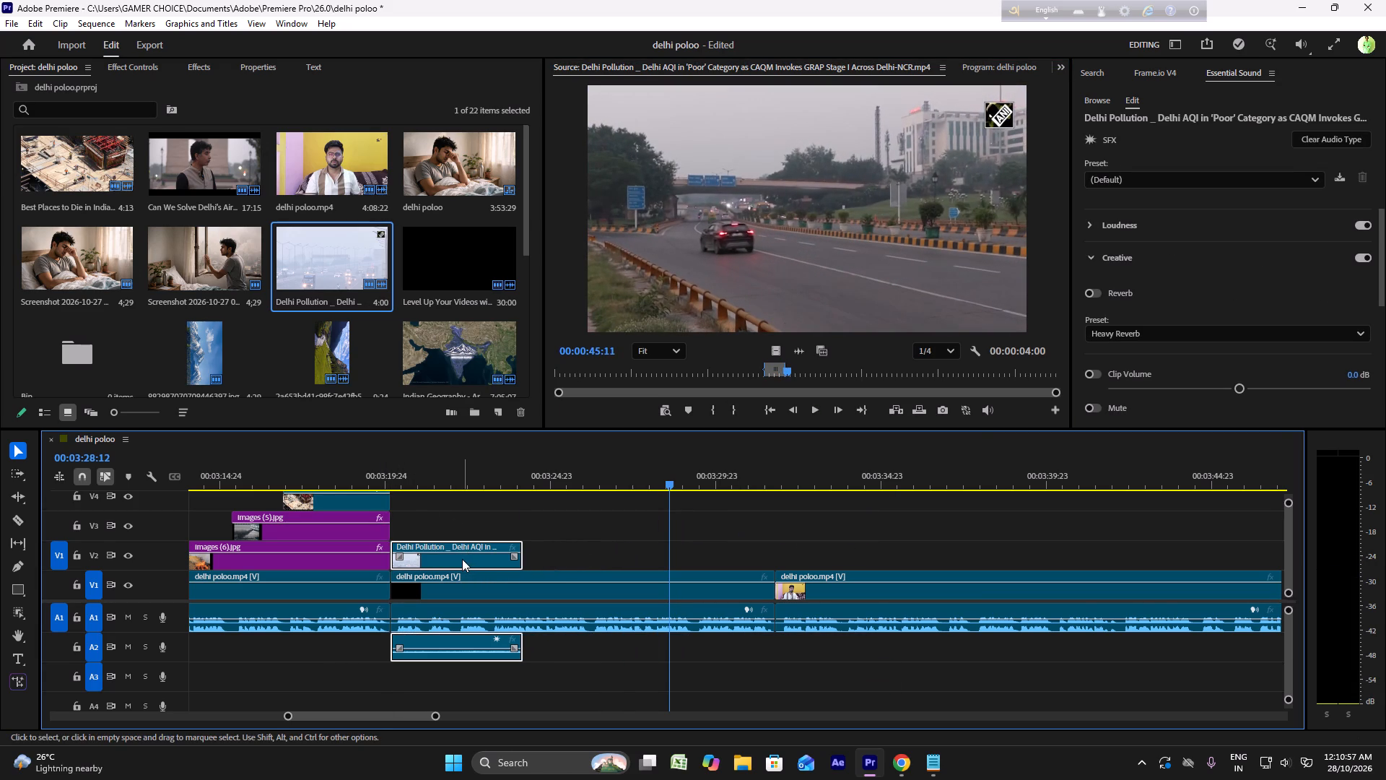
left_click_drag(461, 651, 466, 699)
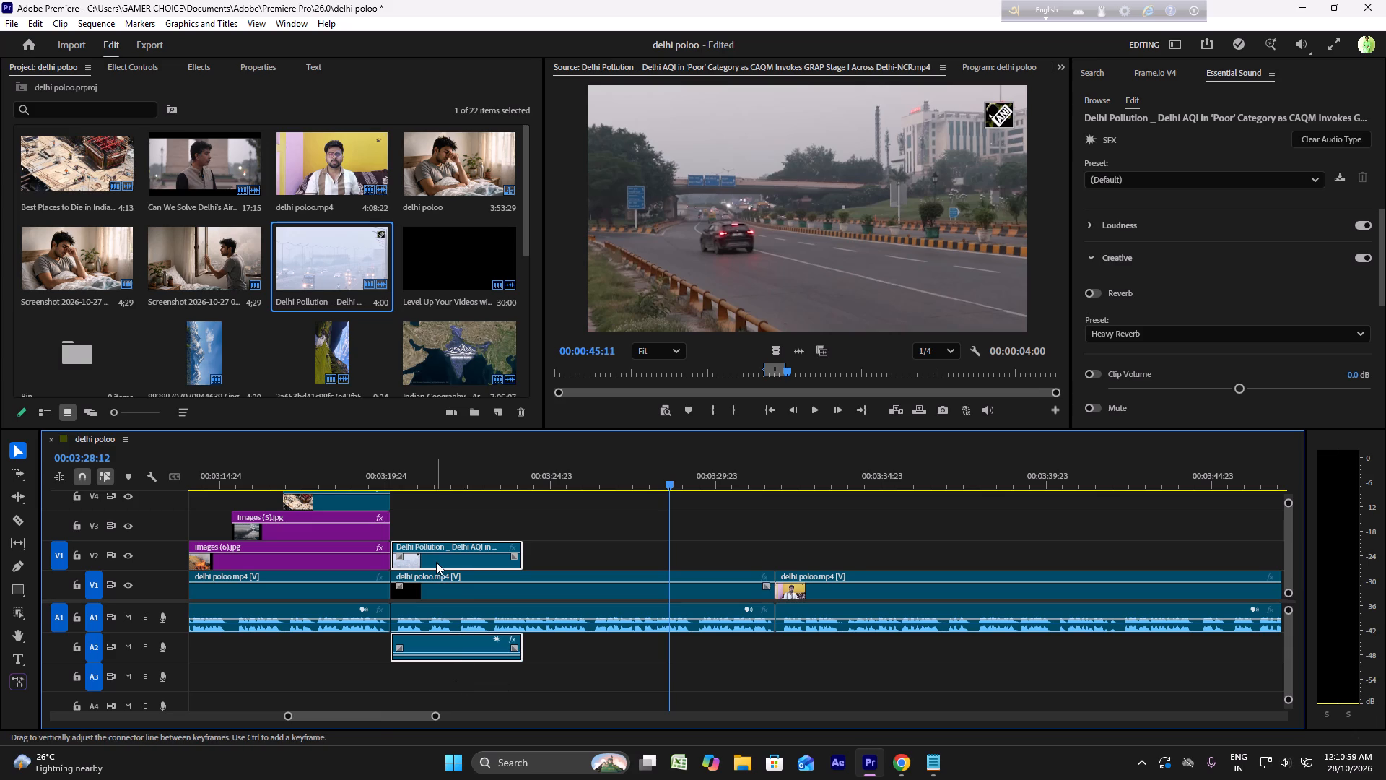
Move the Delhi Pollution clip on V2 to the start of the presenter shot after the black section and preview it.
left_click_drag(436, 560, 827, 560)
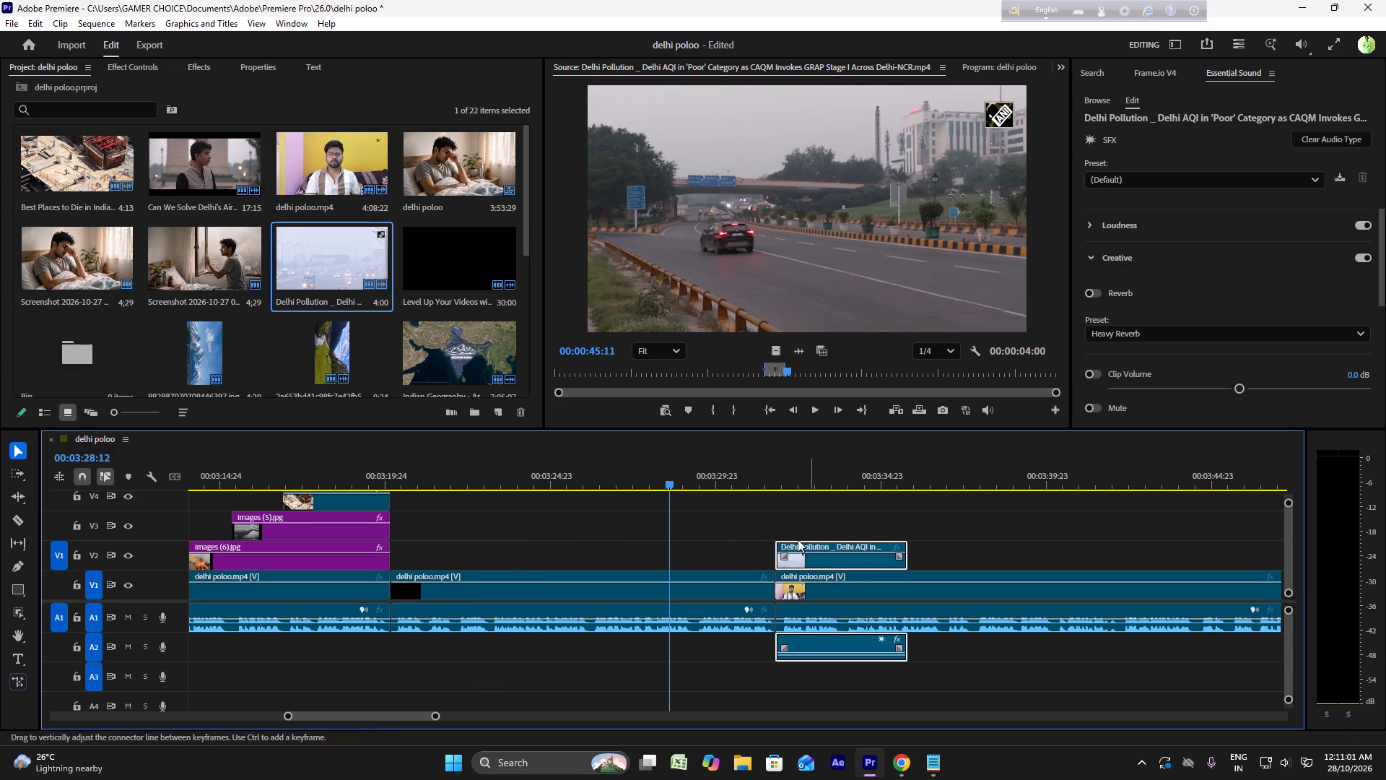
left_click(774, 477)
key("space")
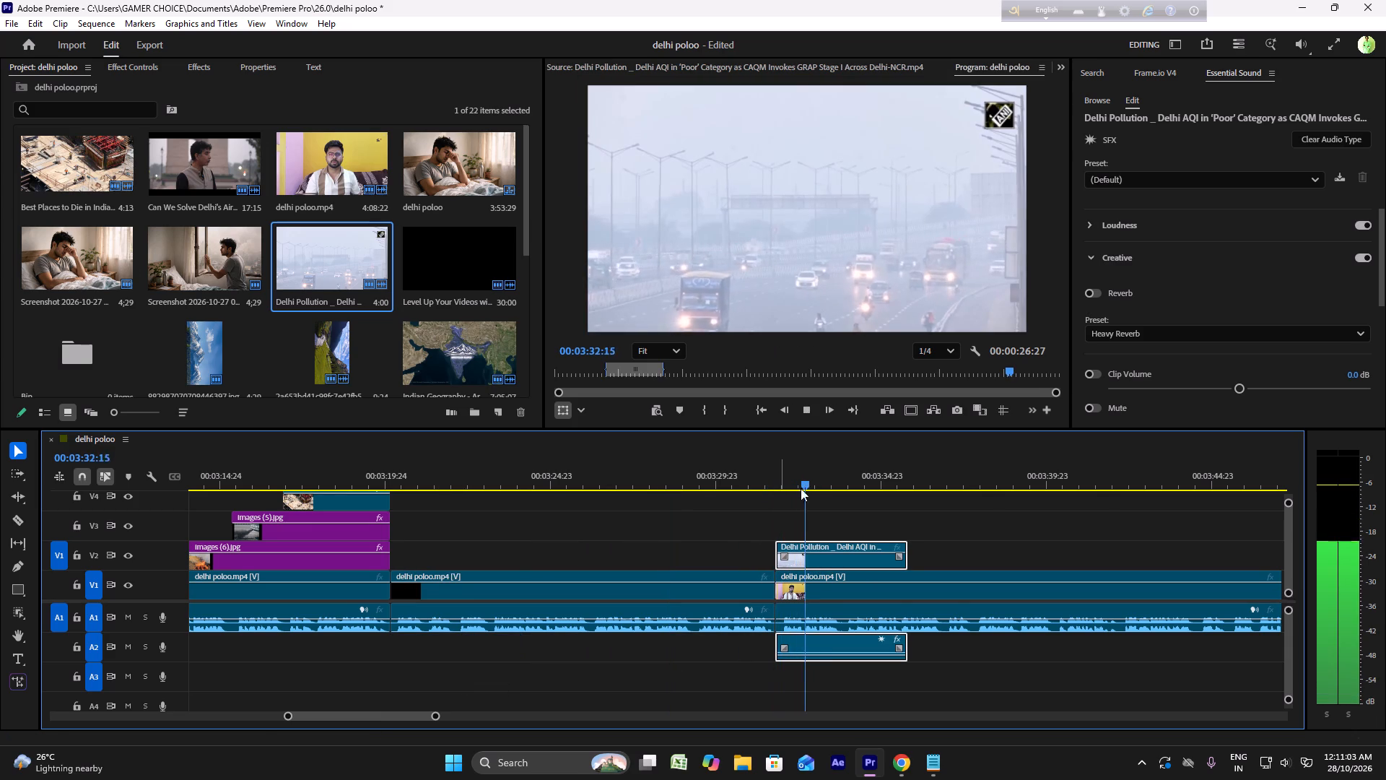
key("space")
Scale the Delhi Pollution clip to 122 and set its position to 989, 442 so the channel logo falls outside the frame.
left_click(126, 77)
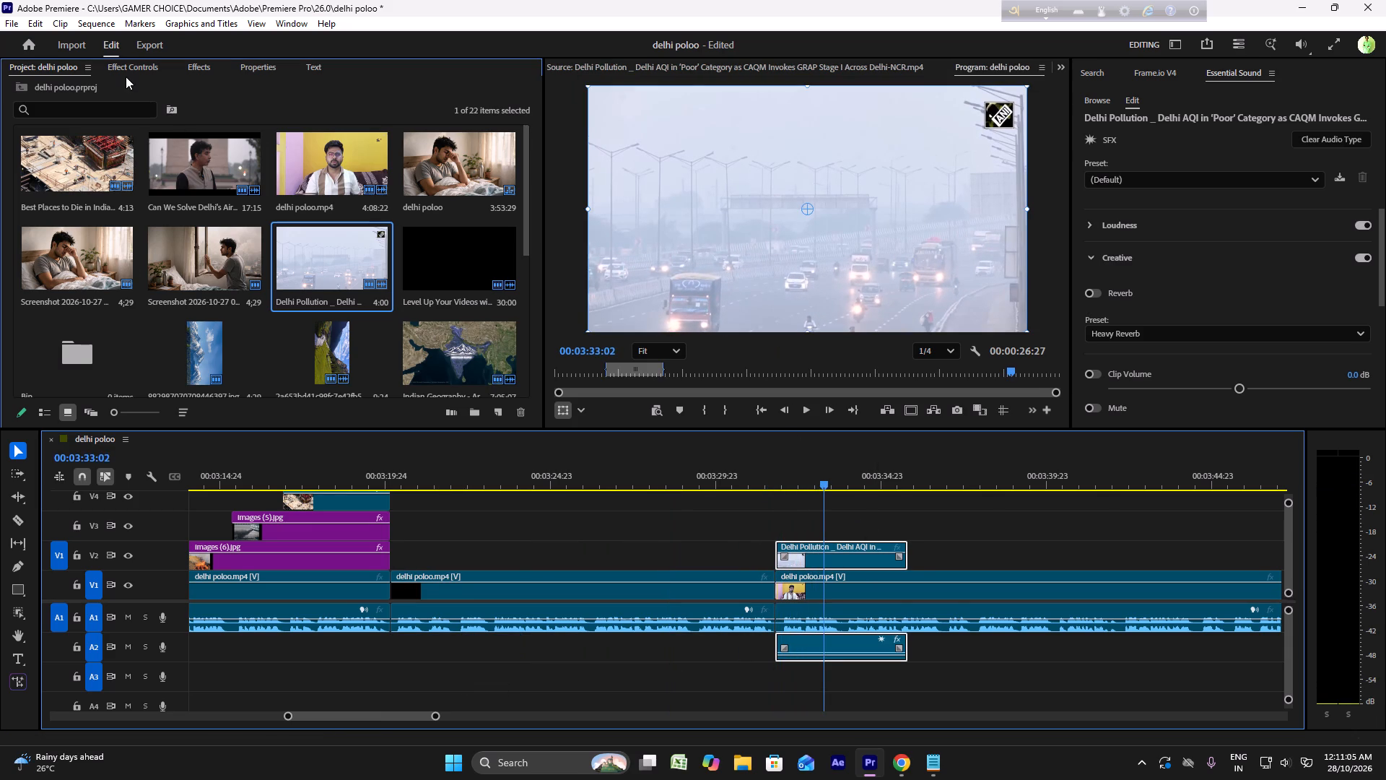
left_click(123, 70)
left_click_drag(170, 171, 201, 175)
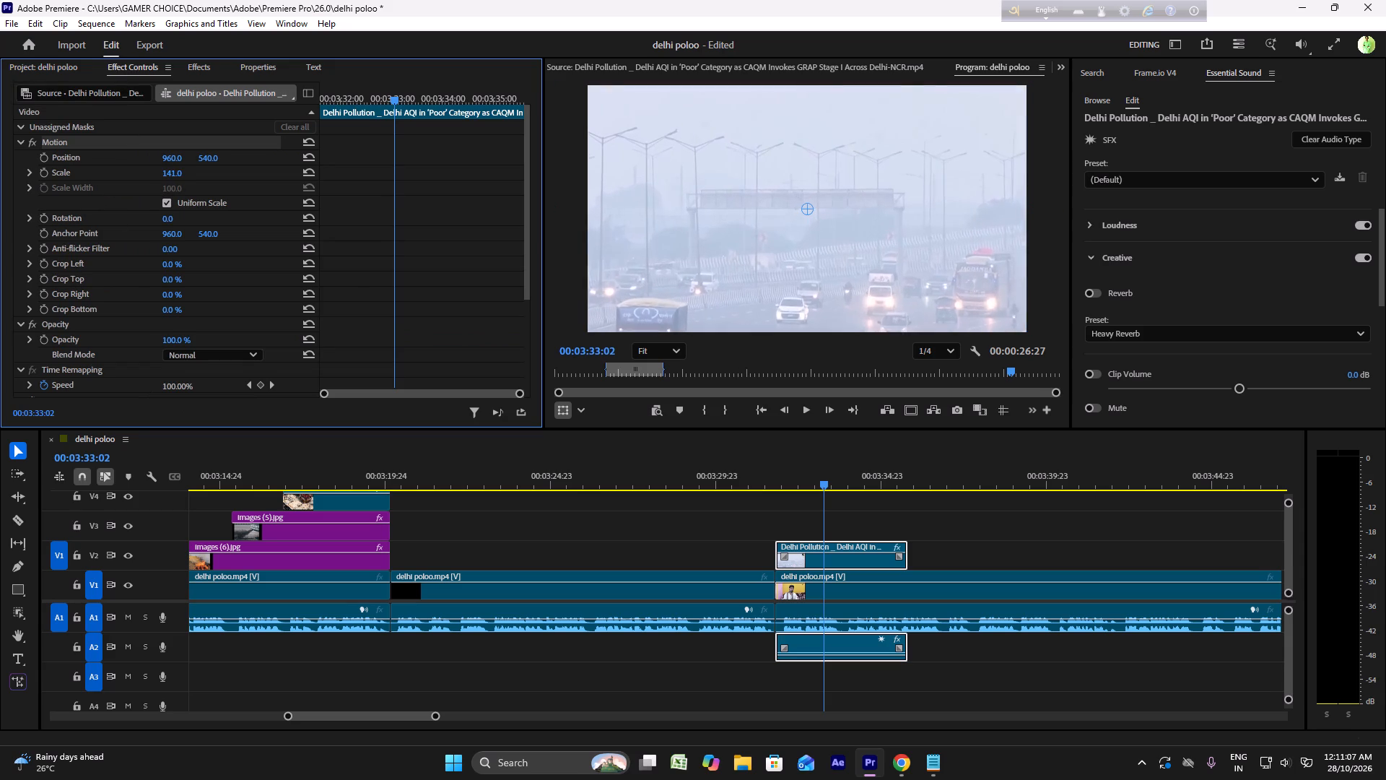
left_click_drag(201, 175, 192, 178)
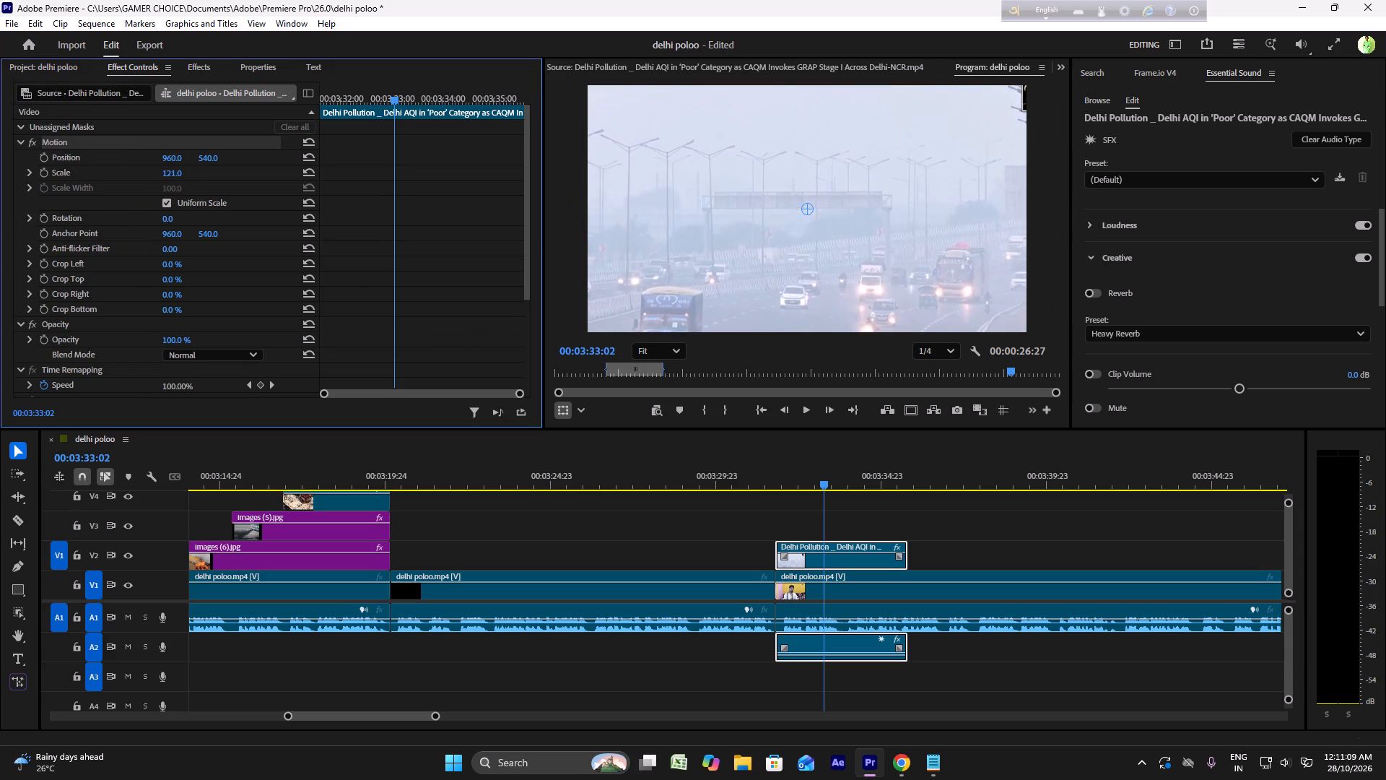
left_click_drag(192, 178, 193, 178)
left_click_drag(172, 160, 193, 160)
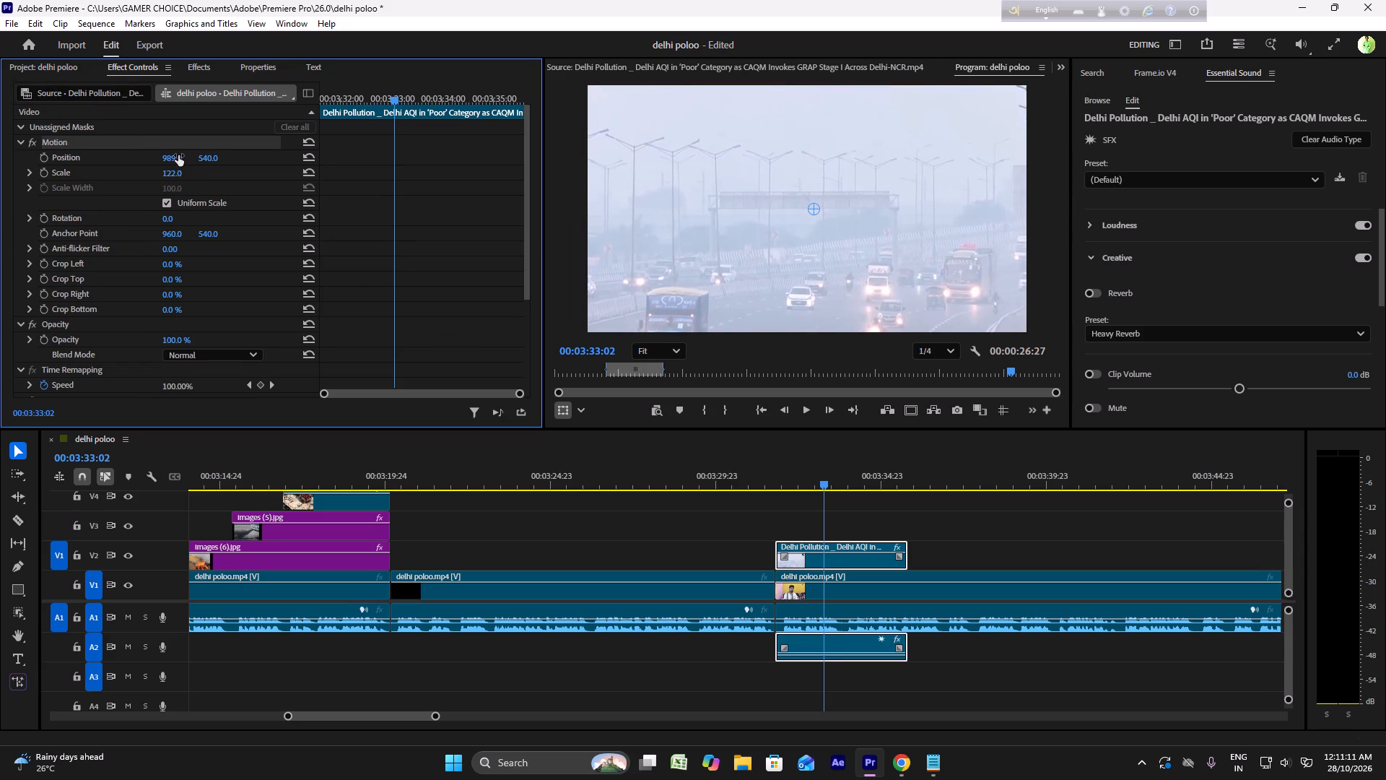
key("space")
key("space")
left_click_drag(206, 157, 229, 157)
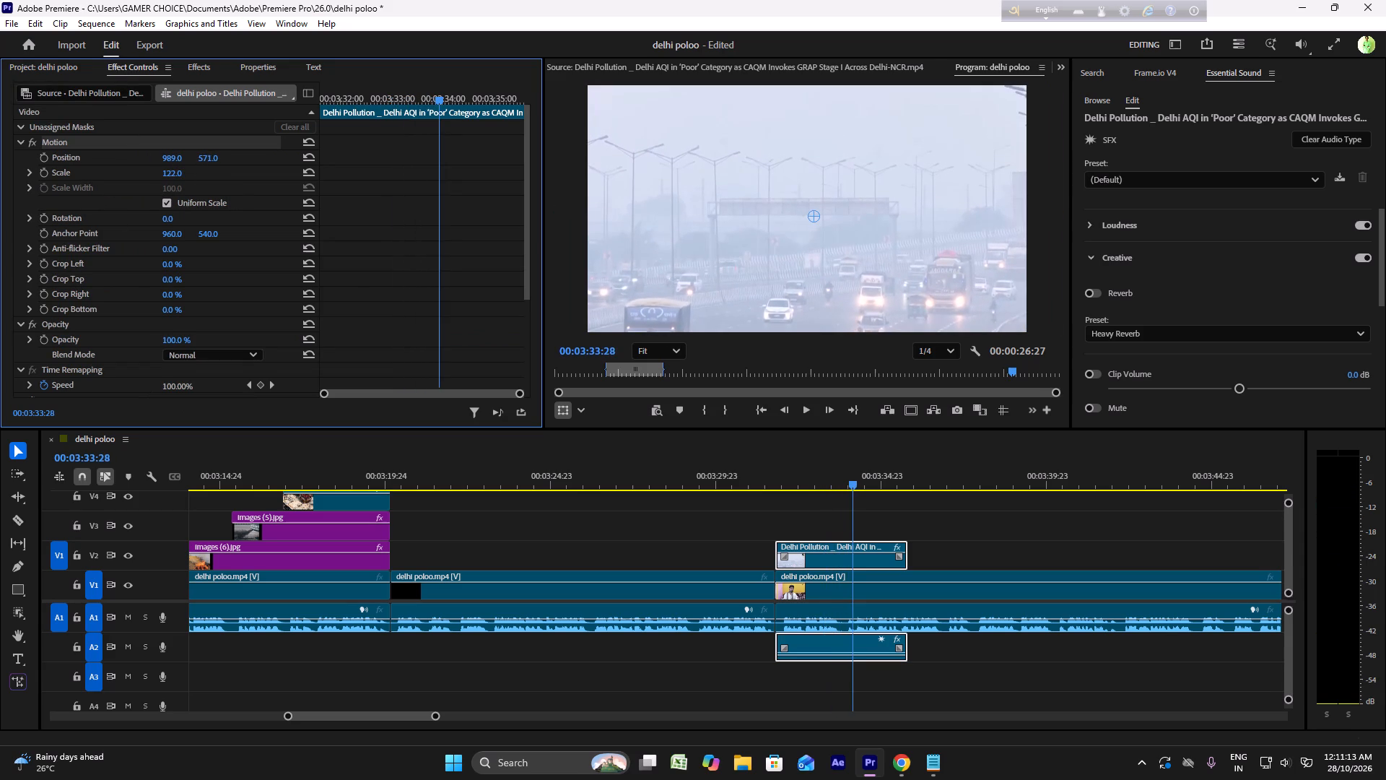
left_click_drag(229, 157, 149, 148)
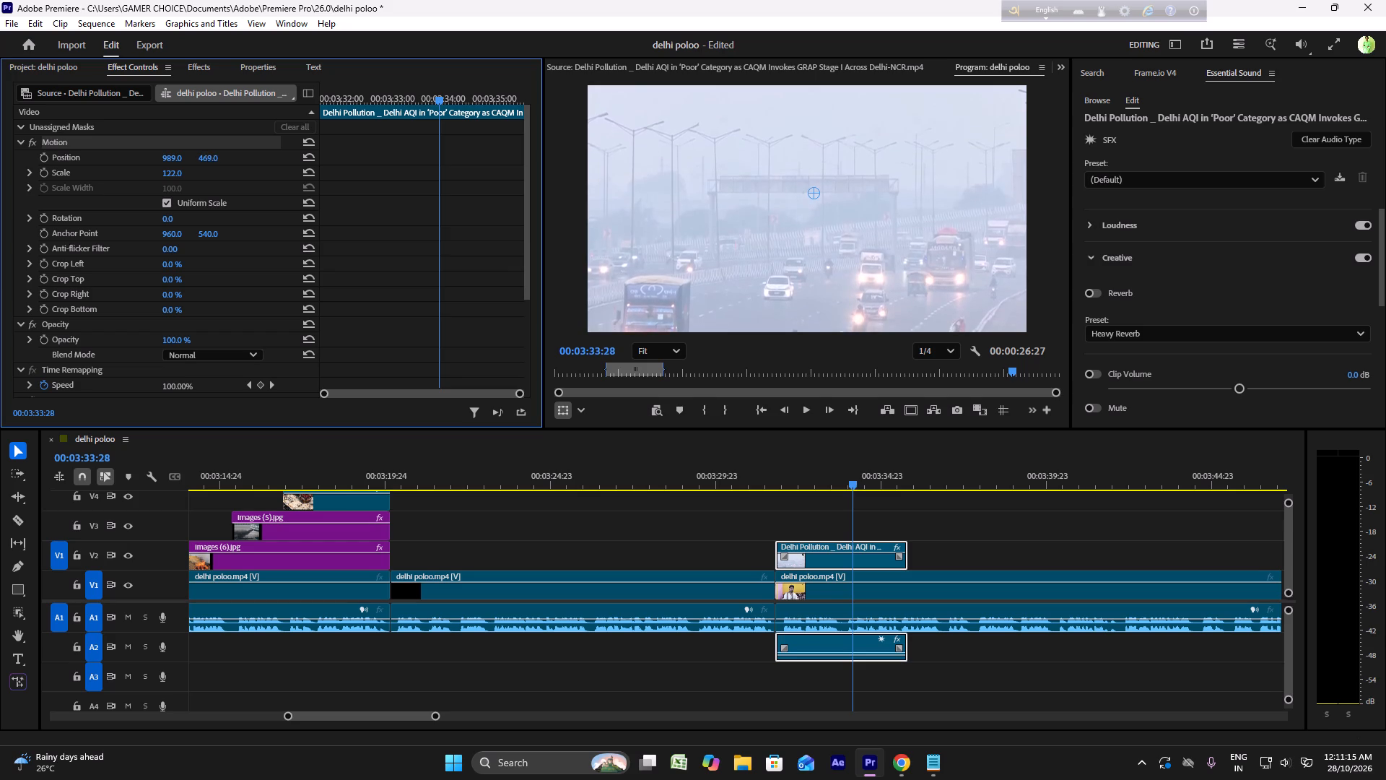
left_click_drag(149, 148, 126, 159)
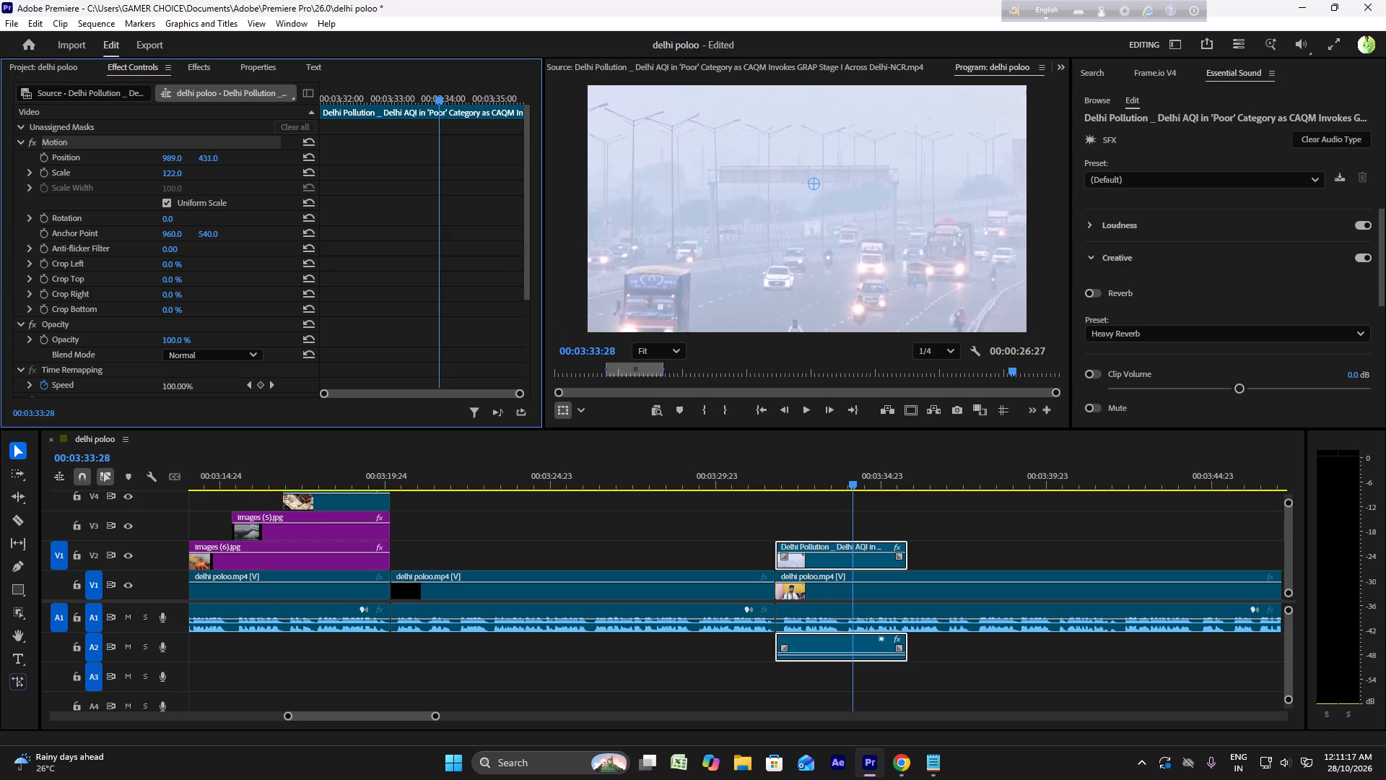
left_click_drag(126, 159, 134, 161)
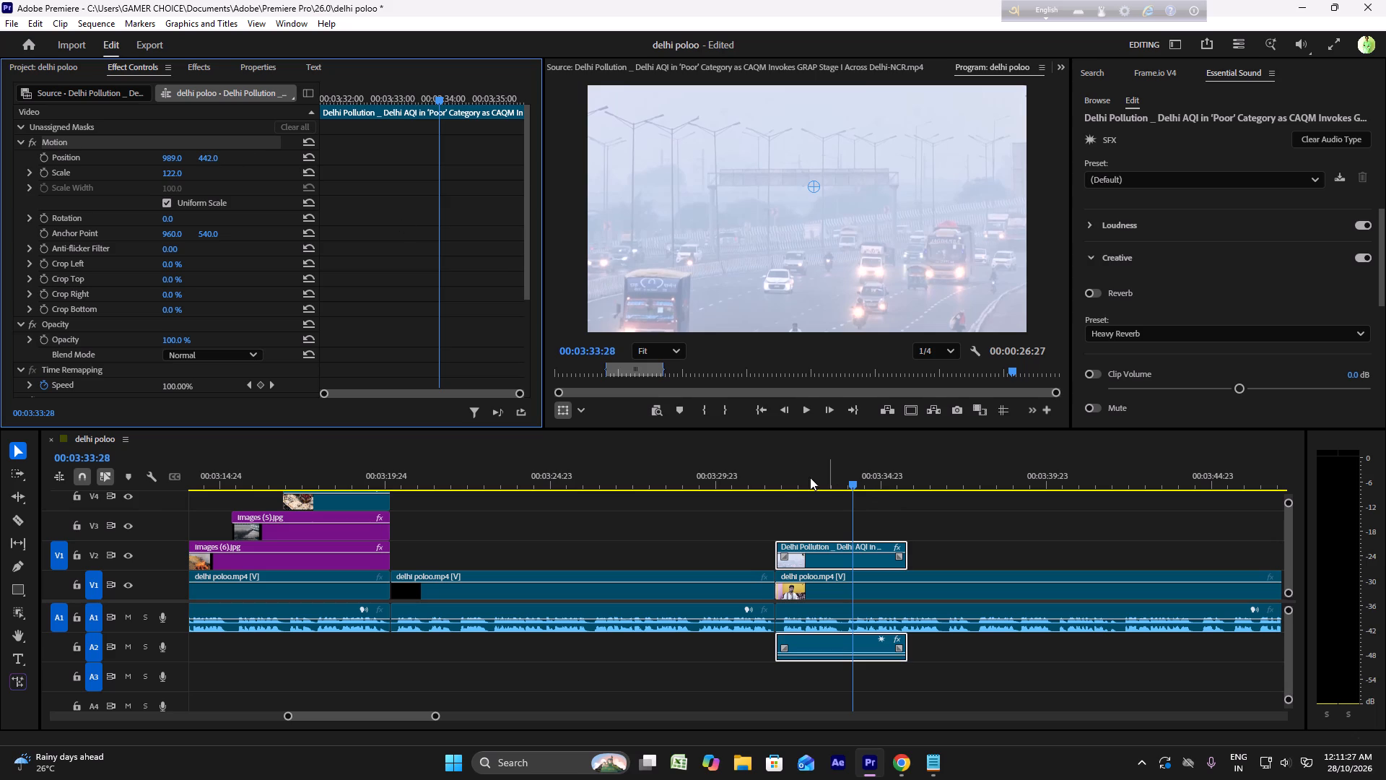
Move the Delhi Pollution clip on V2 back so that it ends exactly where the black section ends.
left_click(720, 453)
left_click(741, 473)
key("space")
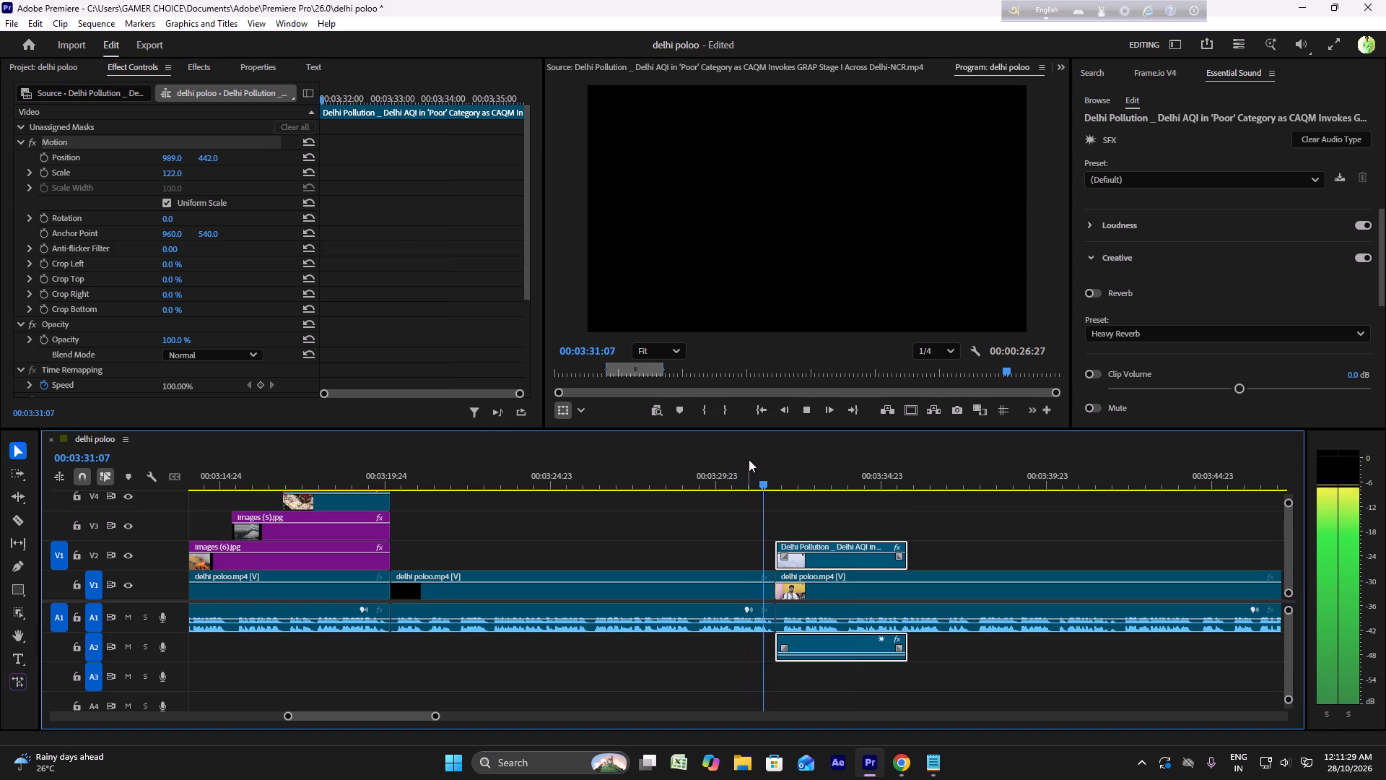
key("space")
left_click_drag(846, 560, 739, 545)
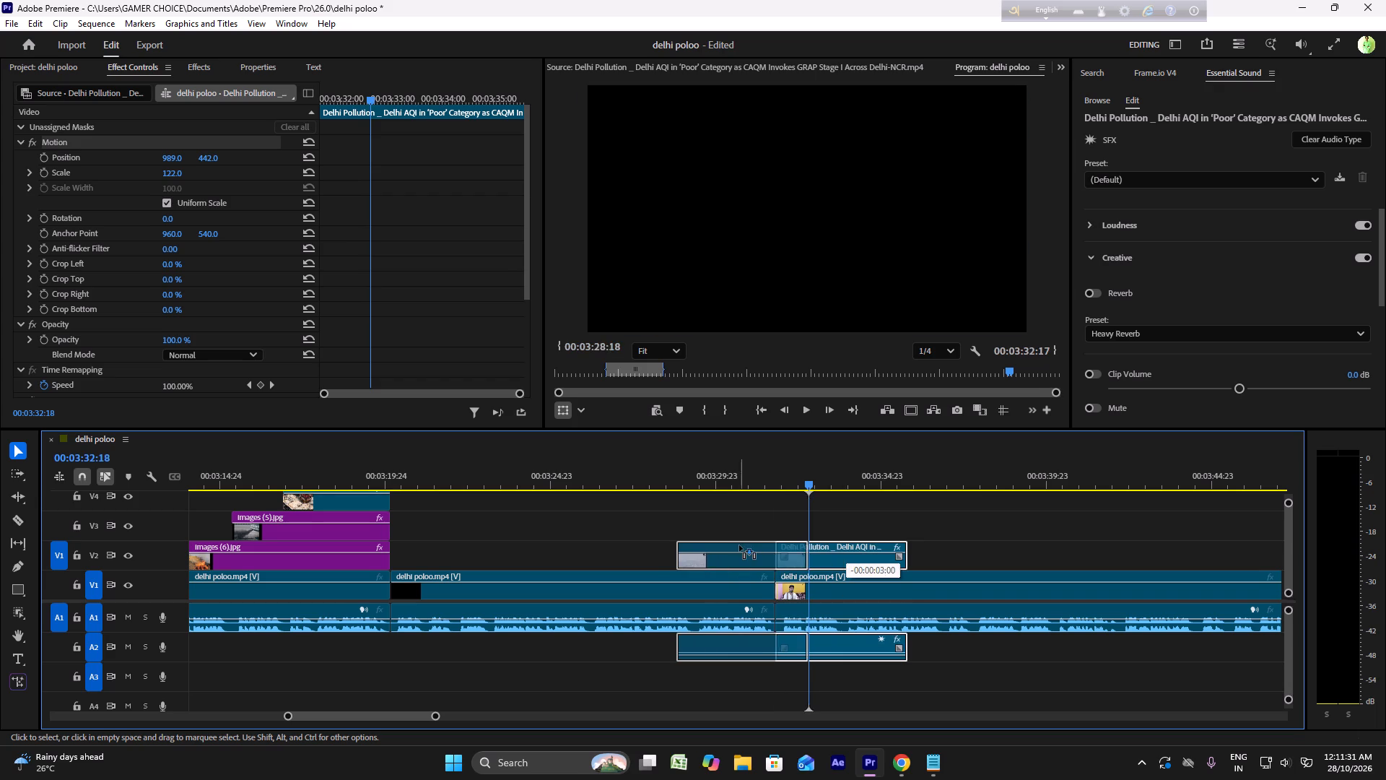
left_click_drag(739, 545, 713, 549)
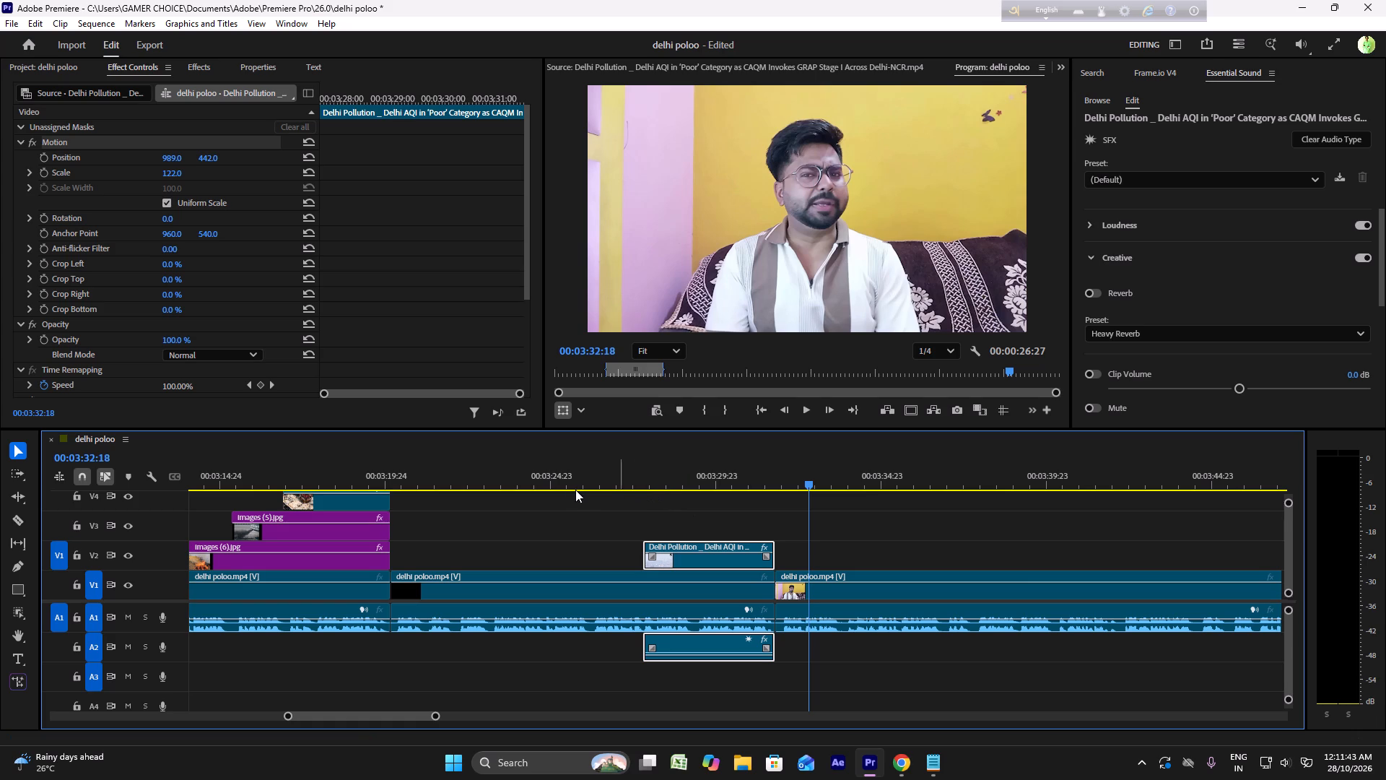
Replay the narration over the uncovered part of the black section before the Delhi Pollution clip.
left_click(483, 466)
key("space")
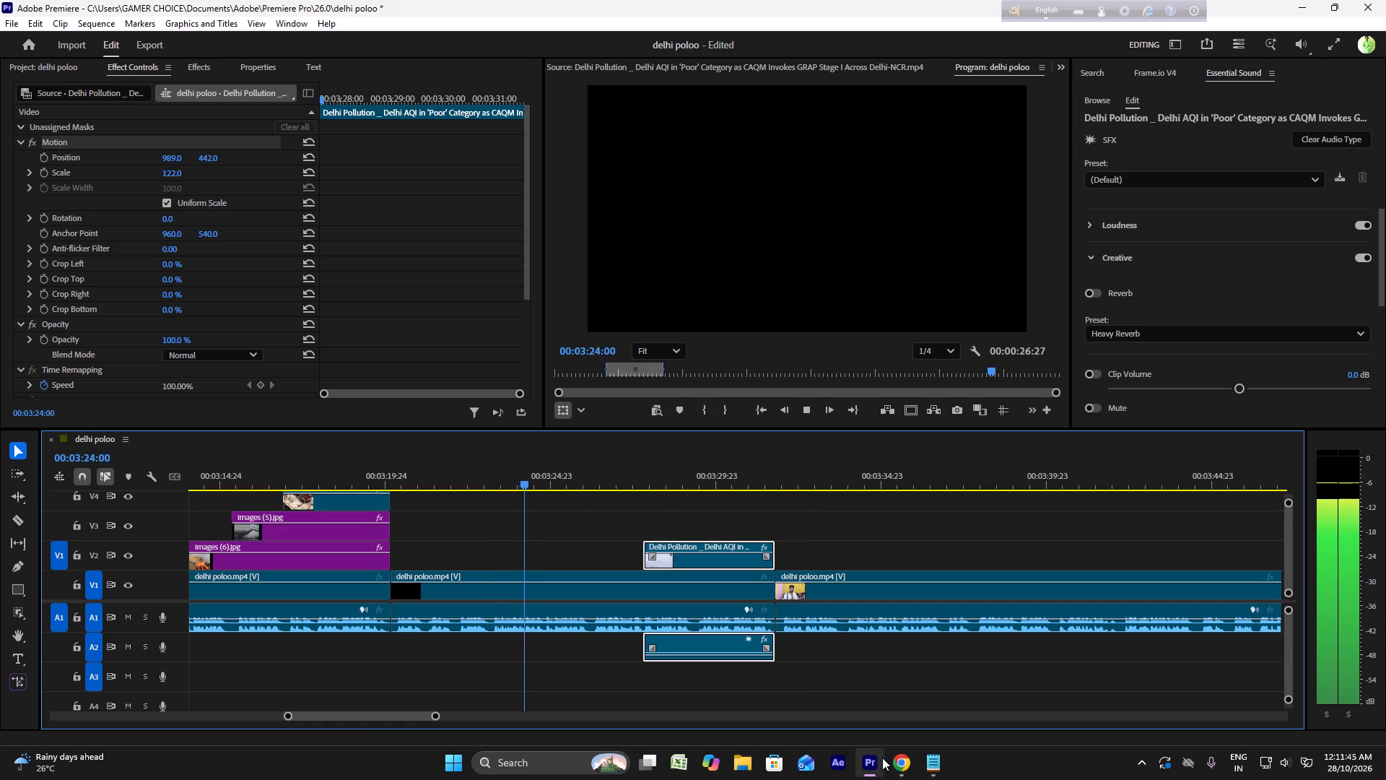
key("space")
Switch to Chrome, search for ojiiz in the empty tab and open the Ojiiz website.
left_click(890, 760)
left_click(286, 0)
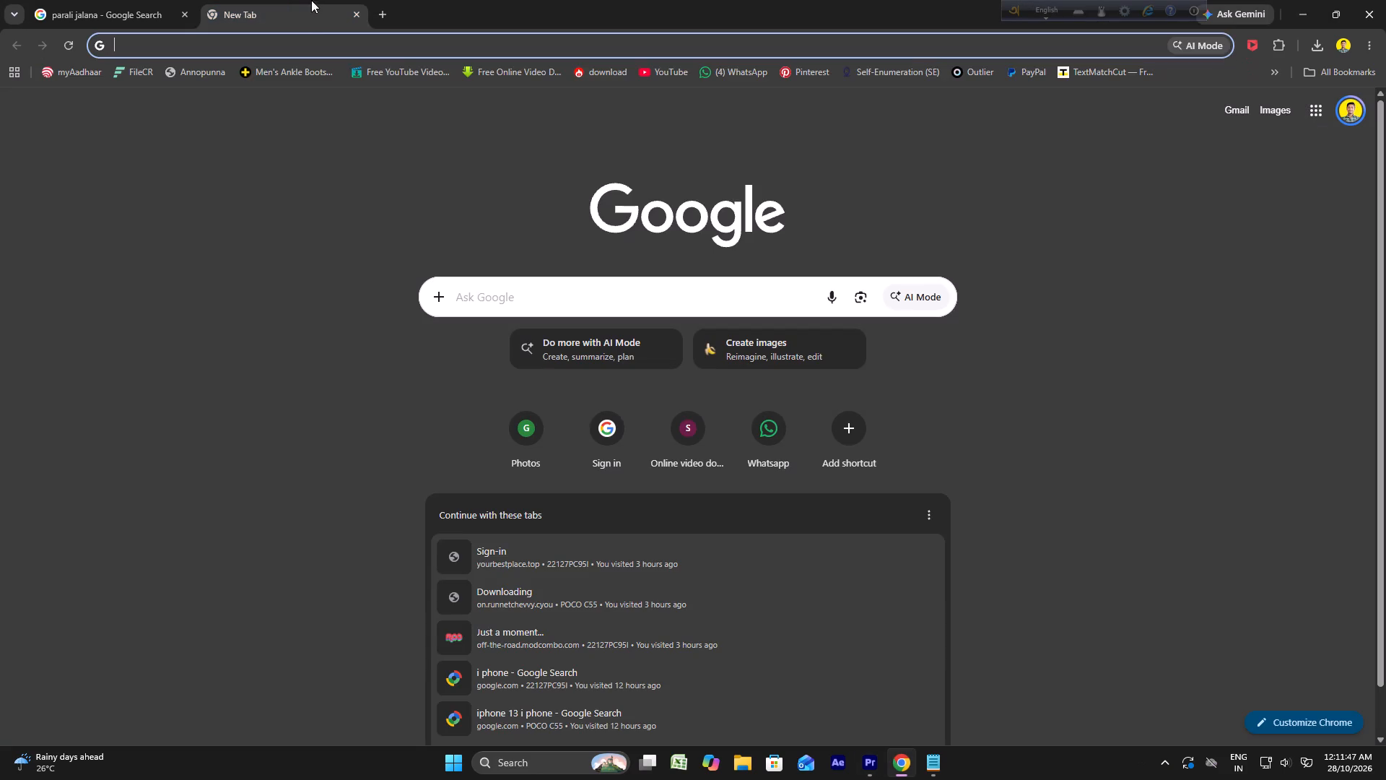
left_click(318, 38)
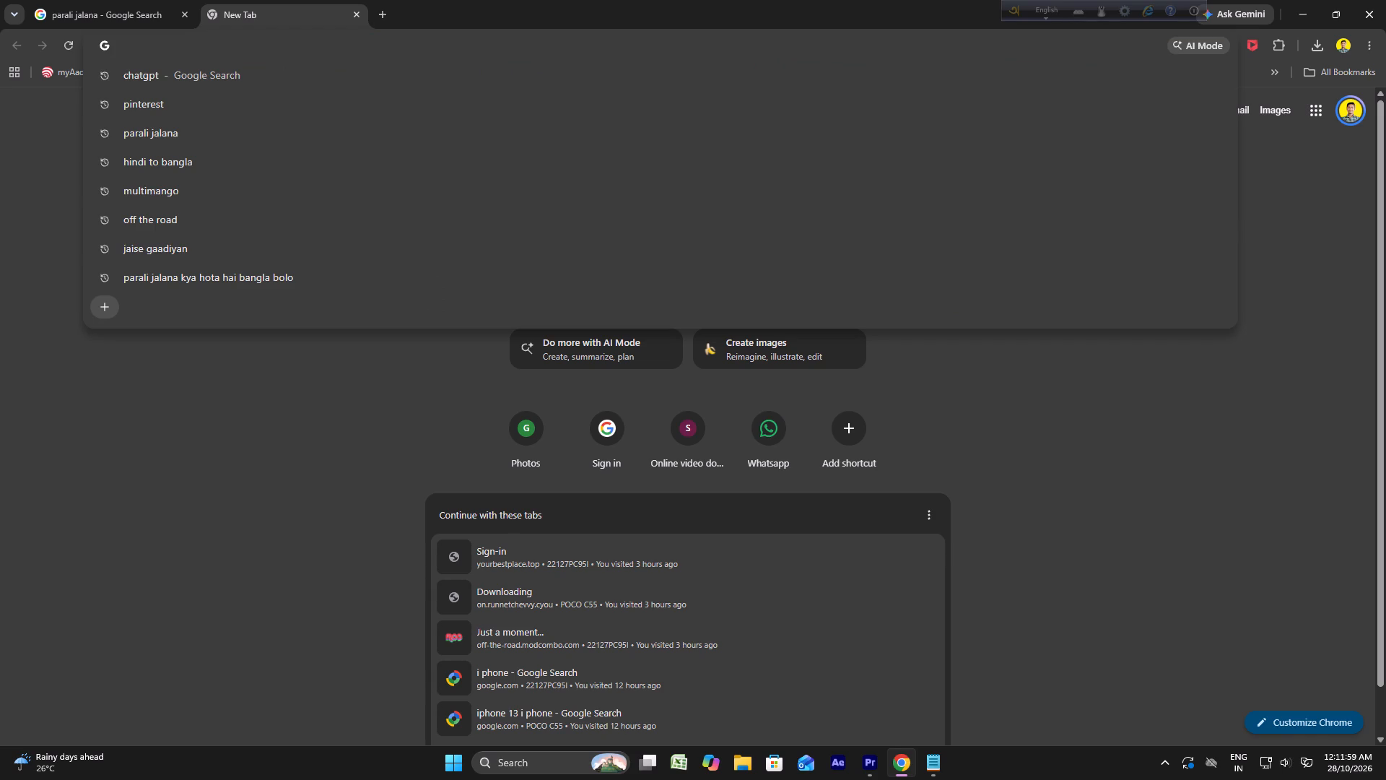
key("o")
type("ji")
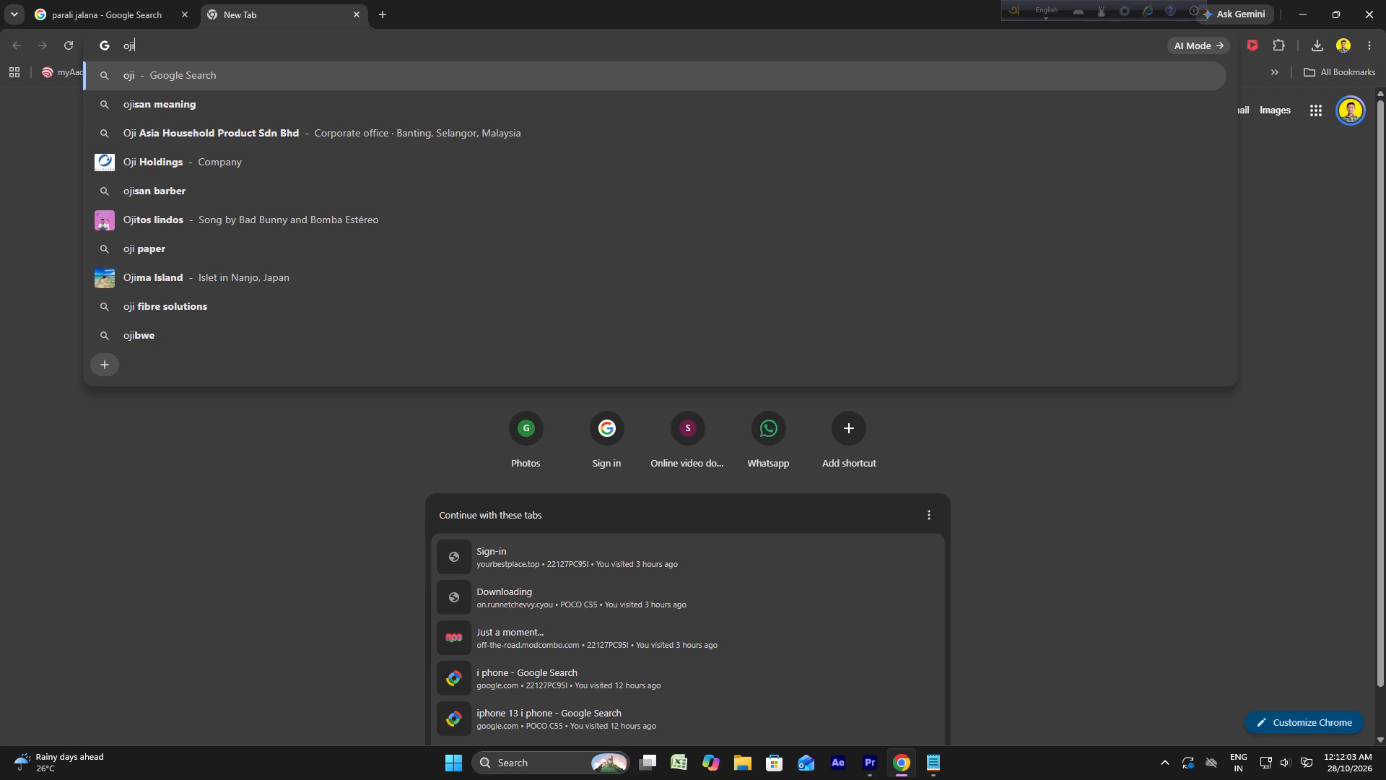
key("i")
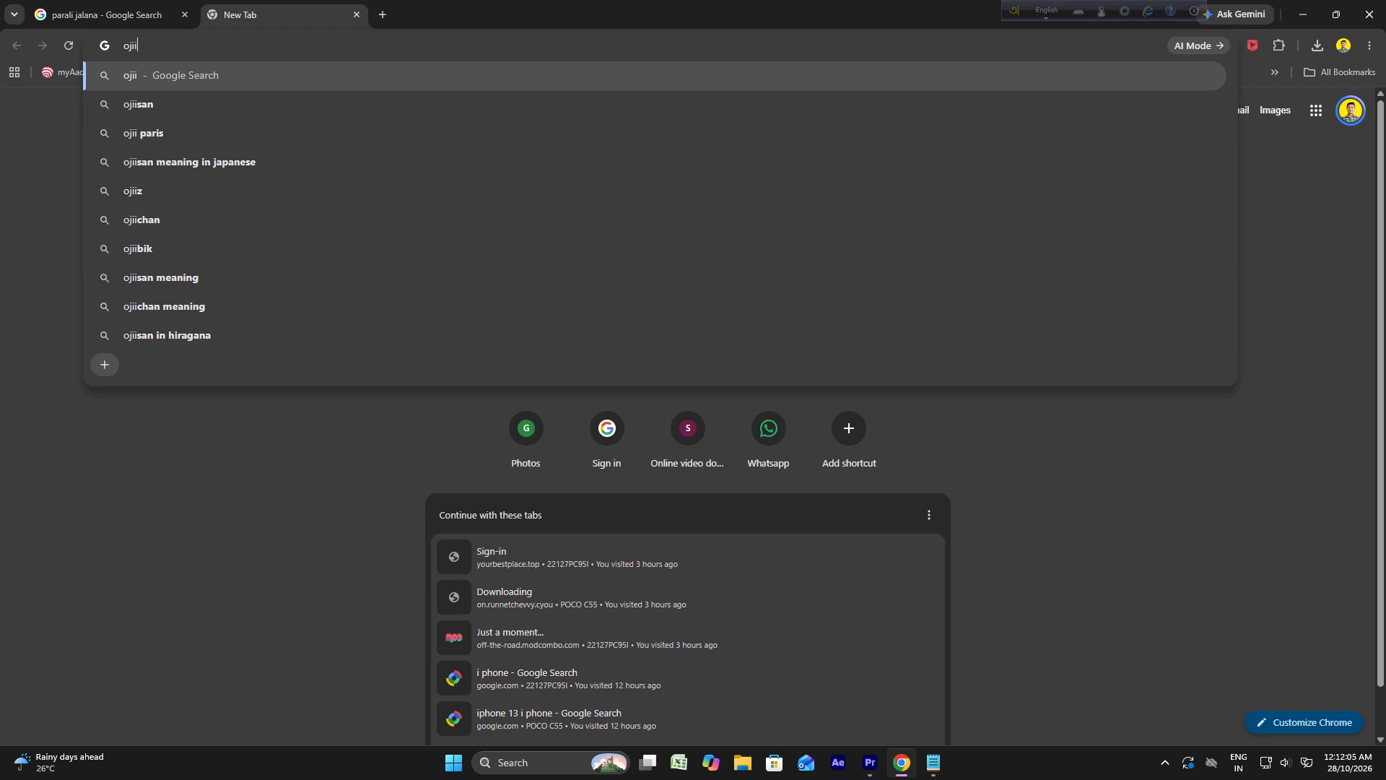
key("x")
type("==")
key("BackSpace")
key("BackSpace")
key("BackSpace")
key("c")
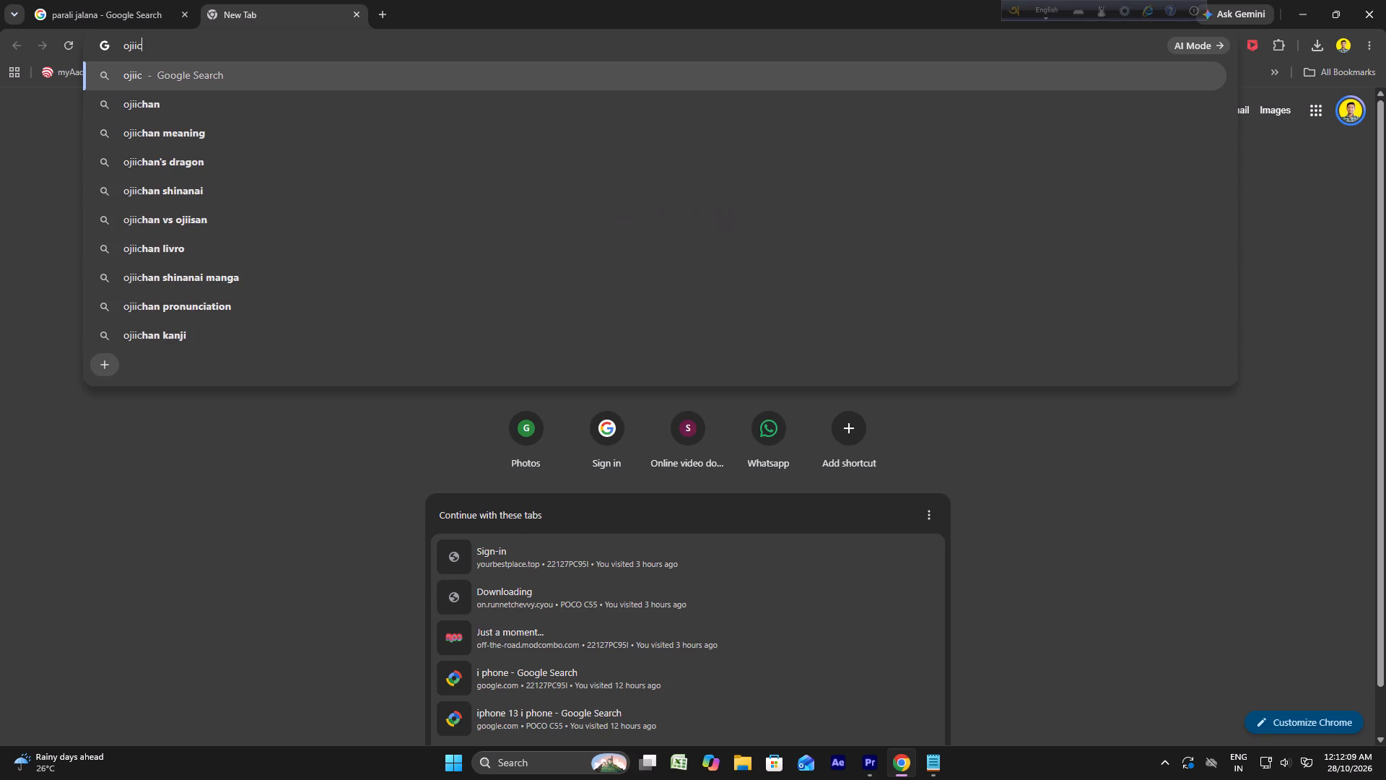
key("BackSpace")
key("z")
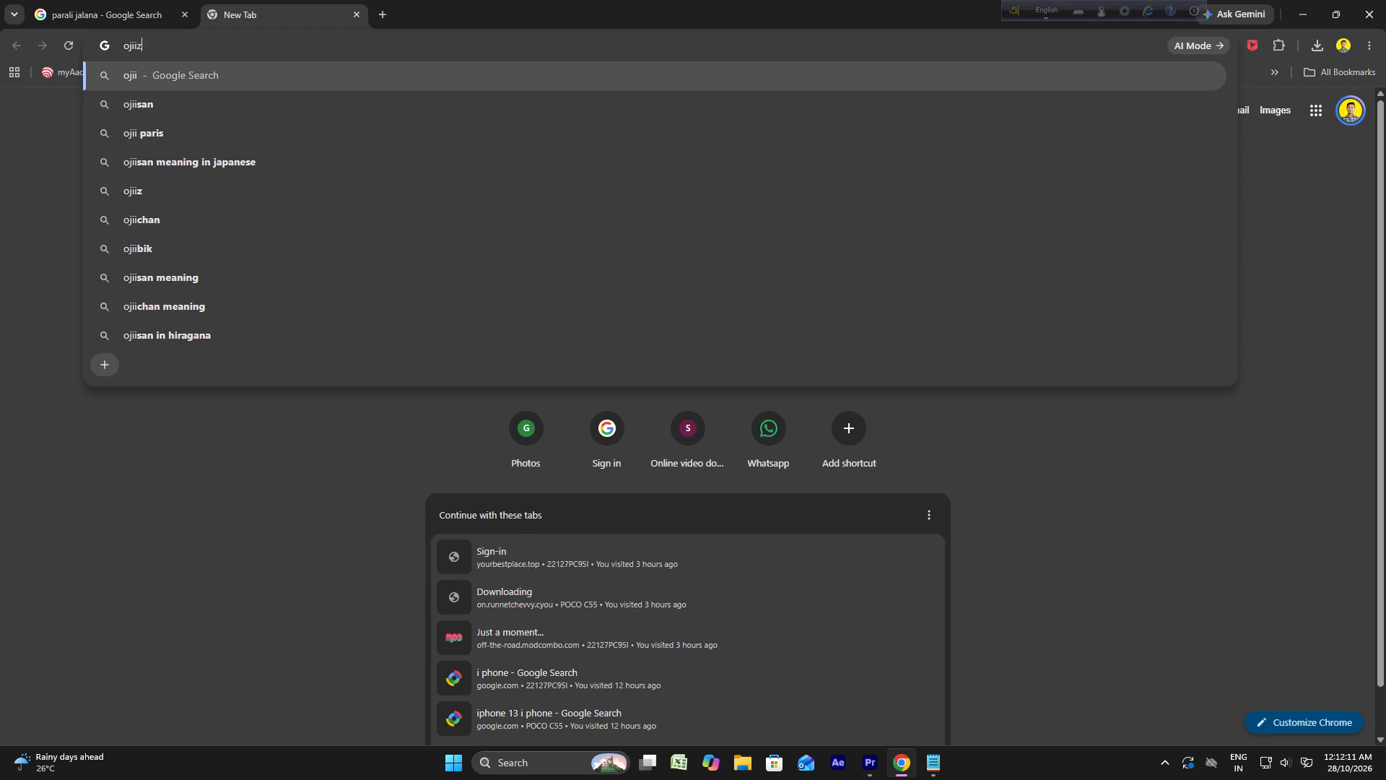
key("Return")
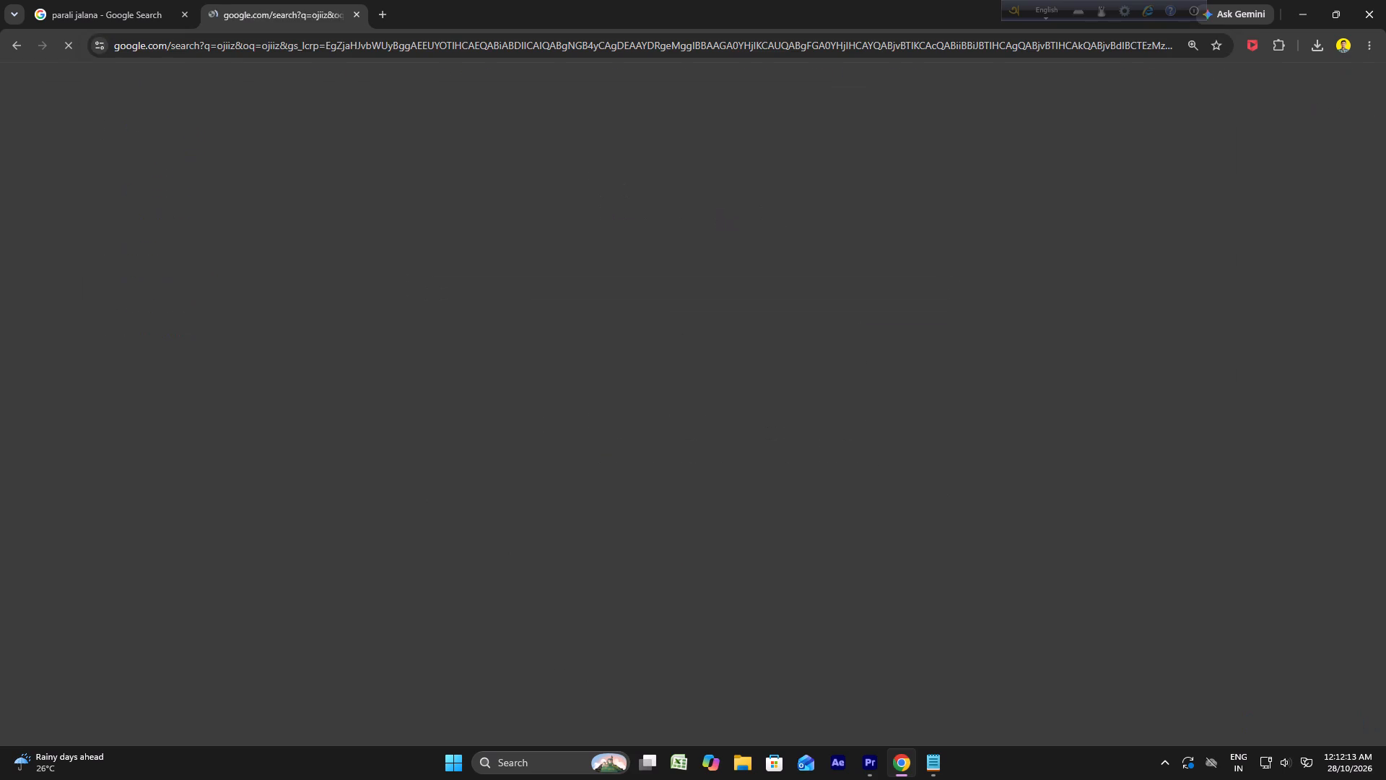
left_click(354, 310)
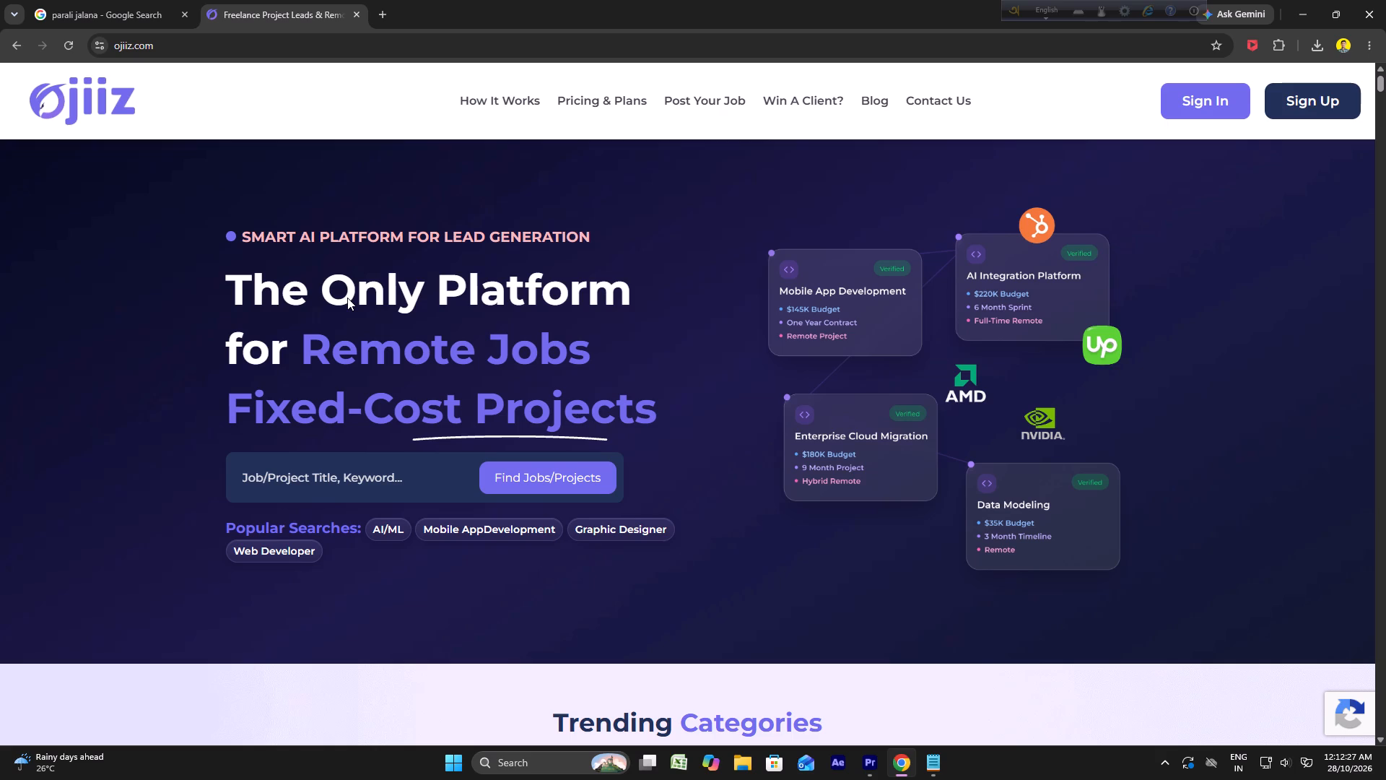
Search the Ojiiz site's jobs and projects for video editing.
scroll(390, 455, "down", 4)
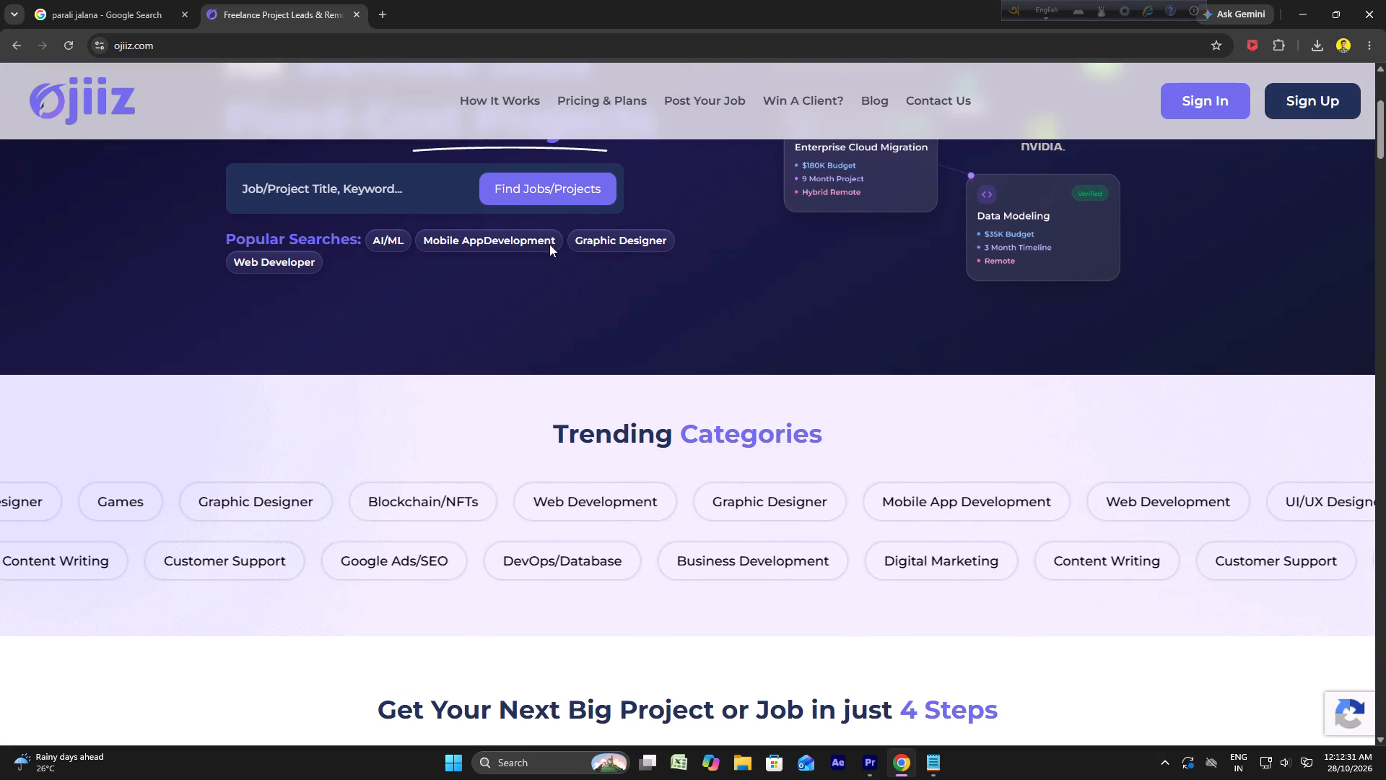
left_click(418, 197)
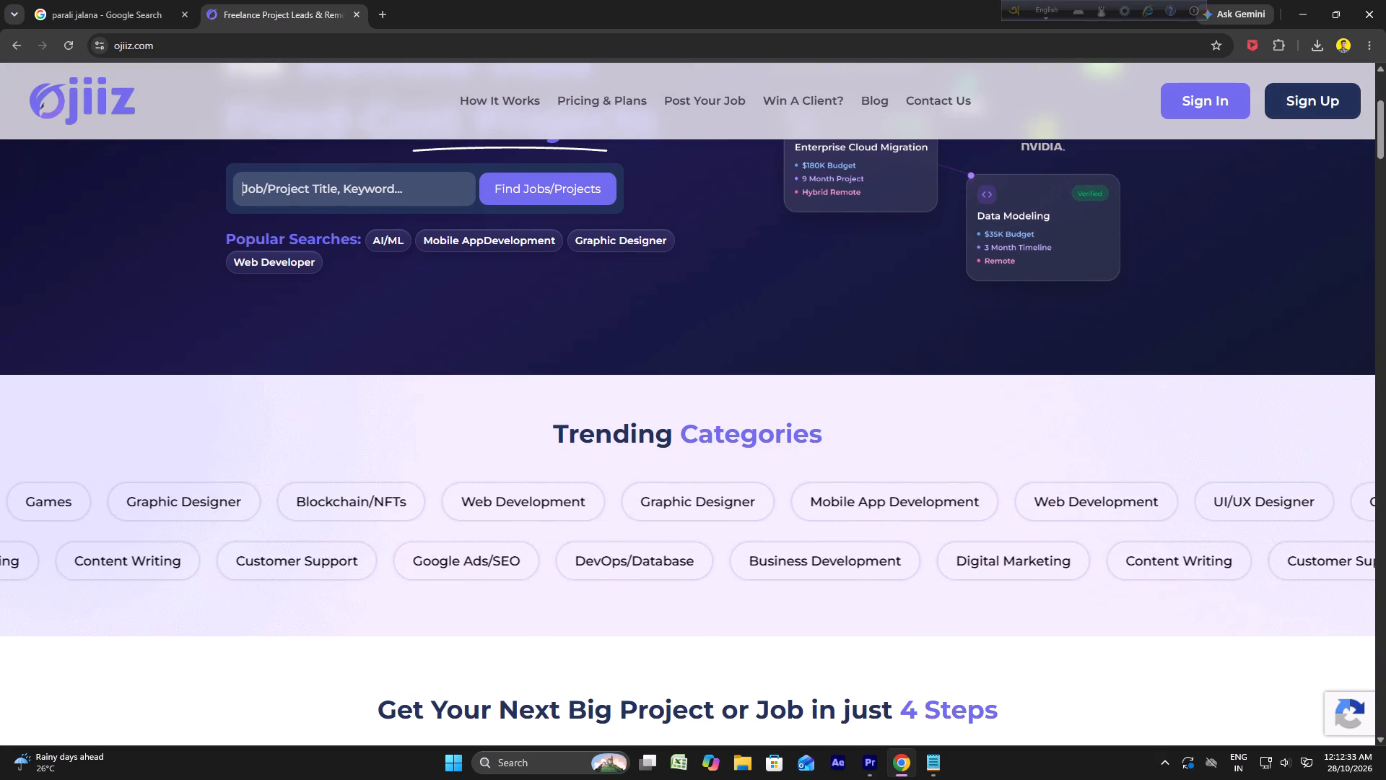
type("vui")
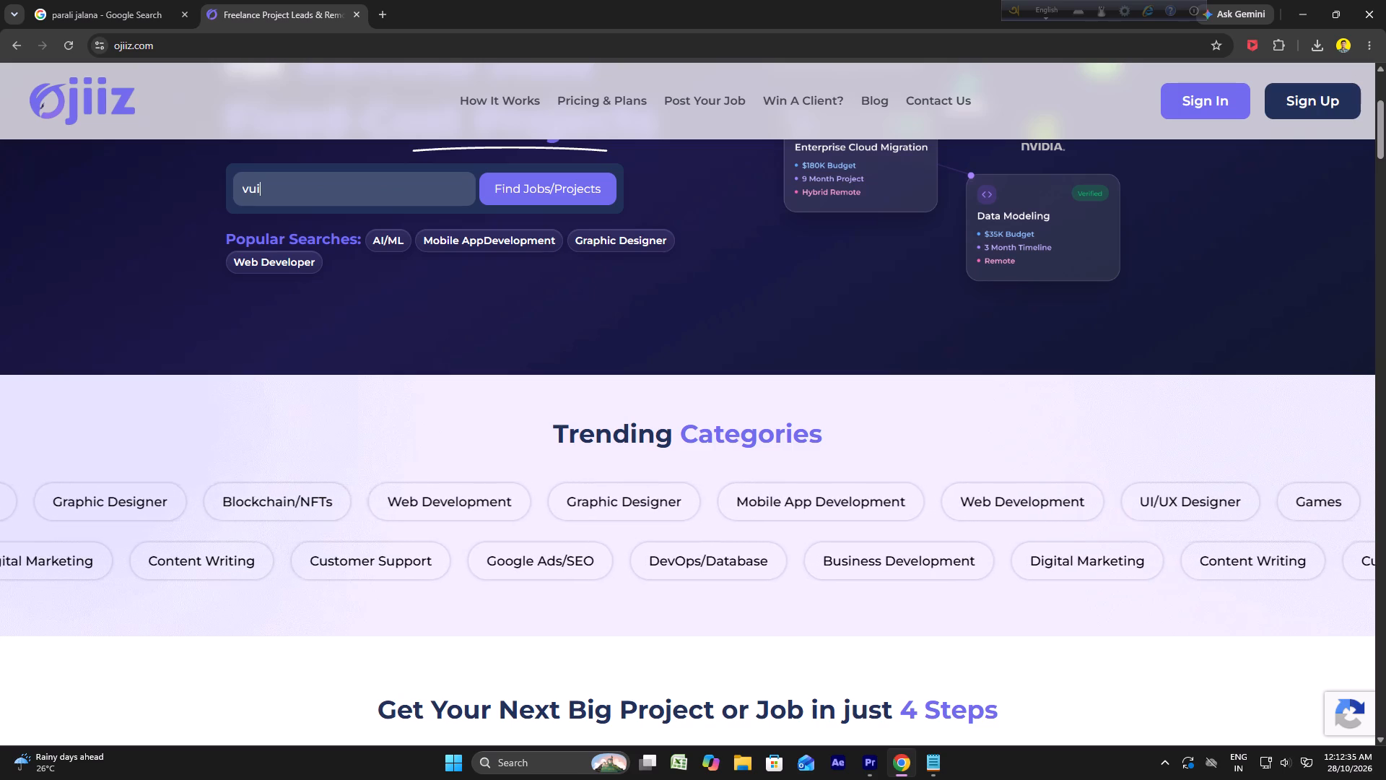
key("BackSpace")
key("BackSpace")
type("ideo")
key("space")
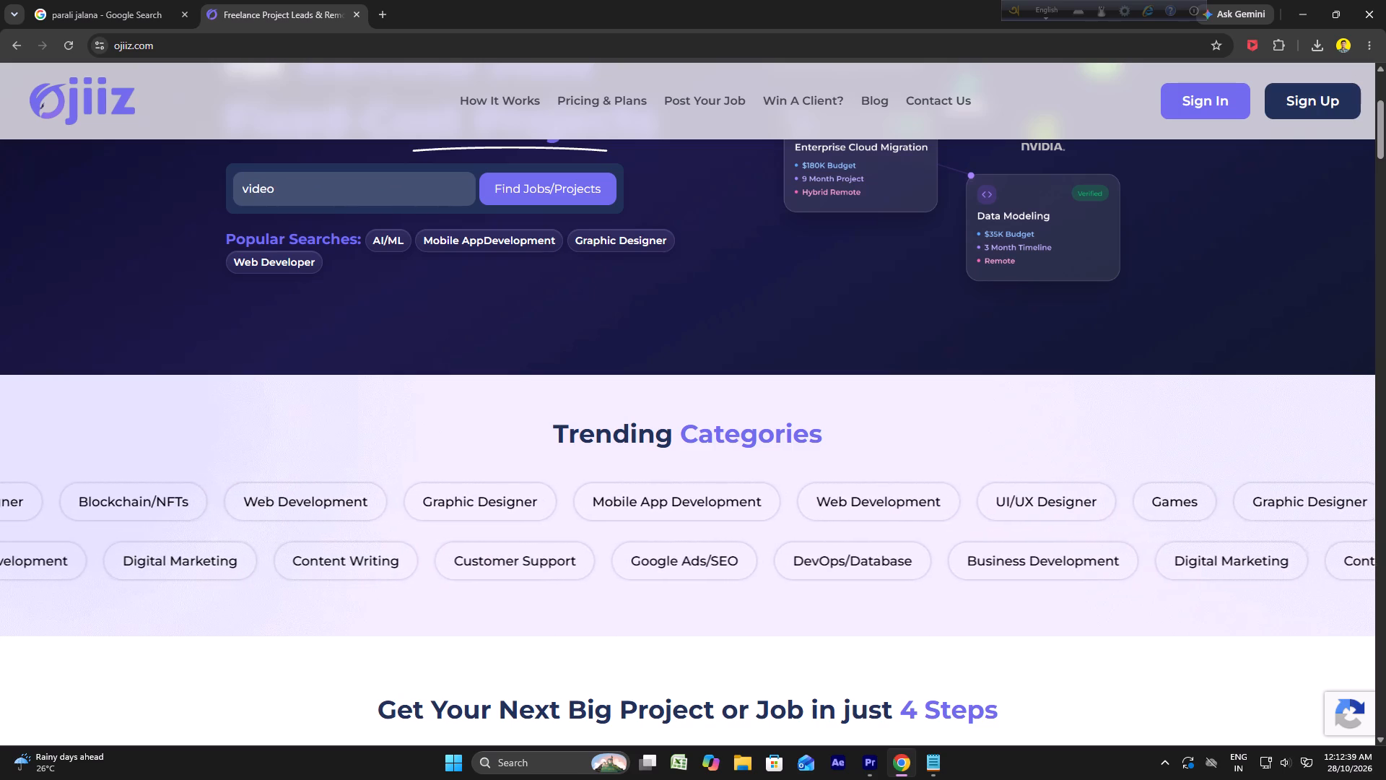
type("editing")
key("Return")
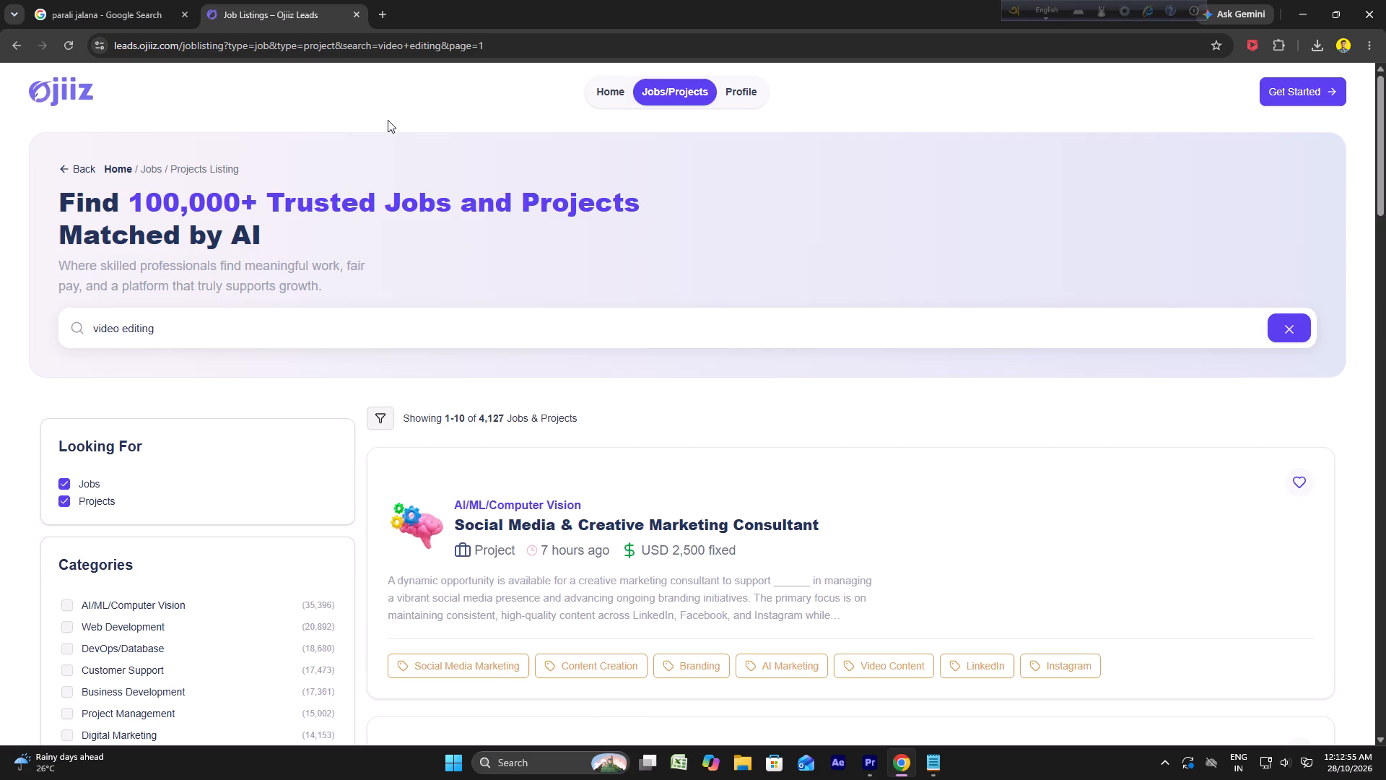
Examine the first video editing results, reading the project descriptions, pay and skill tags.
scroll(388, 120, "down", 8)
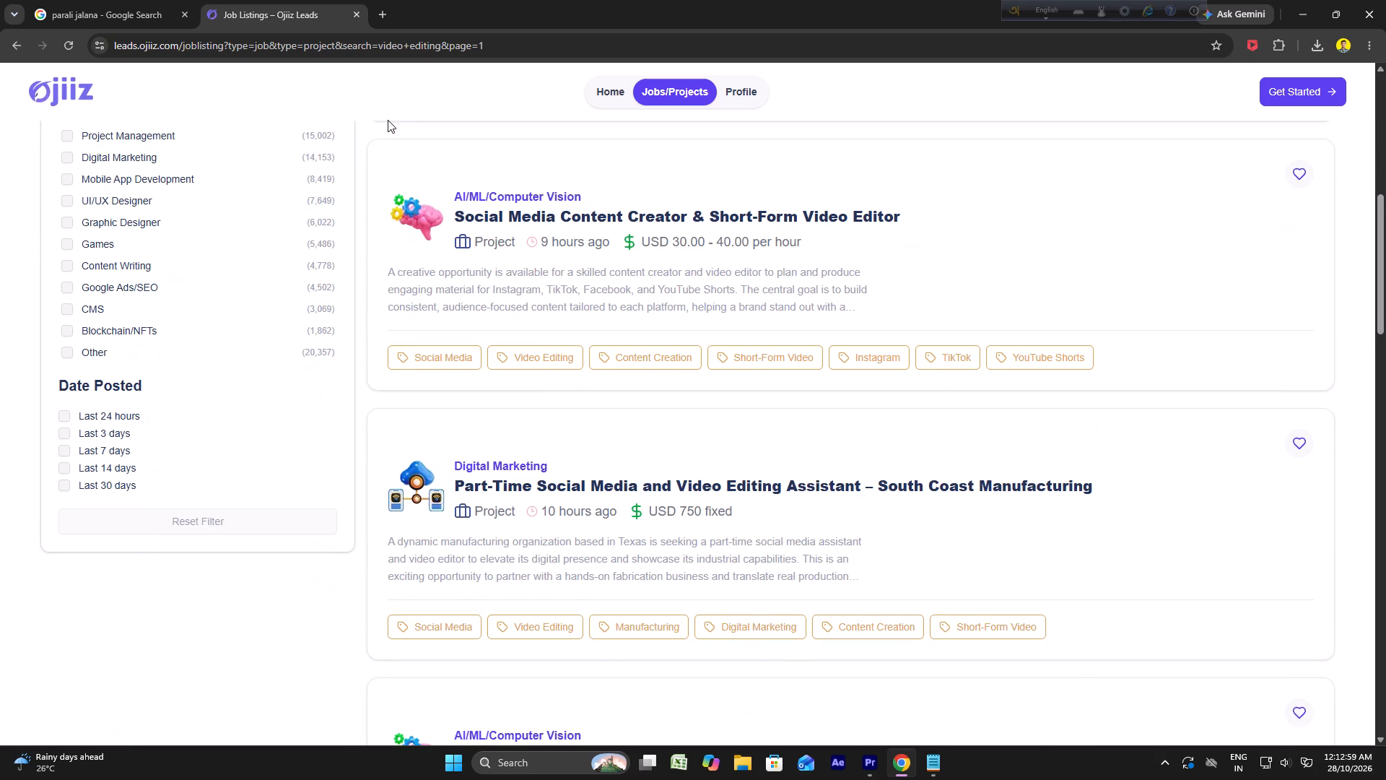
scroll(453, 310, "up", 6)
left_click(454, 310)
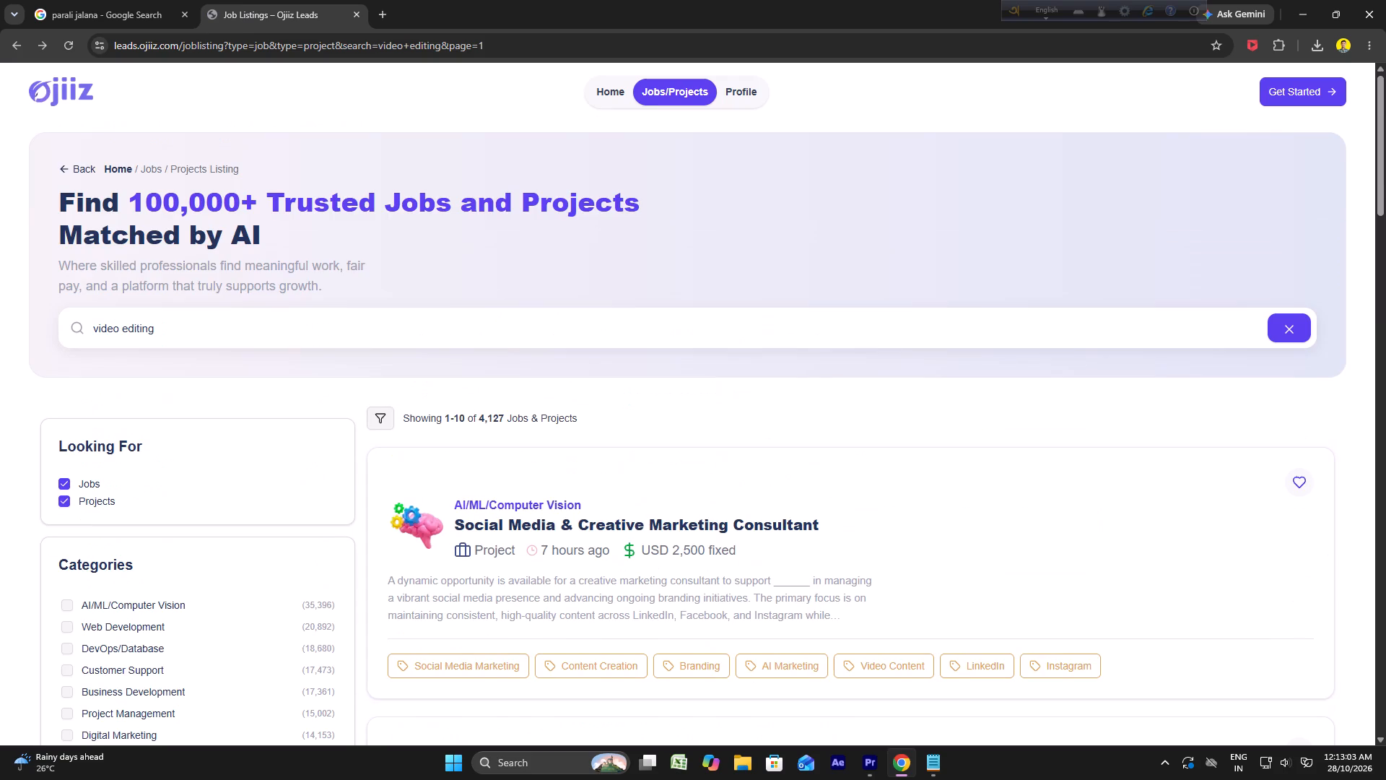
left_click(454, 310)
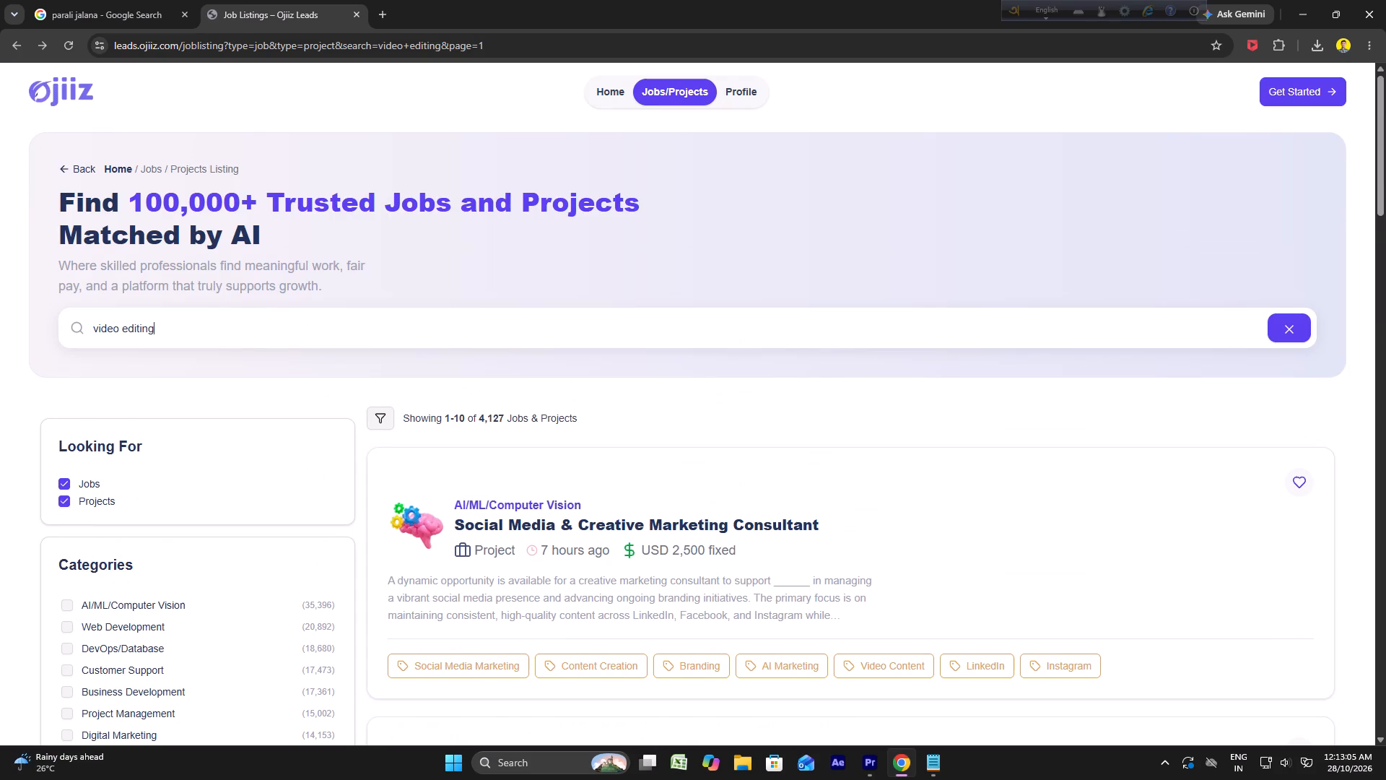
left_click(454, 310)
scroll(457, 310, "down", 5)
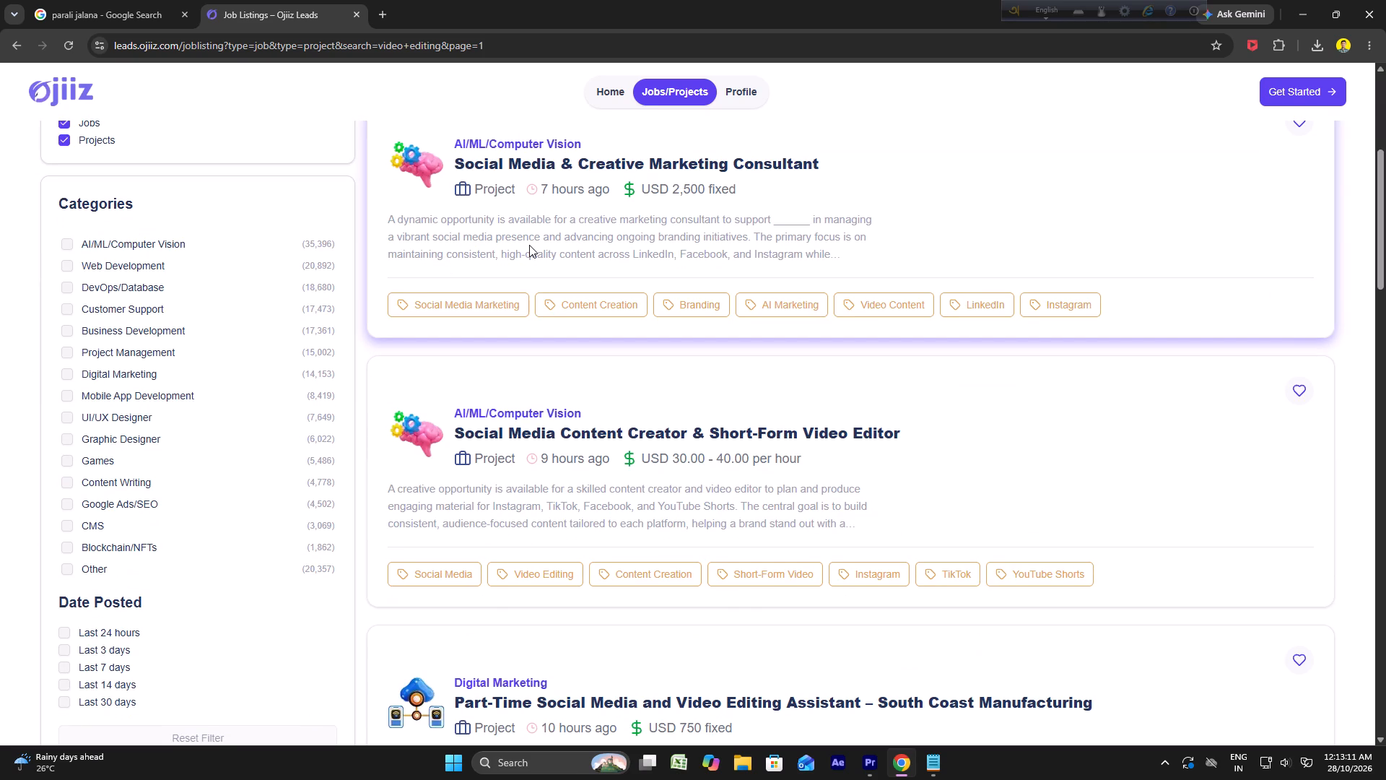
left_click_drag(409, 223, 823, 220)
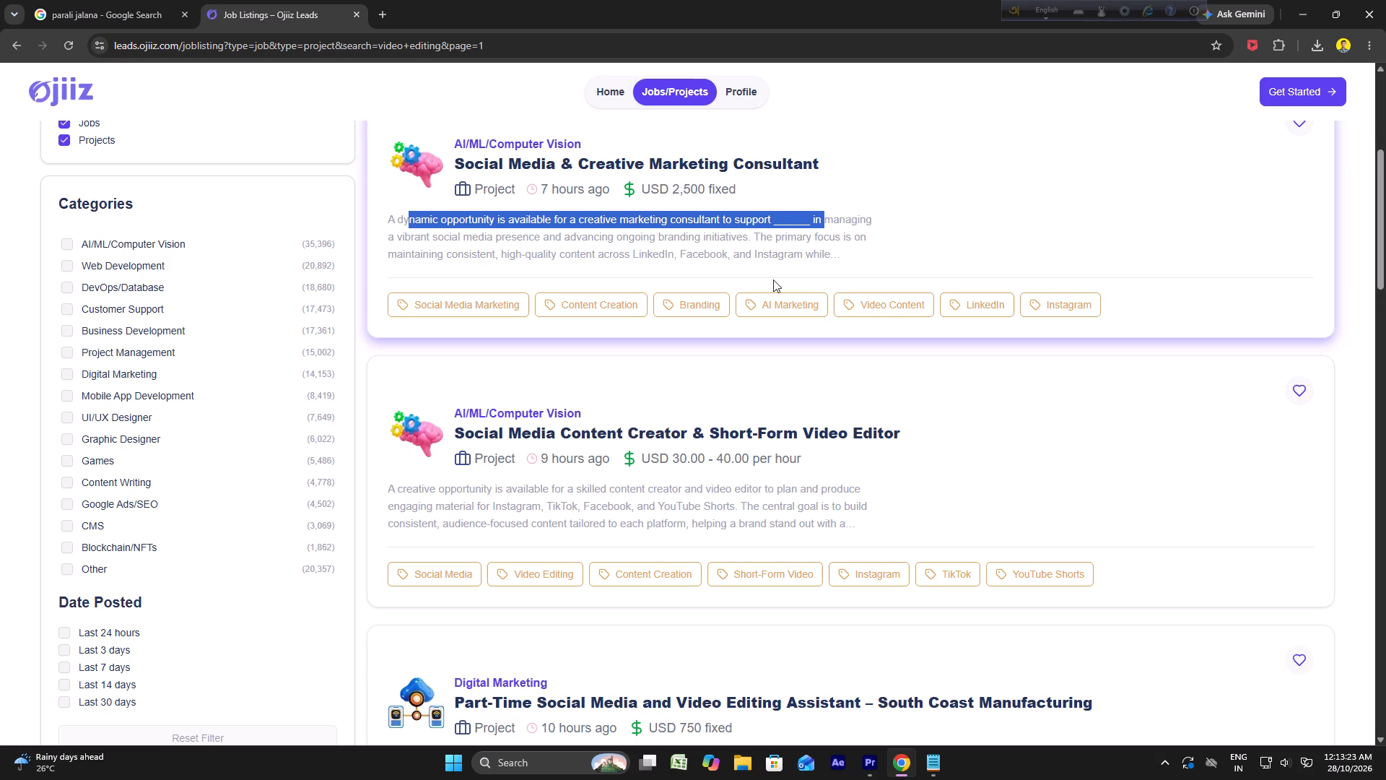
scroll(633, 404, "down", 1)
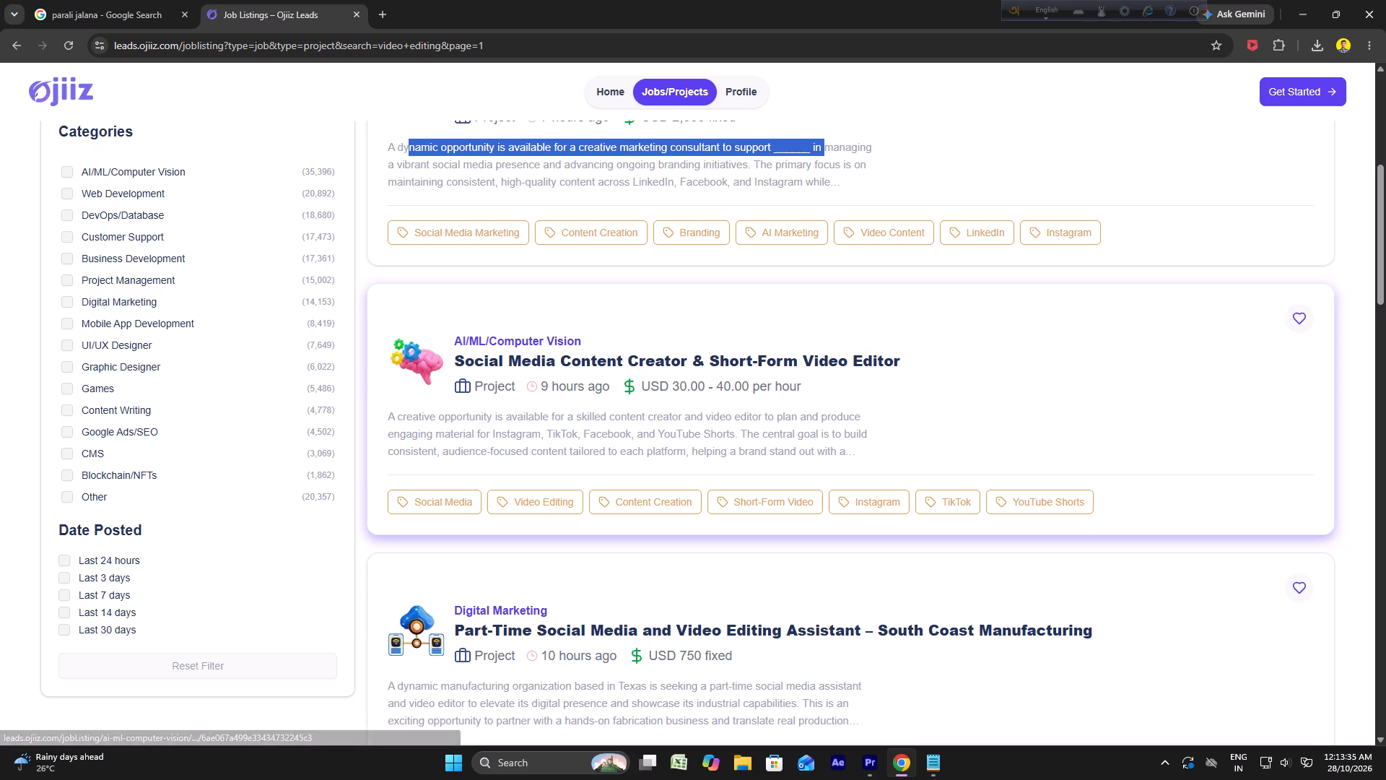
left_click(1001, 503)
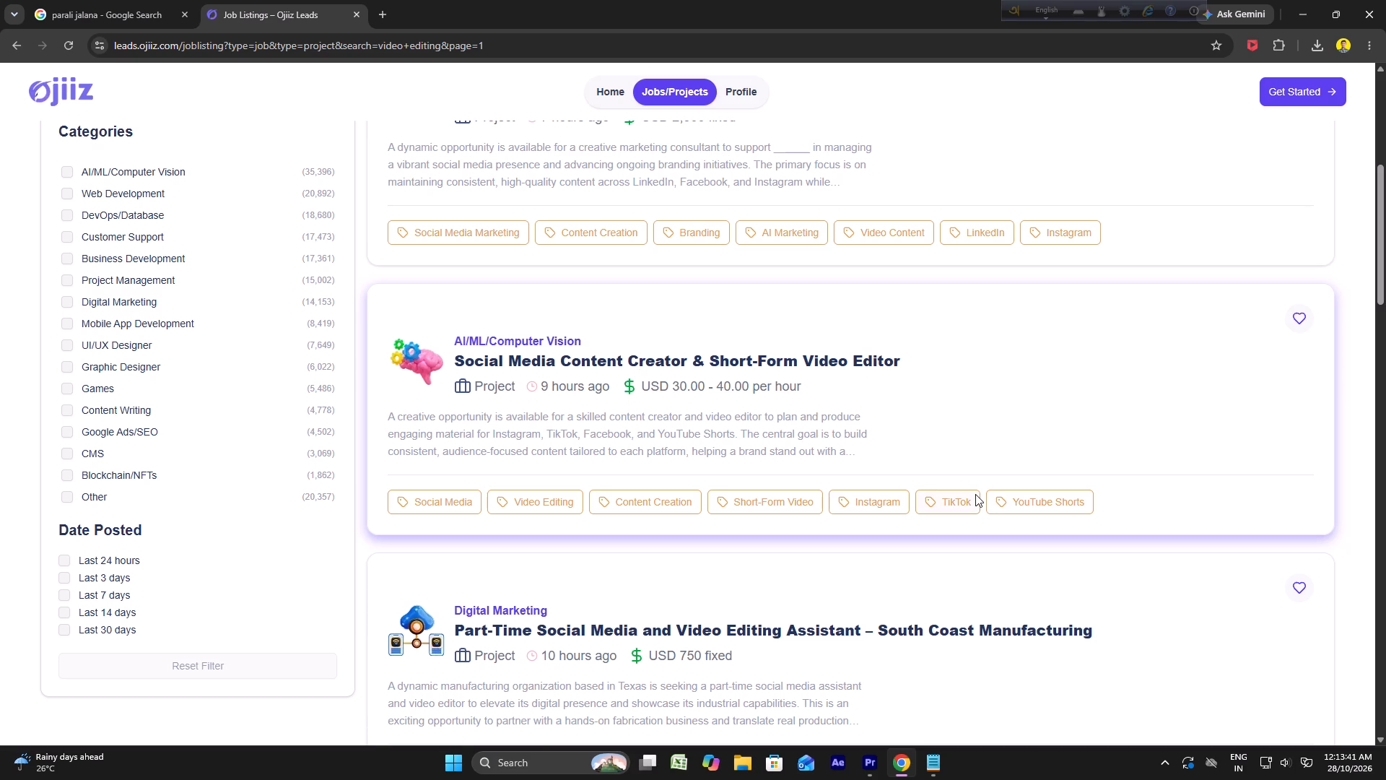
left_click(975, 494)
left_click(1046, 503)
Open the Business Development Representative (Part-Time) – Sustainable Packaging project listing.
scroll(720, 458, "down", 5)
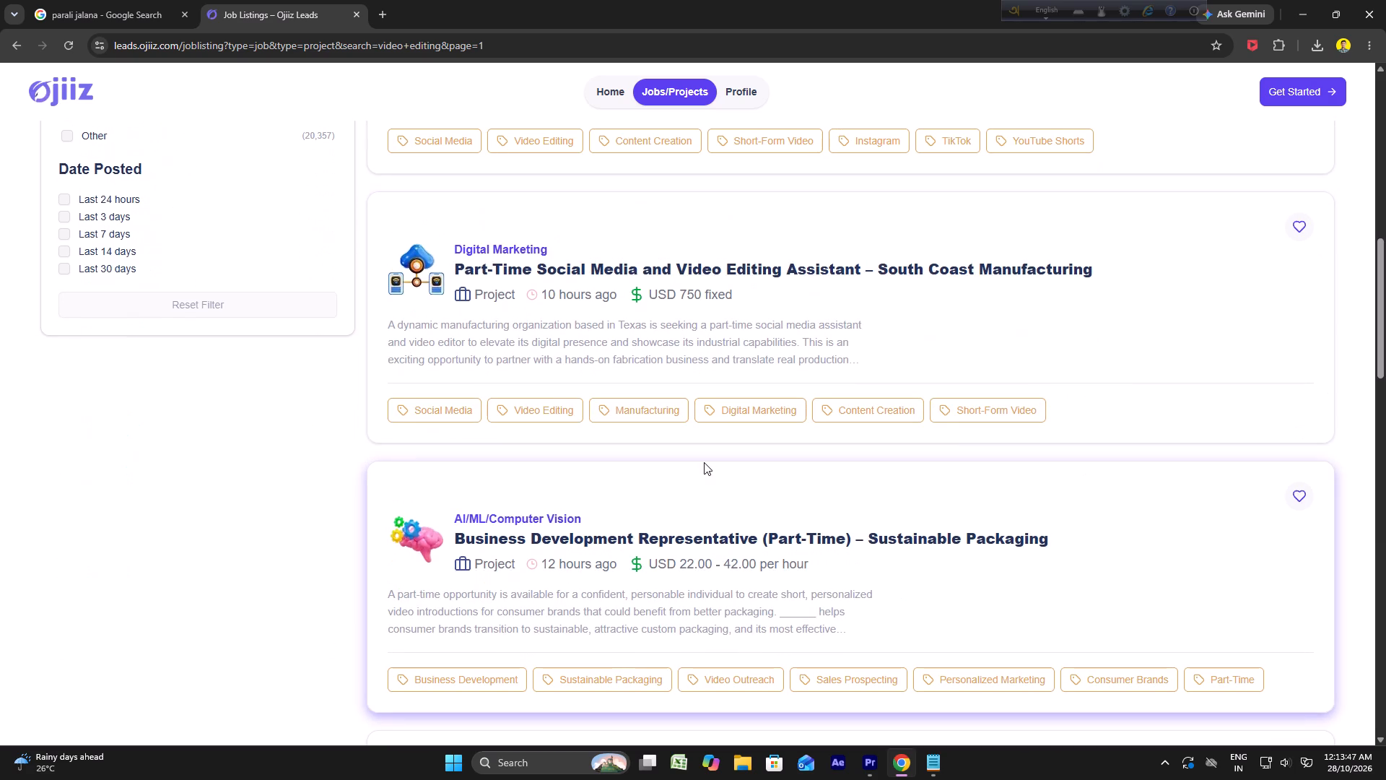
left_click(635, 552)
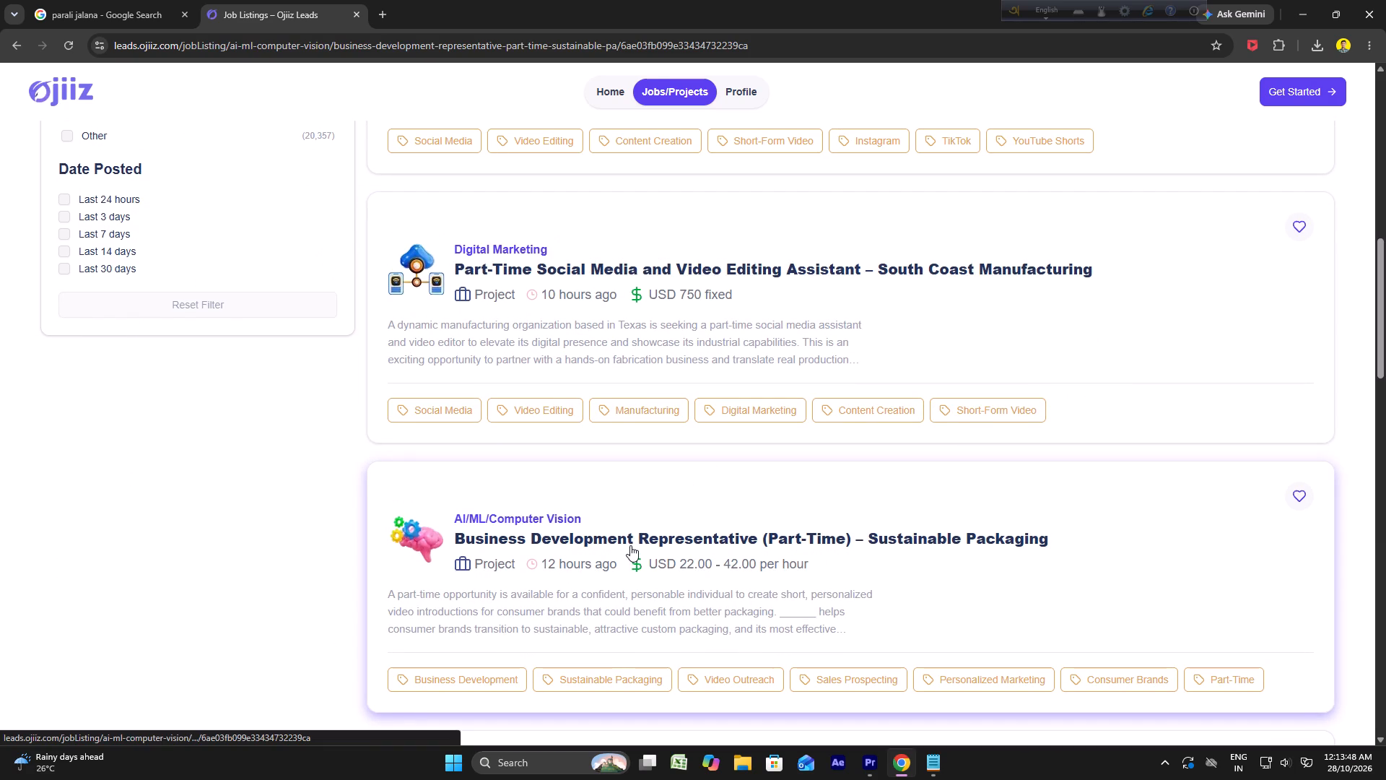
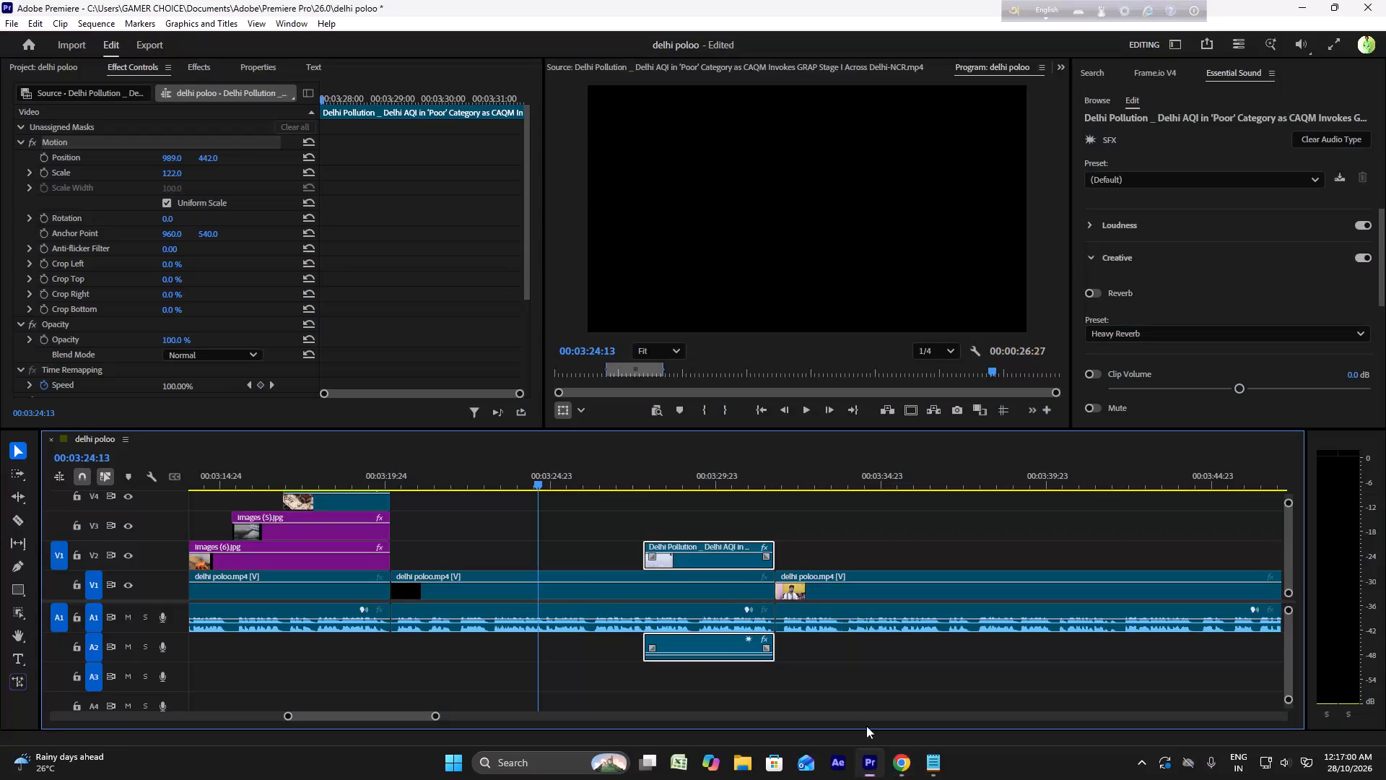
Play the black narration section from the end of the stubble-burning images to judge what footage it needs.
key("space")
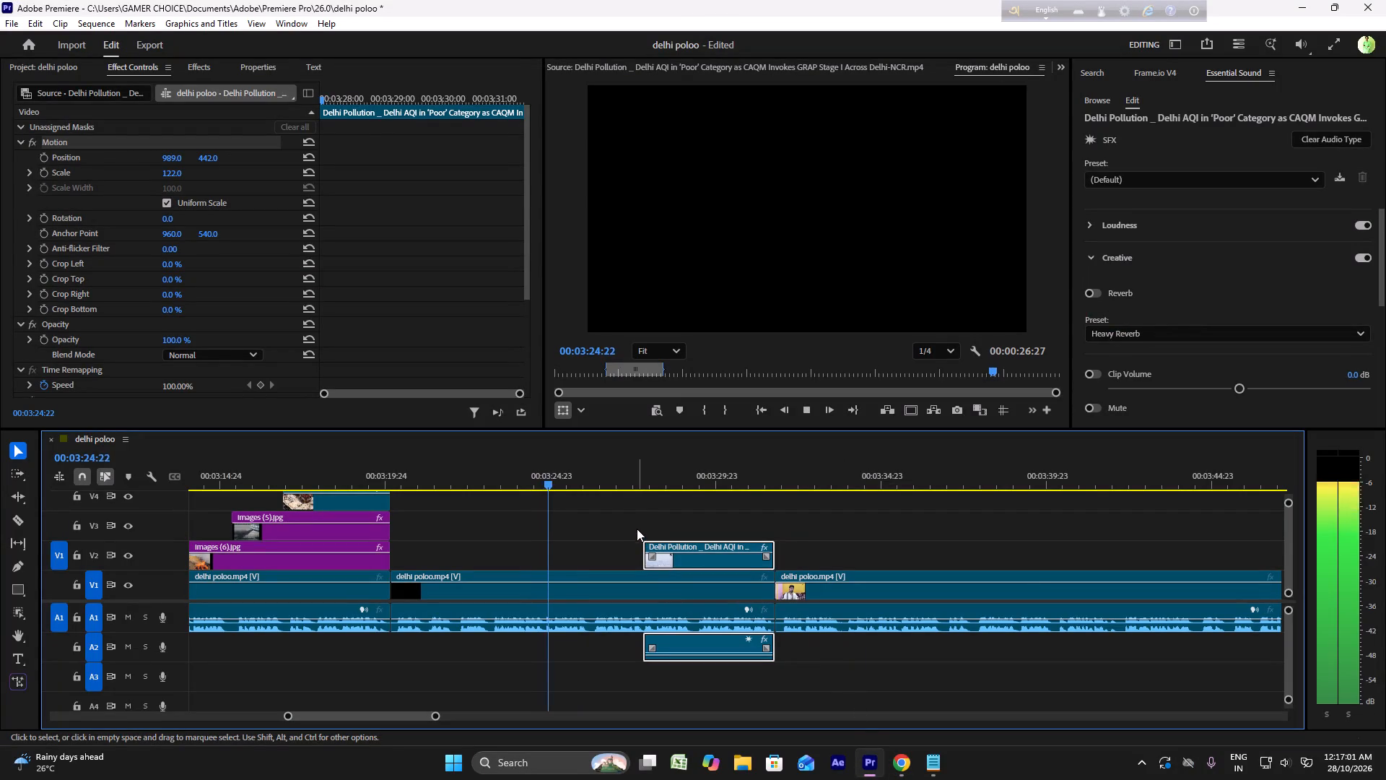
left_click(371, 460)
key("space")
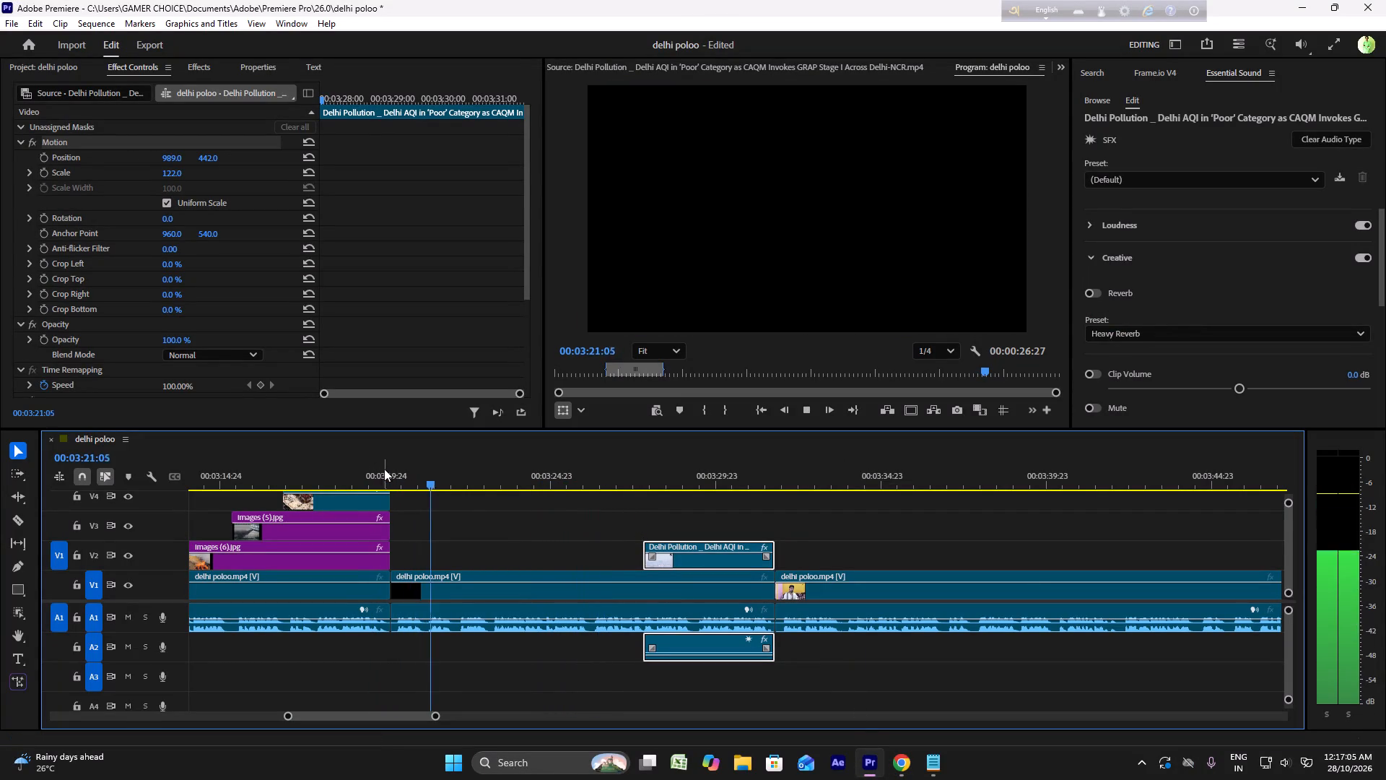
key("space")
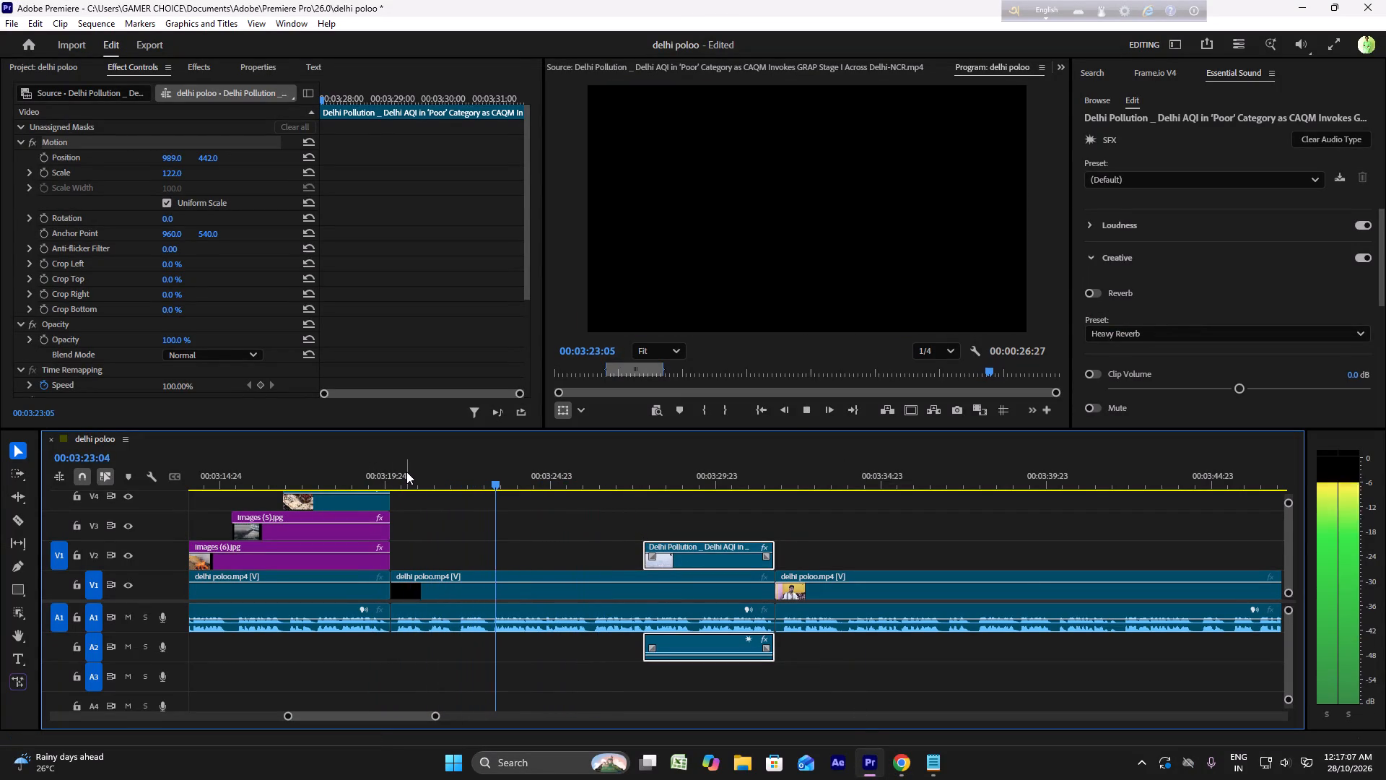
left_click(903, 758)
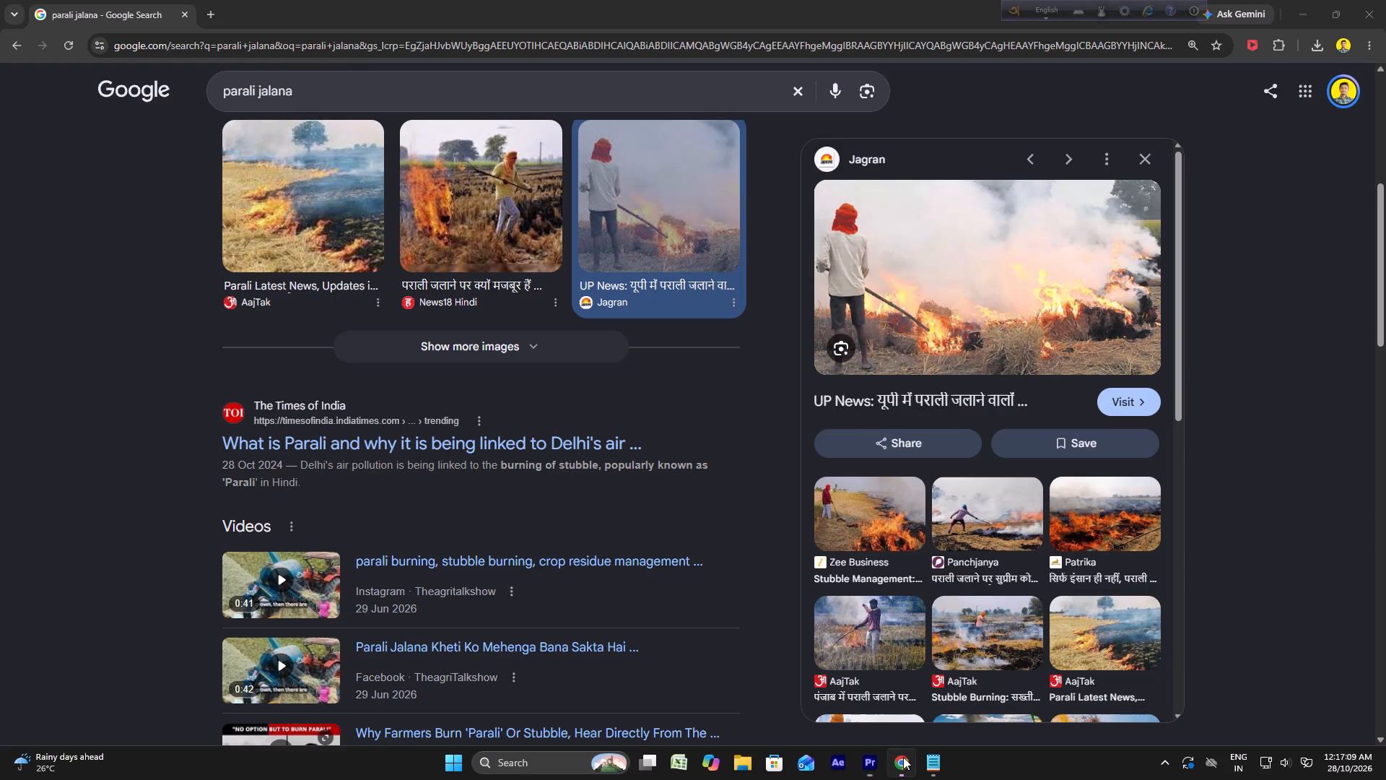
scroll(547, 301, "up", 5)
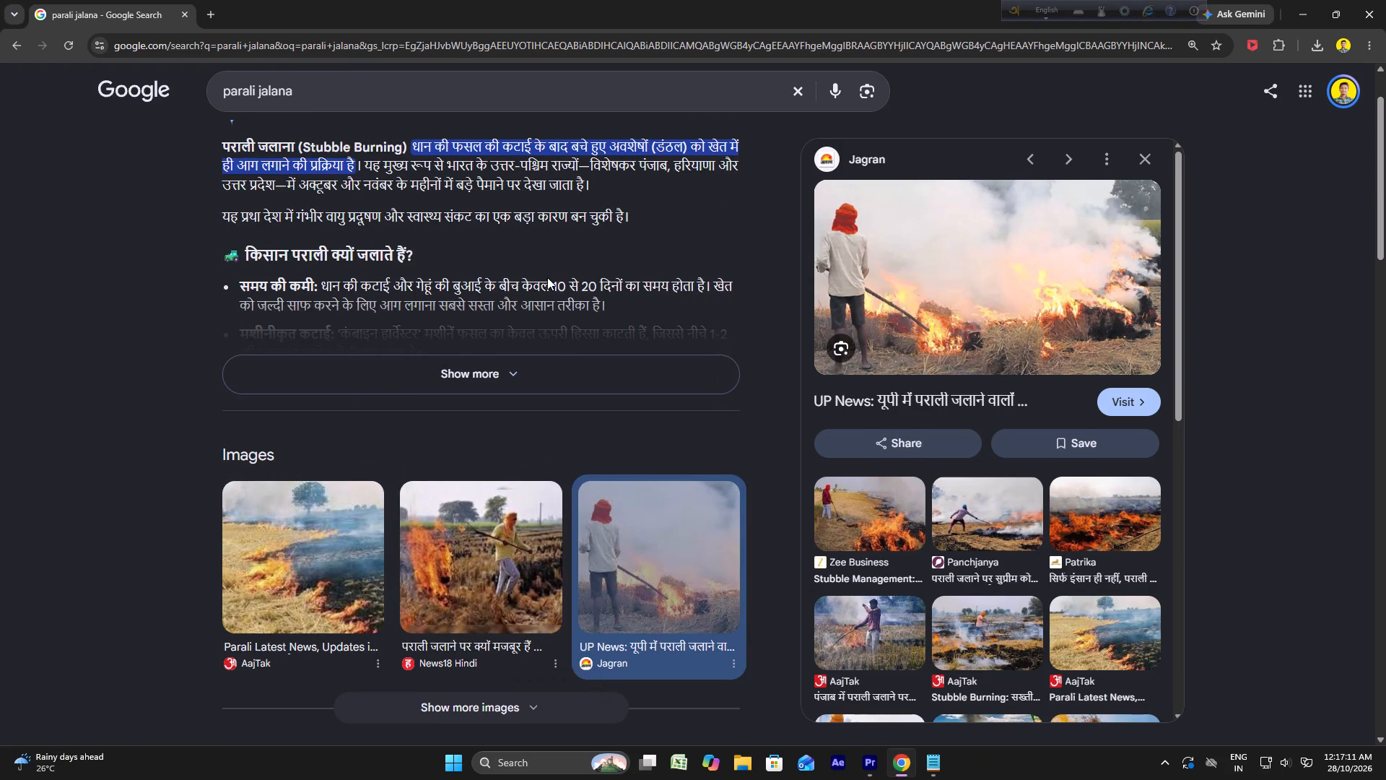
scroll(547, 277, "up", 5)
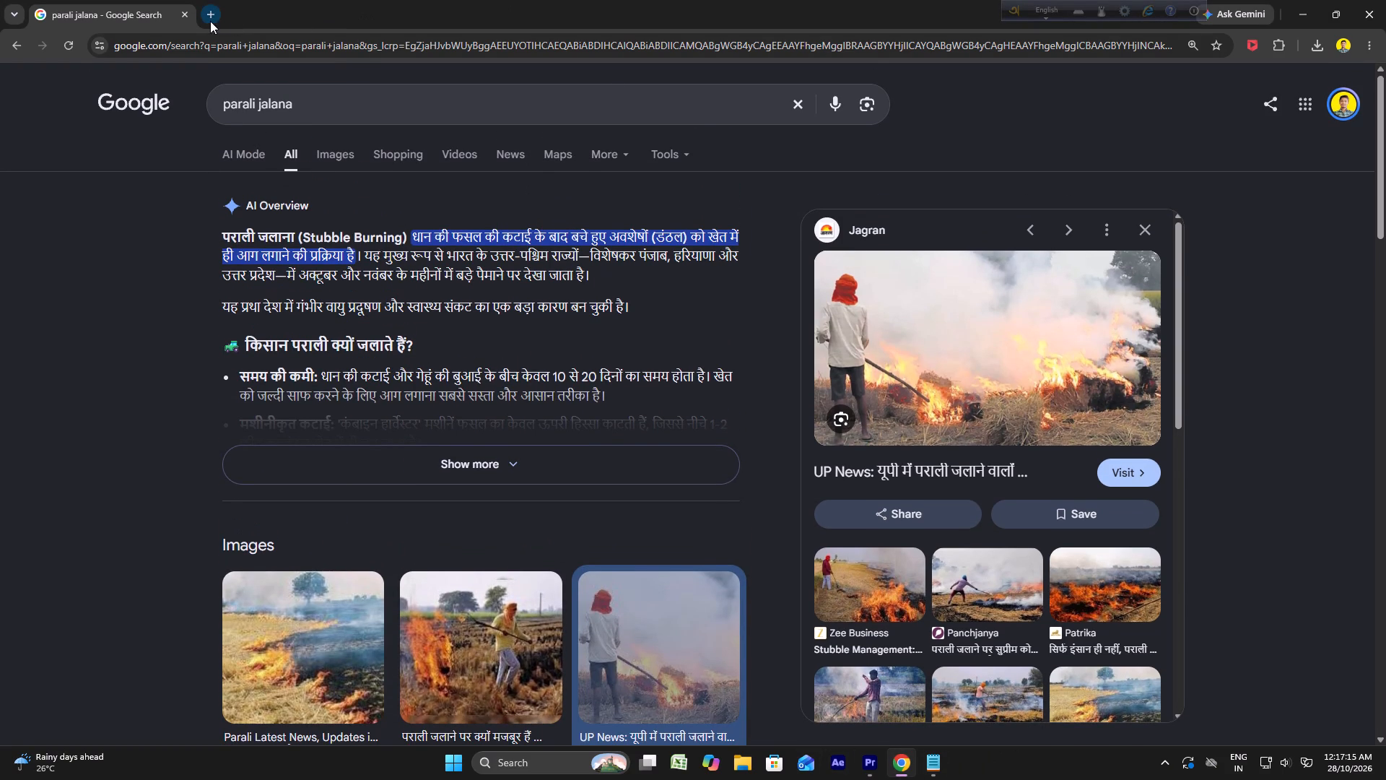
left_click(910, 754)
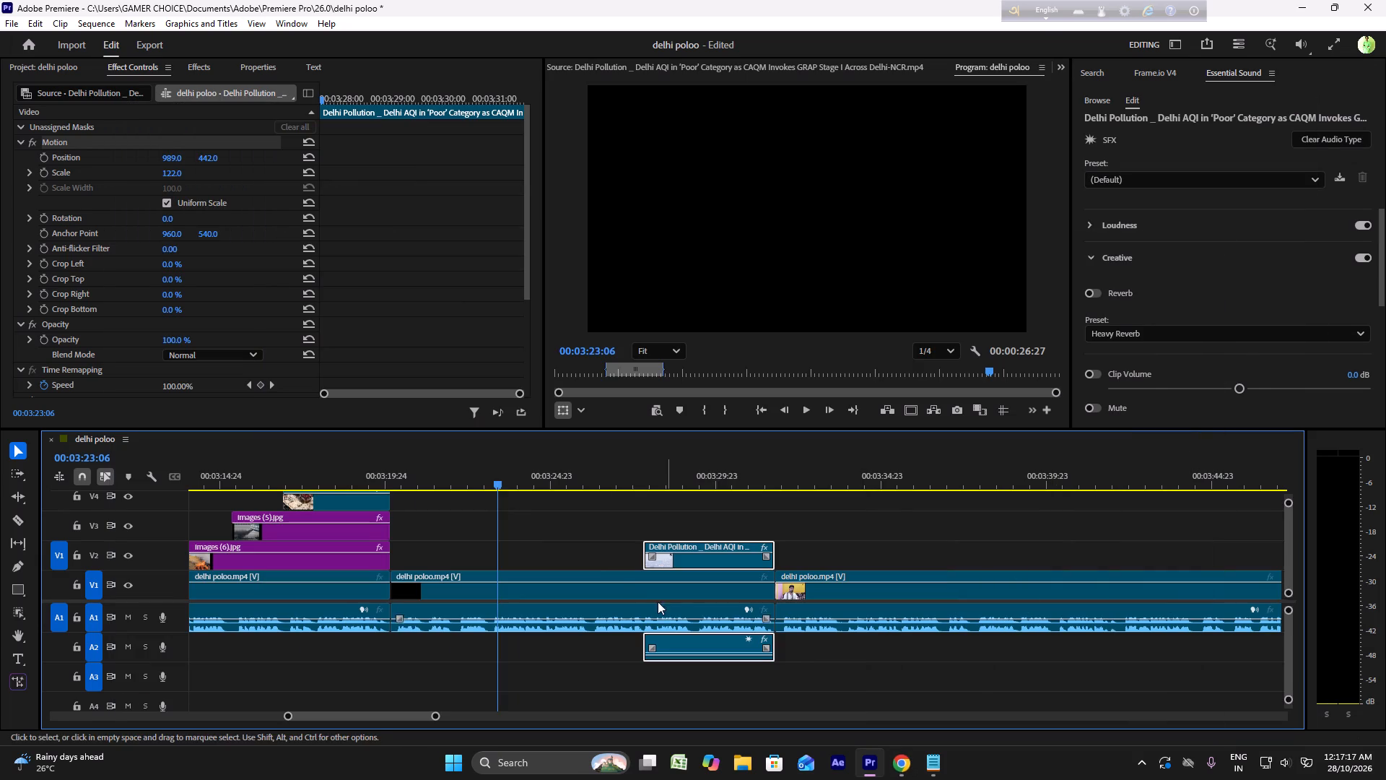
Find the Indian Geography - Aravallis Mountain Range clip among the project media and open it in the Source Monitor.
left_click(79, 66)
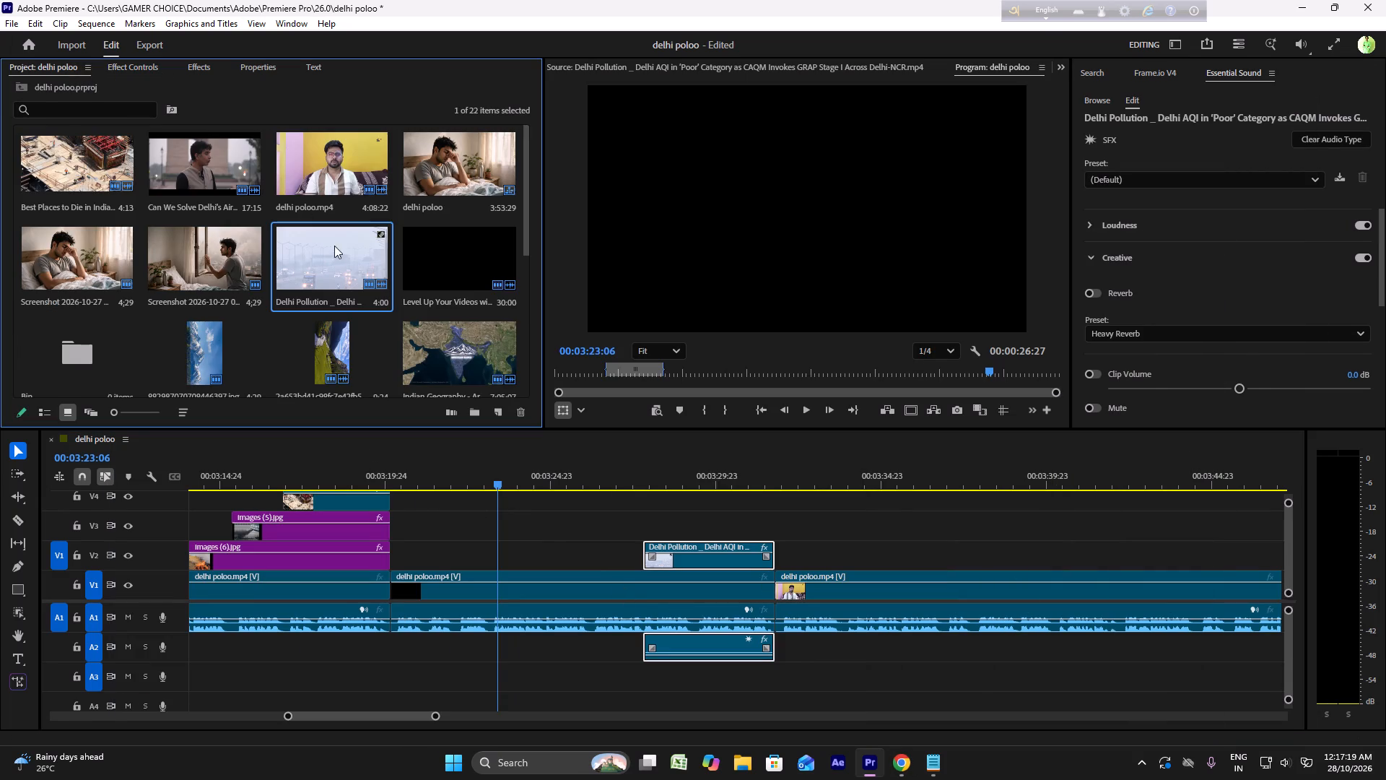
scroll(445, 321, "down", 3)
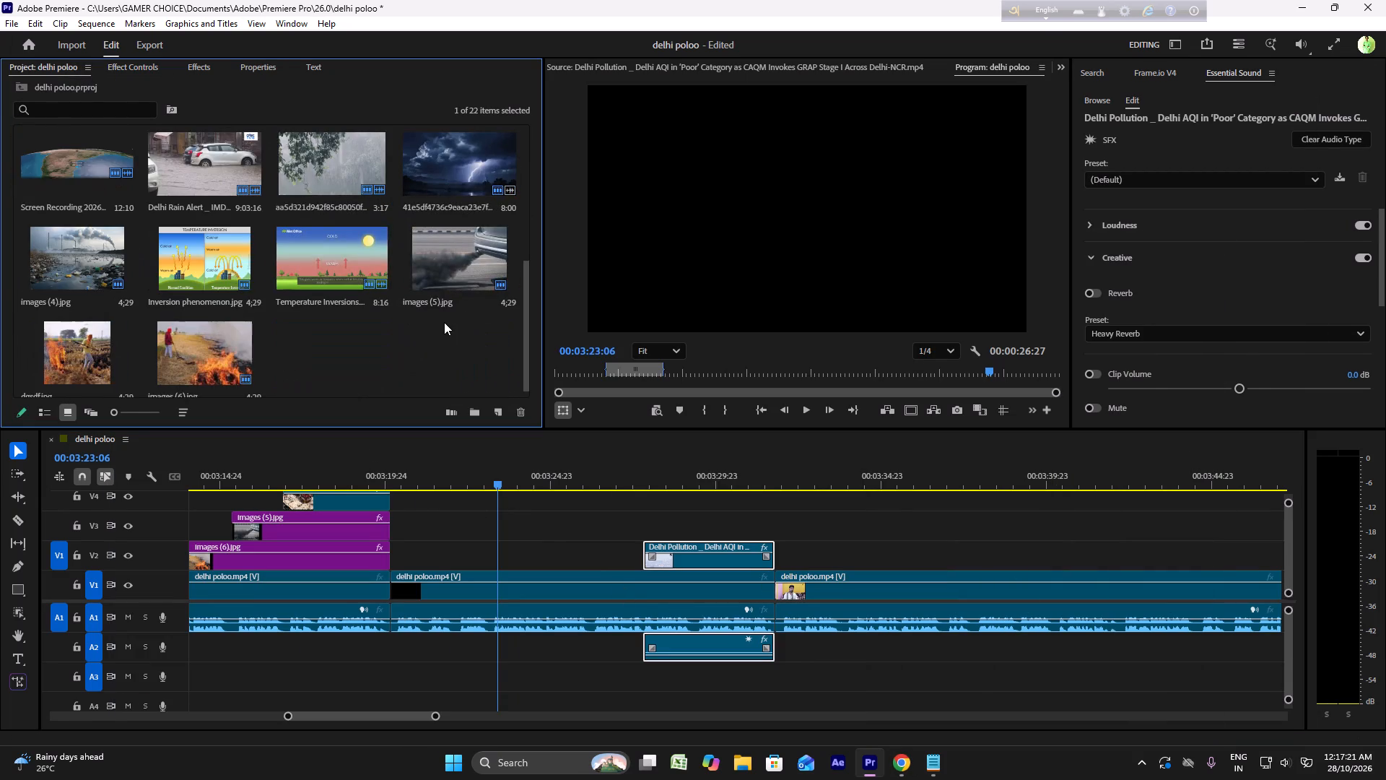
scroll(443, 321, "up", 3)
scroll(426, 319, "down", 2)
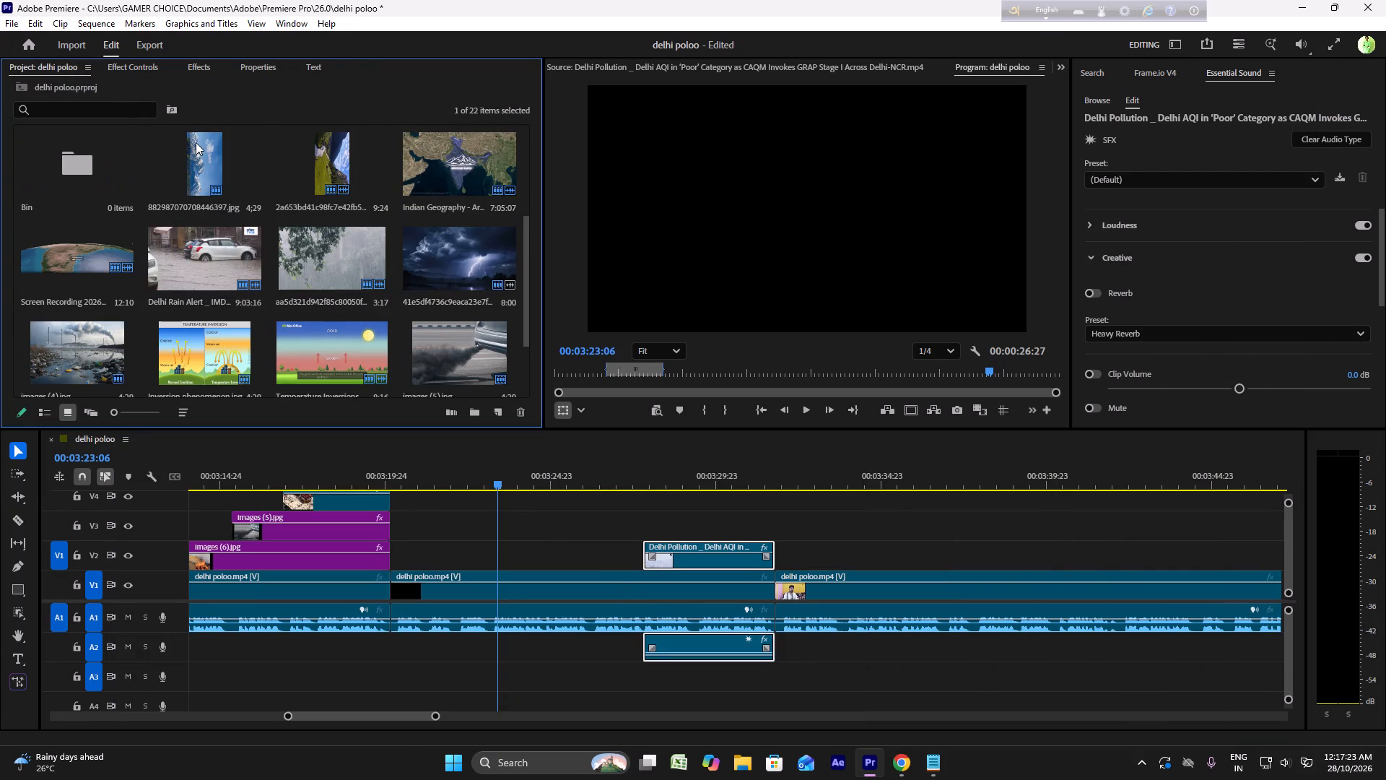
scroll(257, 238, "down", 3)
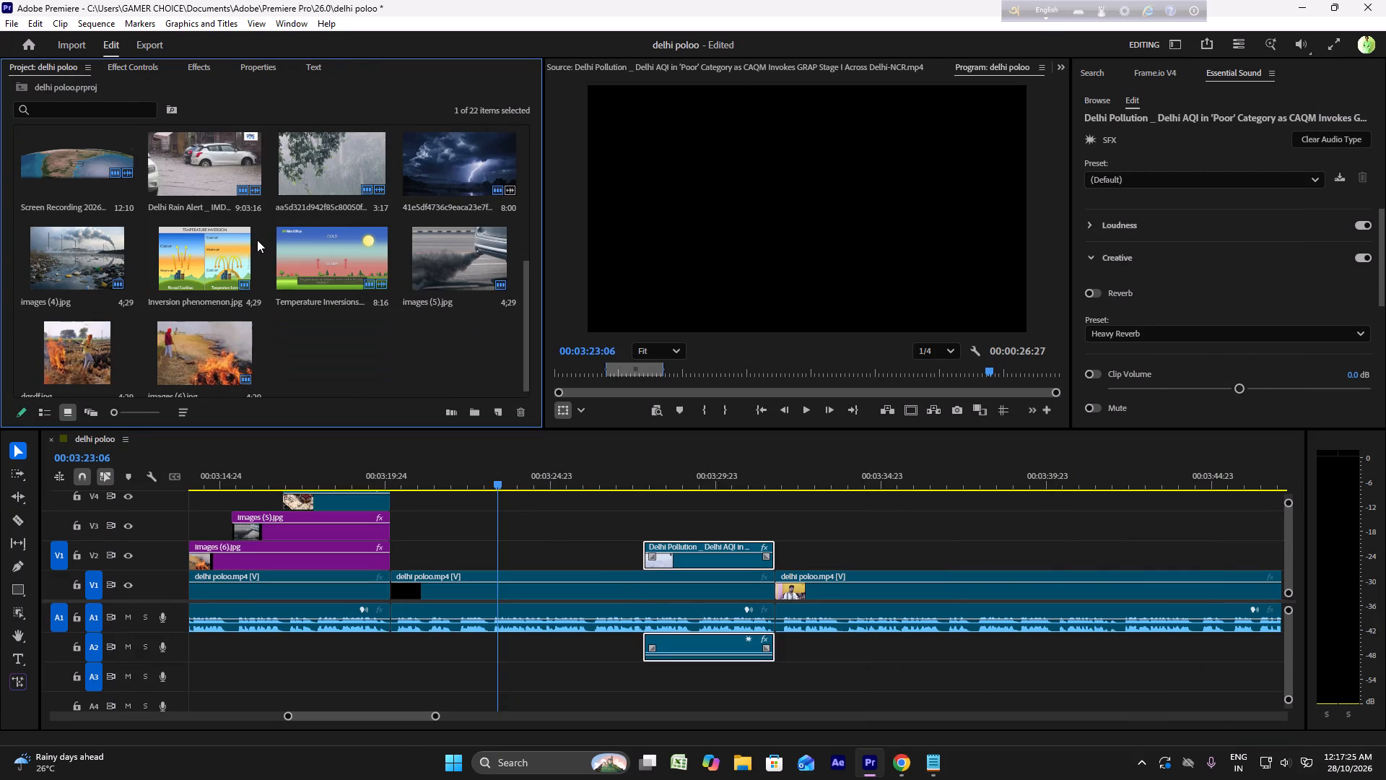
scroll(455, 277, "up", 2)
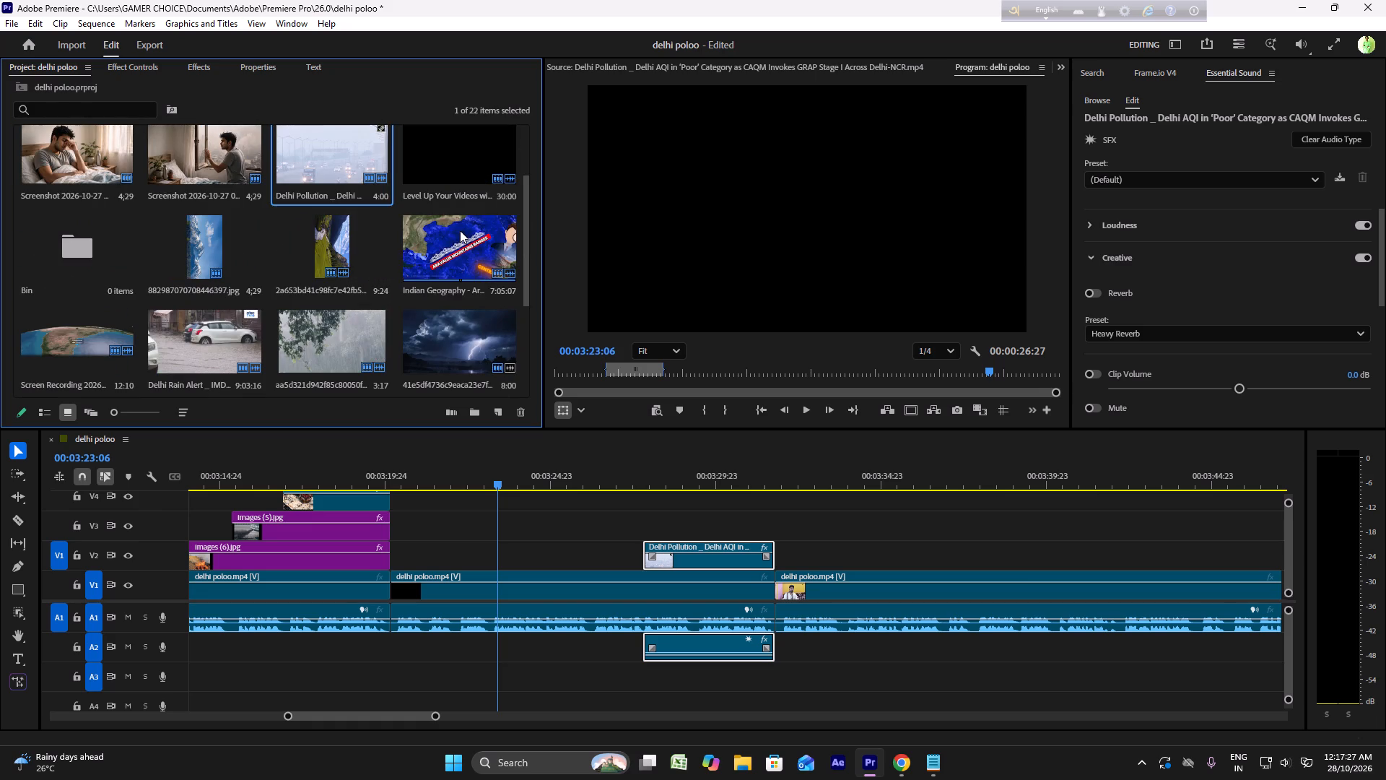
triple_click(460, 230)
Preview the Aravallis source clip and mark a 2:20 range starting at 00:00:05:13.
left_click_drag(845, 372, 888, 377)
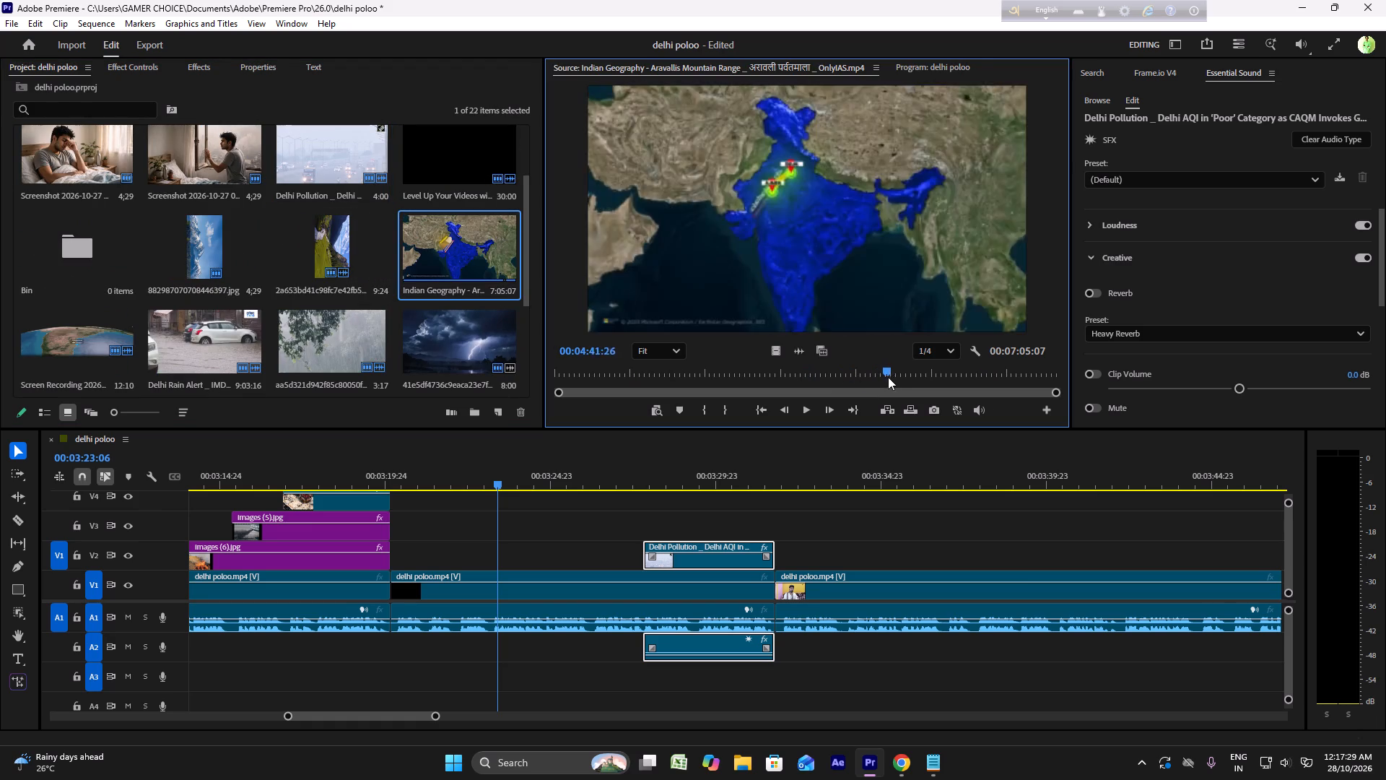
left_click_drag(888, 377, 1028, 376)
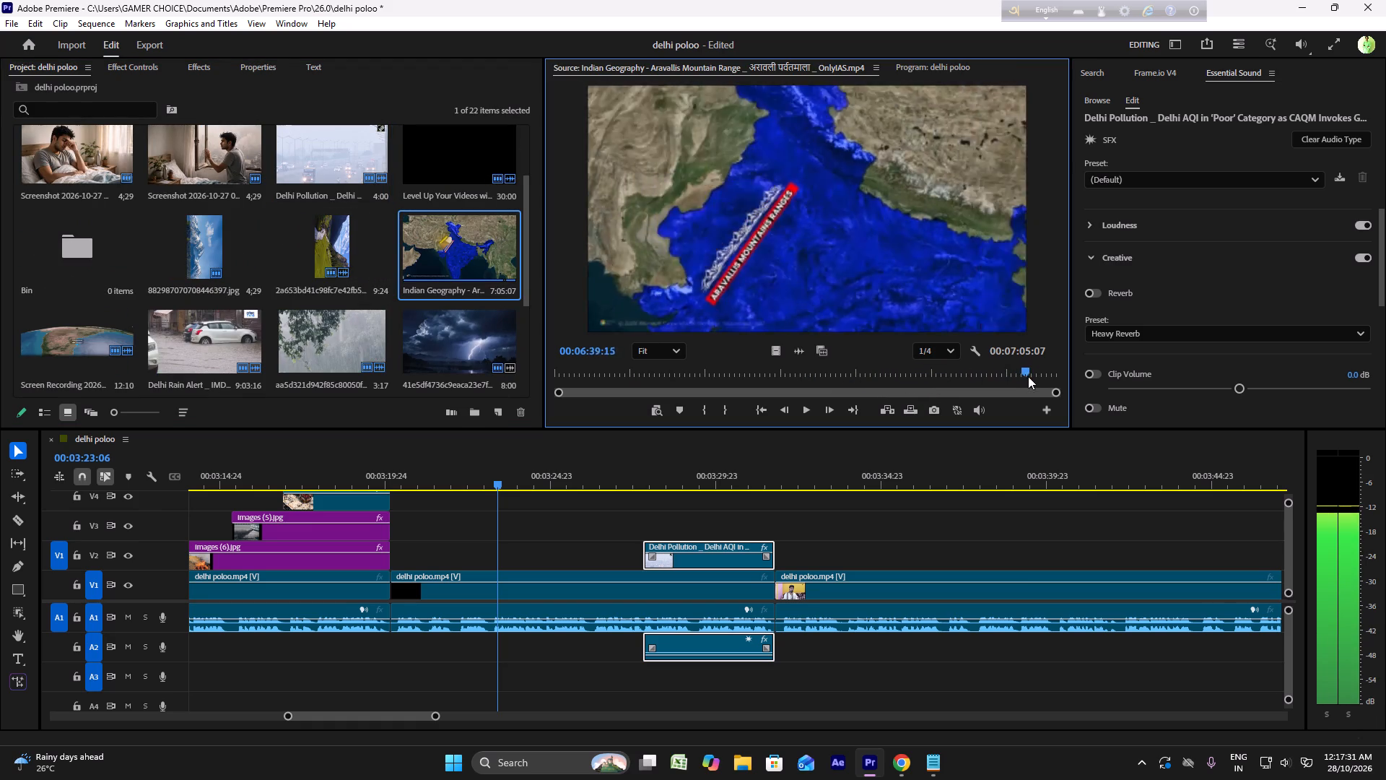
left_click_drag(1028, 376, 526, 347)
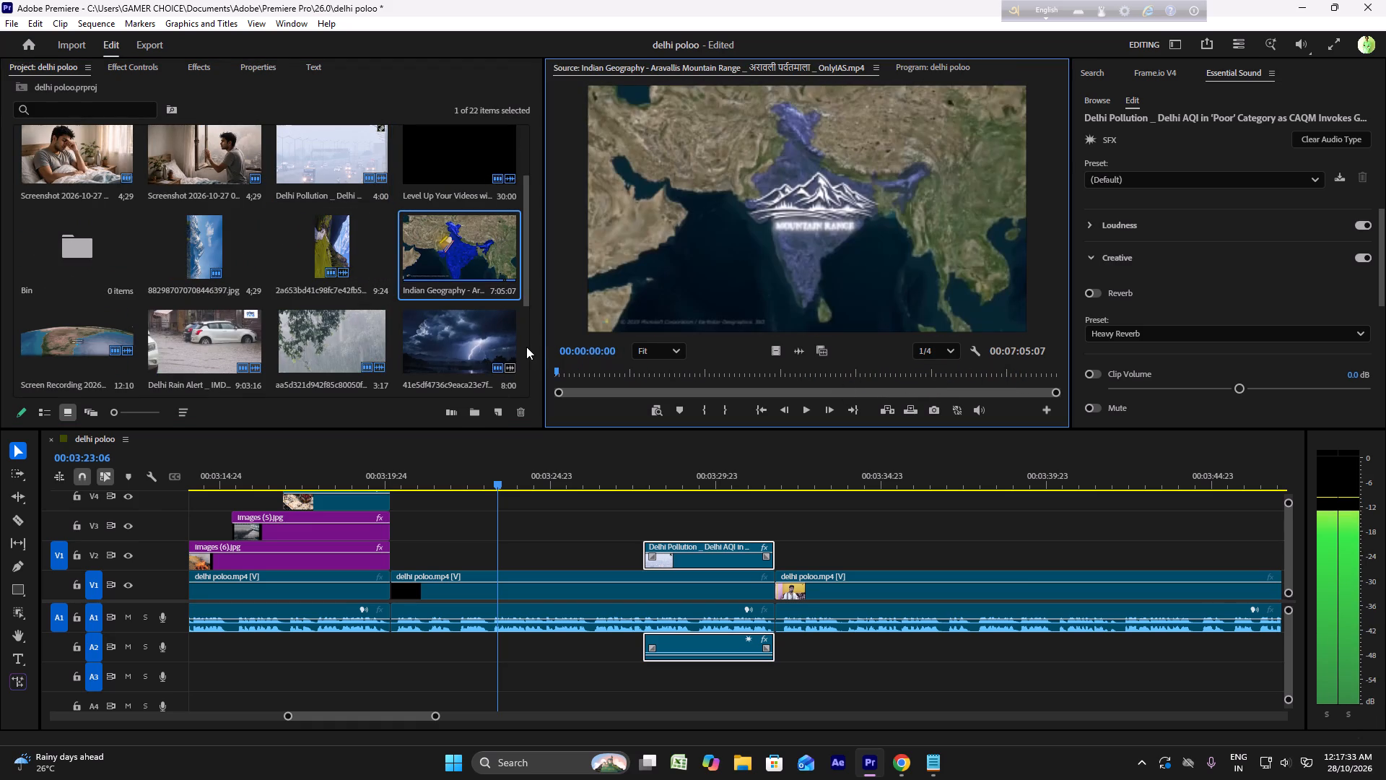
left_click_drag(526, 347, 526, 345)
key("space")
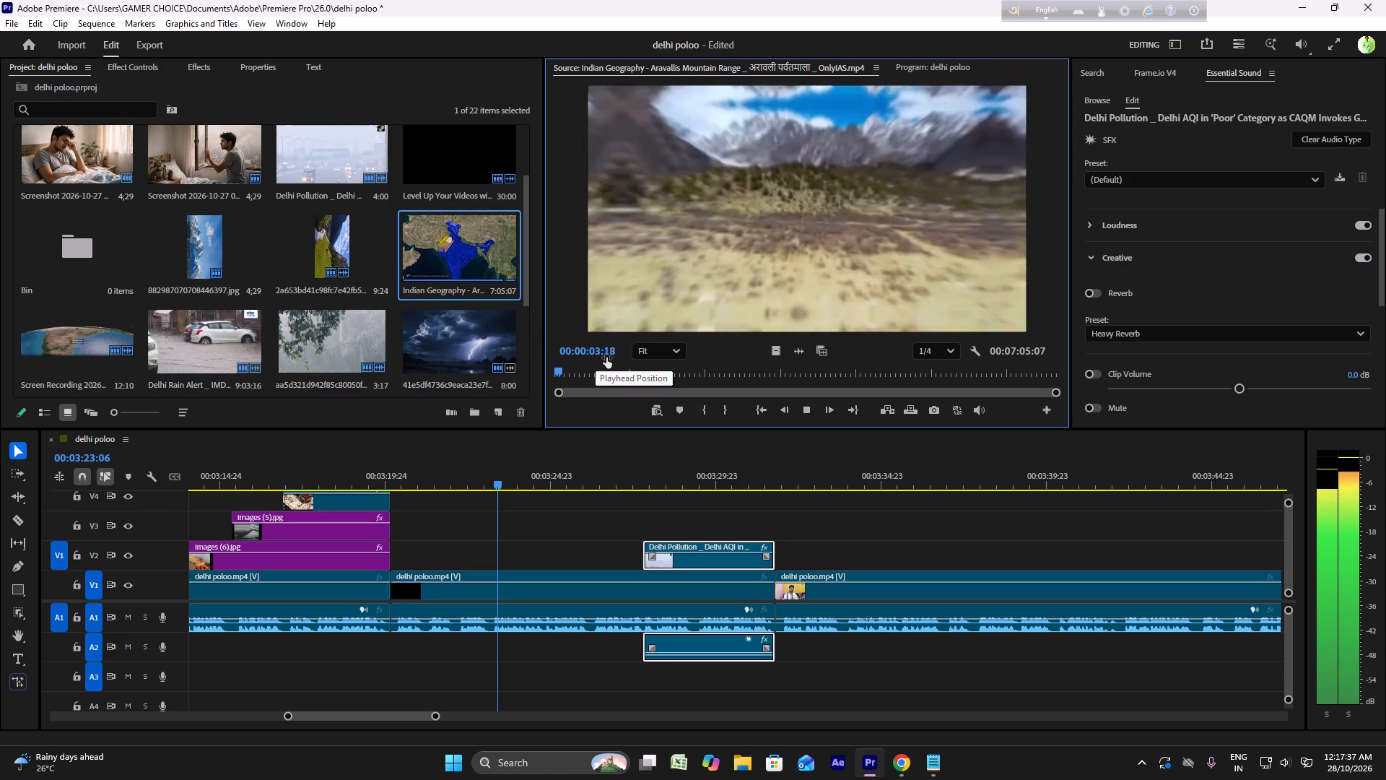
key("space")
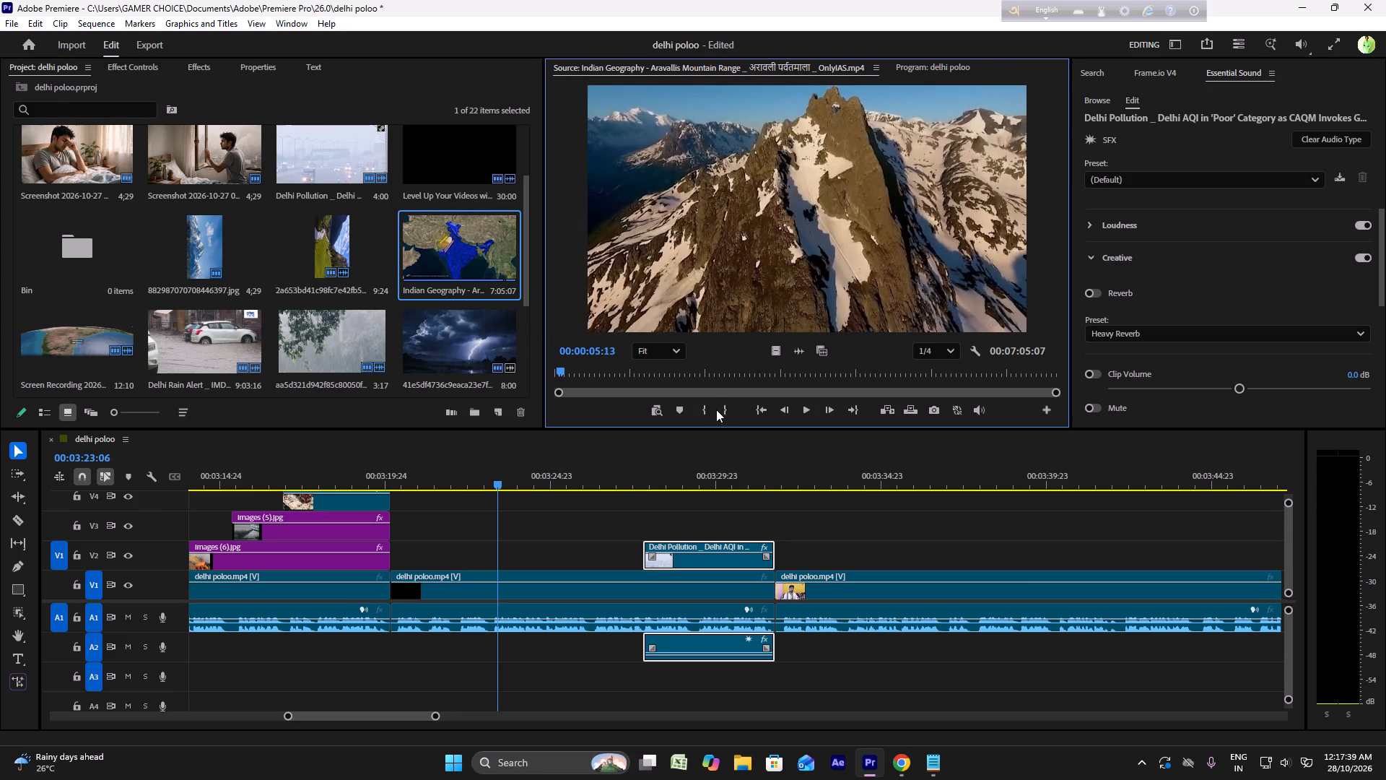
left_click(709, 410)
key("space")
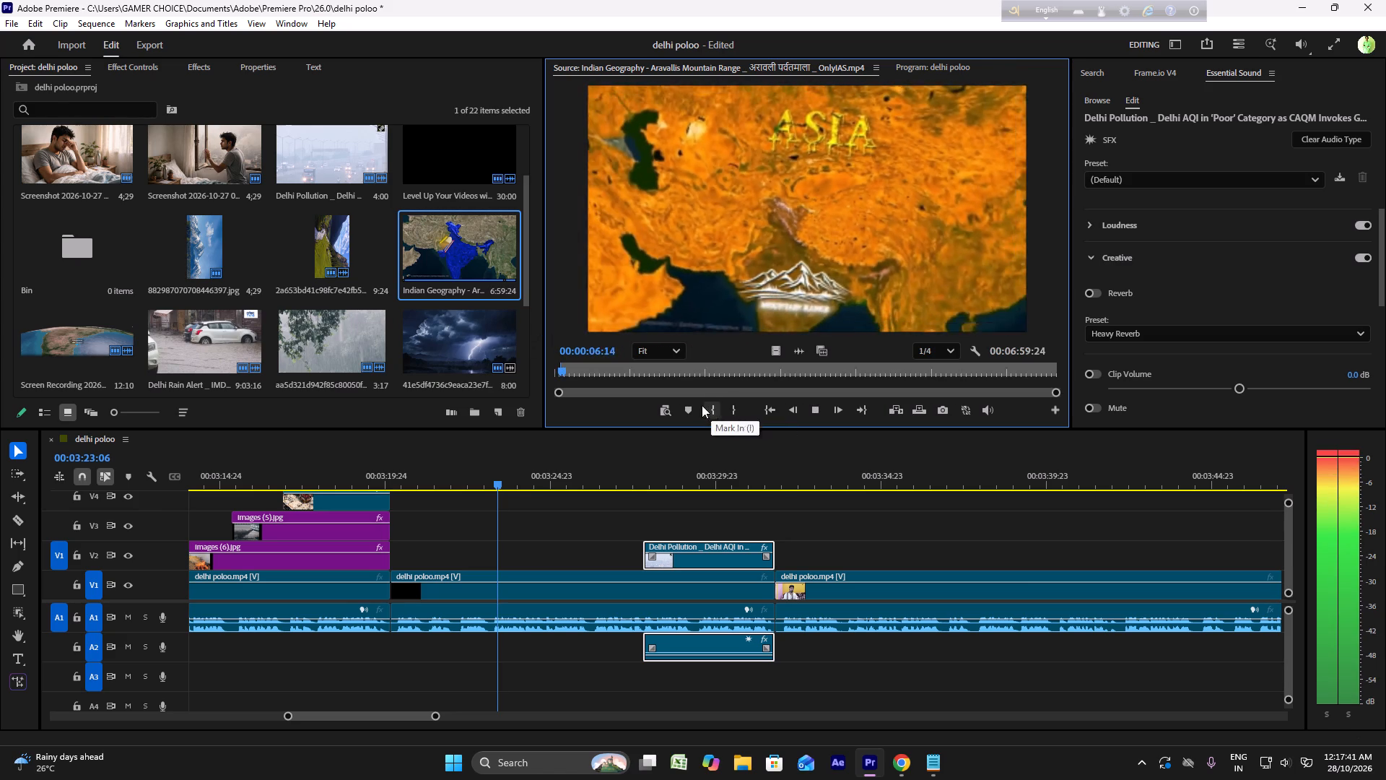
left_click(733, 414)
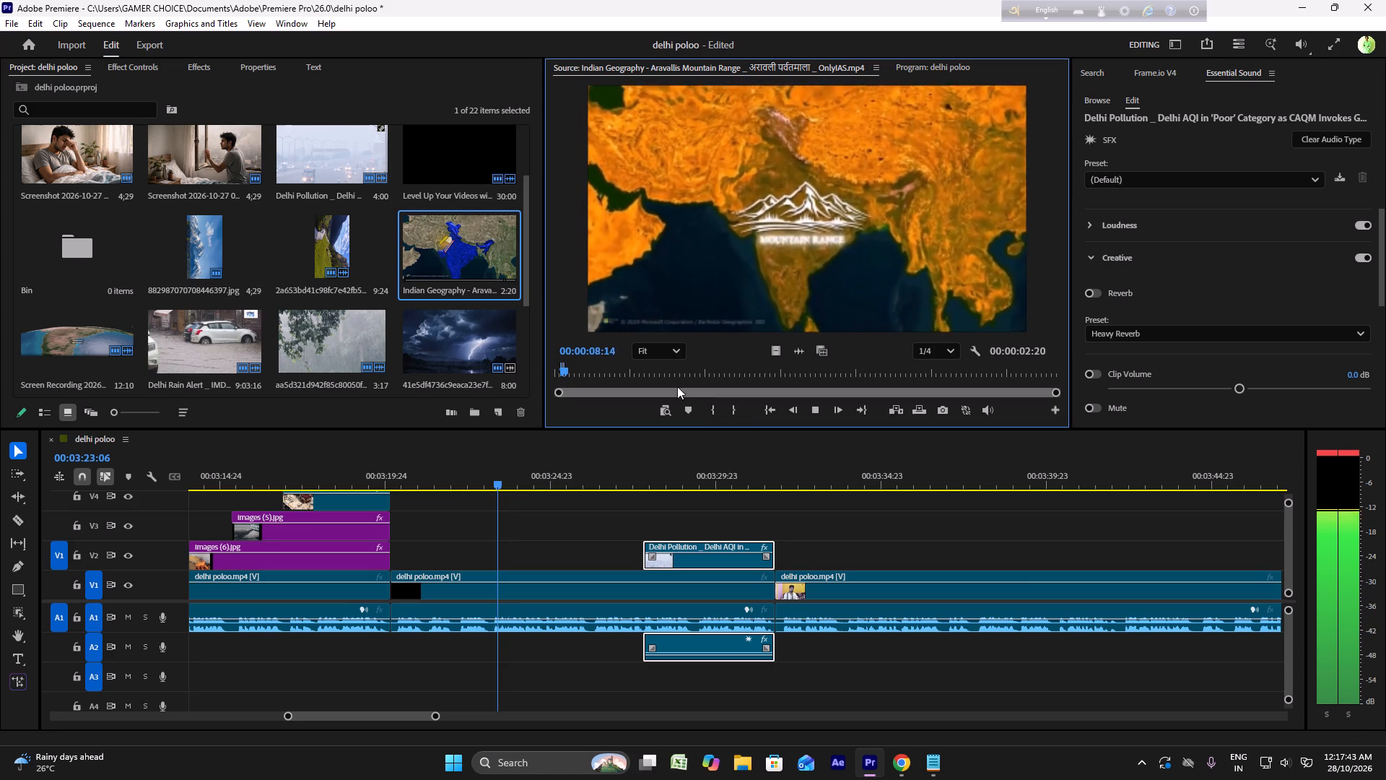
key("space")
Place the marked Aravallis range on V3, align it with the Delhi Pollution clip's start, and extend its beginning earlier to about 00:03:22.
left_click_drag(699, 282, 670, 503)
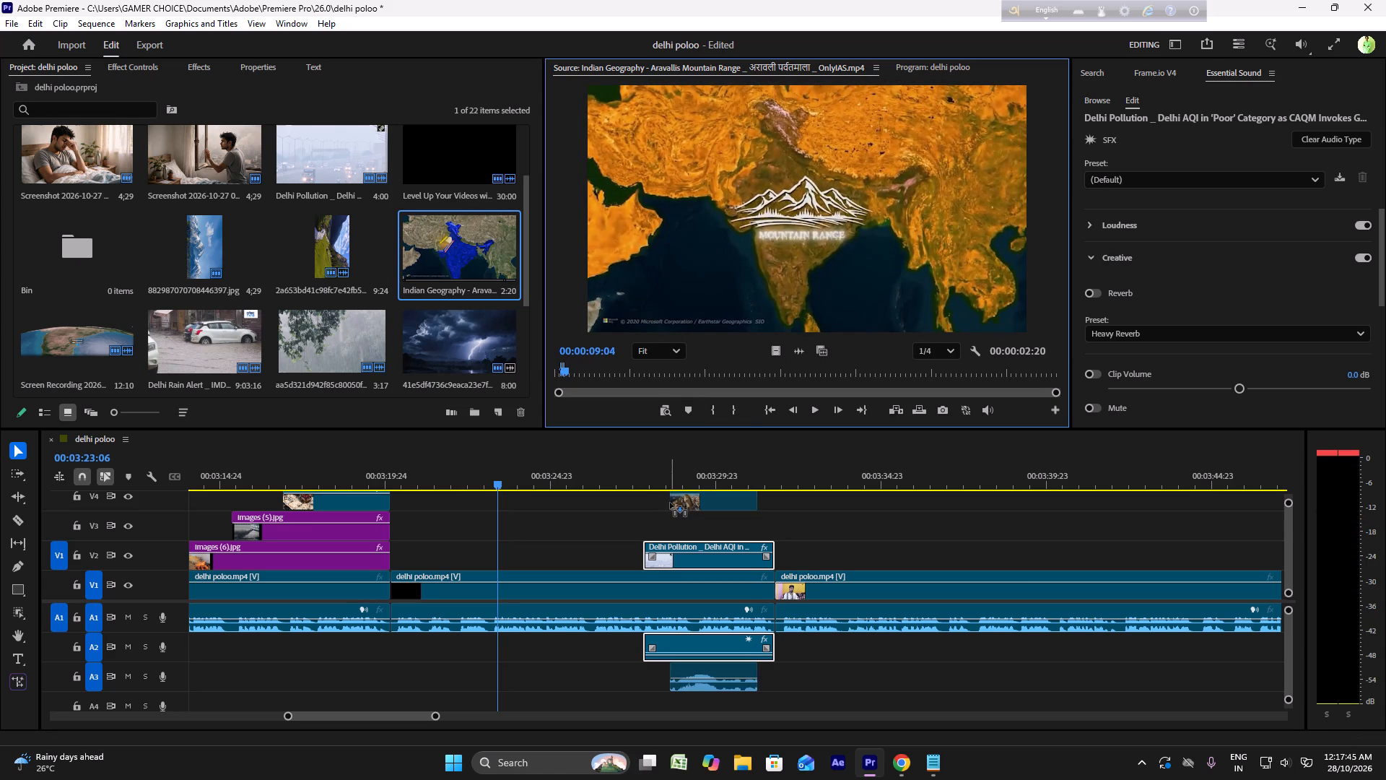
left_click_drag(670, 503, 671, 513)
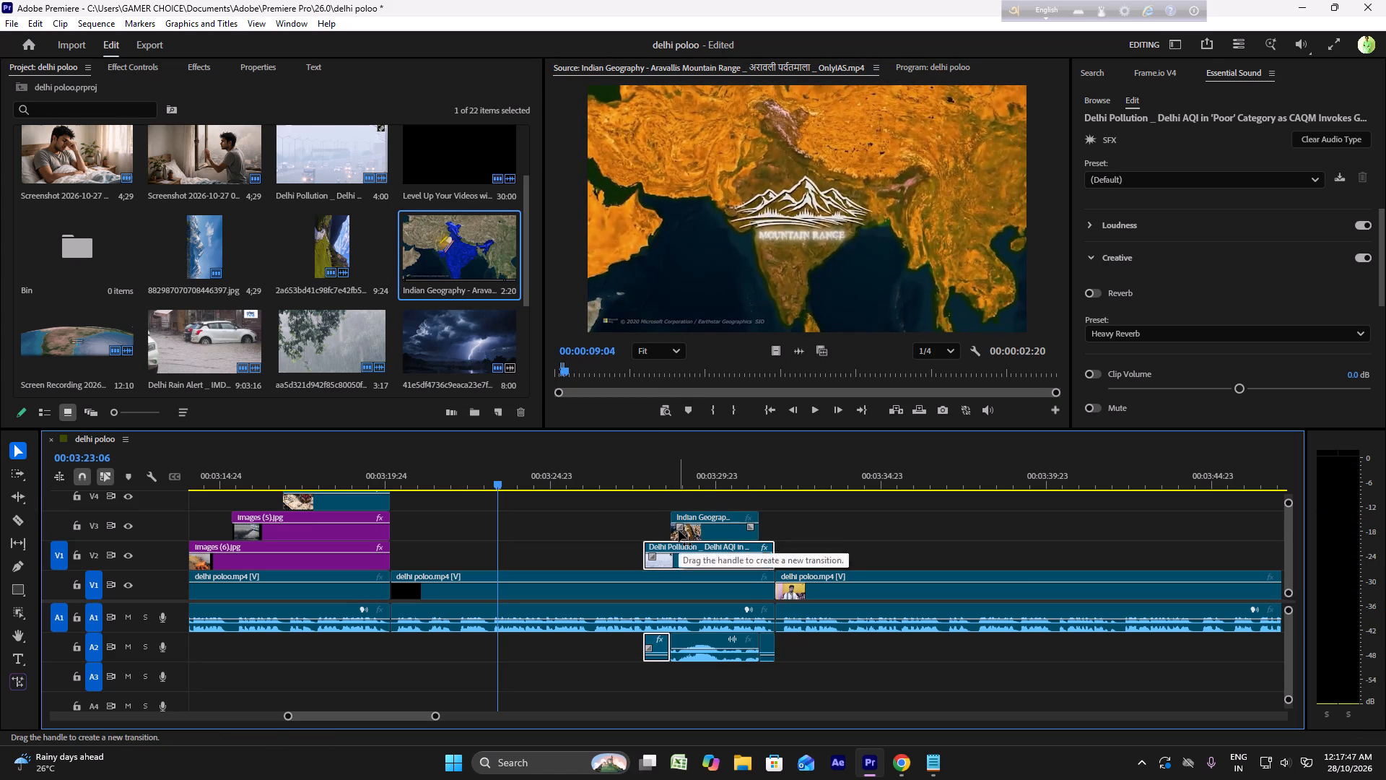
left_click_drag(673, 529, 516, 516)
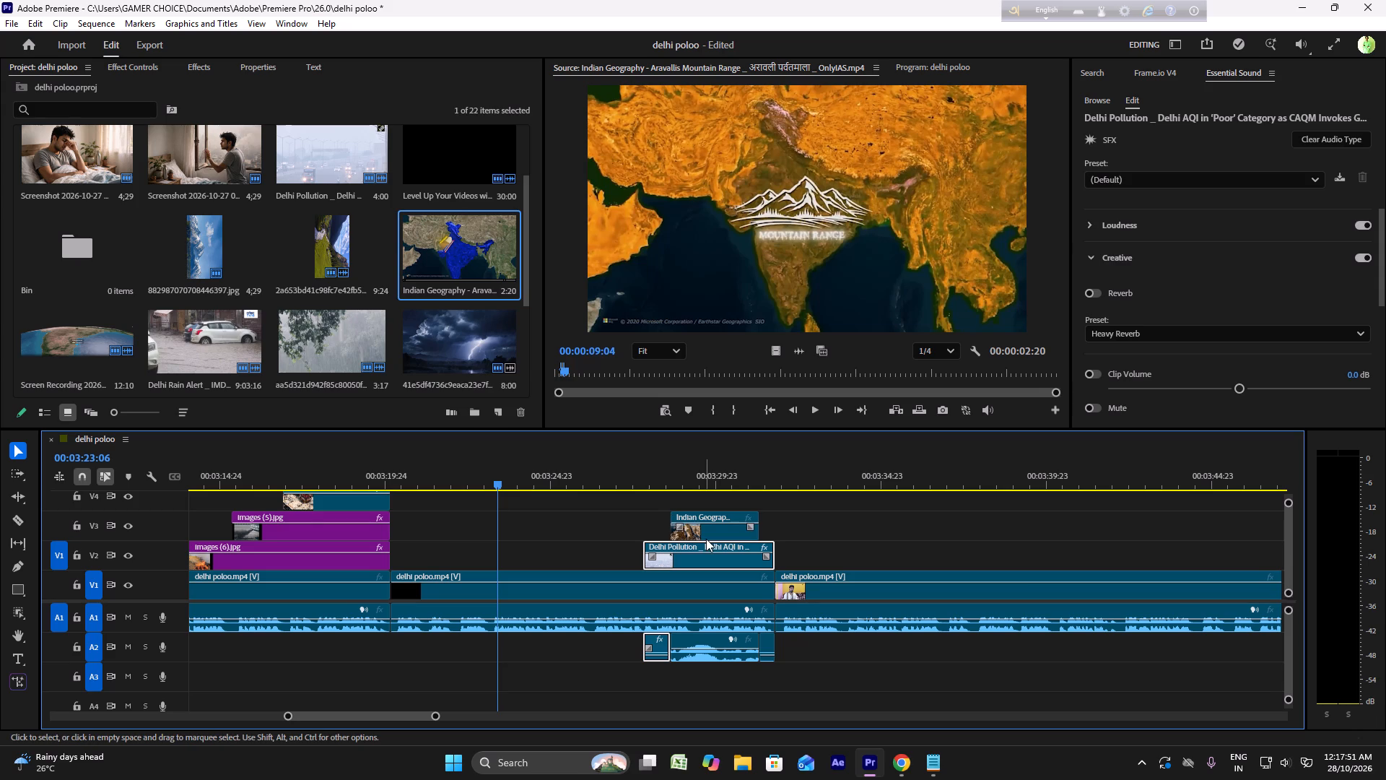
left_click_drag(703, 530, 680, 528)
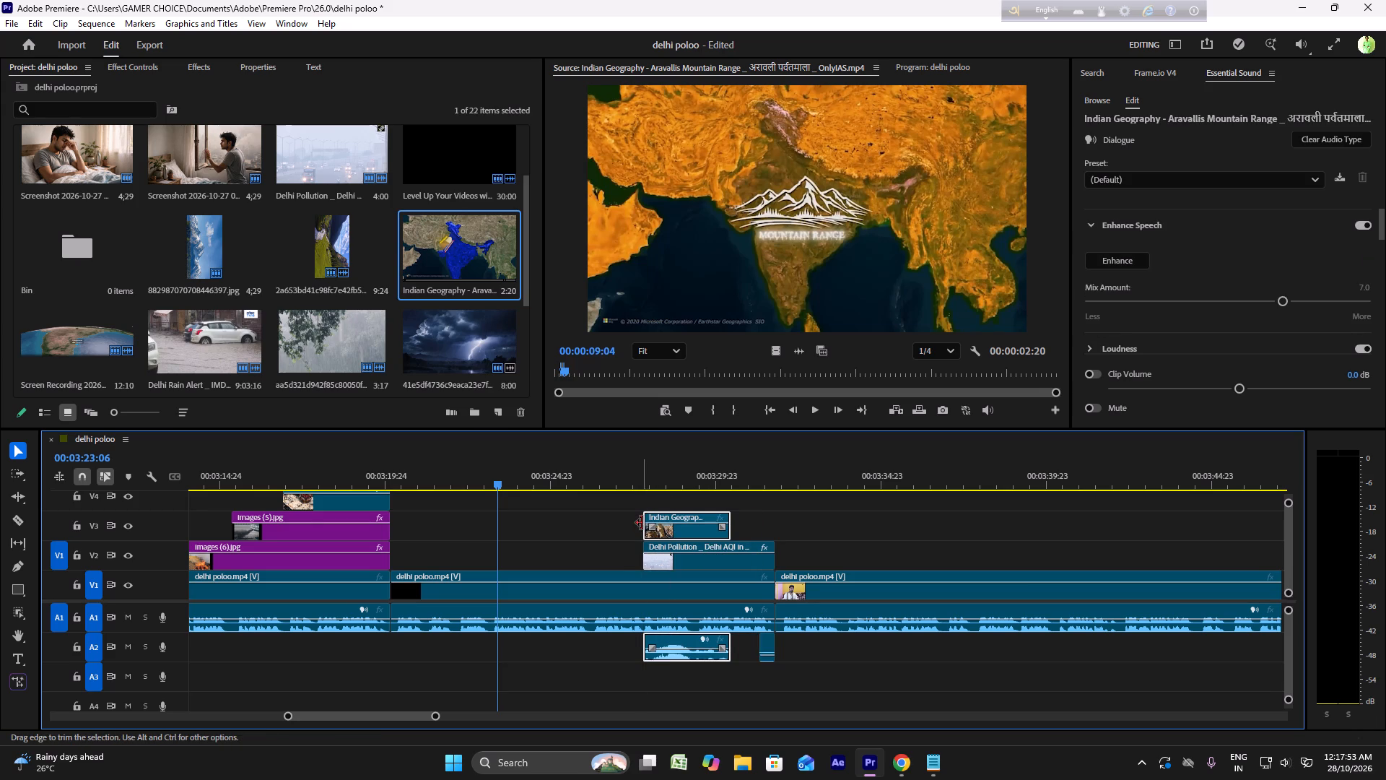
left_click_drag(642, 523, 445, 482)
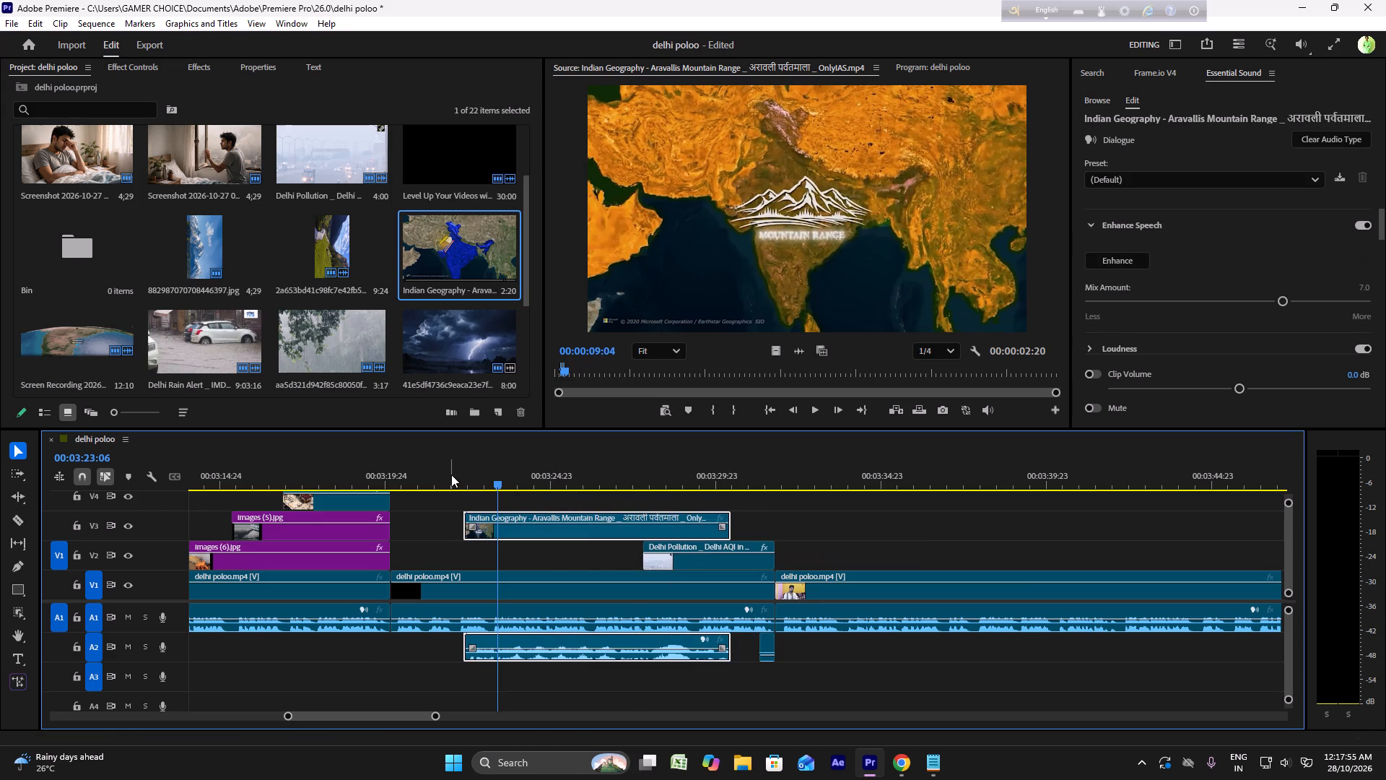
Play the extended Aravallis clip and lower its audio level on A2.
left_click(455, 474)
key("space")
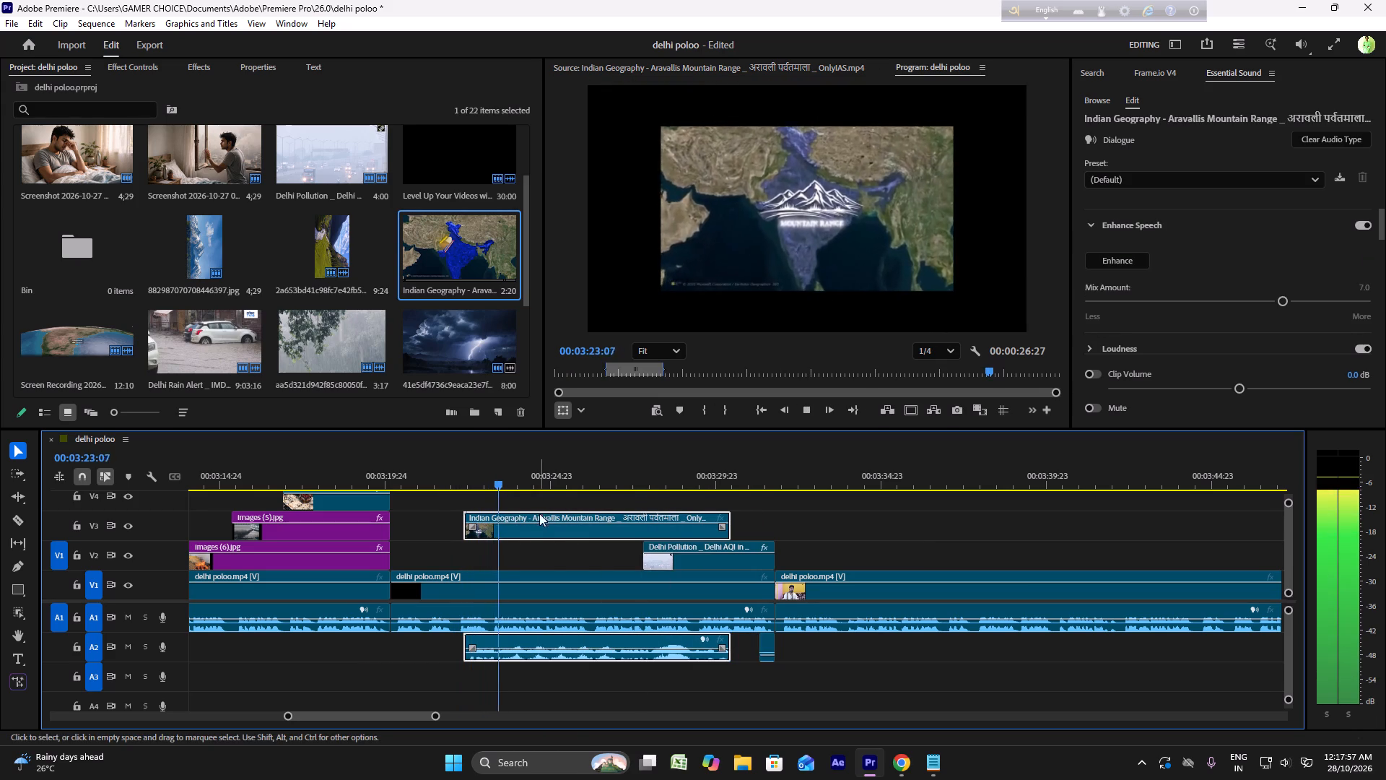
left_click_drag(541, 649, 536, 684)
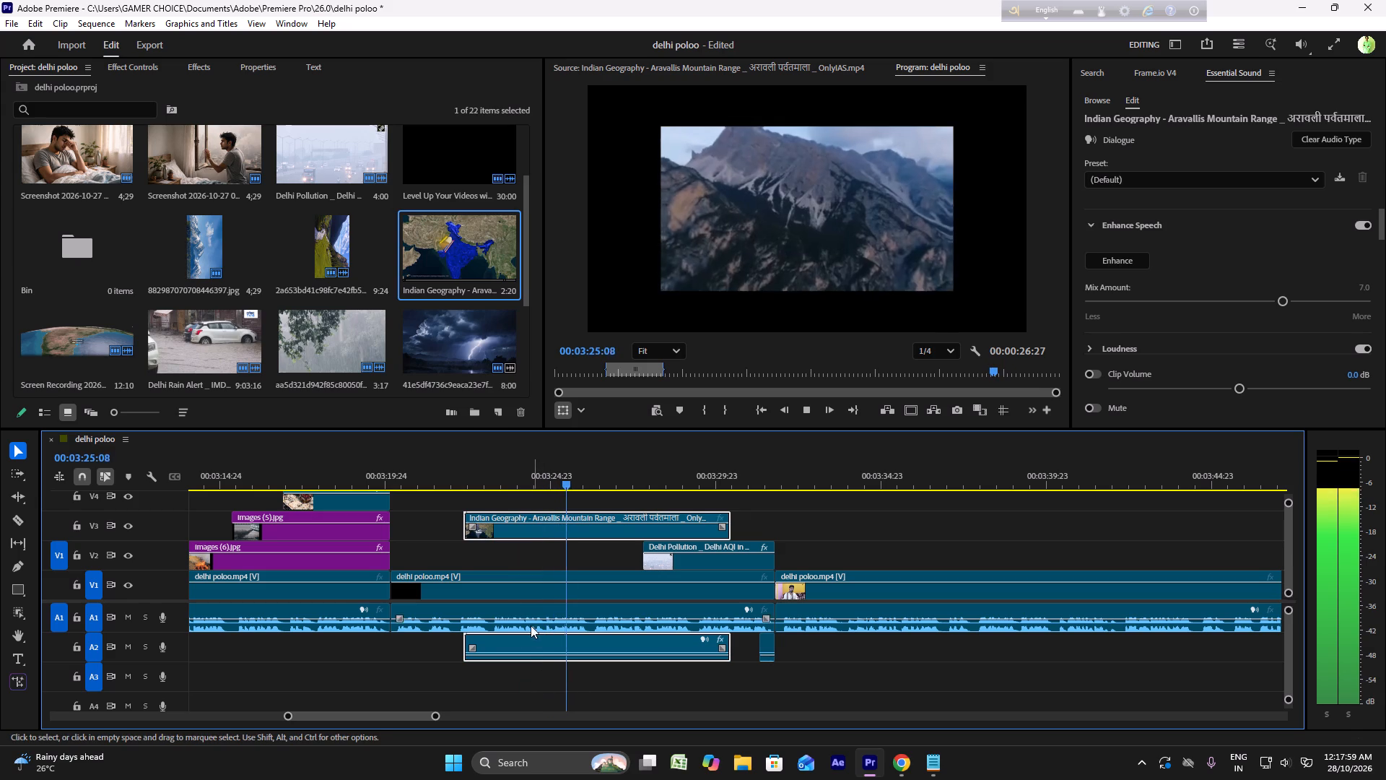
key("space")
Trim the Aravallis clip's start to about 5:28 duration, move it to V2 at the black section's beginning, and play it back.
left_click_drag(463, 529, 534, 529)
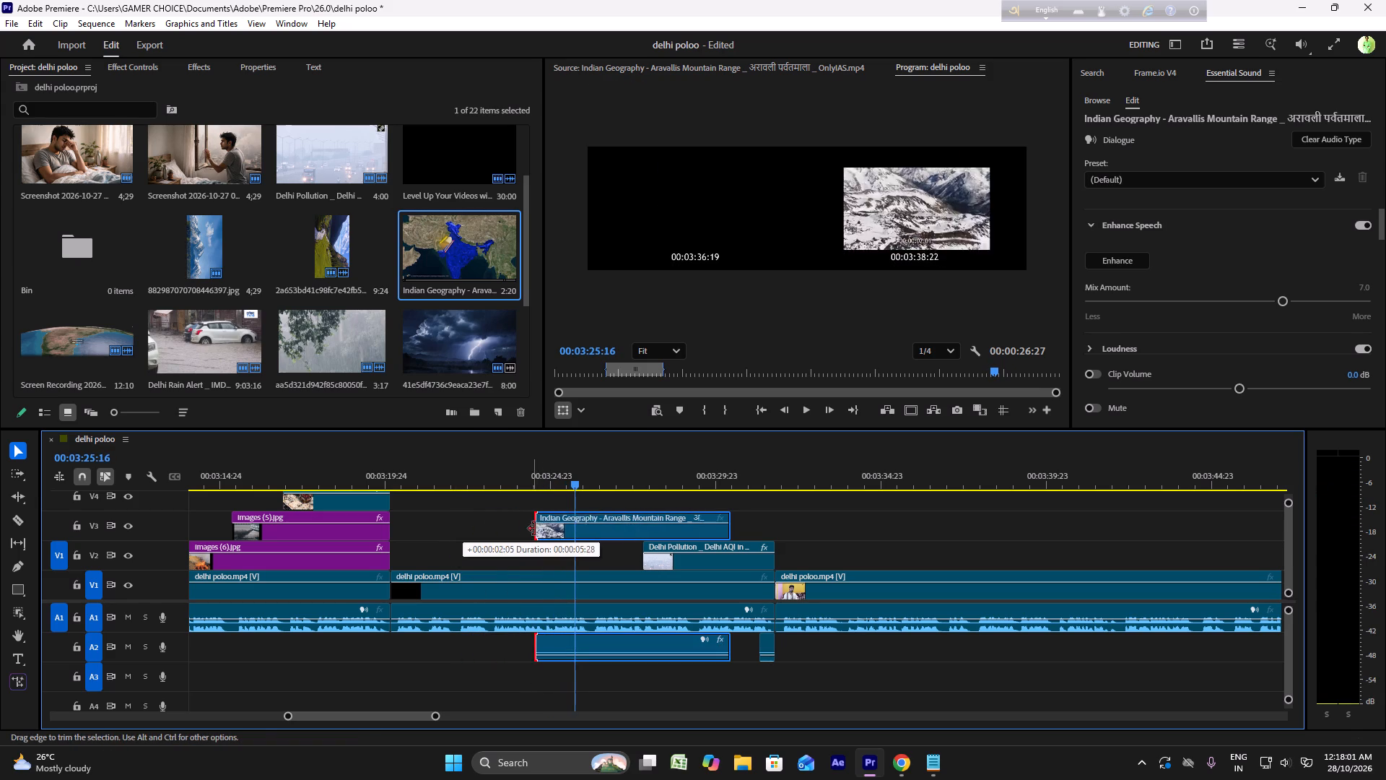
left_click_drag(534, 529, 536, 529)
left_click_drag(581, 529, 441, 547)
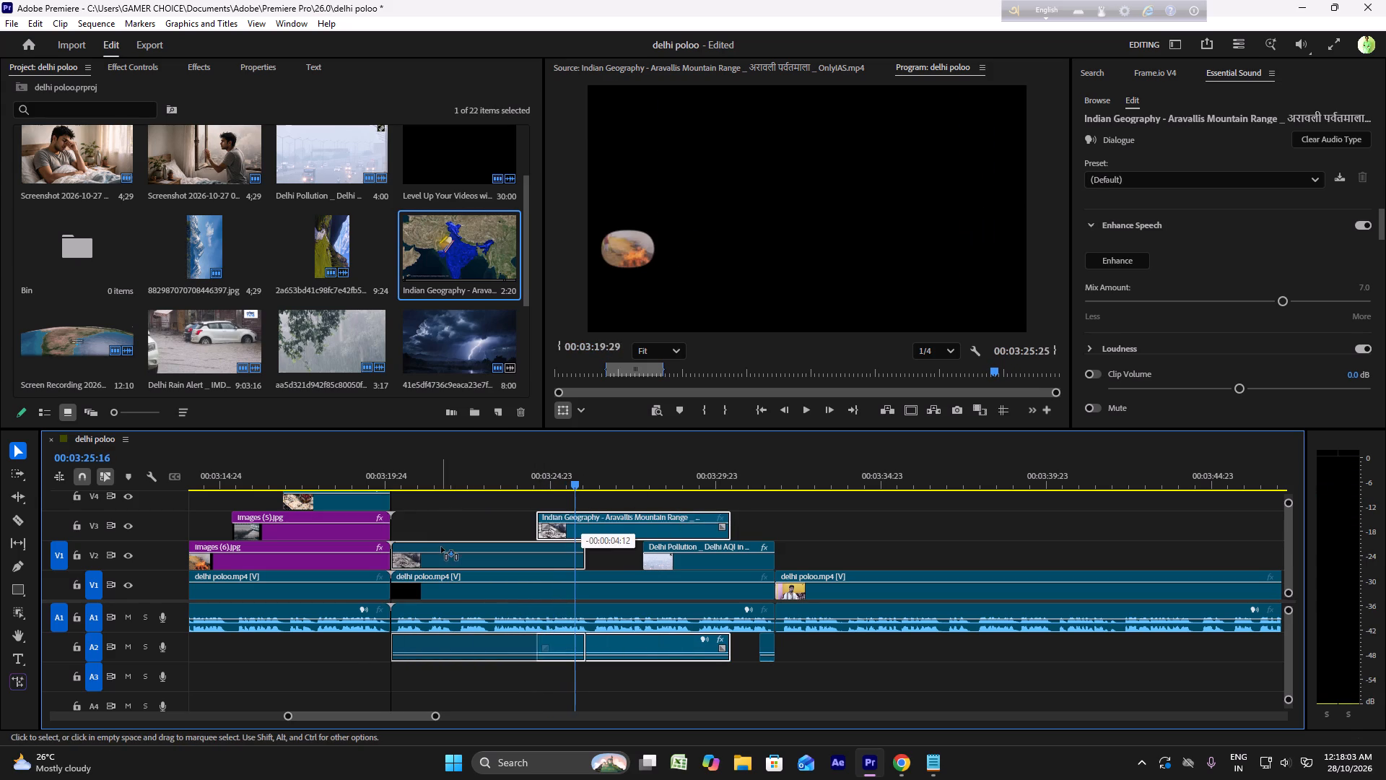
left_click_drag(441, 547, 440, 548)
left_click(385, 477)
key("space")
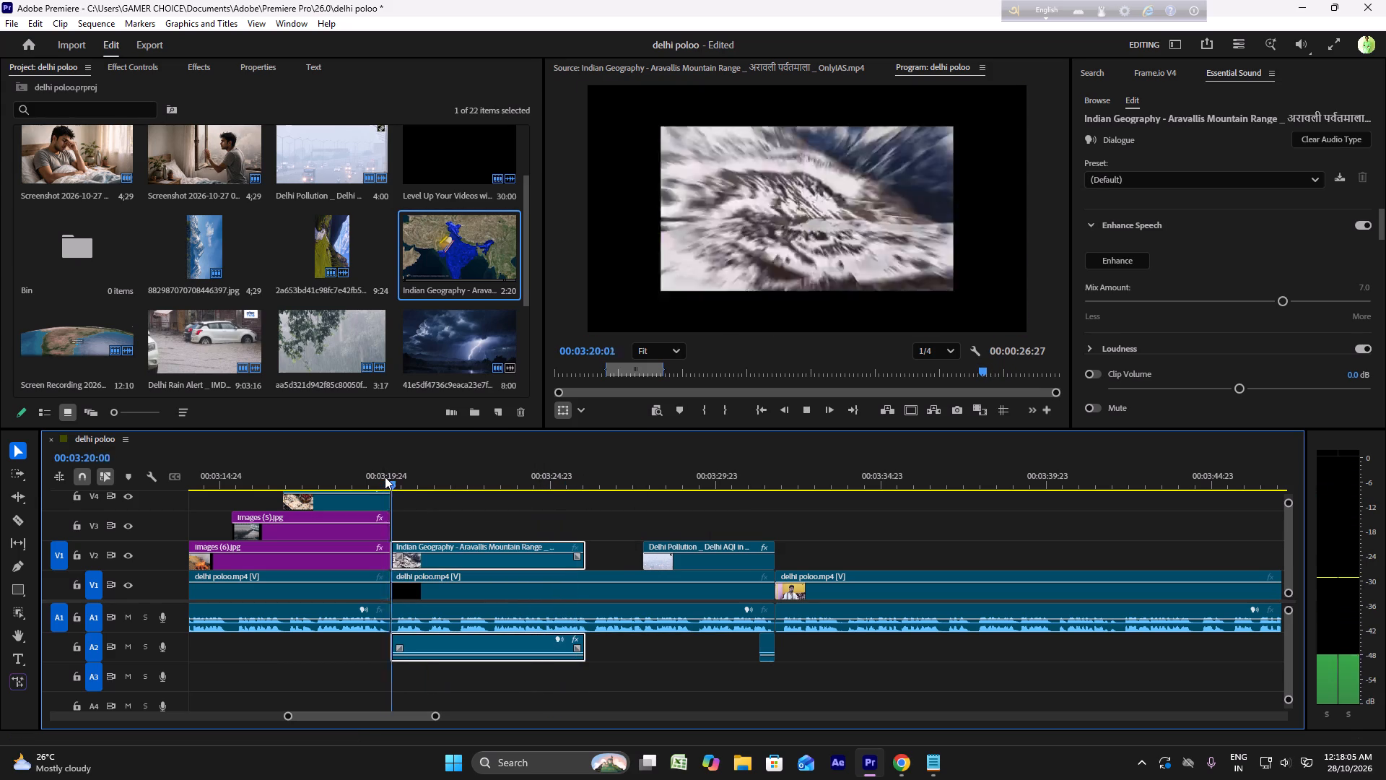
key("space")
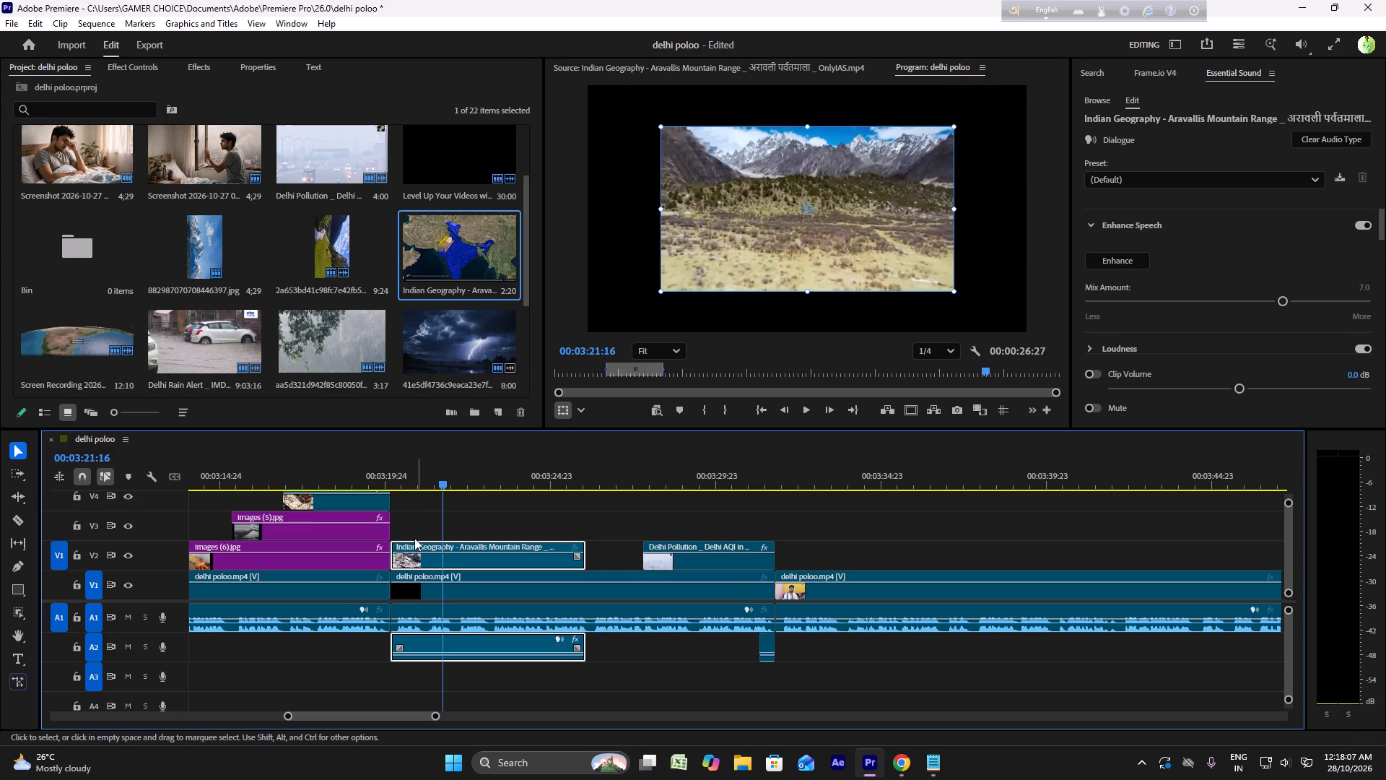
Trim a little more off the Aravallis clip's start, close the gap to the preceding images, and replay the cut.
left_click_drag(393, 542, 393, 542)
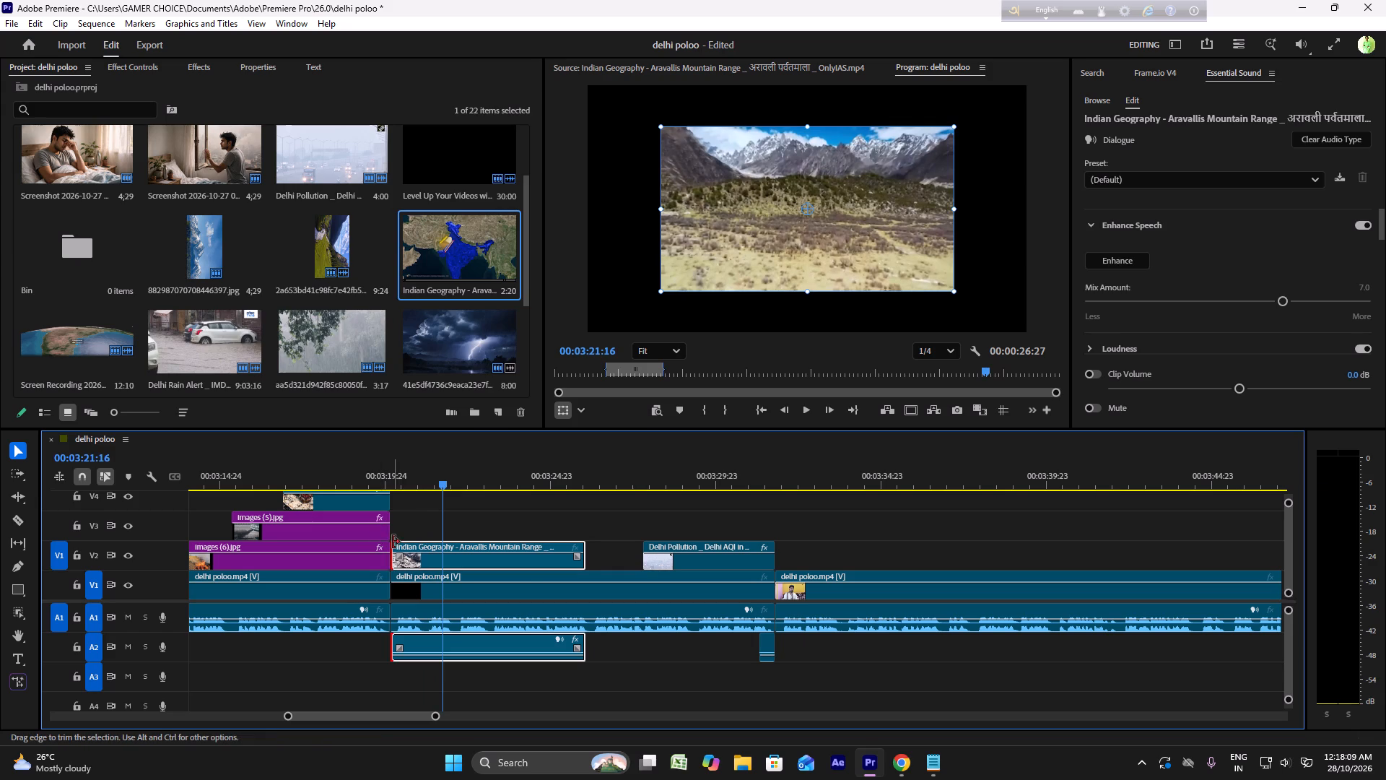
left_click_drag(393, 542, 407, 539)
left_click_drag(435, 558, 419, 553)
left_click(386, 485)
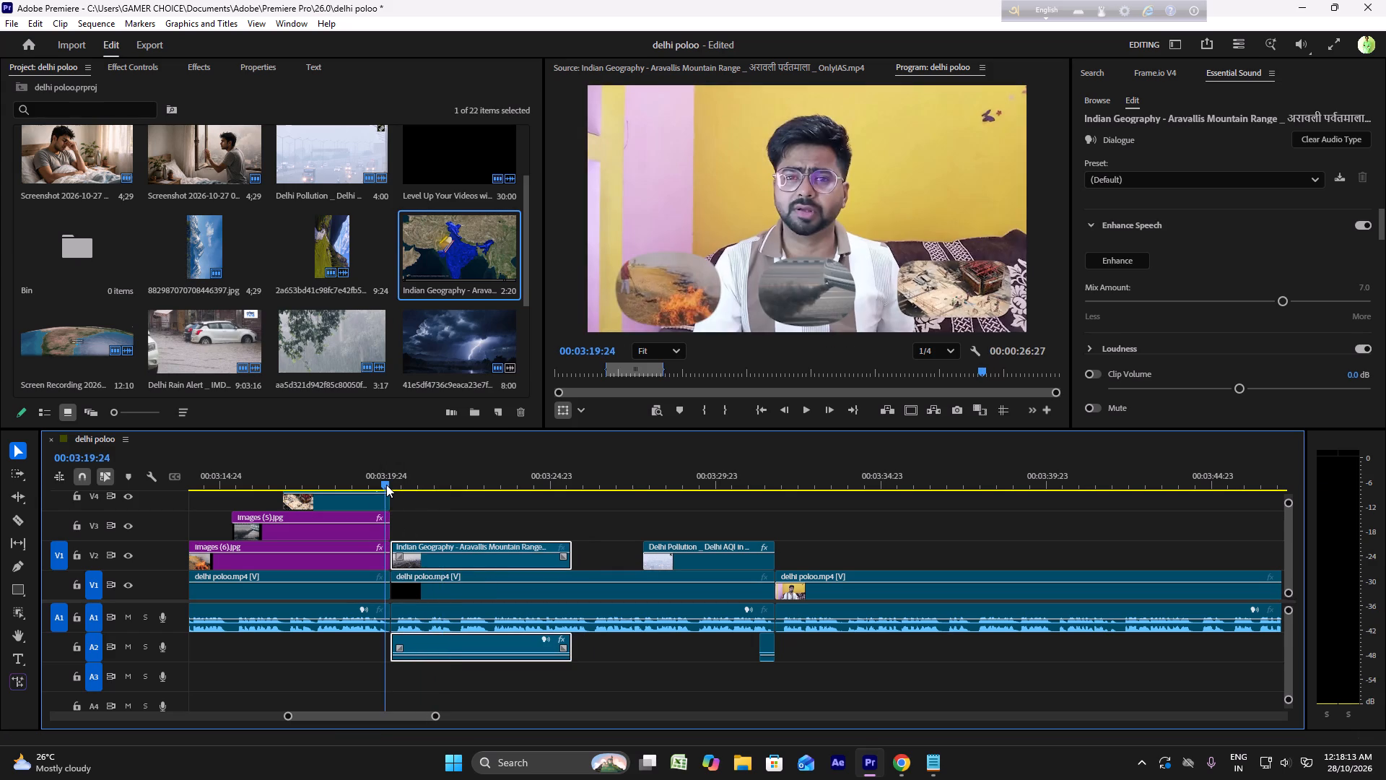
key("space")
key("space")
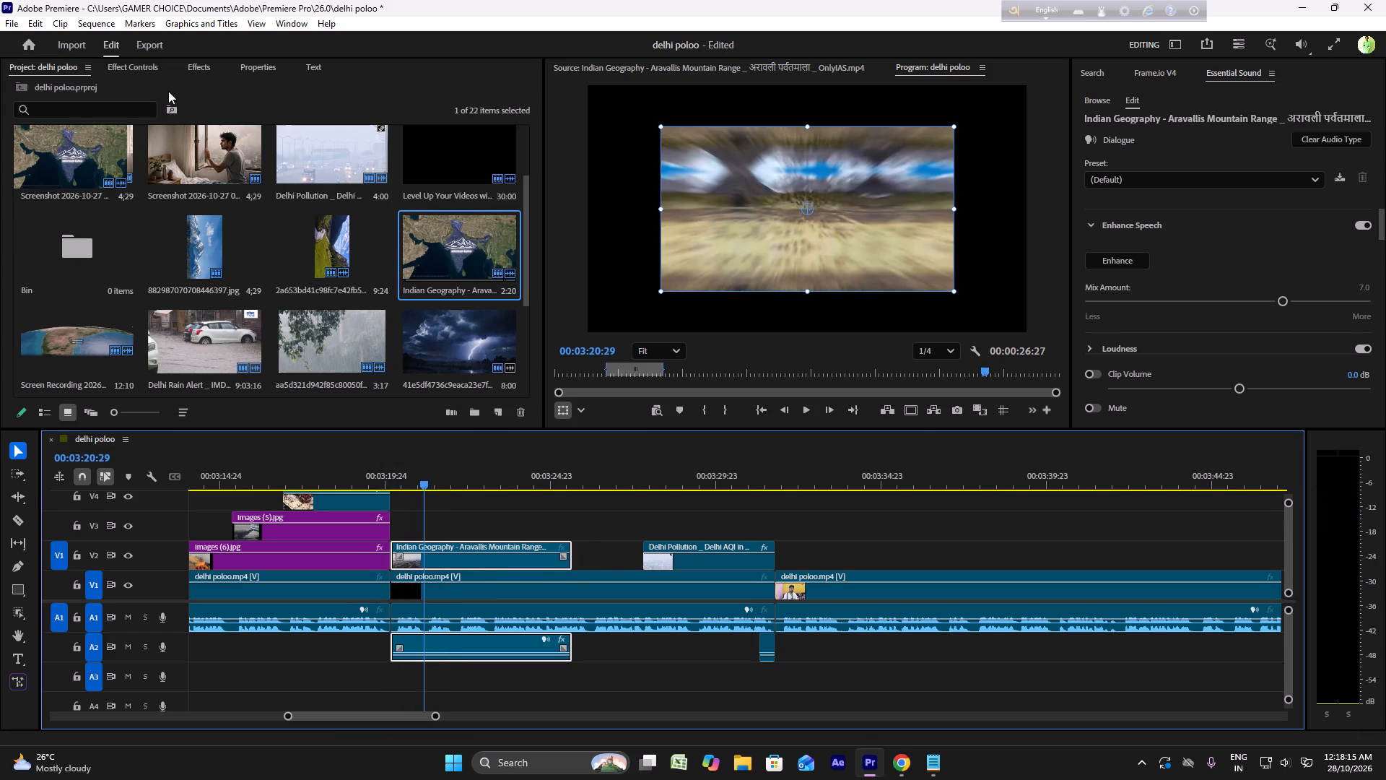
Scale the Aravallis clip up to 160 so it fills the frame, and play it back.
left_click(127, 77)
left_click(124, 66)
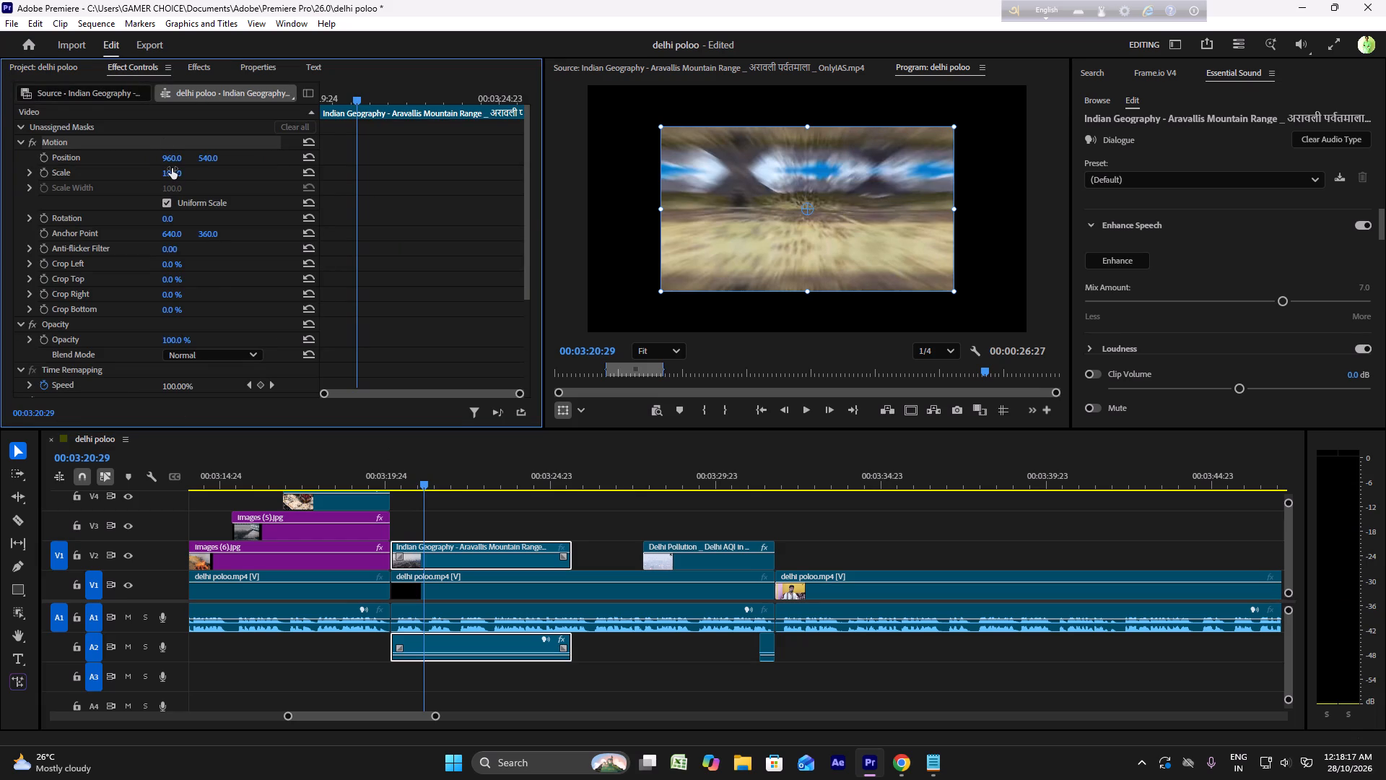
left_click_drag(174, 169, 206, 171)
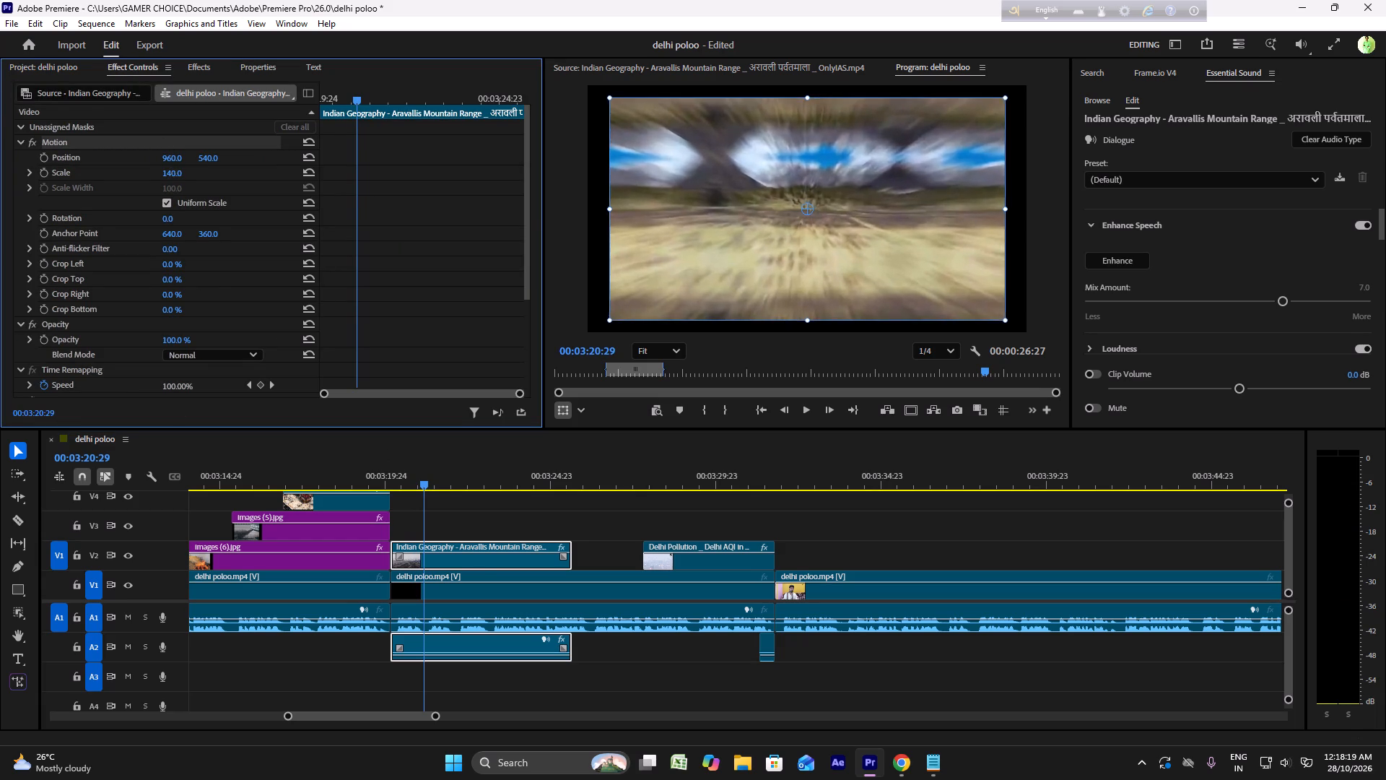
left_click_drag(206, 171, 230, 181)
key("space")
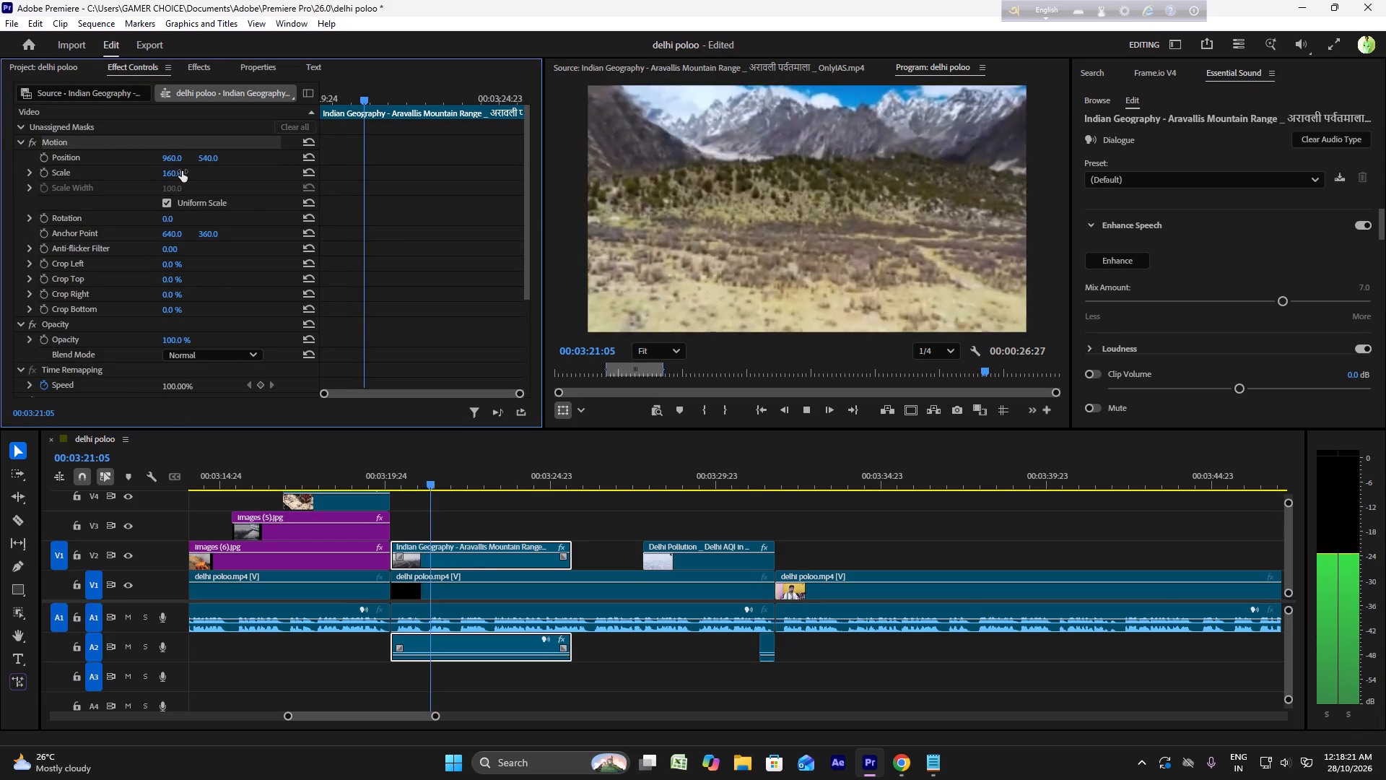
key("space")
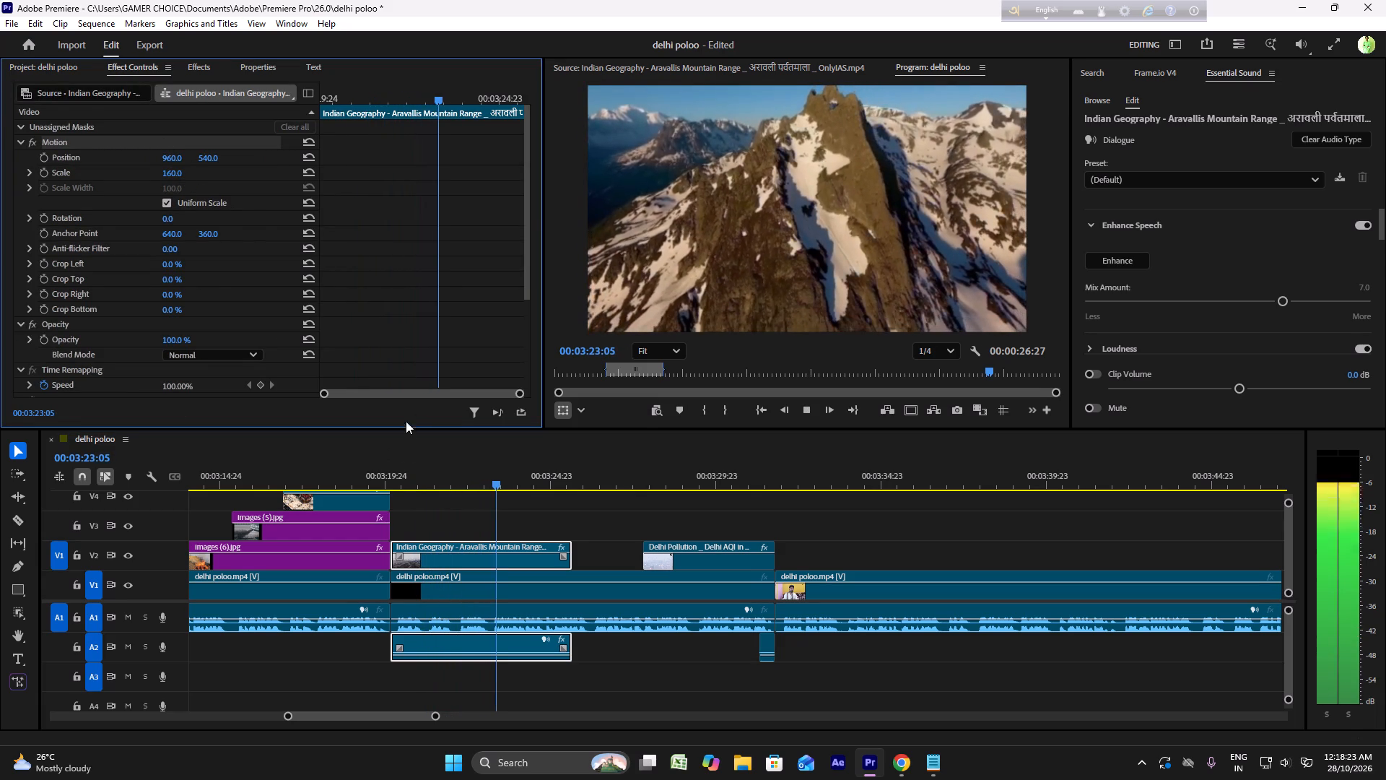
left_click(404, 469)
key("space")
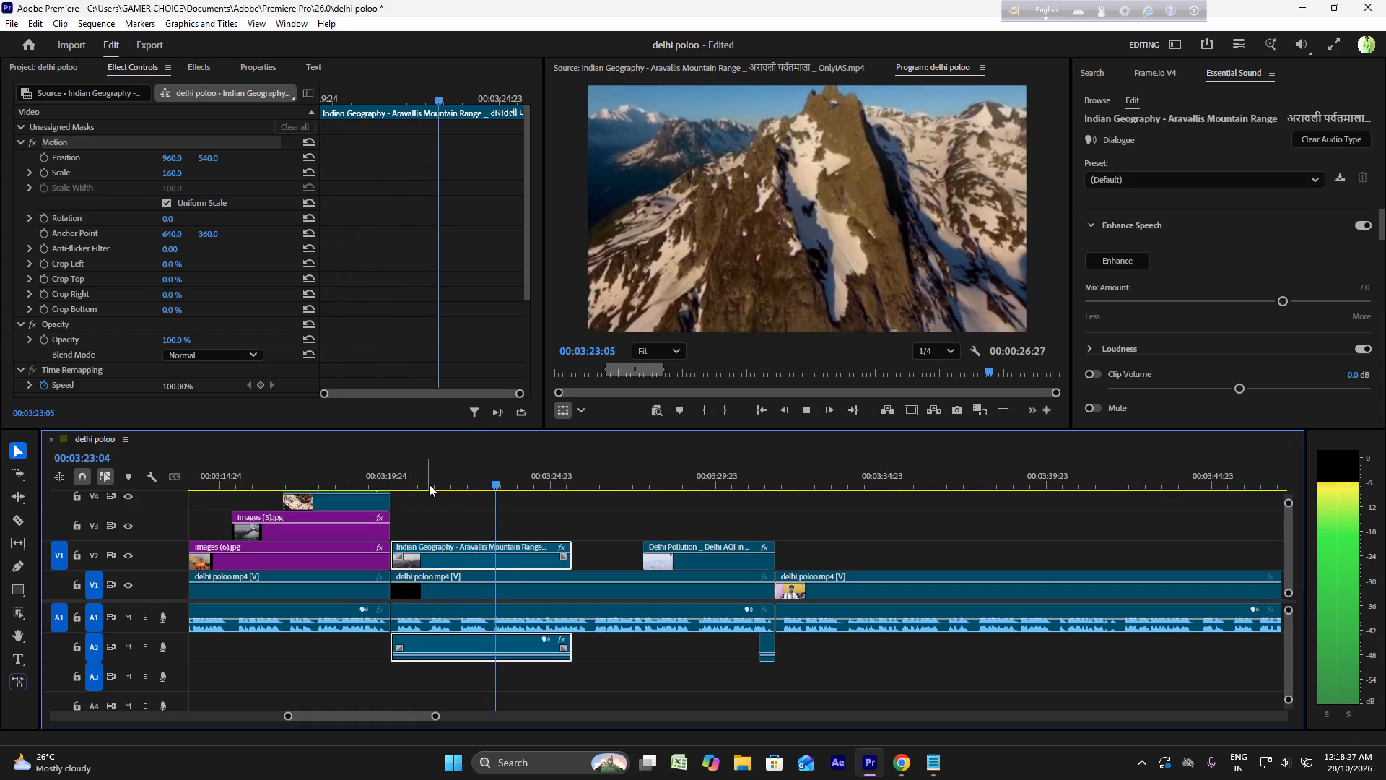
Trim the Aravallis clip's end on V2 to a duration of about 3 seconds and play the section back.
left_click_drag(579, 552, 528, 540)
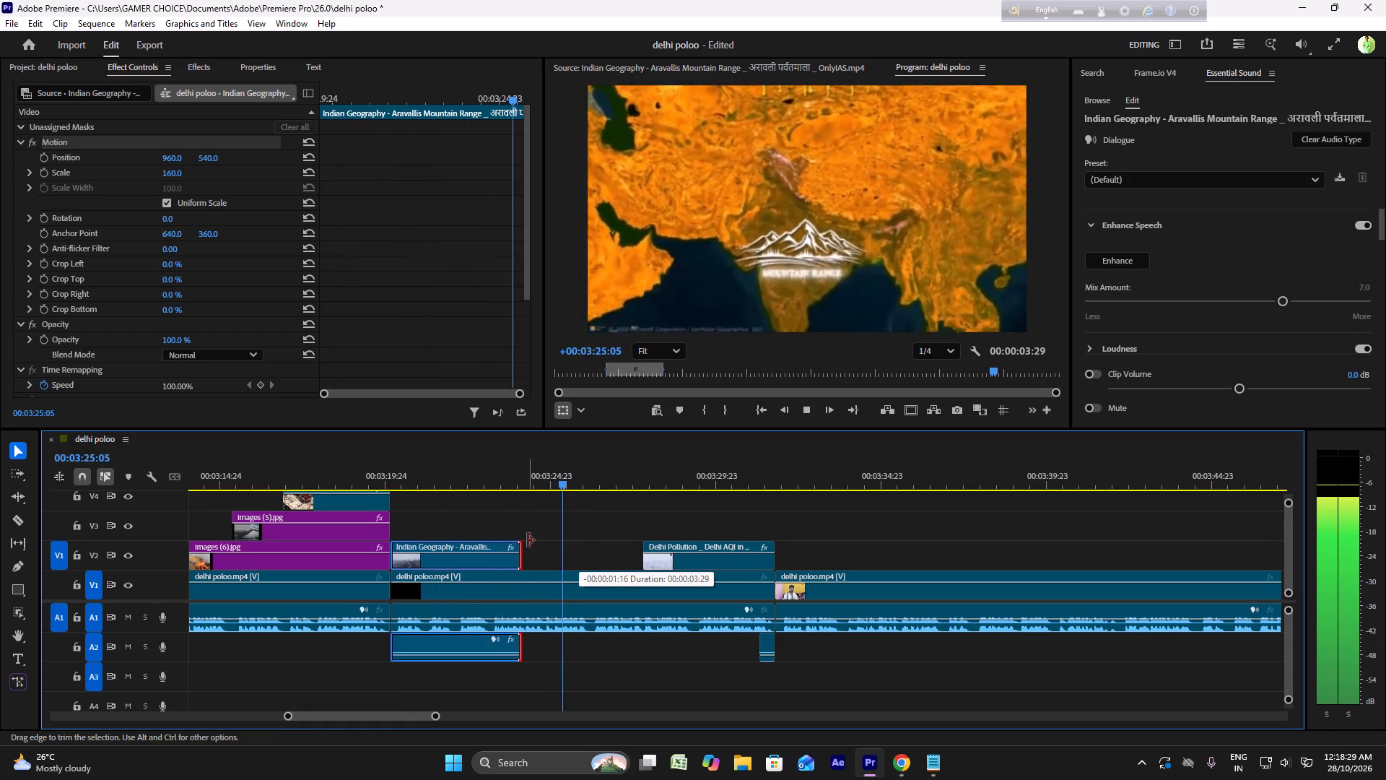
left_click_drag(528, 540, 501, 538)
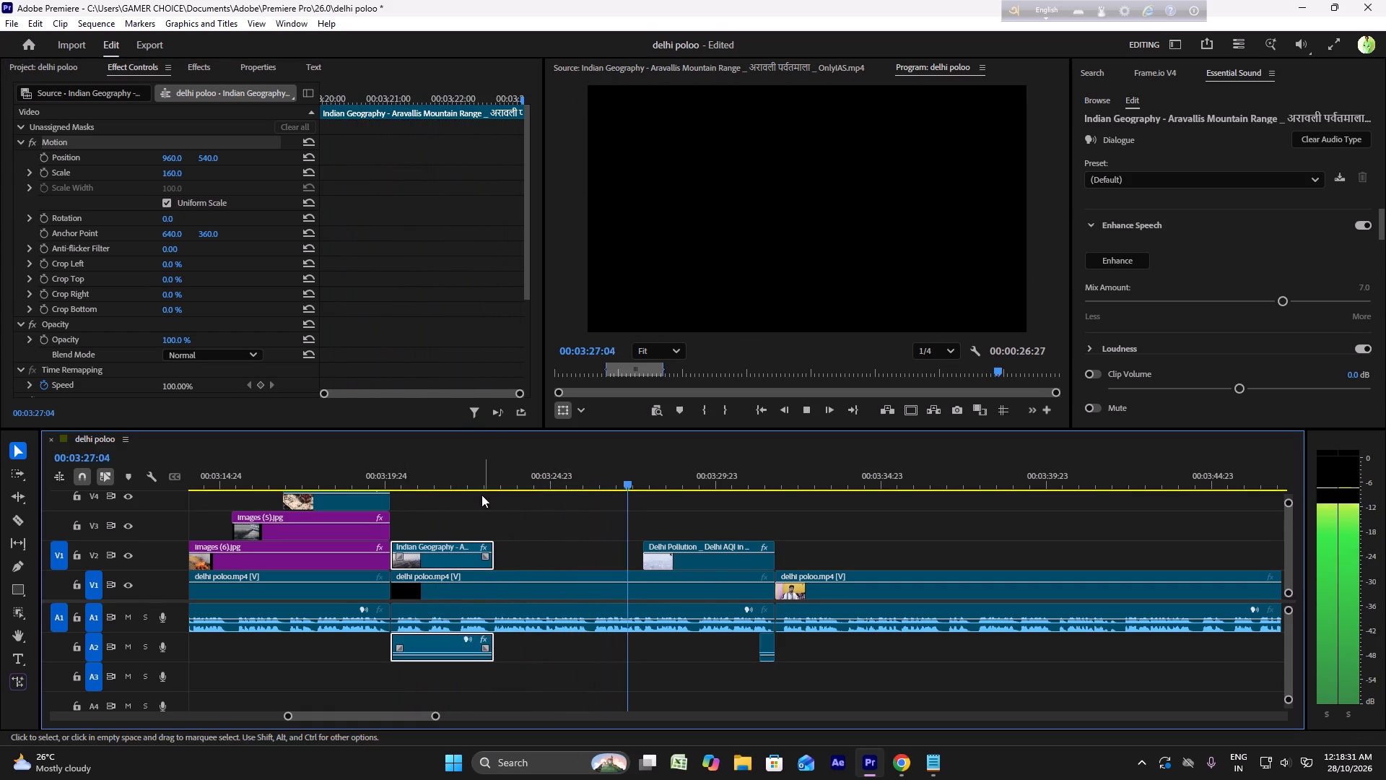
left_click(474, 473)
key("space")
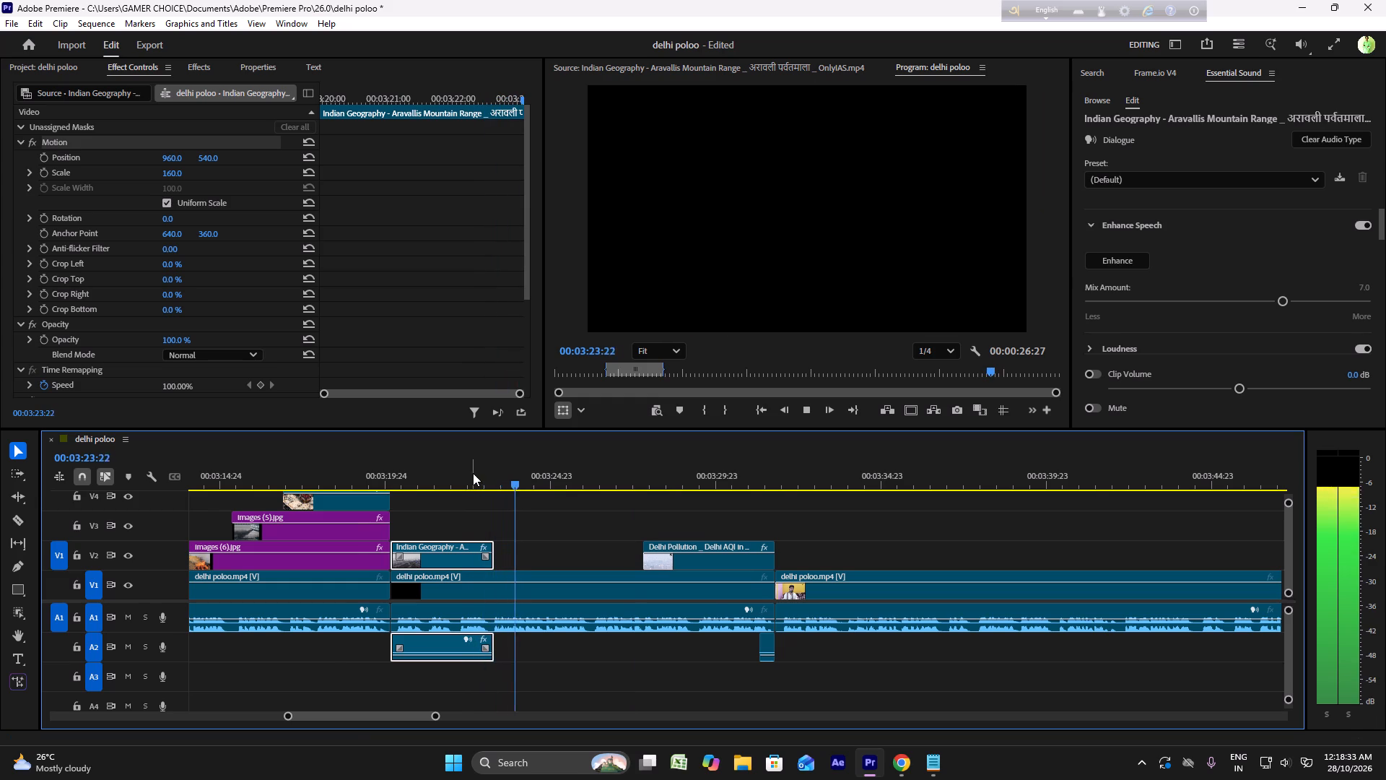
scroll(473, 476, "down", 3)
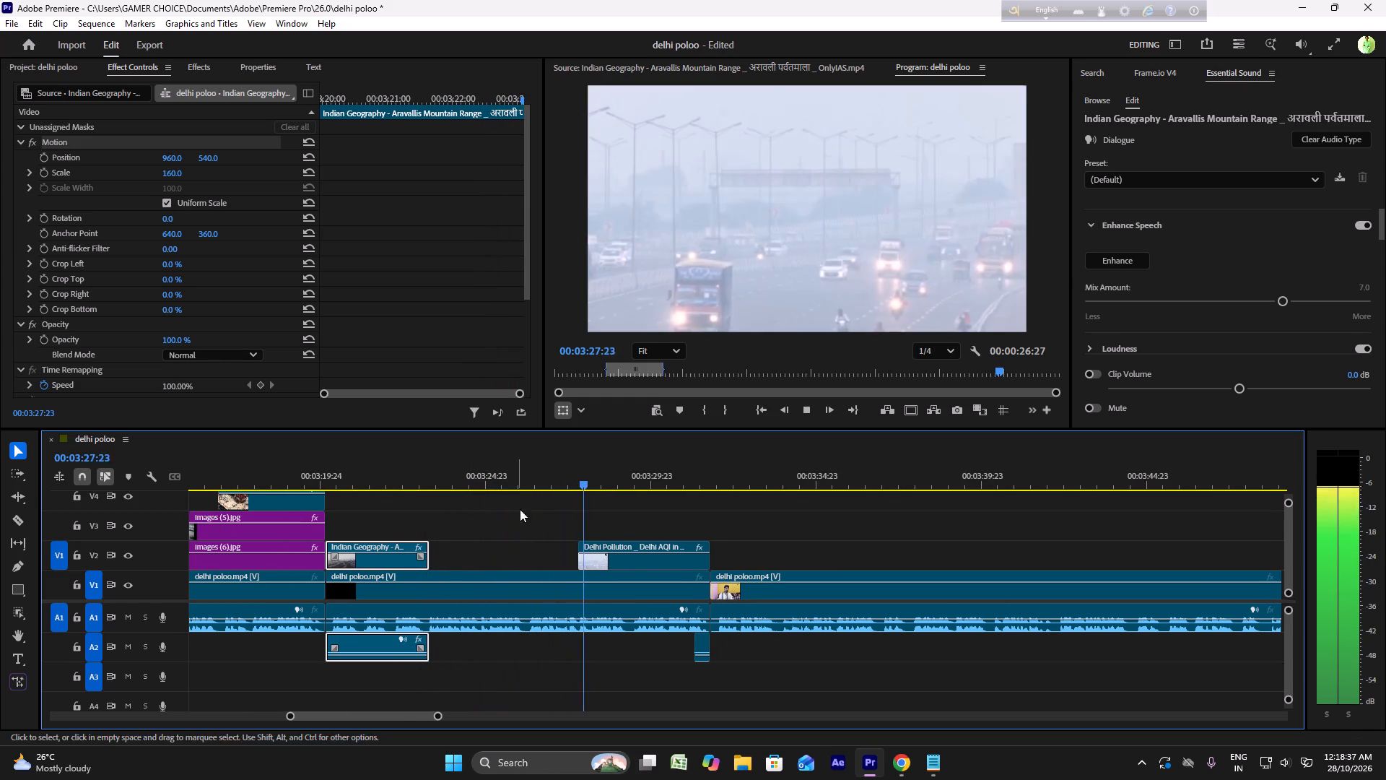
Move the Delhi Pollution clip earlier on V2 to start at about 00:03:26, play it, and trim its end to about 00:03:29.
key("space")
left_click_drag(624, 566, 562, 548)
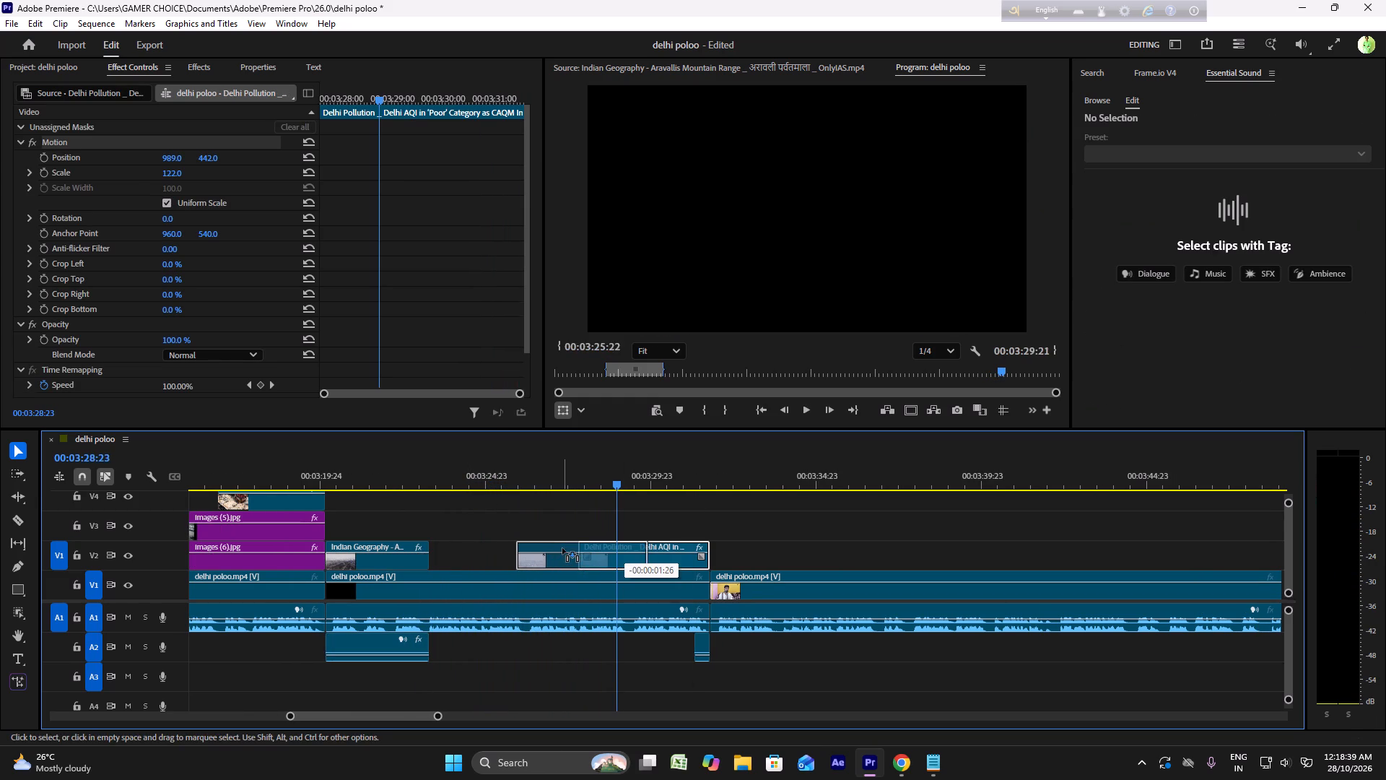
left_click_drag(562, 548, 570, 554)
left_click(520, 480)
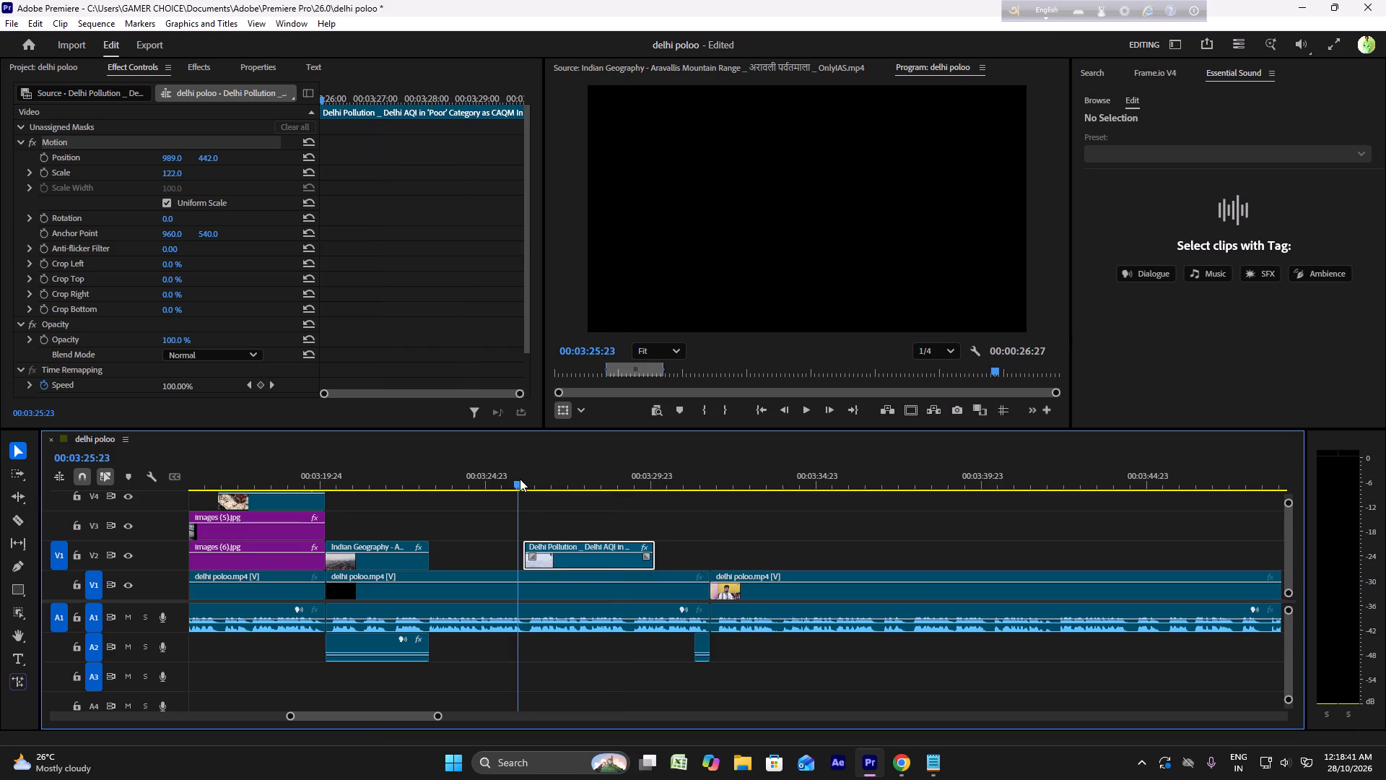
key("space")
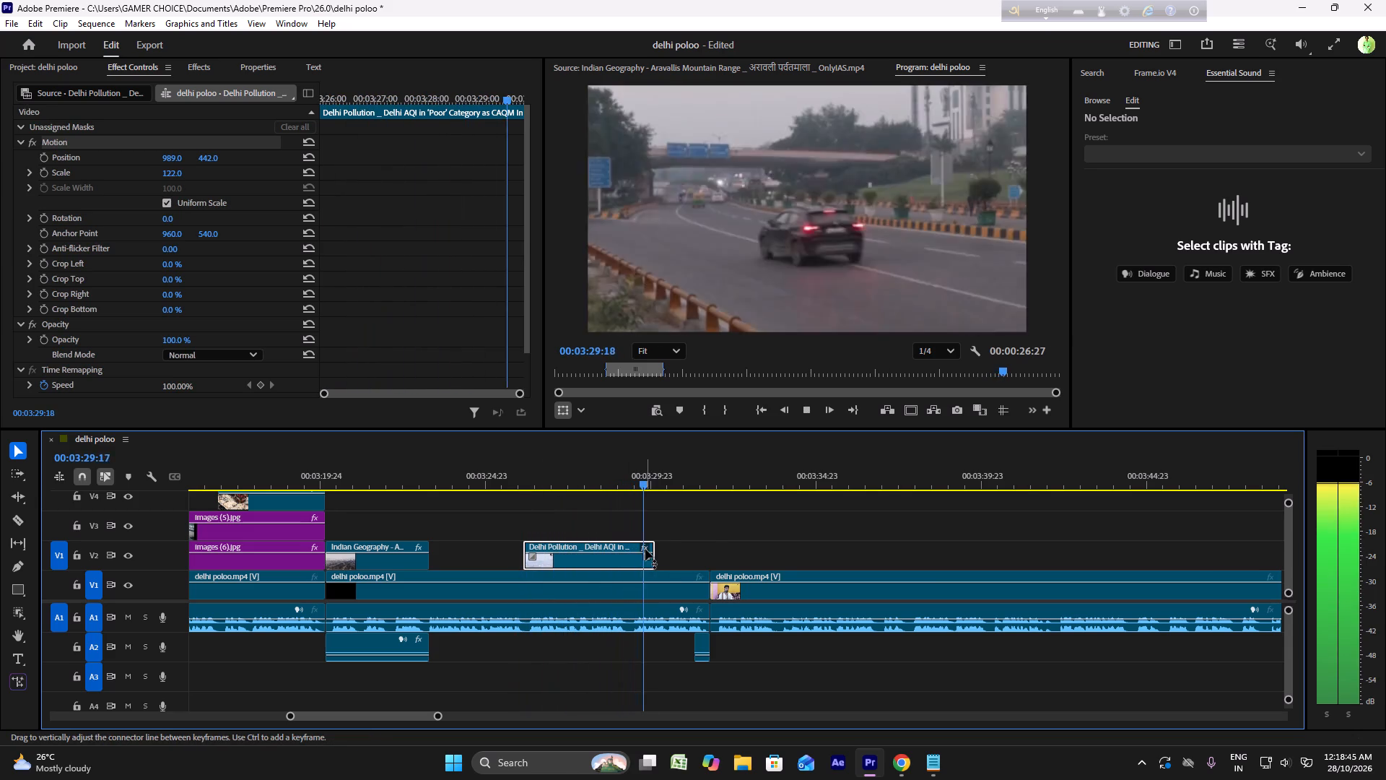
key("space")
left_click_drag(658, 551, 637, 549)
Look through the project's media for further footage and preview the rain clip with the tree branches.
left_click(65, 61)
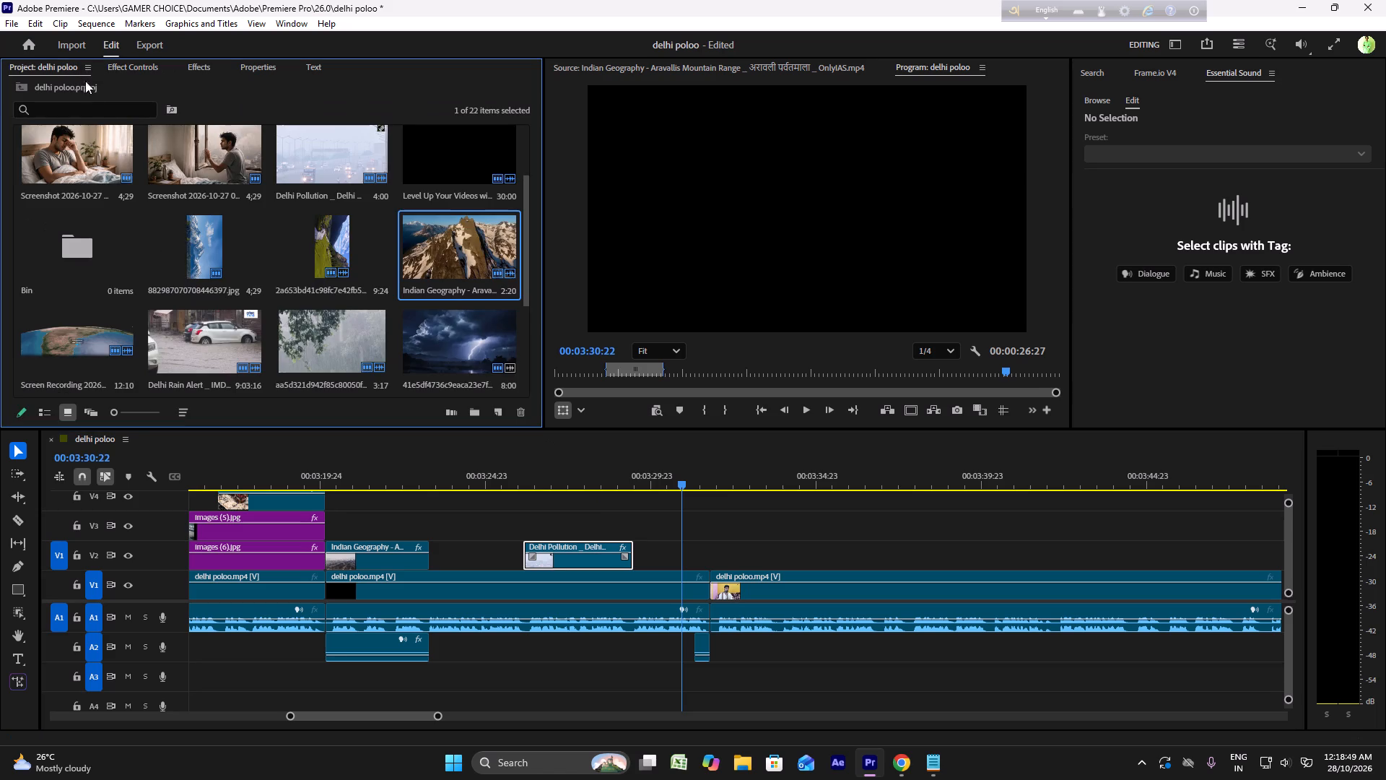
scroll(152, 262, "down", 5)
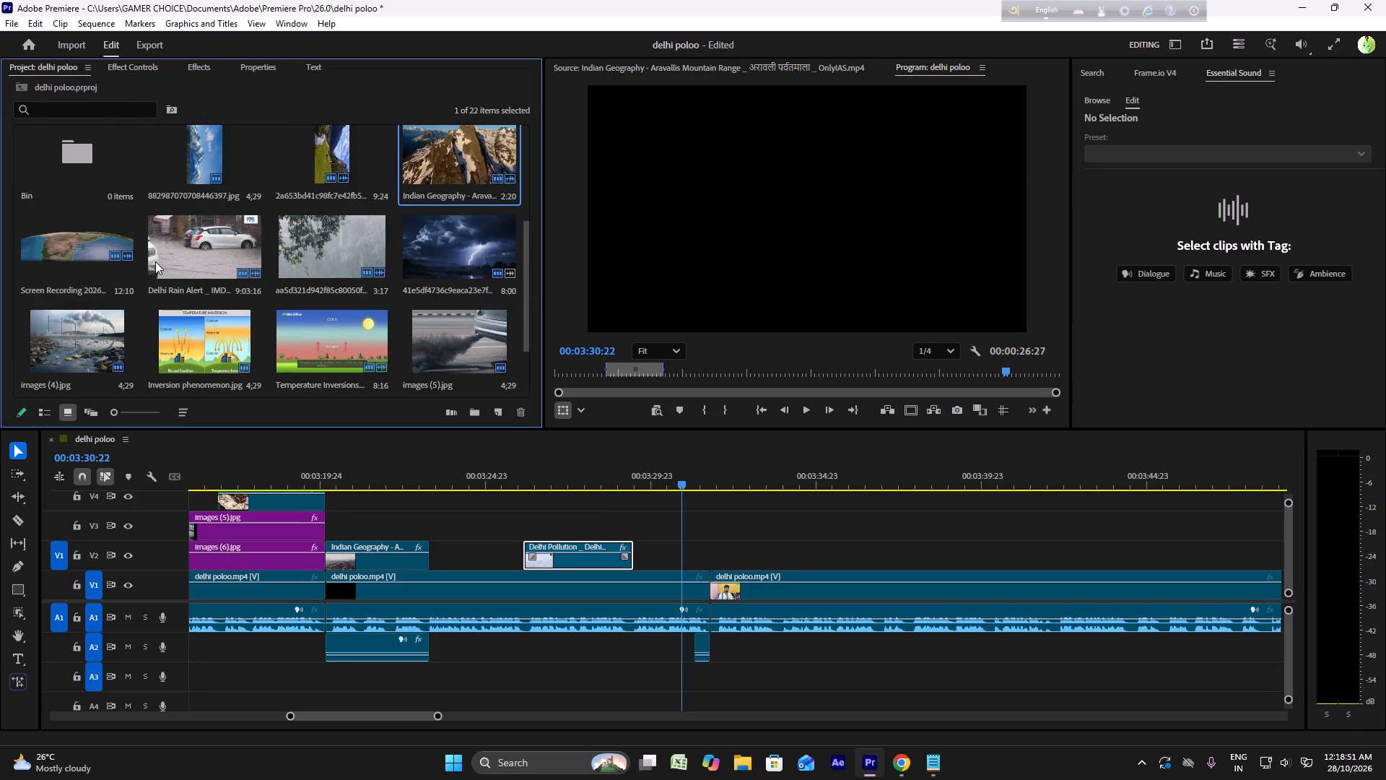
double_click(187, 244)
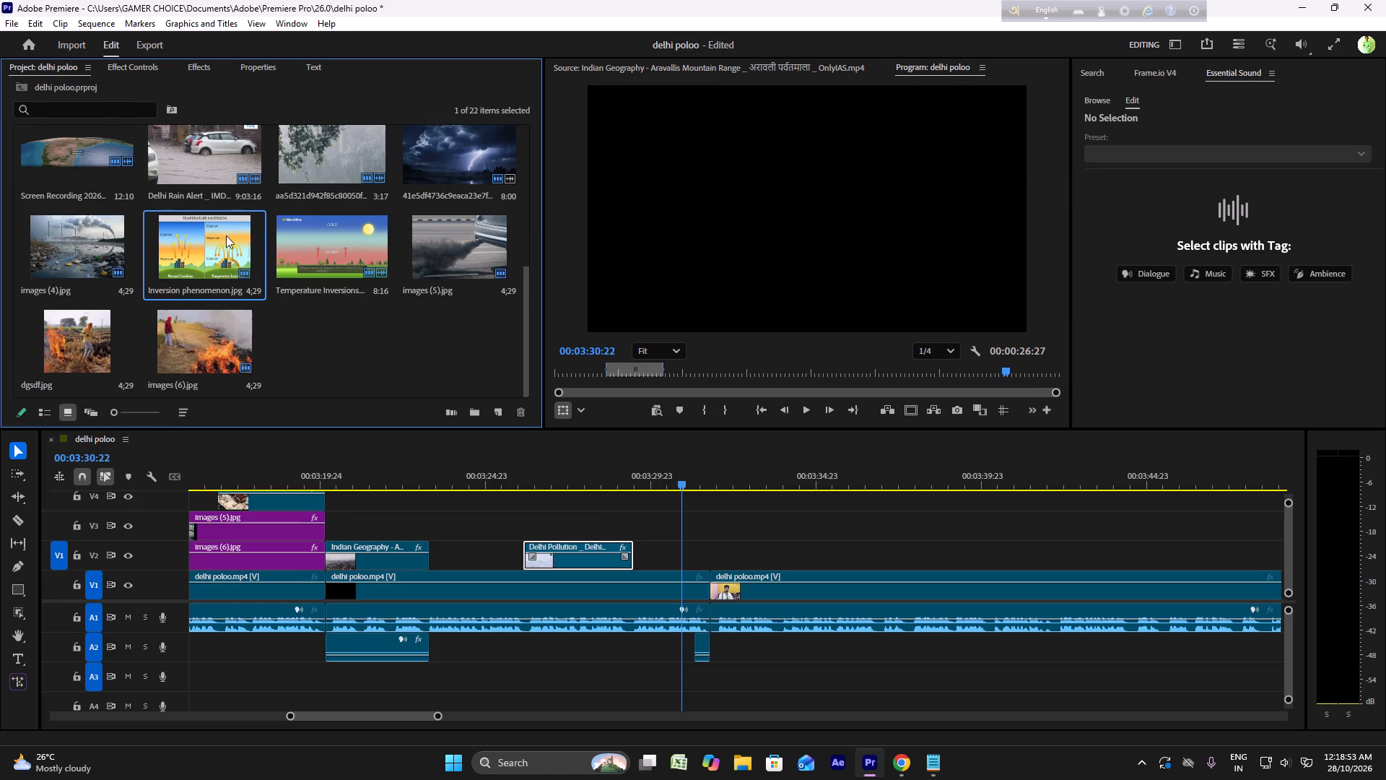
left_click(323, 181)
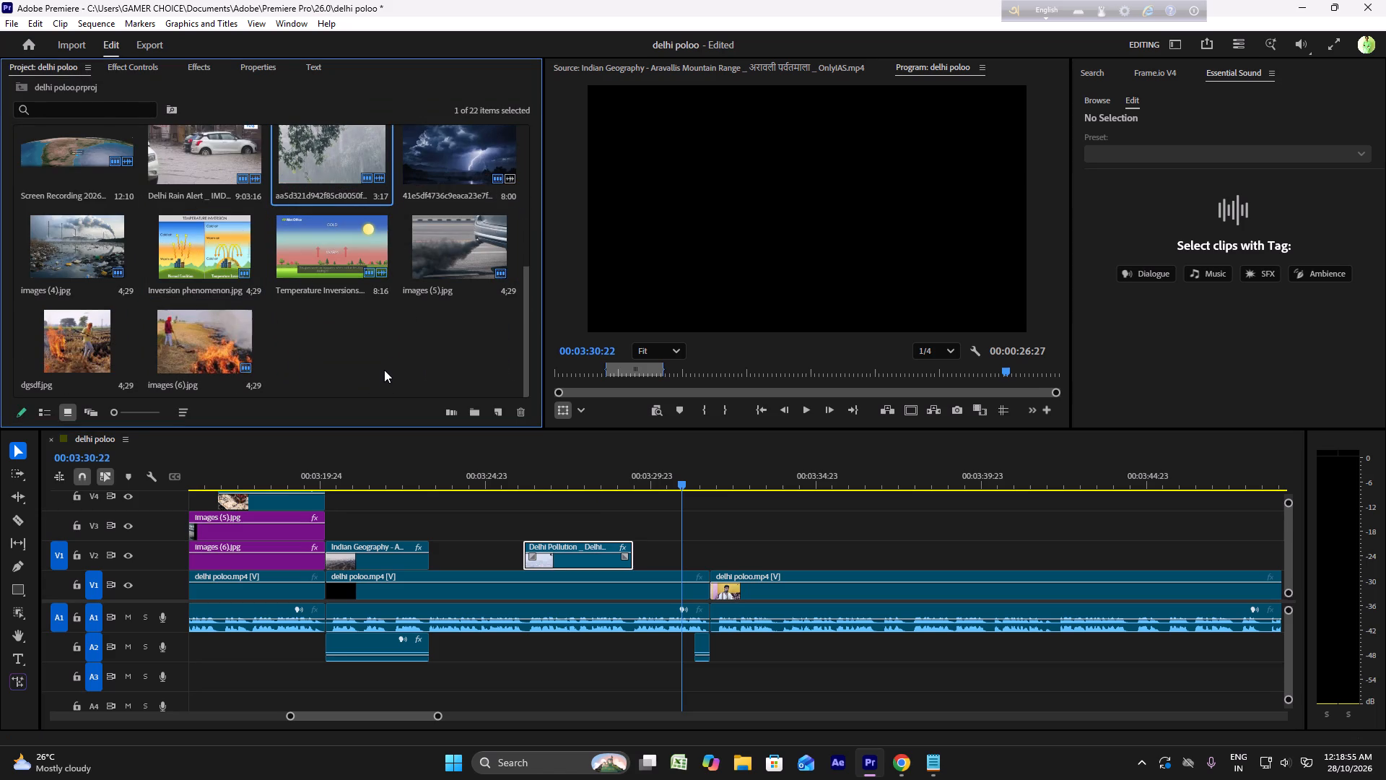
scroll(380, 365, "up", 3)
scroll(331, 324, "down", 3)
triple_click(302, 178)
left_click(302, 178)
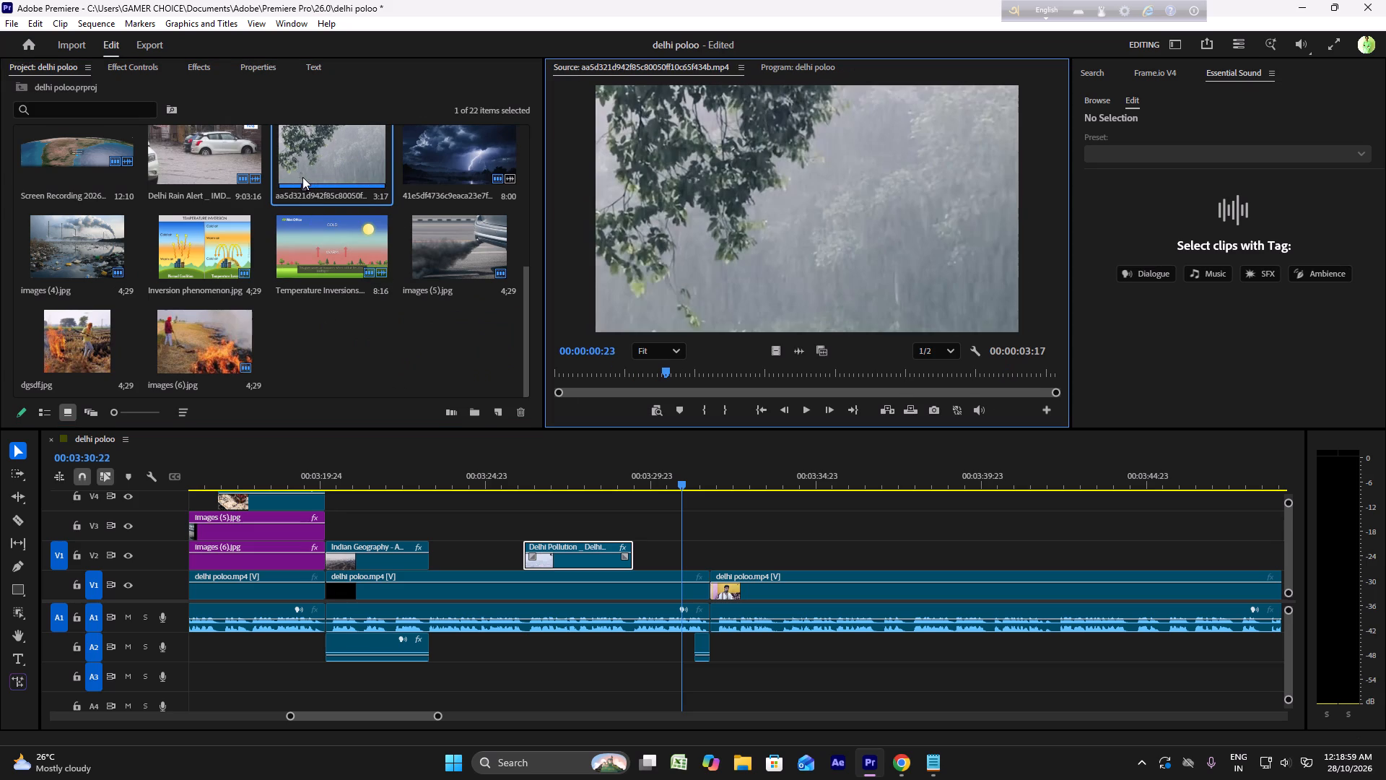
key("space")
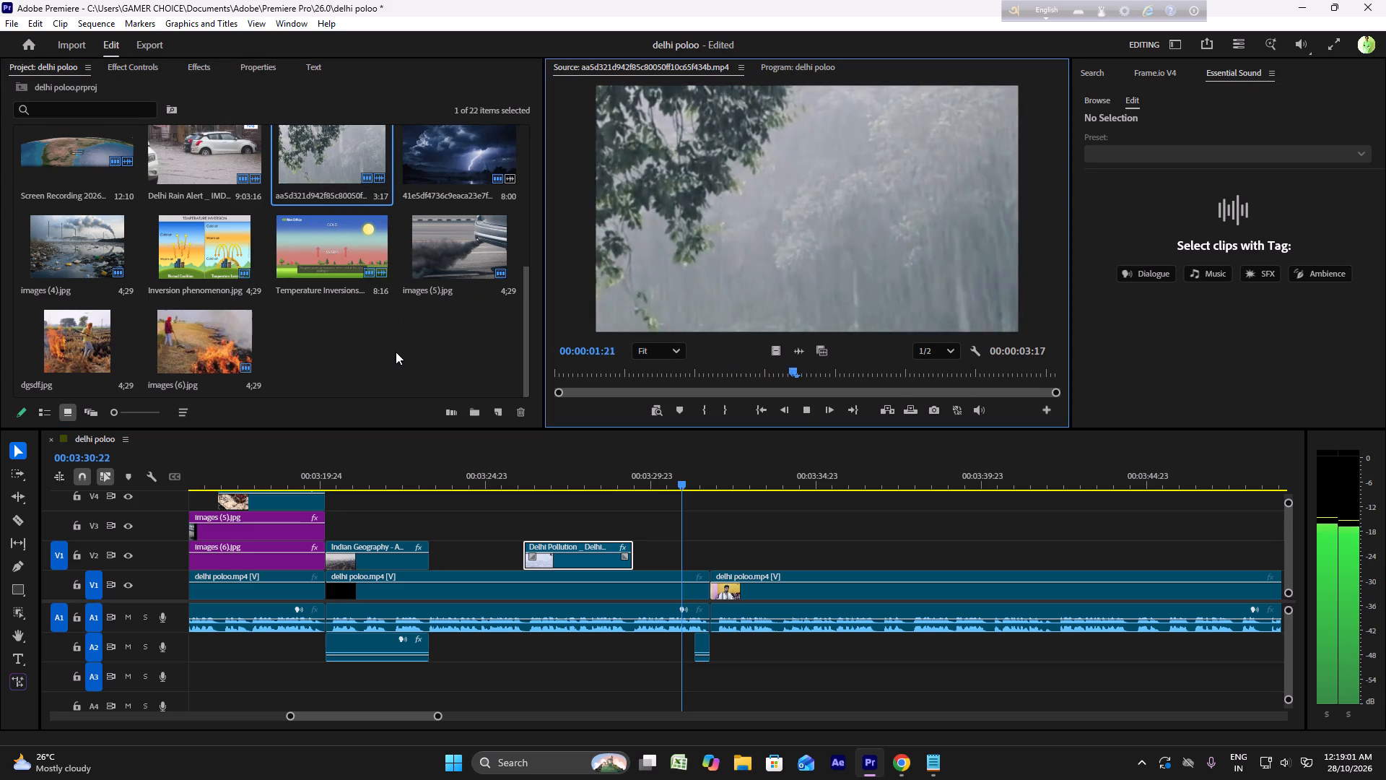
key("space")
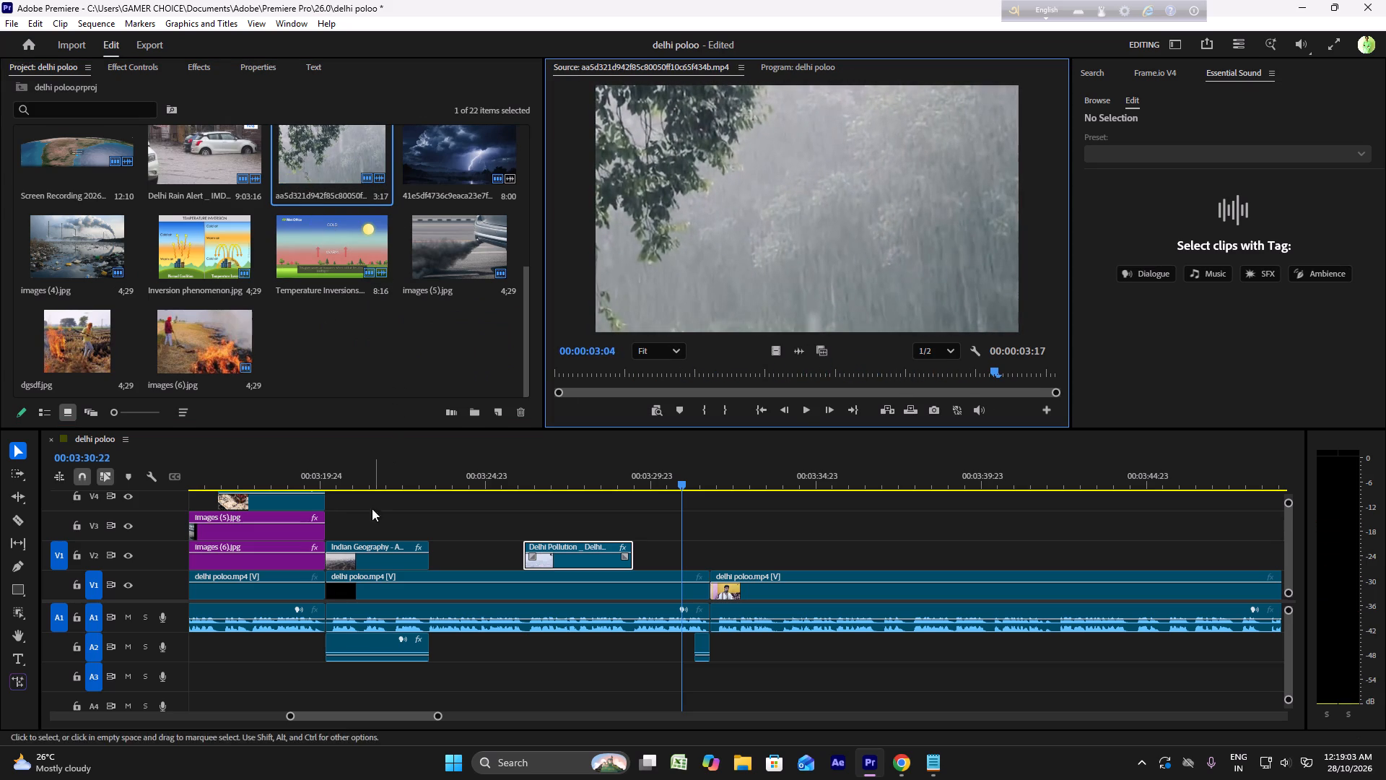
Play the sequence from the Aravallis clip through the uncovered gap into the Delhi Pollution clip.
left_click(390, 474)
key("space")
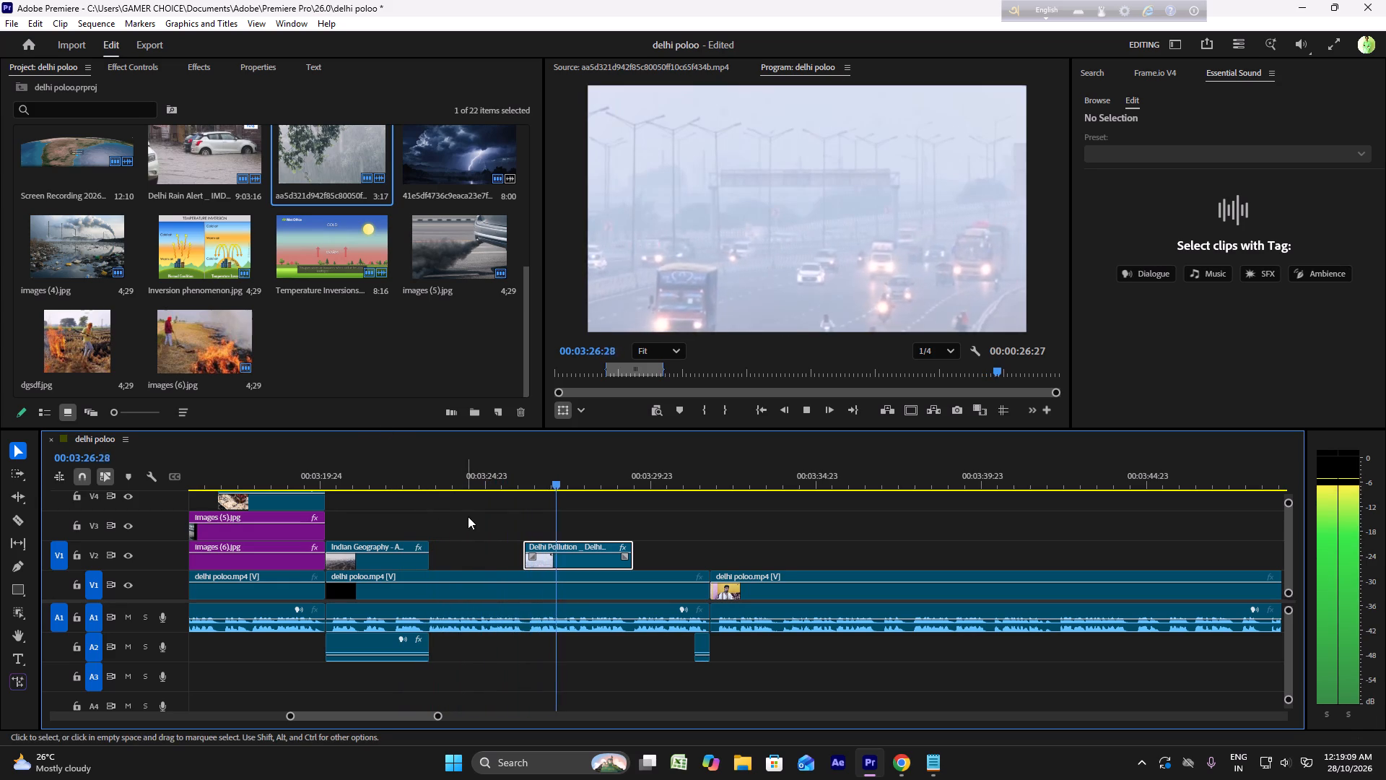
key("space")
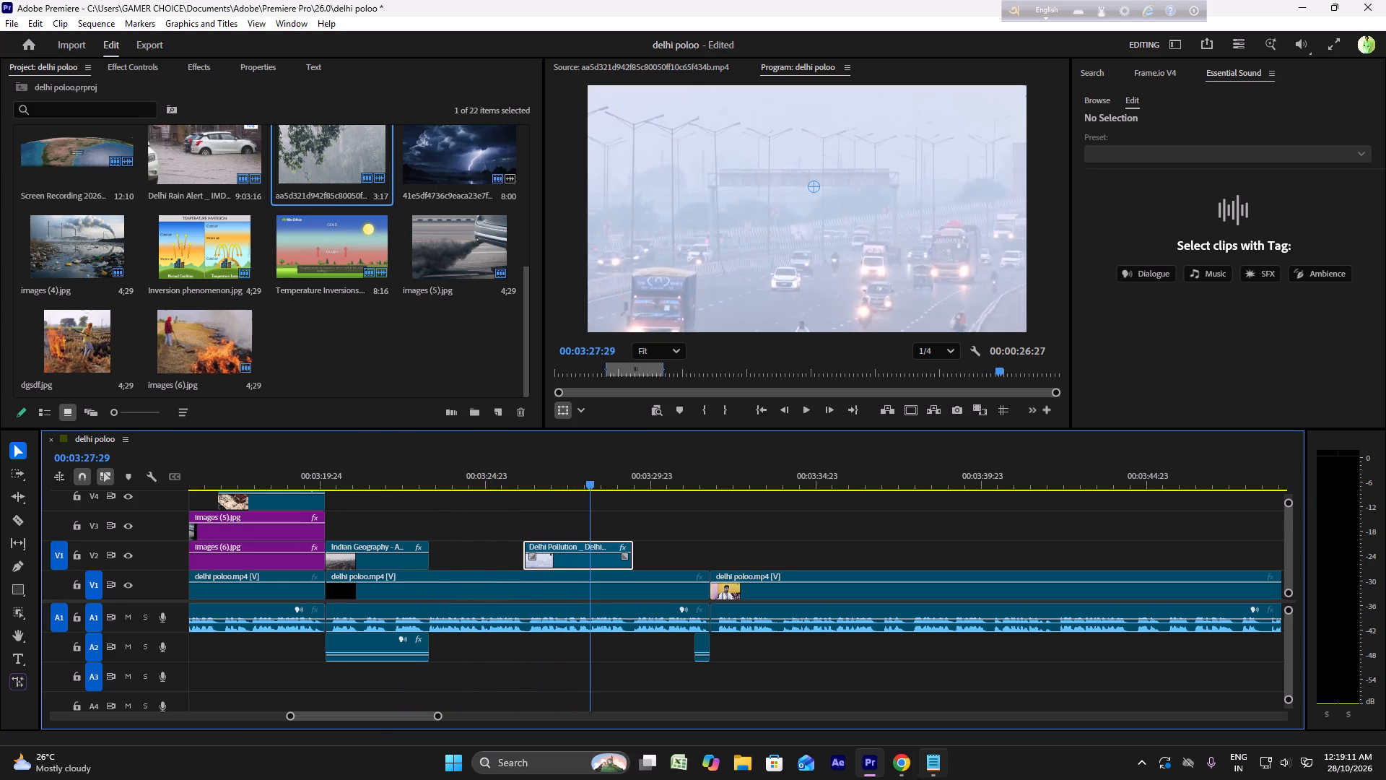
Switch to Chrome and open YouTube in a new tab.
left_click(890, 758)
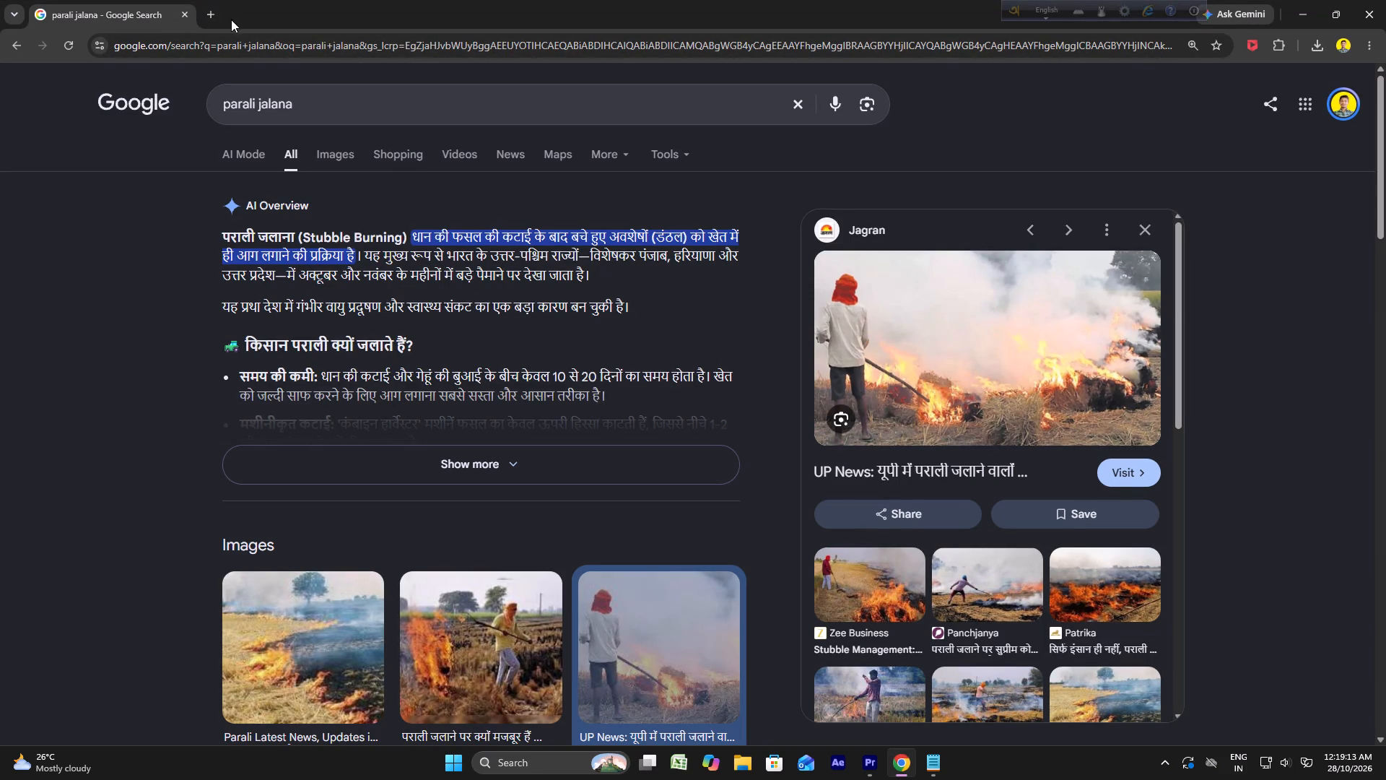
left_click(209, 12)
left_click(642, 75)
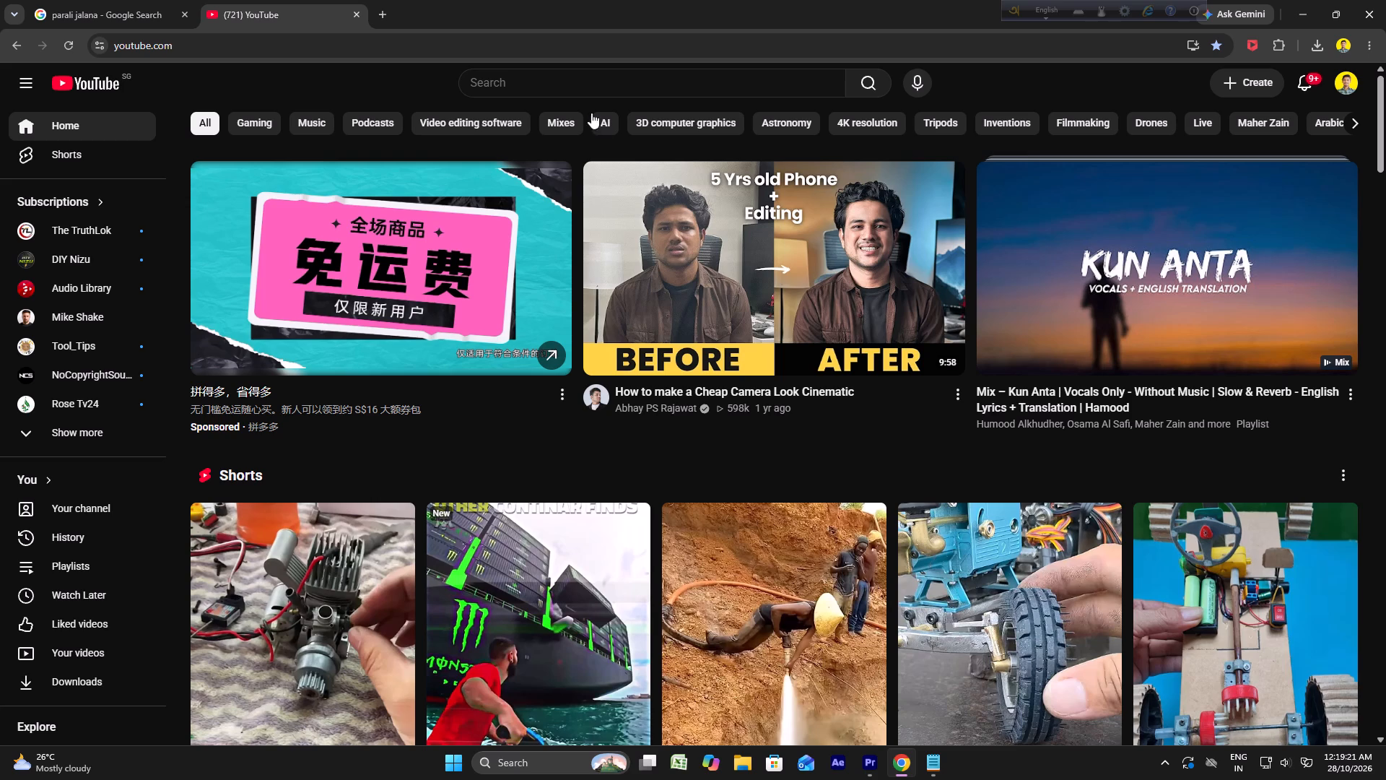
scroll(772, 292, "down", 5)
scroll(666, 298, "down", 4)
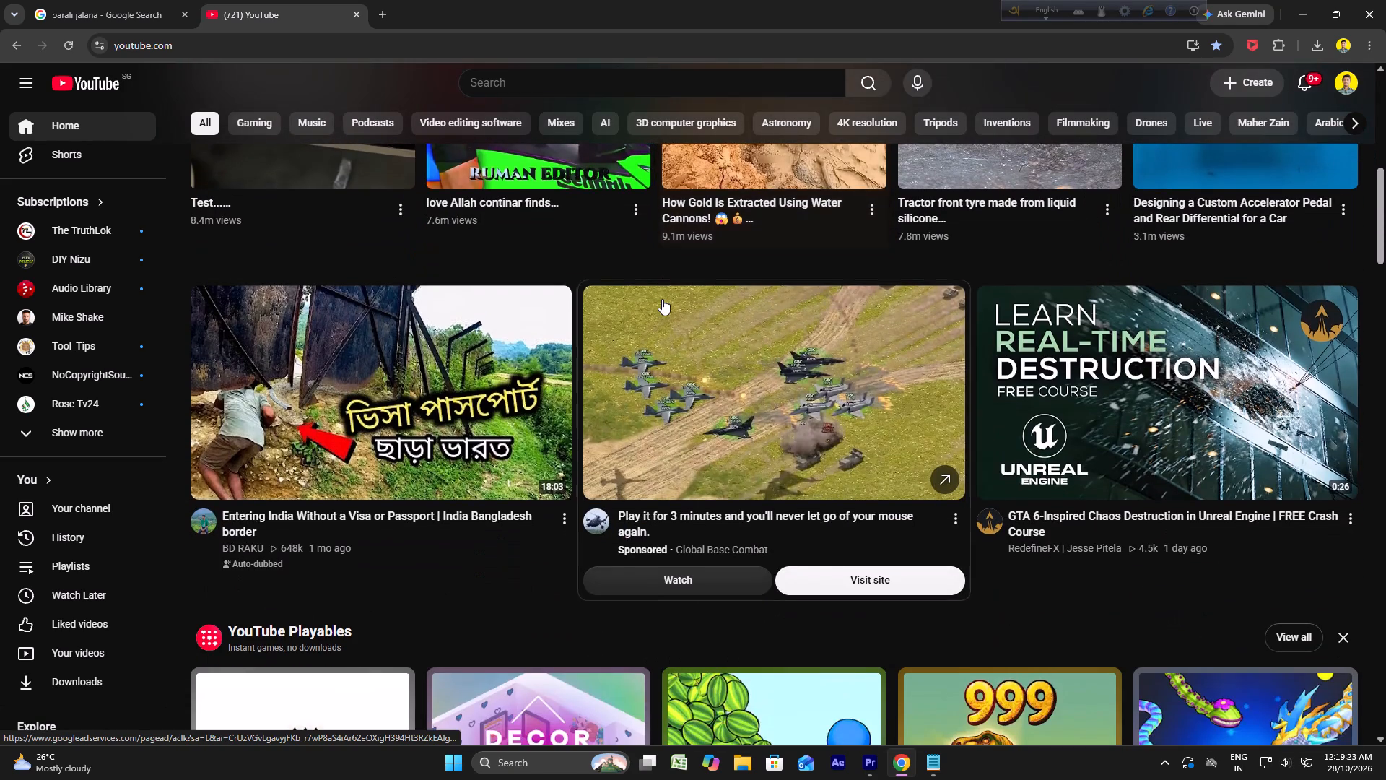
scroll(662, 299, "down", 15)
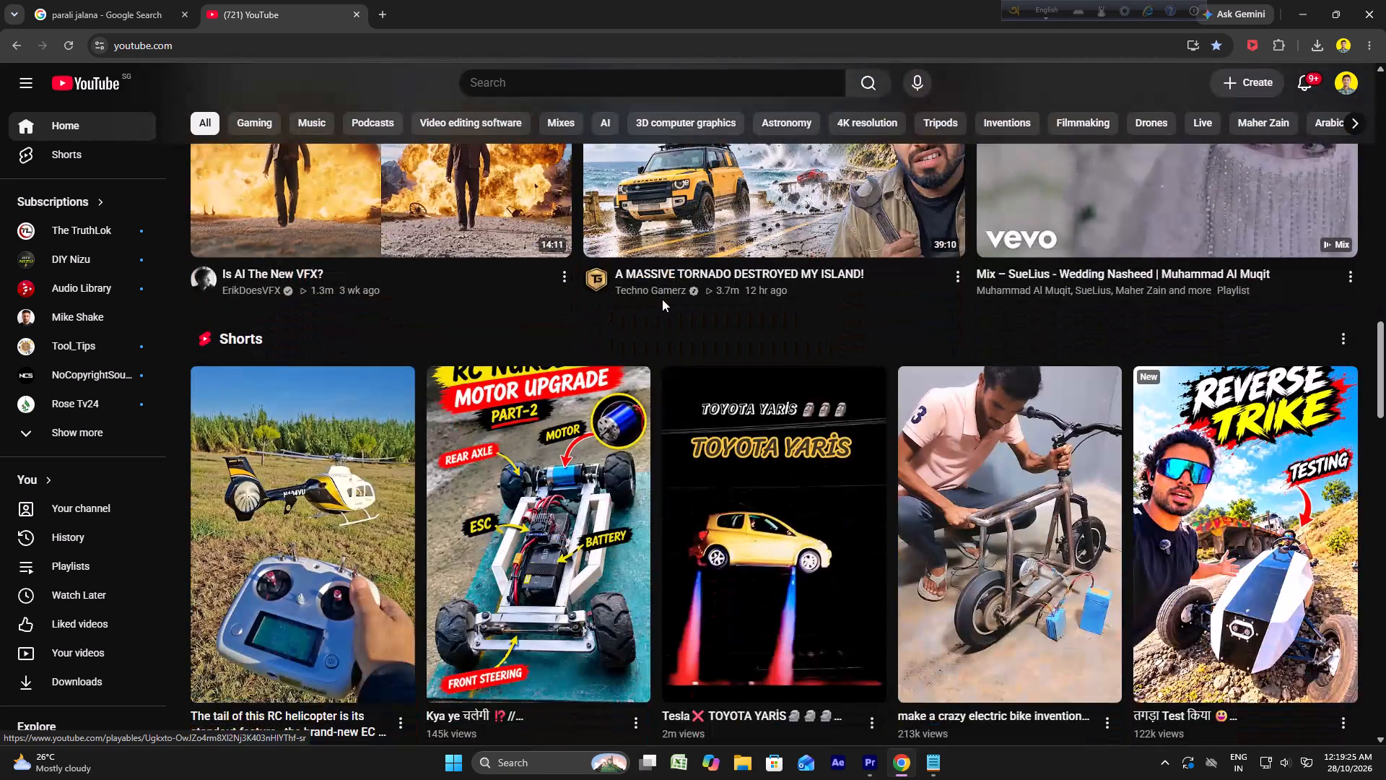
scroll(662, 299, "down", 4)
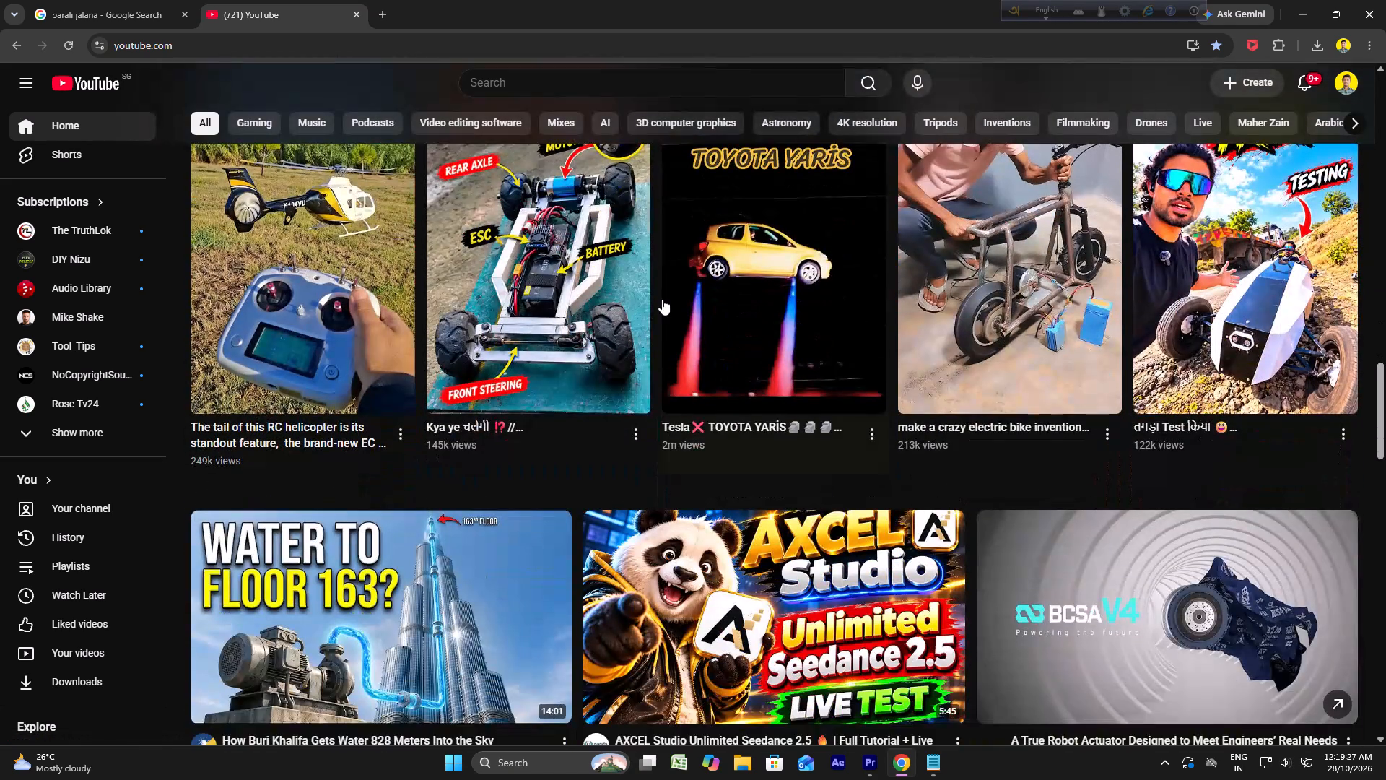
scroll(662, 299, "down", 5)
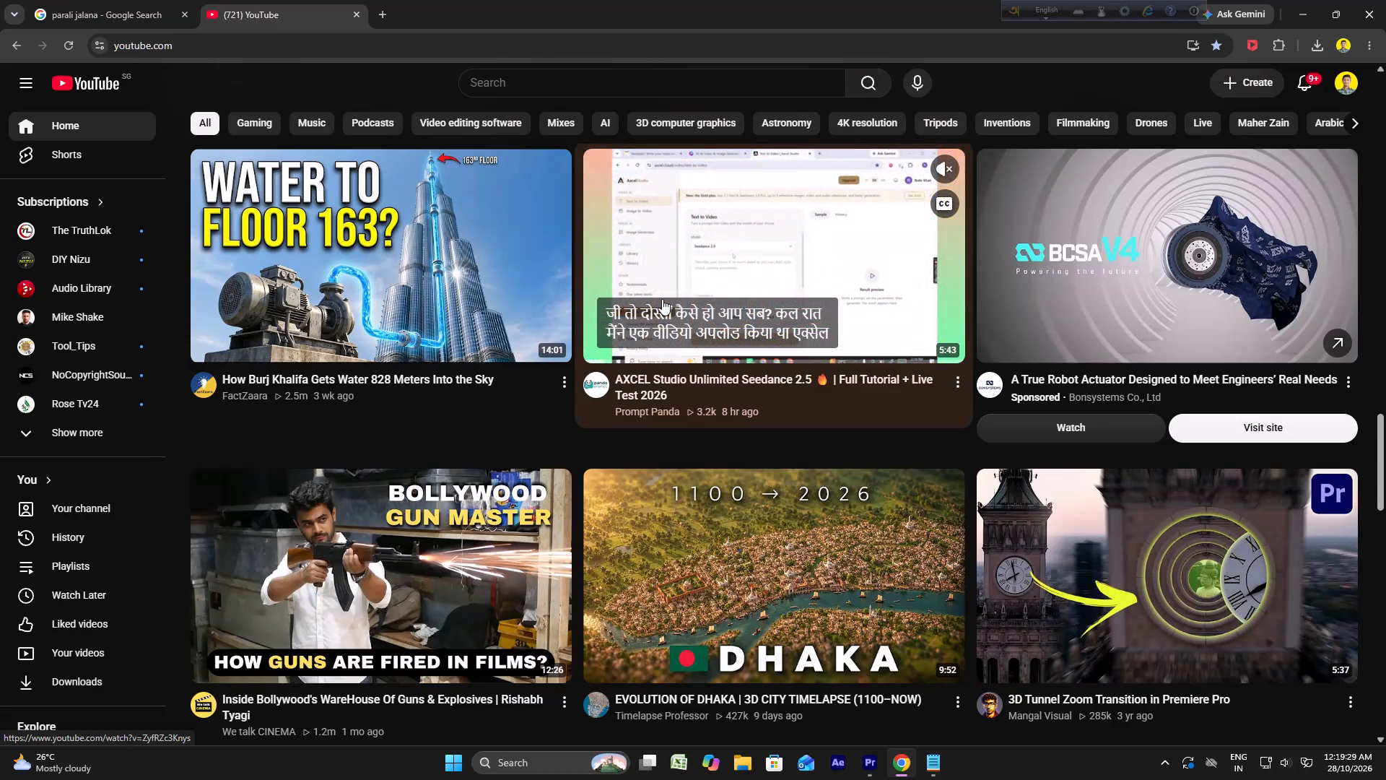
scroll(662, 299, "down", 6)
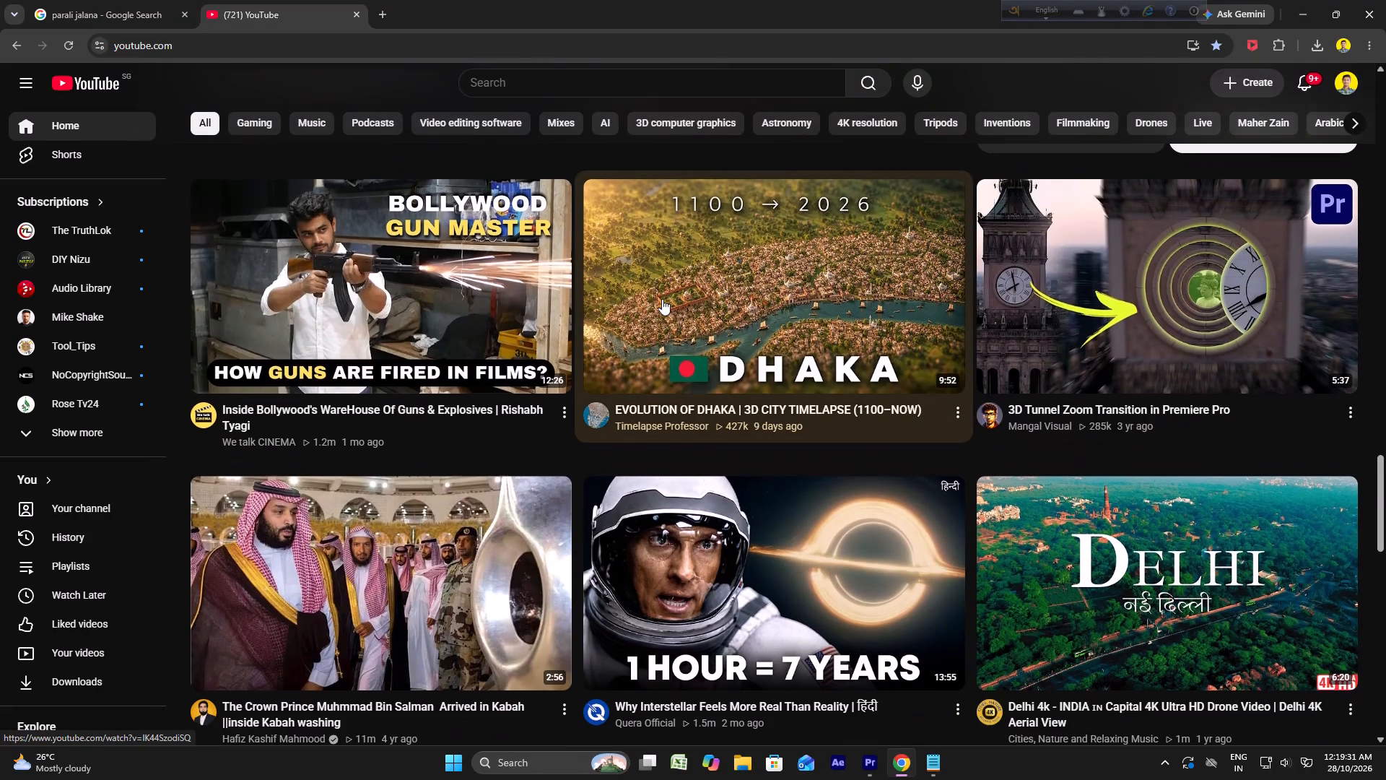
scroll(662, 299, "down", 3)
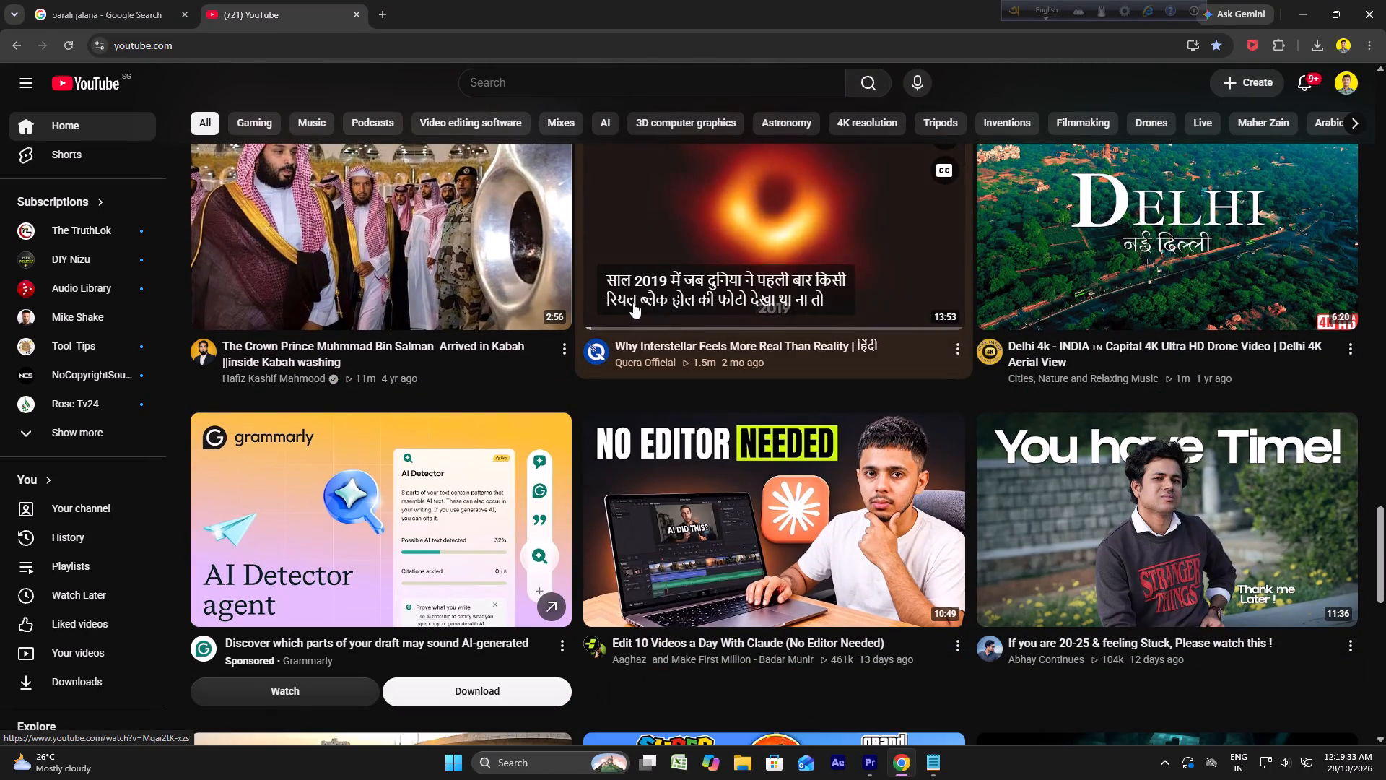
Search YouTube for "thermal inversion animation" and look through the results for usable footage.
left_click(517, 87)
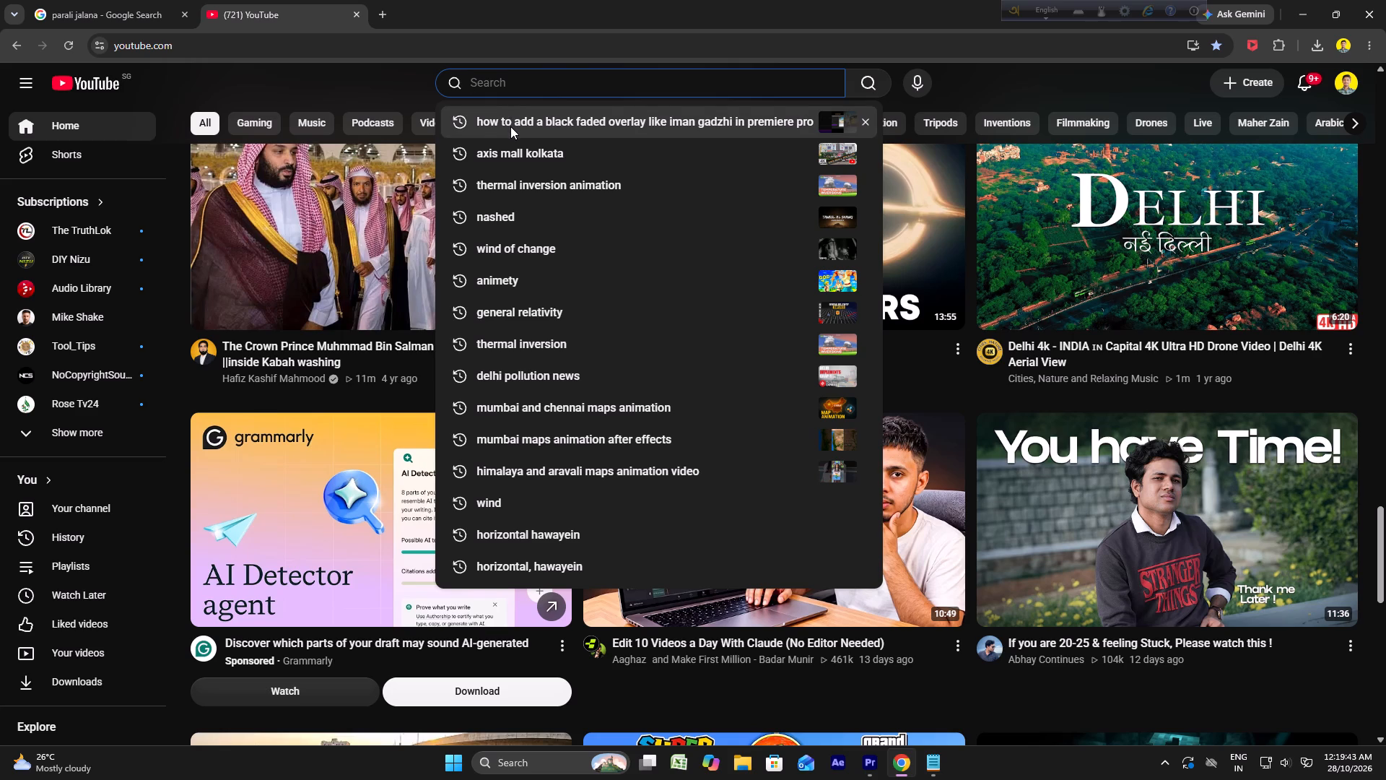
left_click(552, 171)
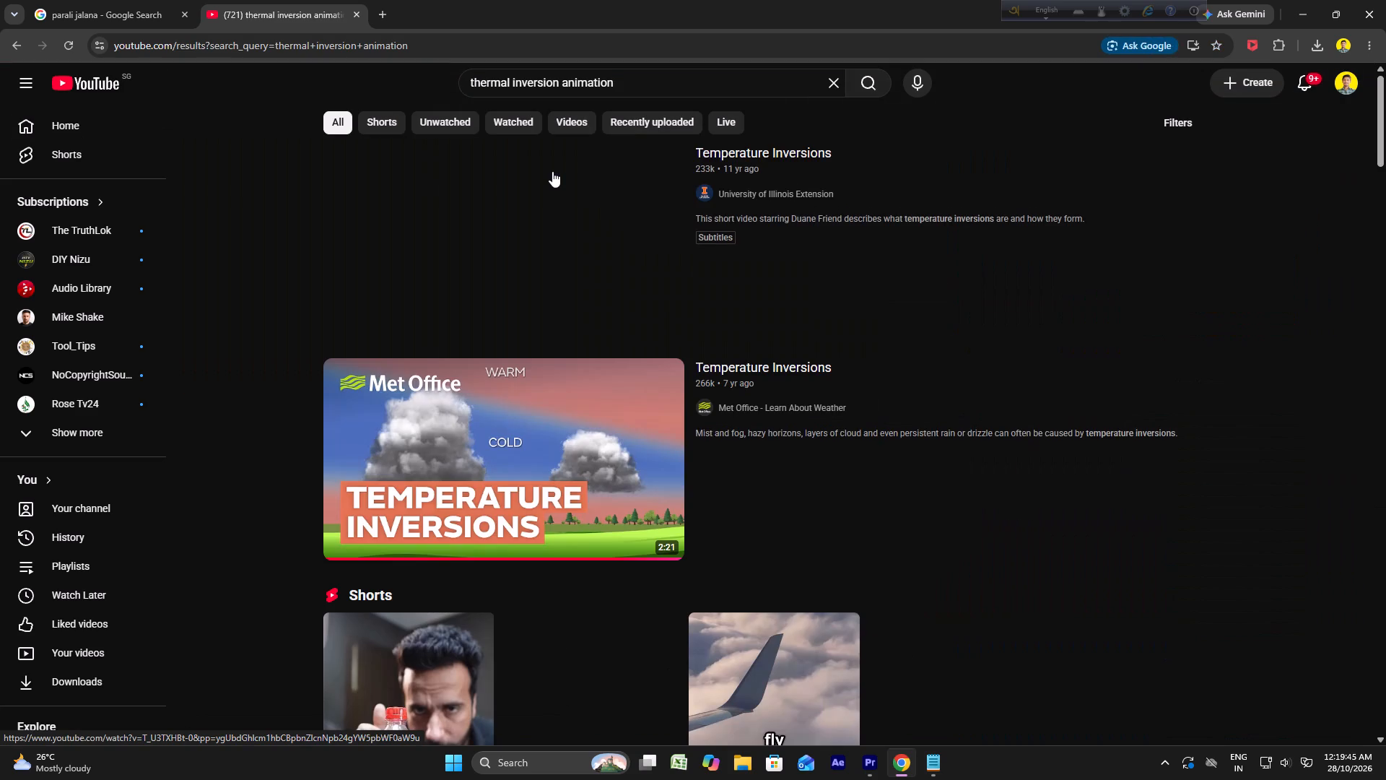
scroll(554, 173, "down", 5)
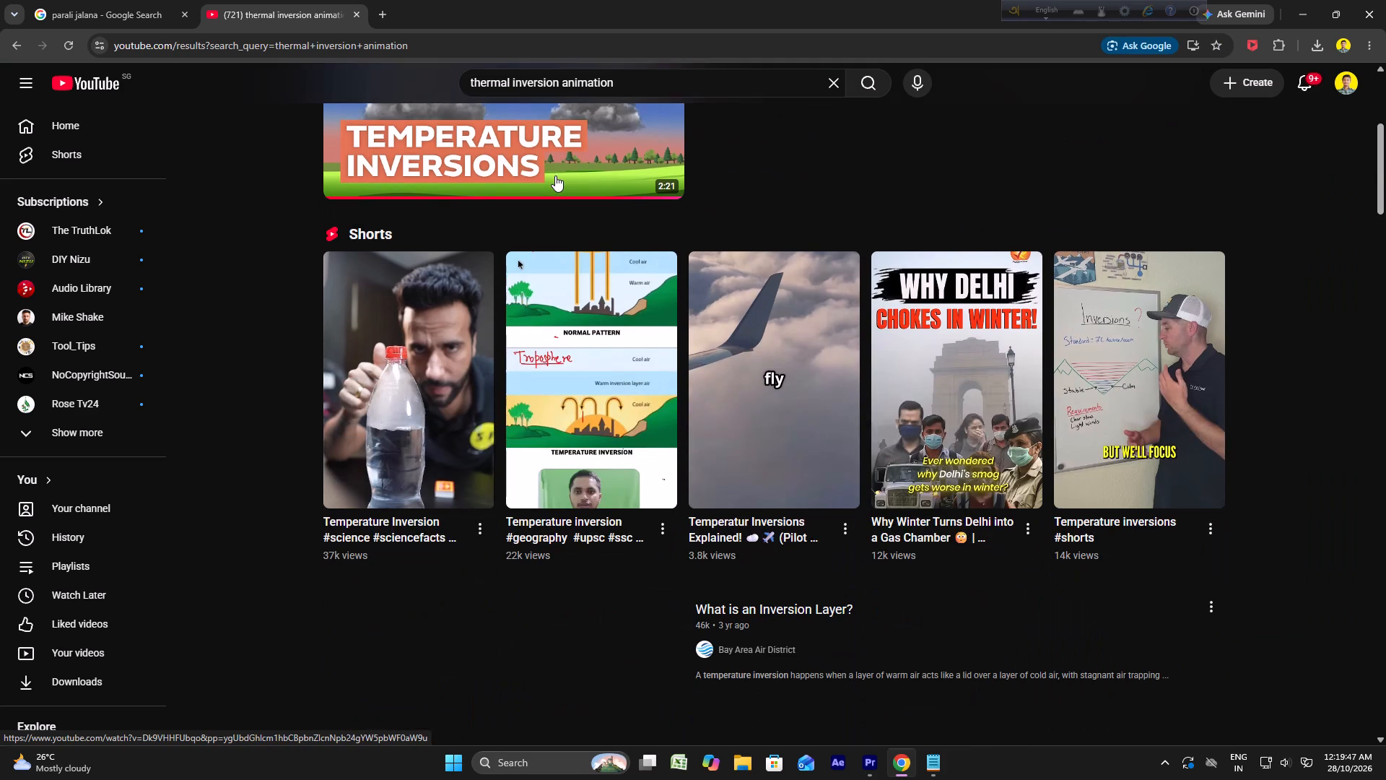
scroll(555, 178, "down", 6)
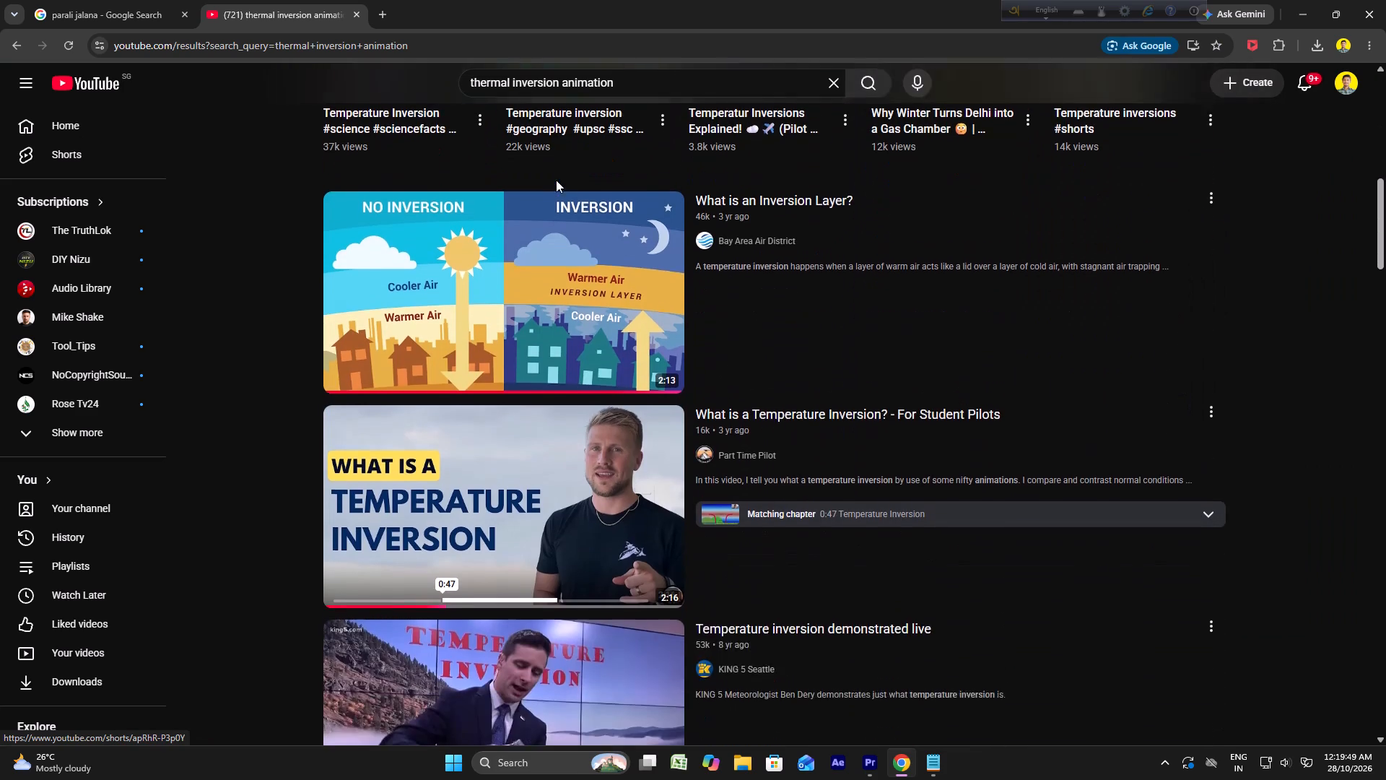
scroll(556, 180, "down", 8)
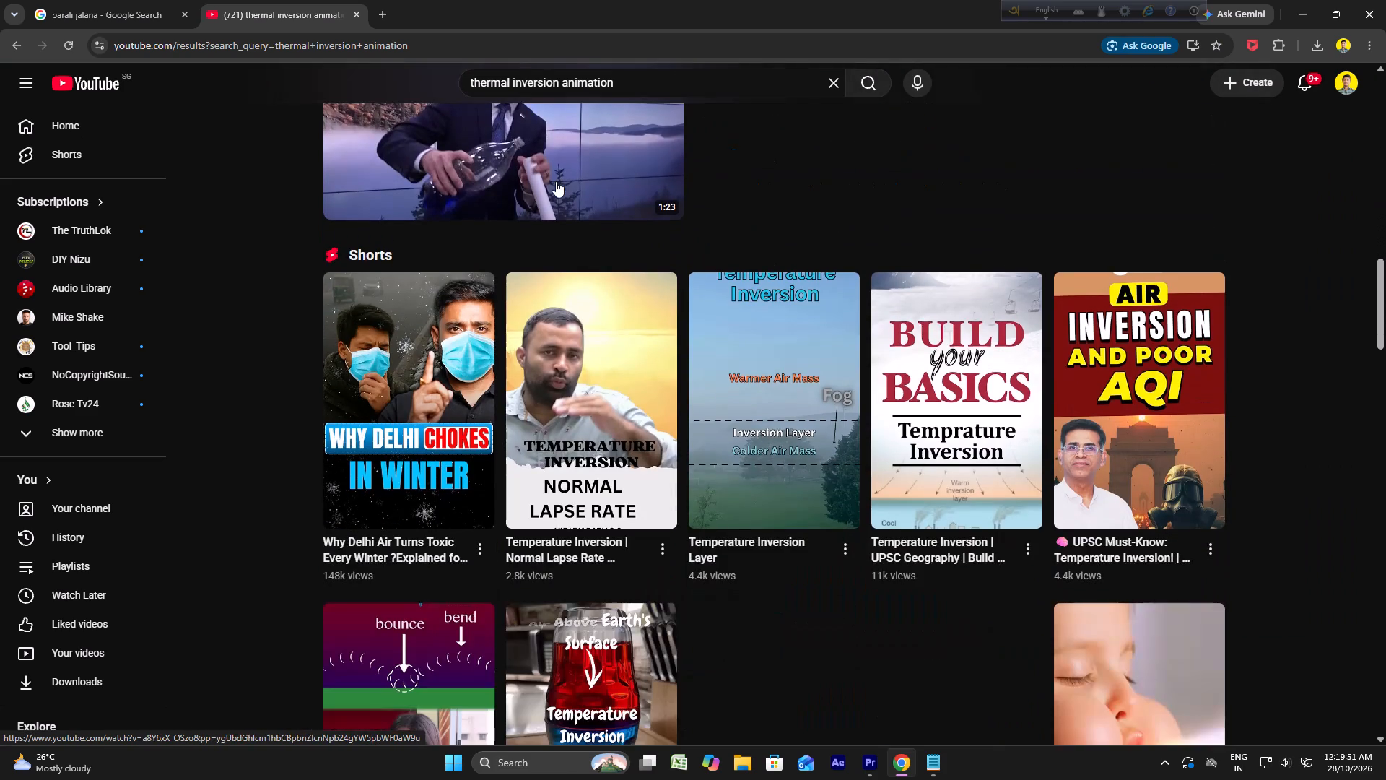
scroll(556, 181, "down", 8)
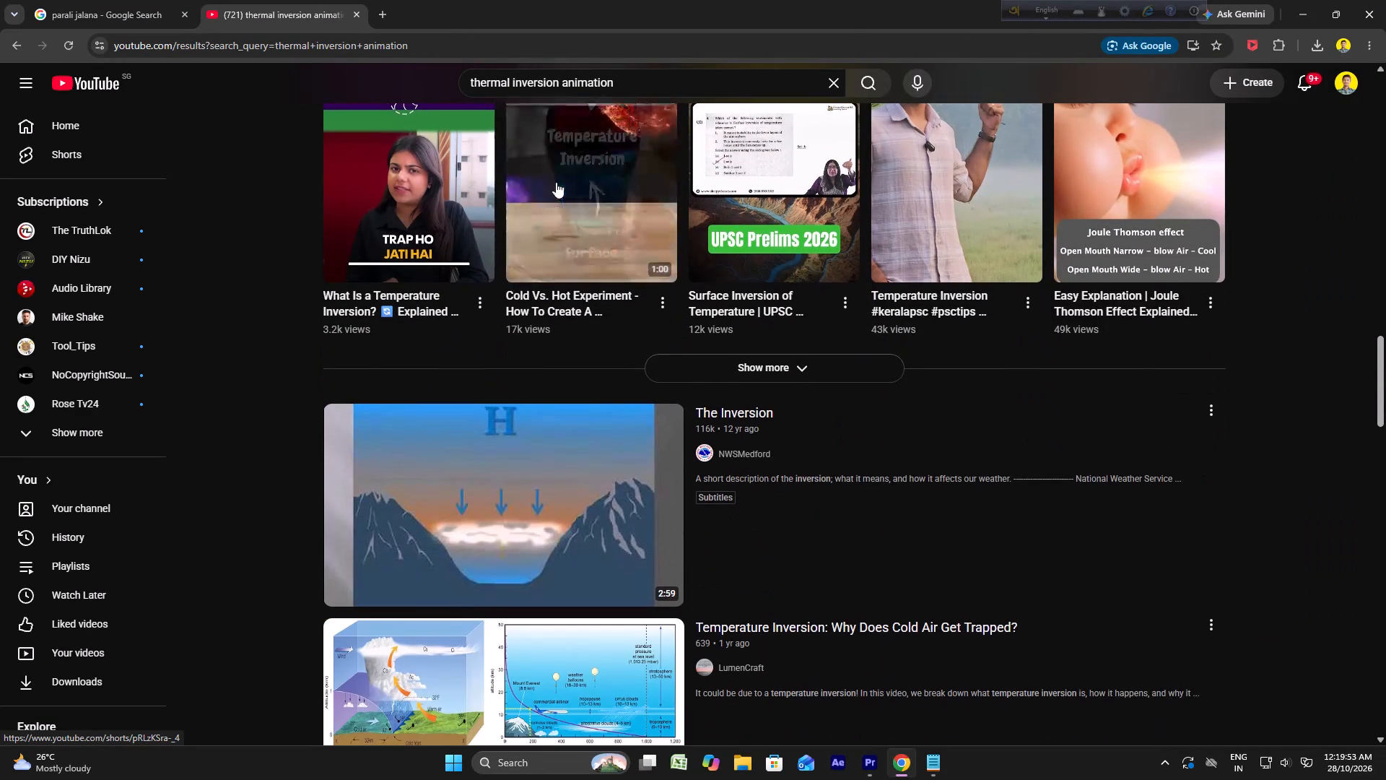
scroll(556, 182, "down", 11)
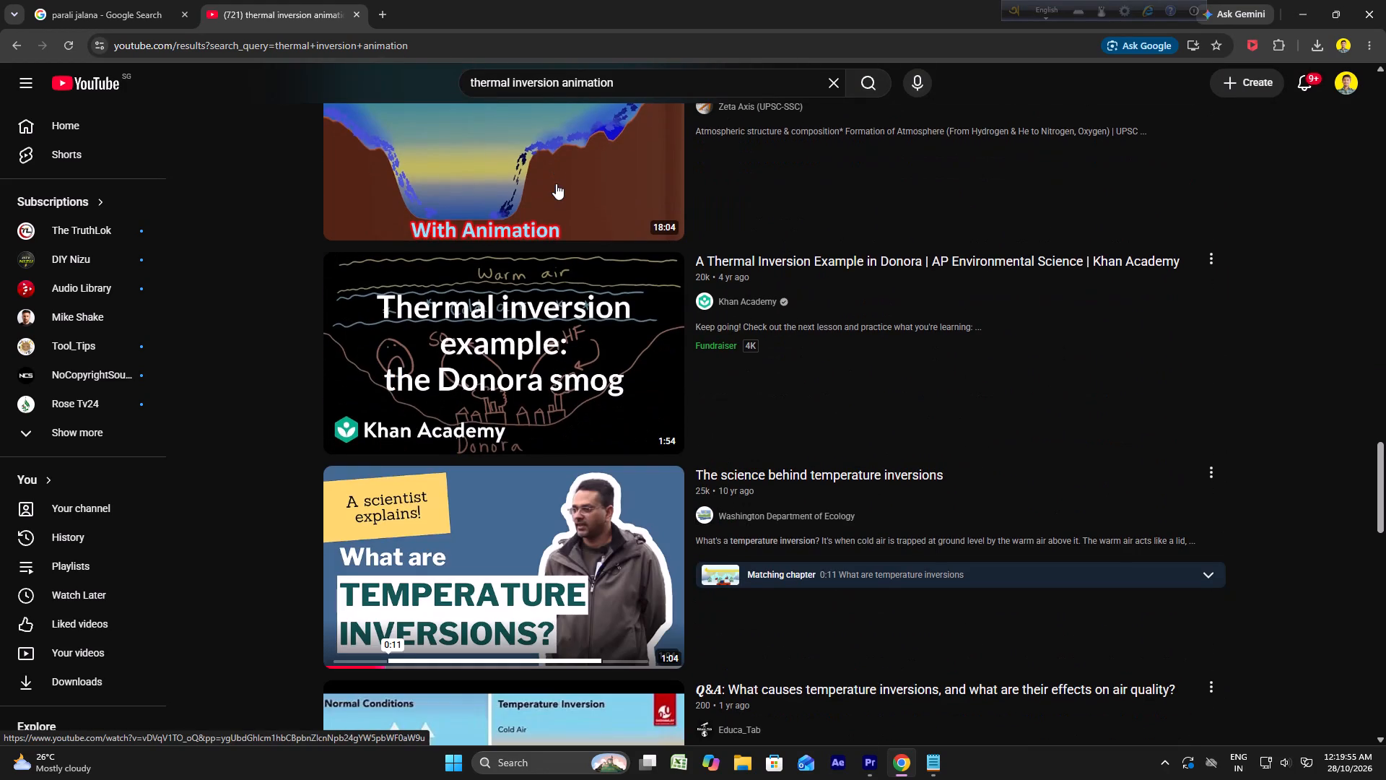
Cut the YouTube query and run a Google image search for "thermal inversion animation" in a new tab.
left_click_drag(669, 82, 458, 91)
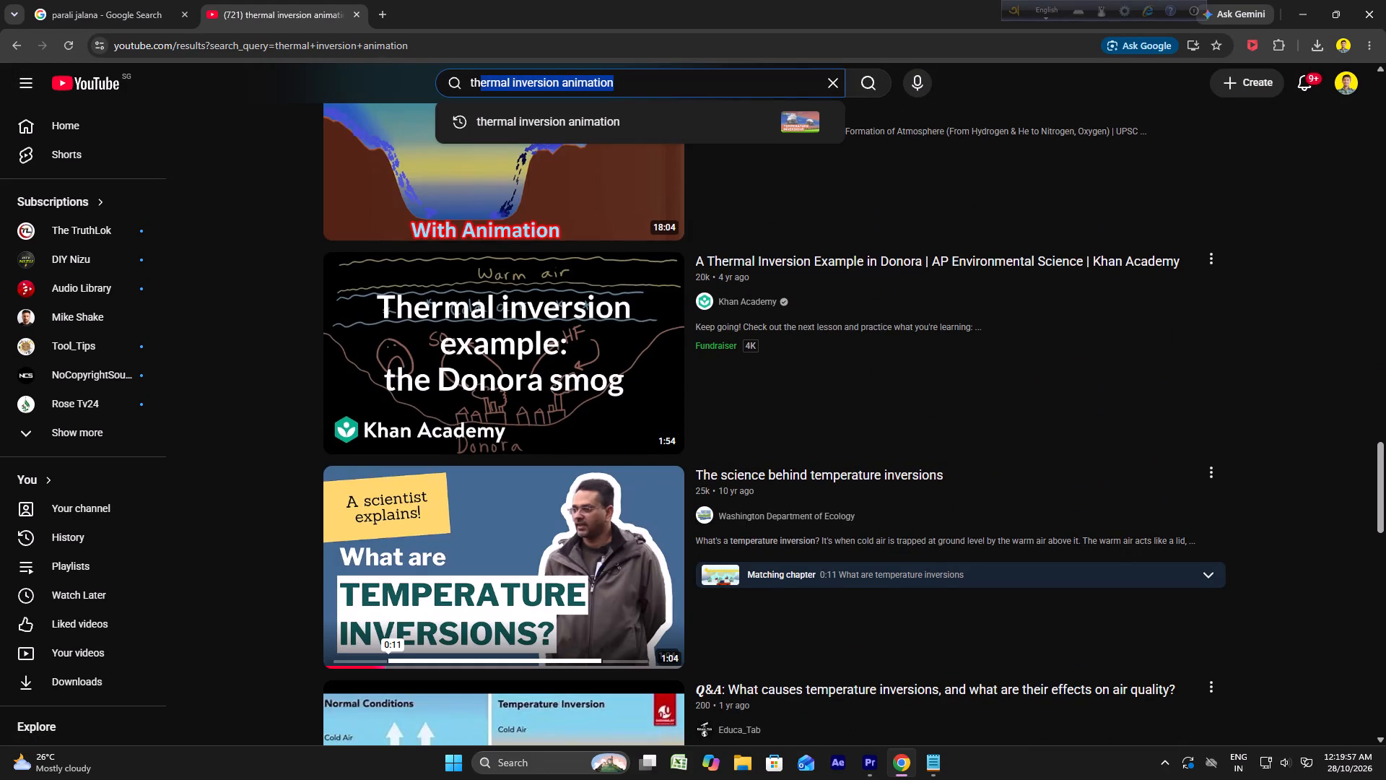
left_click_drag(458, 91, 453, 91)
key("ctrl+x")
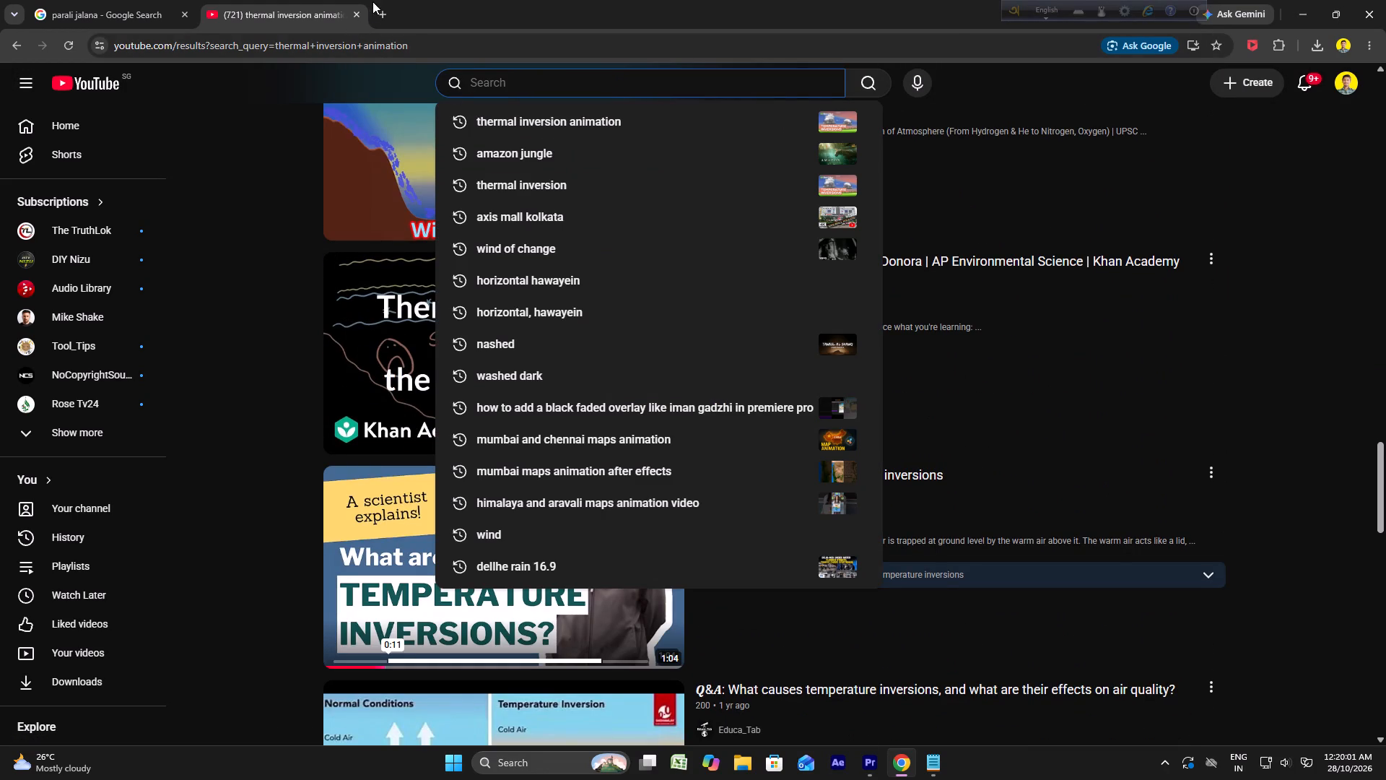
left_click(380, 7)
left_click(391, 42)
key("ctrl+v")
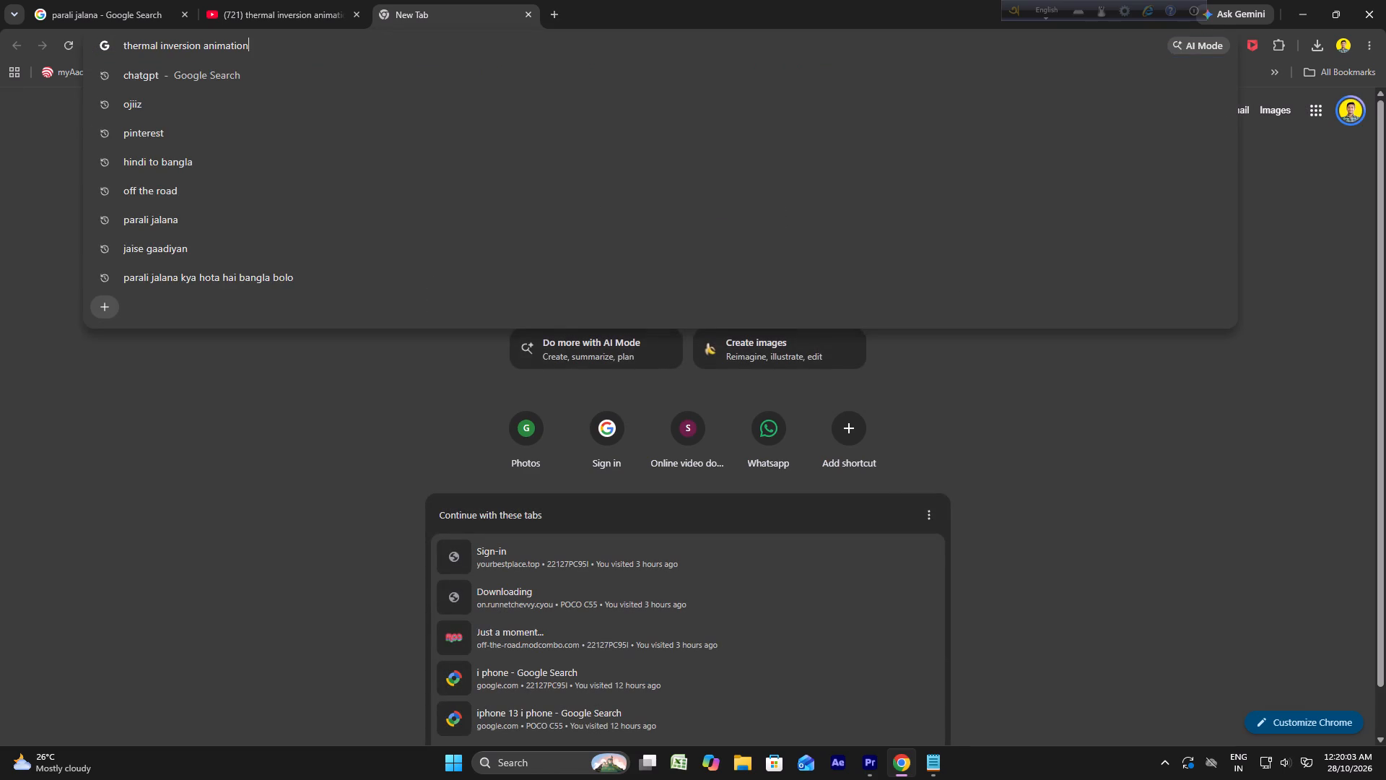
key("Return")
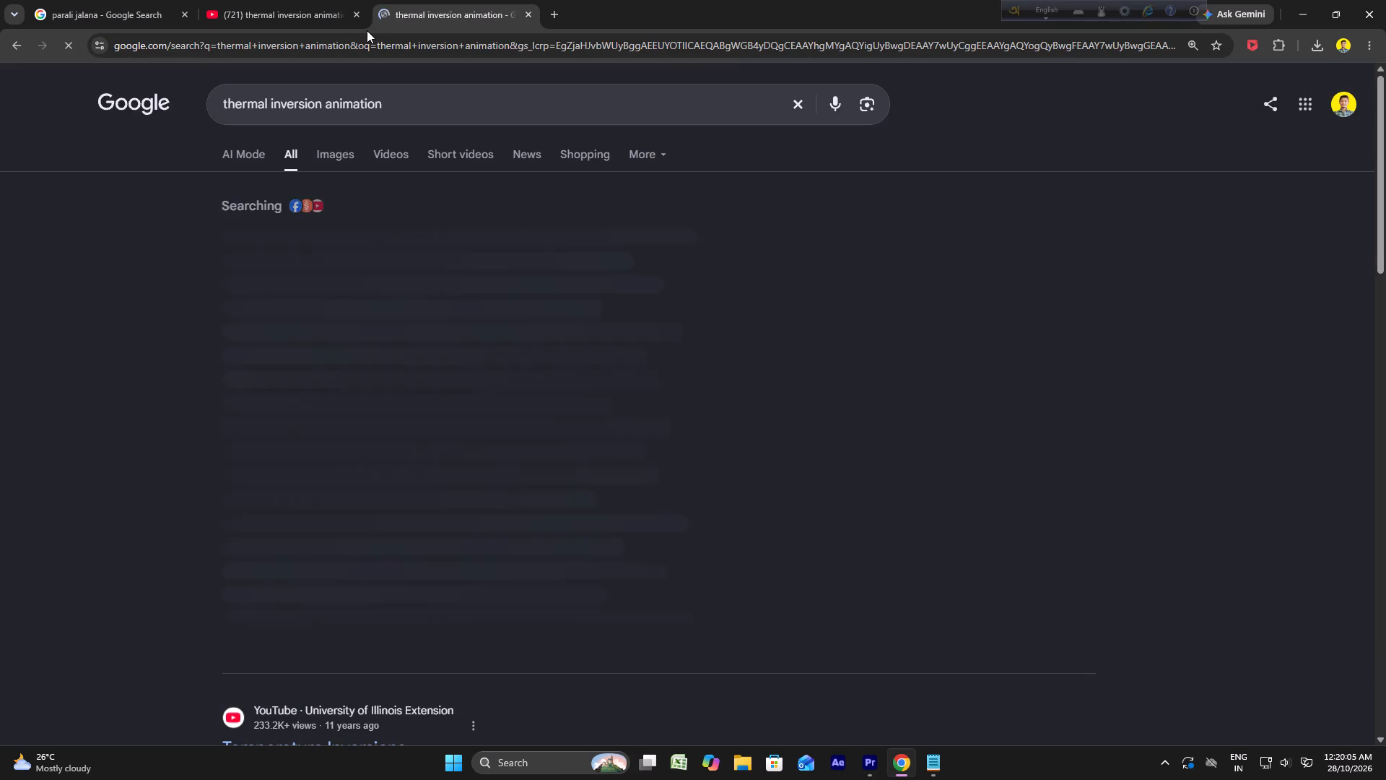
left_click(354, 149)
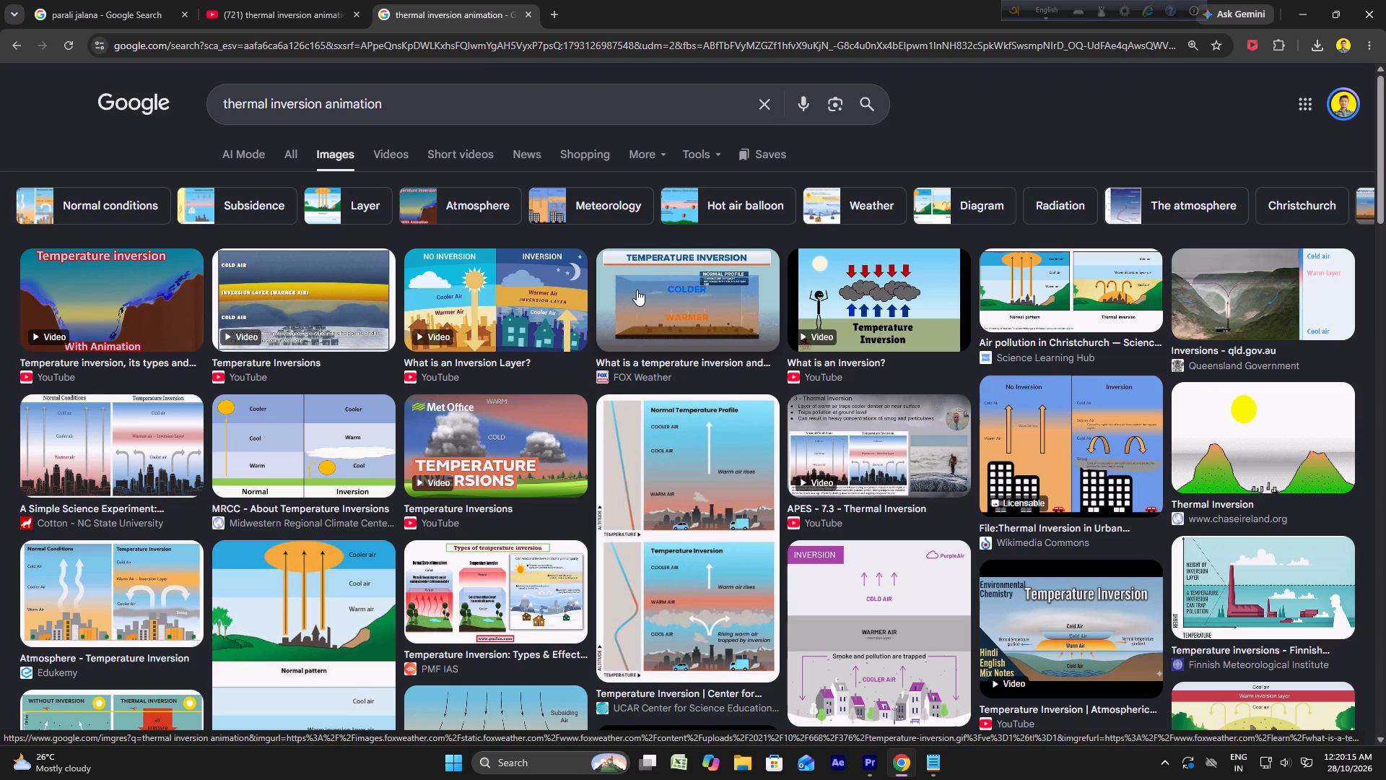
Save the MRCC normal-versus-inversion diagram to Downloads as a PNG named images.
scroll(666, 325, "down", 1)
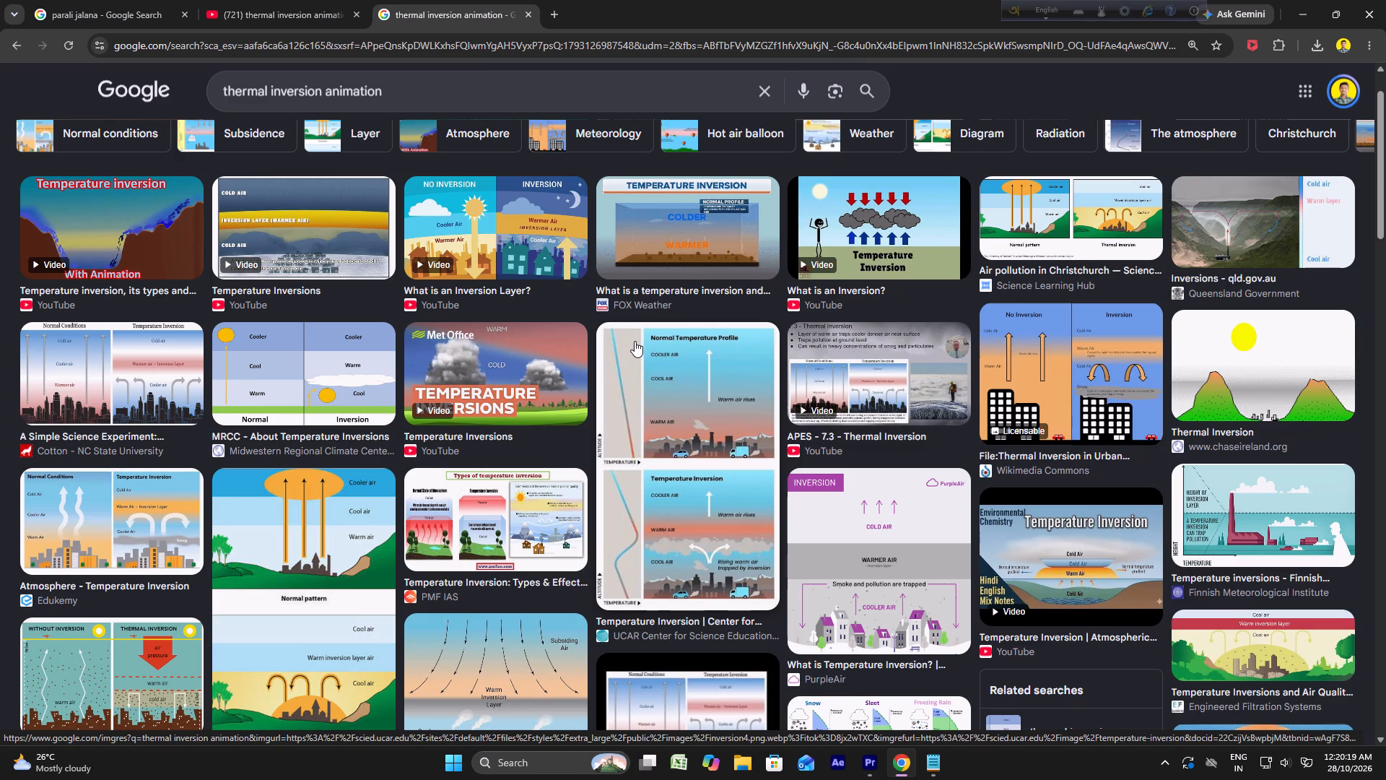
right_click(344, 362)
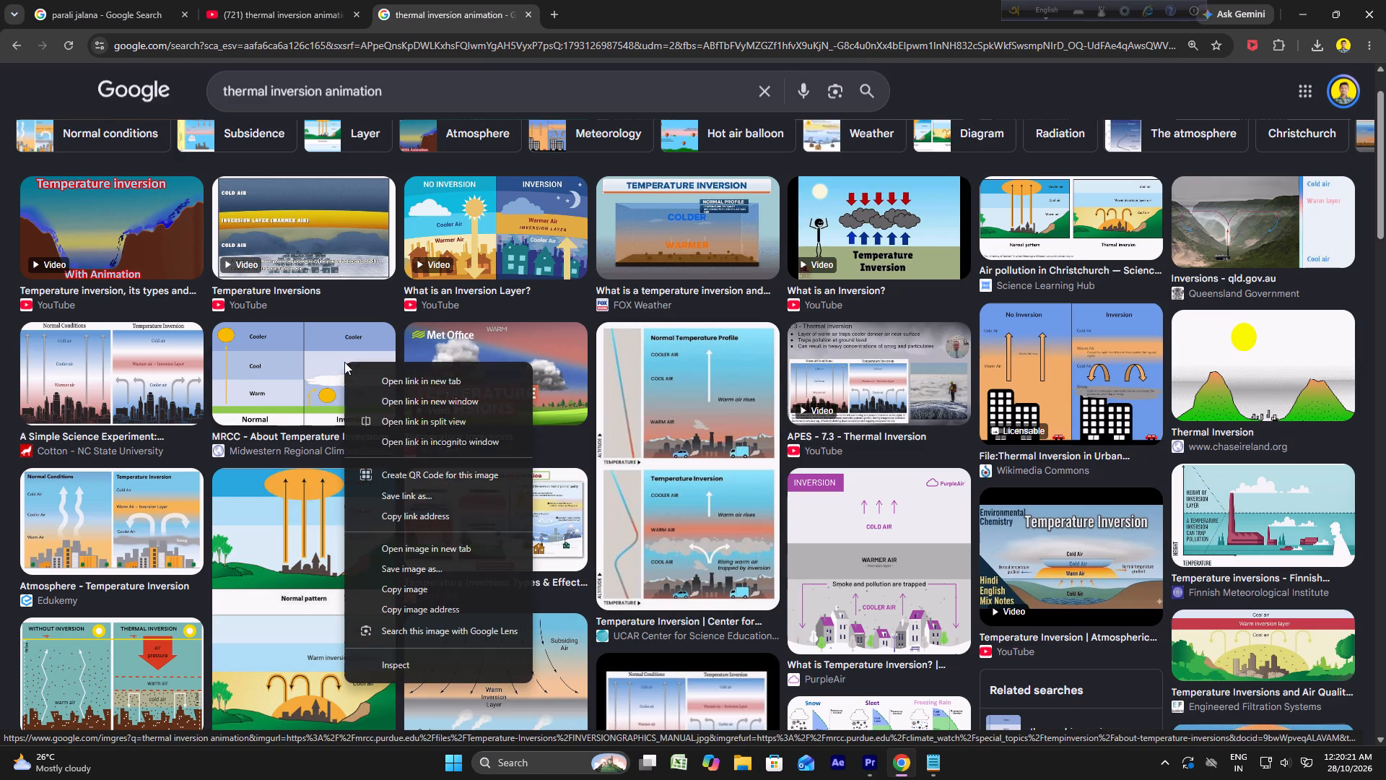
left_click(417, 585)
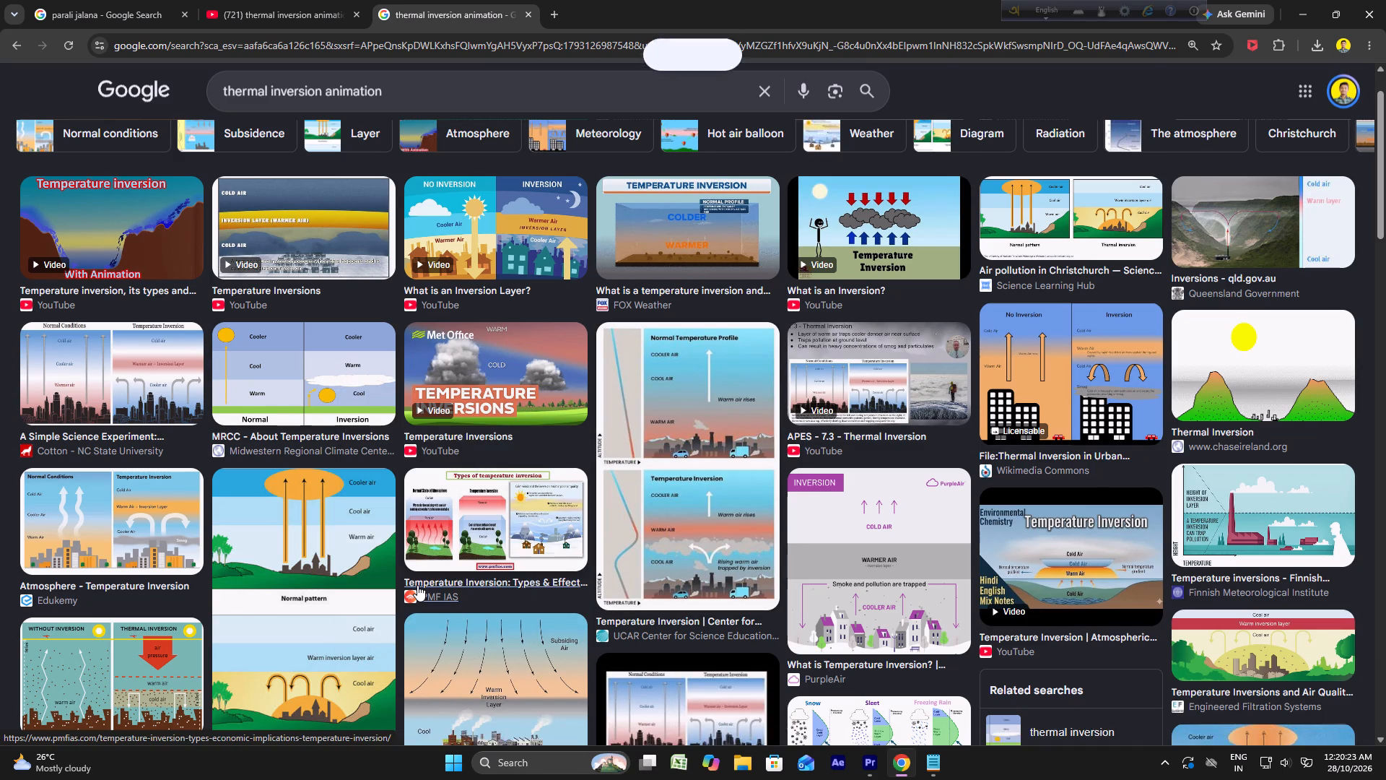
right_click(359, 372)
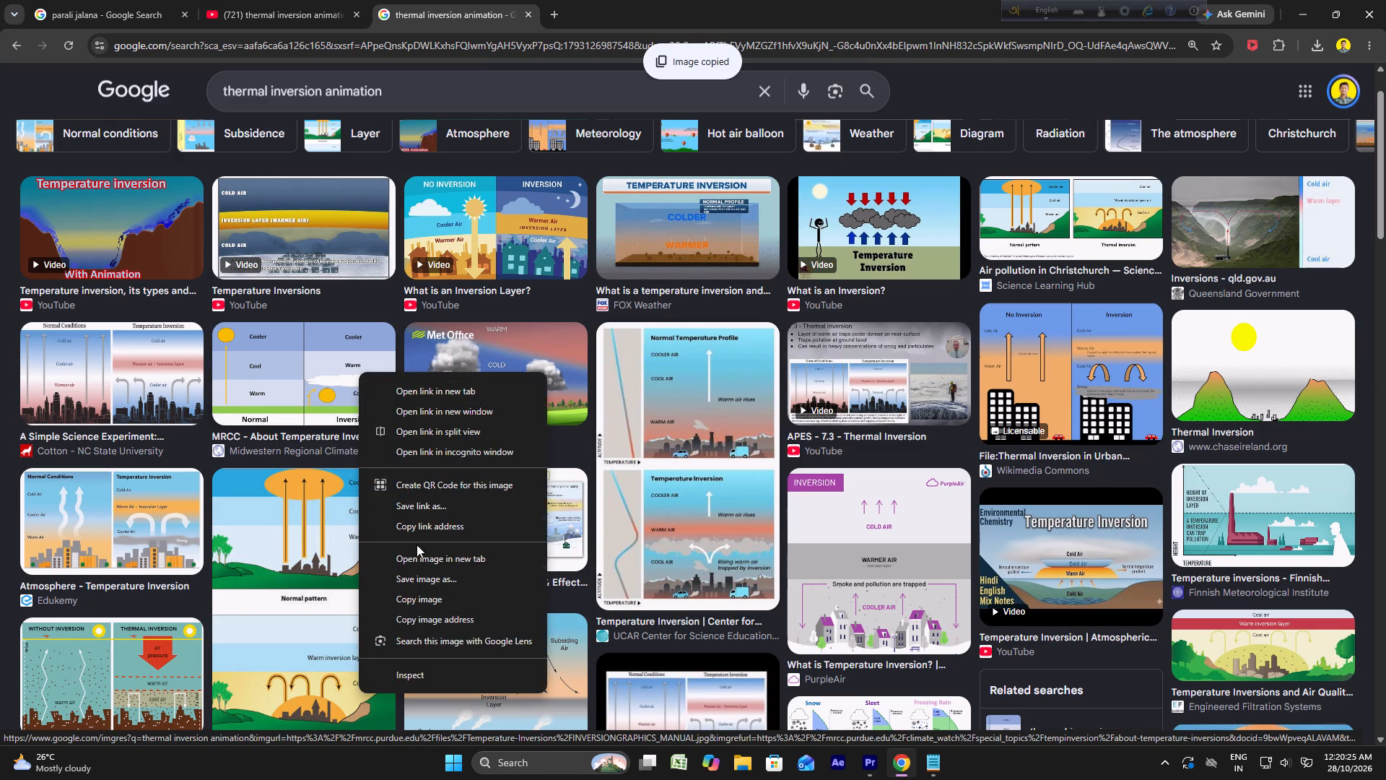
left_click(417, 577)
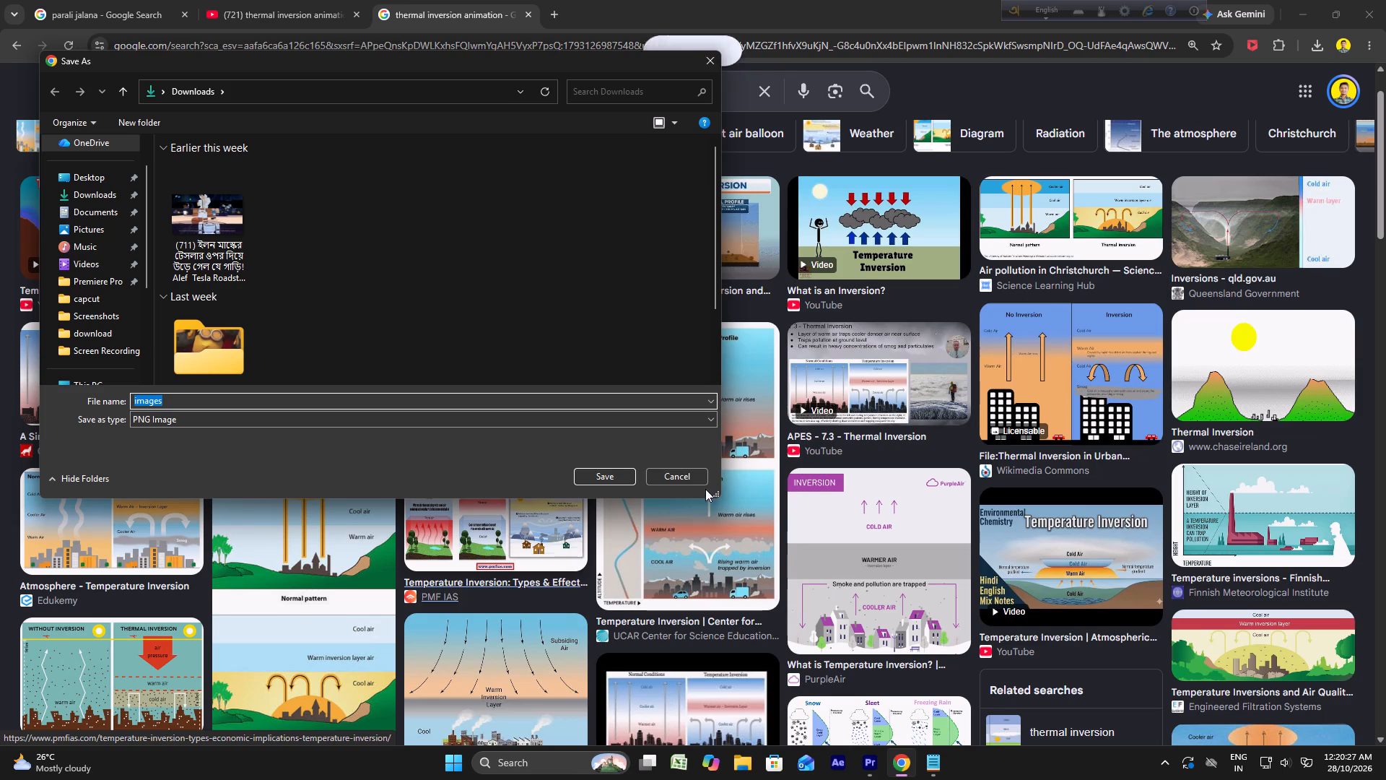
left_click(610, 478)
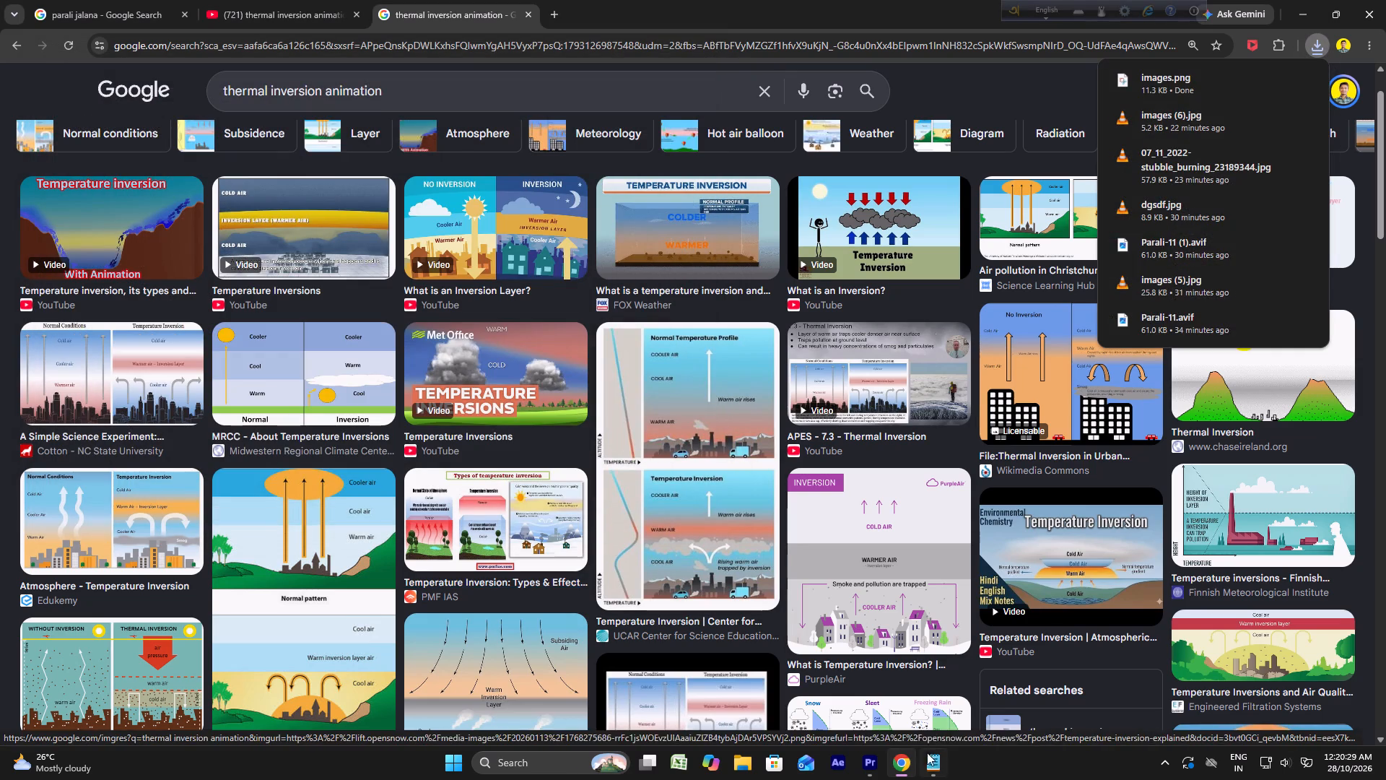
Switch to Premiere and play the sequence from the end of the Indian Geography clip into the uncovered gap.
left_click(880, 766)
key("space")
left_click(433, 485)
left_click_drag(430, 485, 424, 485)
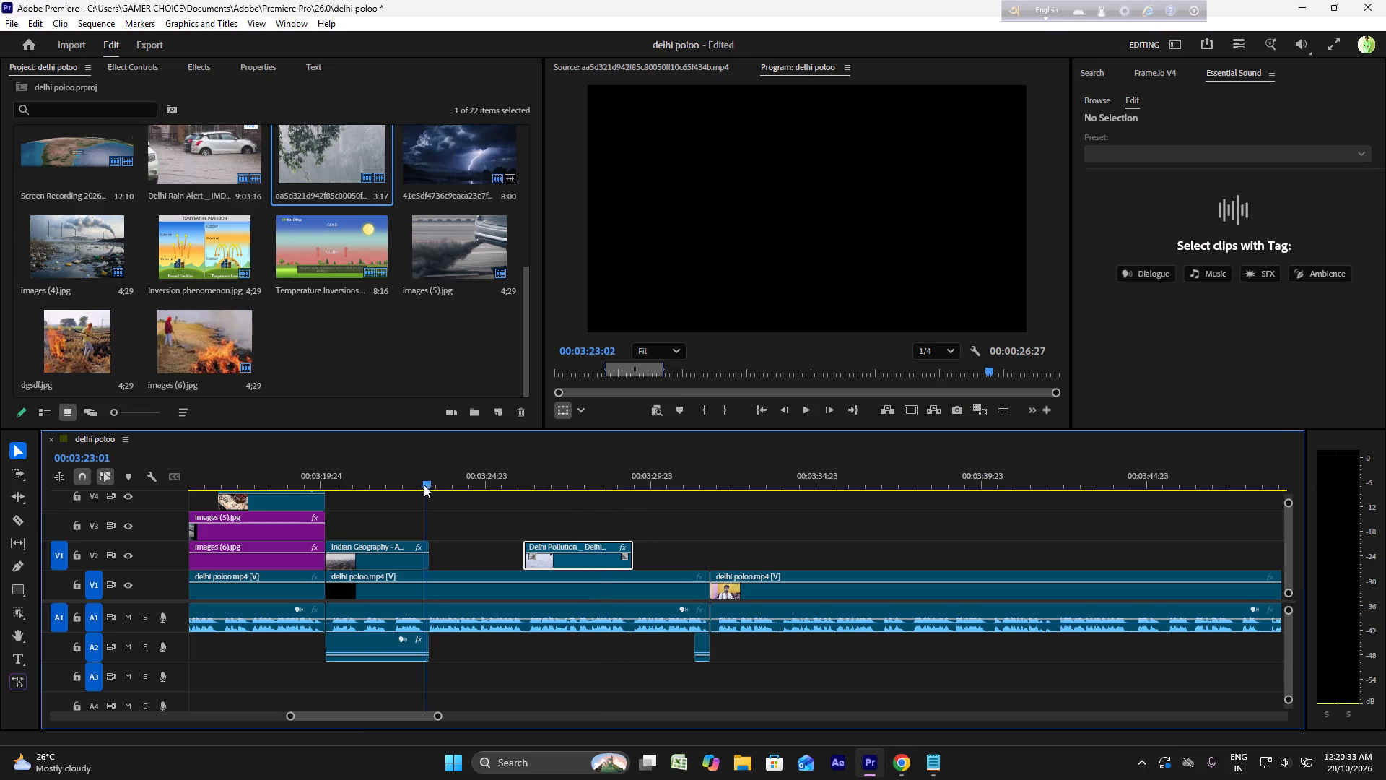
left_click_drag(424, 485, 419, 485)
key("space")
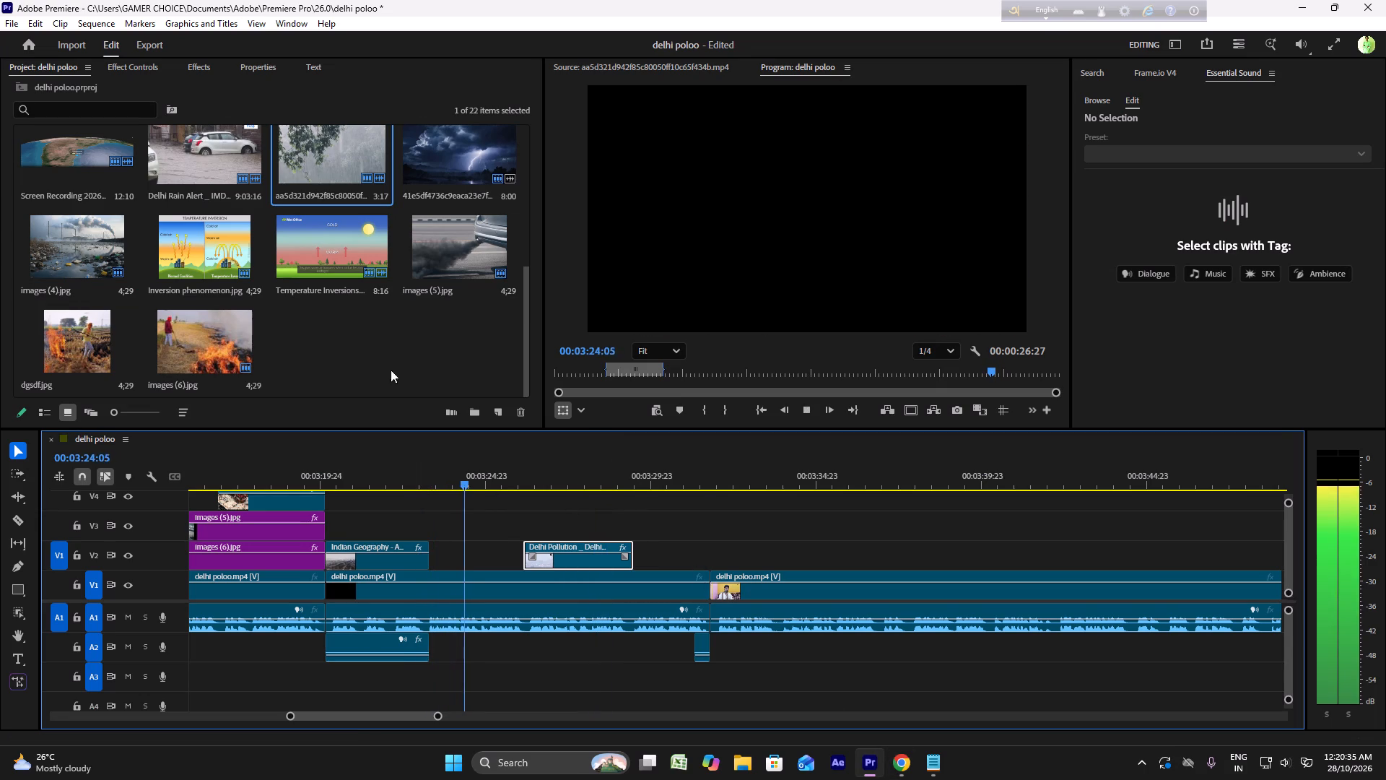
key("space")
Import the images diagram from Downloads into the project.
double_click(357, 333)
left_click(193, 213)
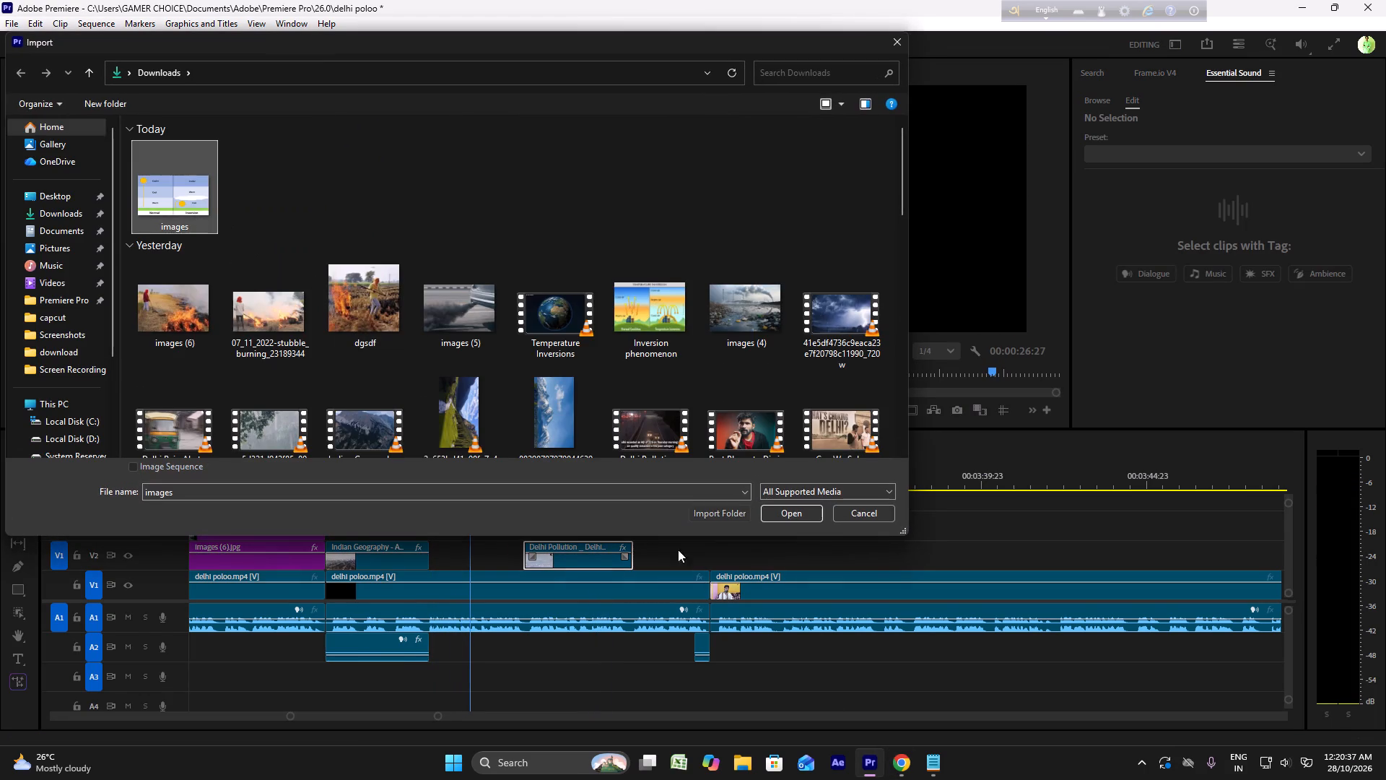
left_click(773, 519)
Place images.png on V2 after the Indian Geography clip, with its end trimmed to the start of the Delhi Pollution clip.
left_click_drag(329, 337, 404, 486)
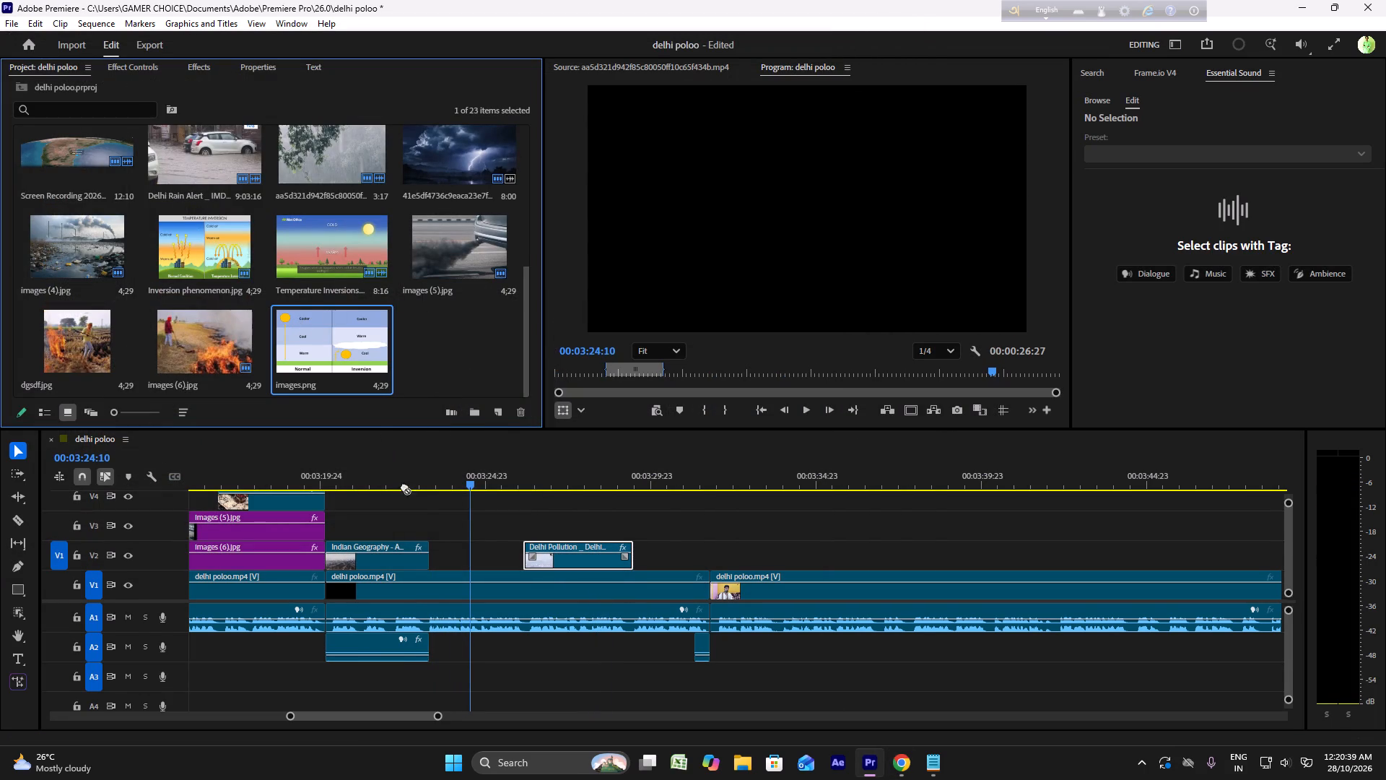
left_click_drag(404, 486, 432, 521)
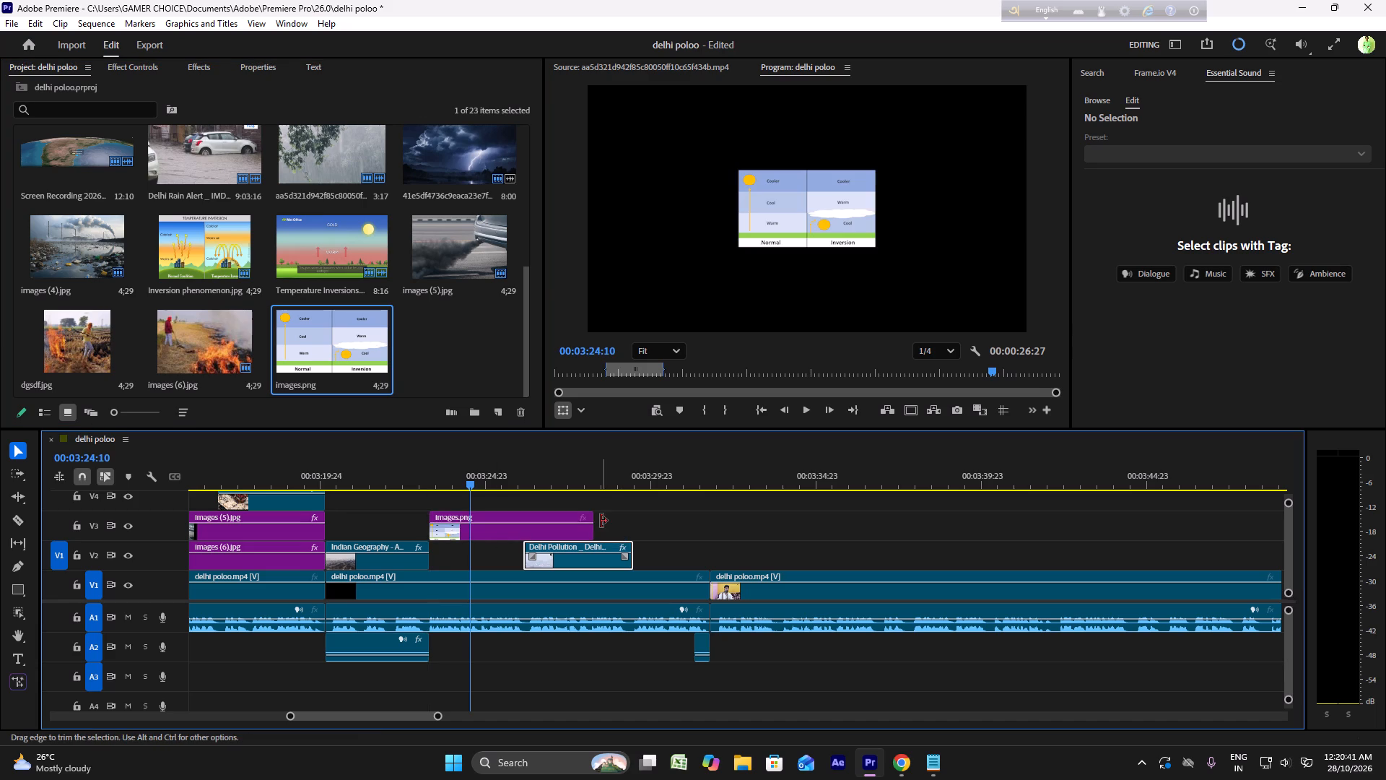
left_click_drag(600, 521, 527, 513)
left_click_drag(492, 529, 495, 554)
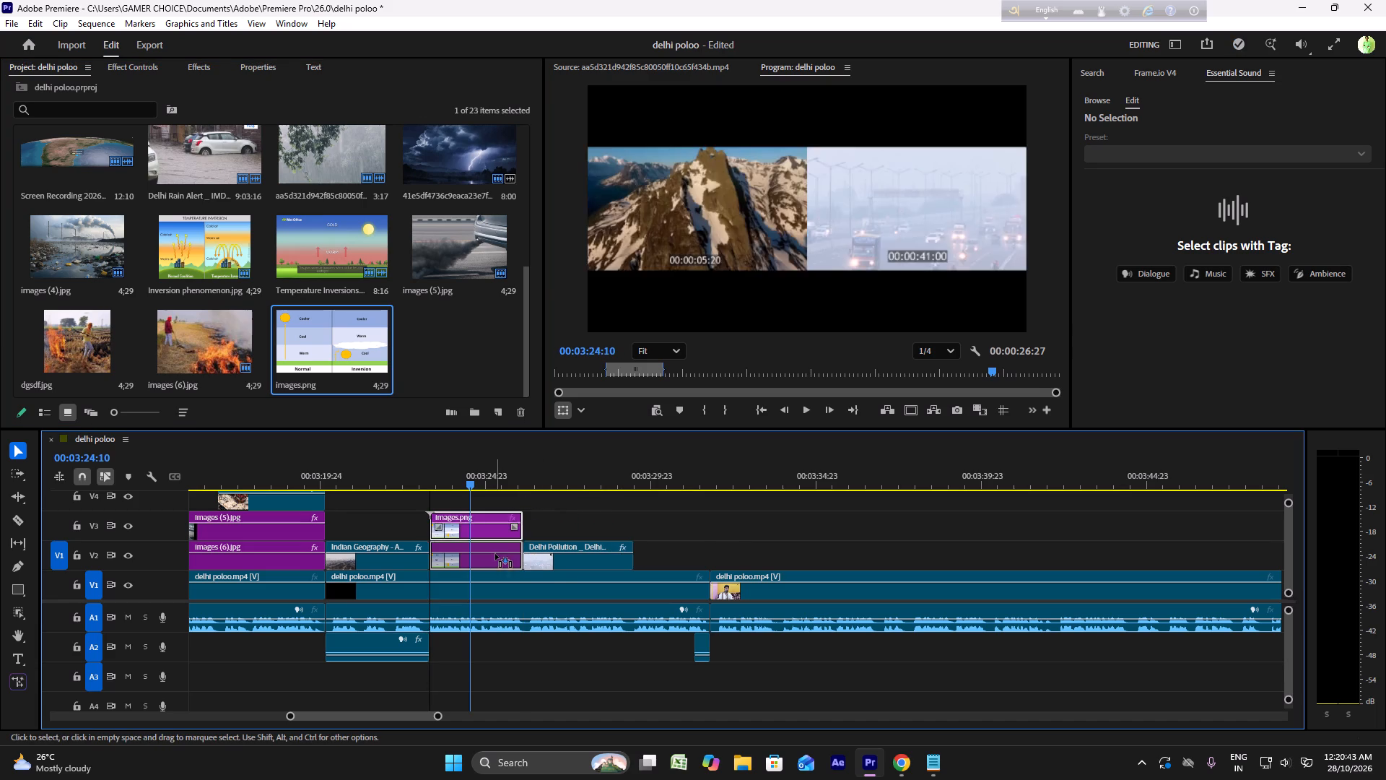
left_click_drag(495, 554, 495, 555)
Play the sequence from the Indian Geography clip across images.png into the Delhi Pollution clip.
left_click(398, 491)
left_click(398, 485)
key("space")
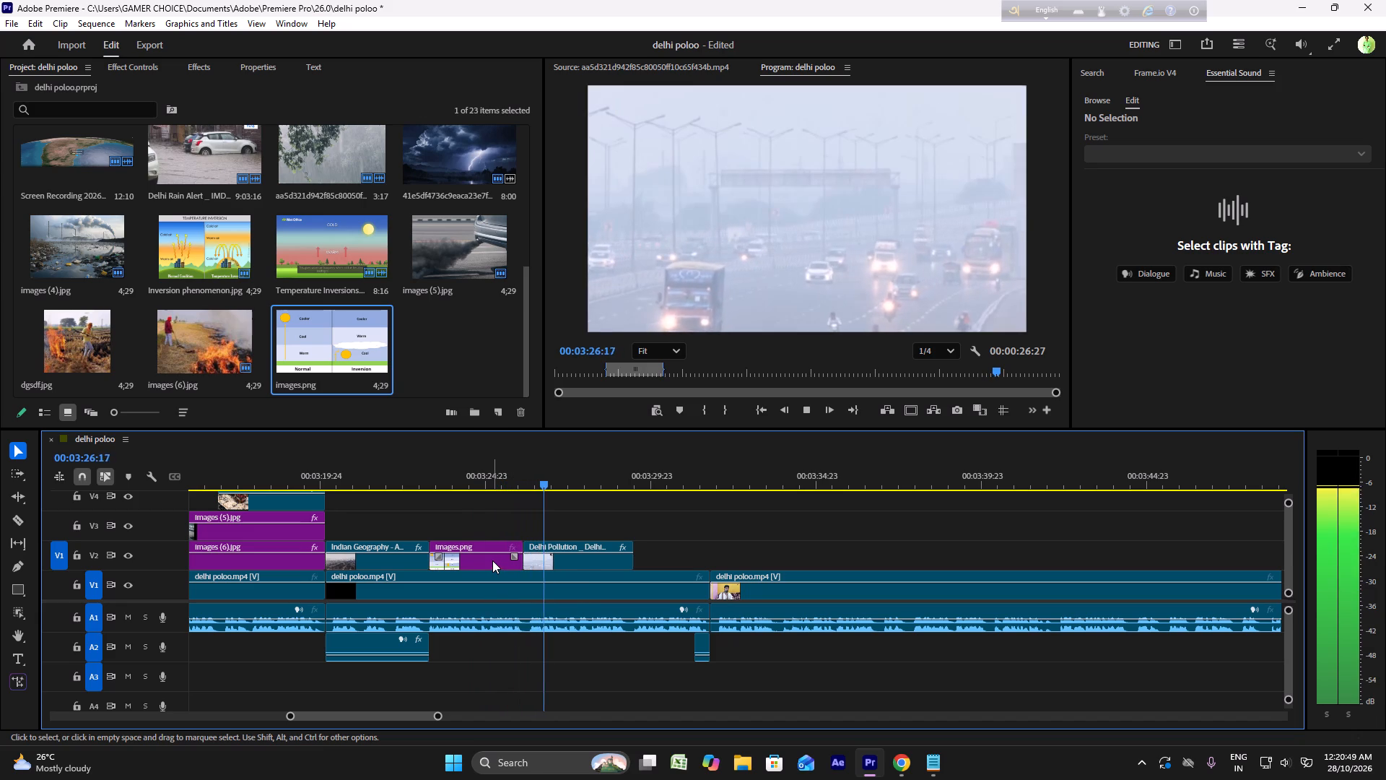
key("space")
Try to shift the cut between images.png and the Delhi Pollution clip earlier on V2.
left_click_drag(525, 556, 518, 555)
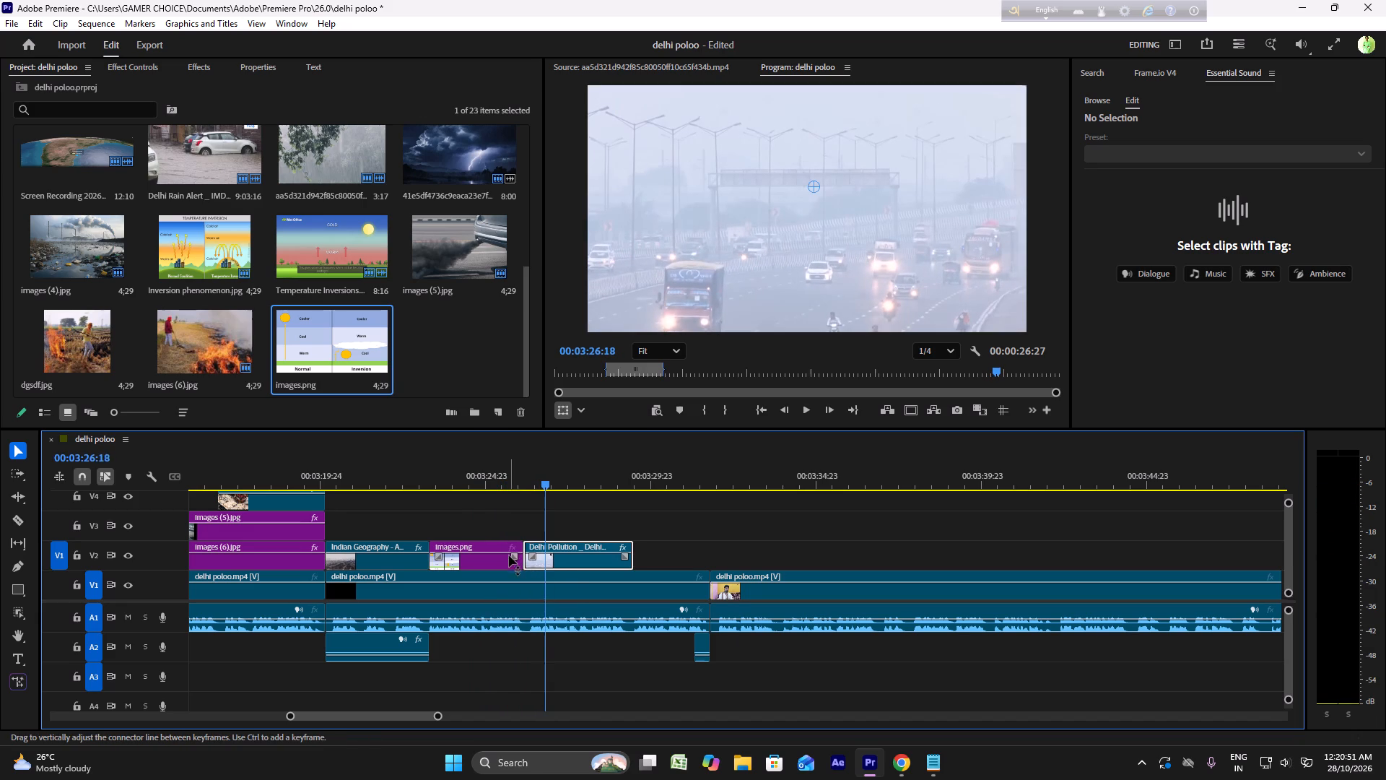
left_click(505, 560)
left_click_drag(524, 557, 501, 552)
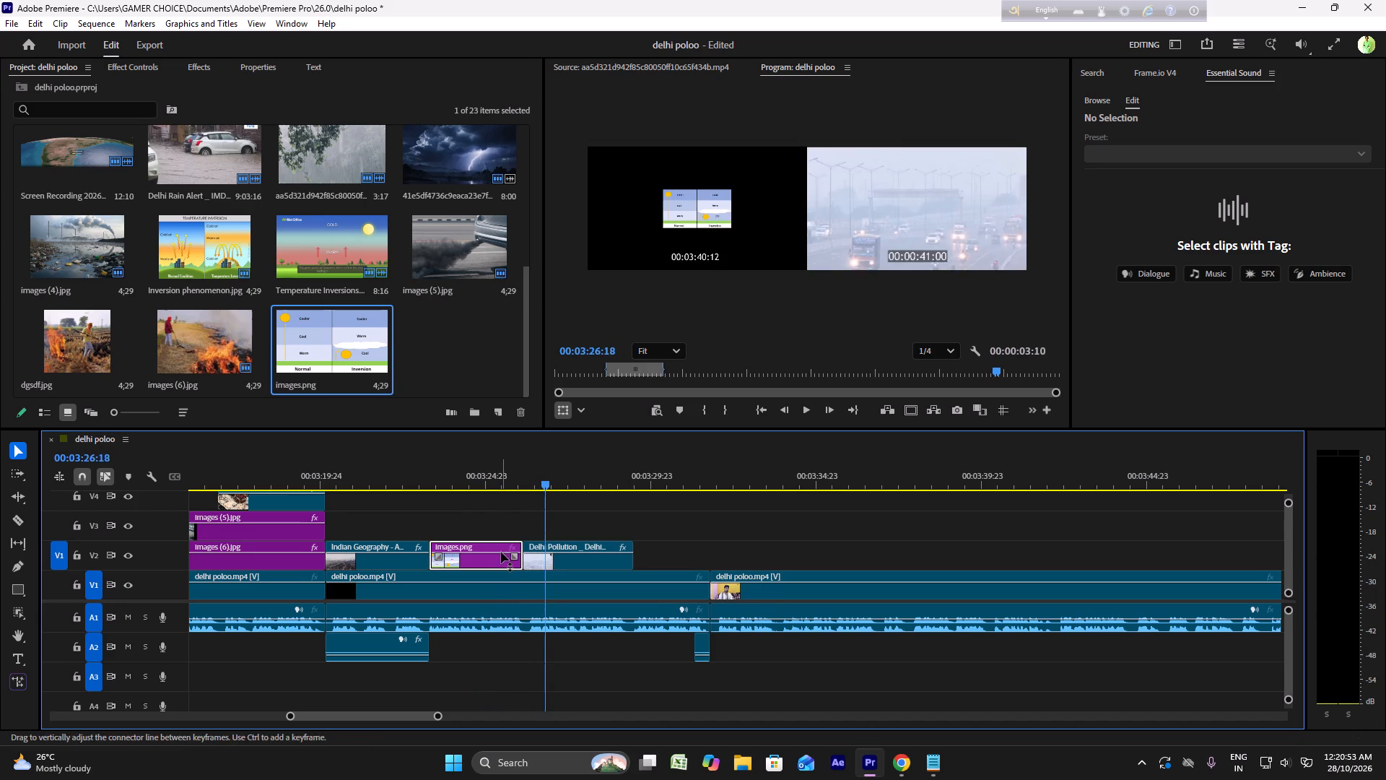
Switch to the Notepad script and copy the phrase "Death Combination" from the Thermal Inversion sentence.
left_click(933, 760)
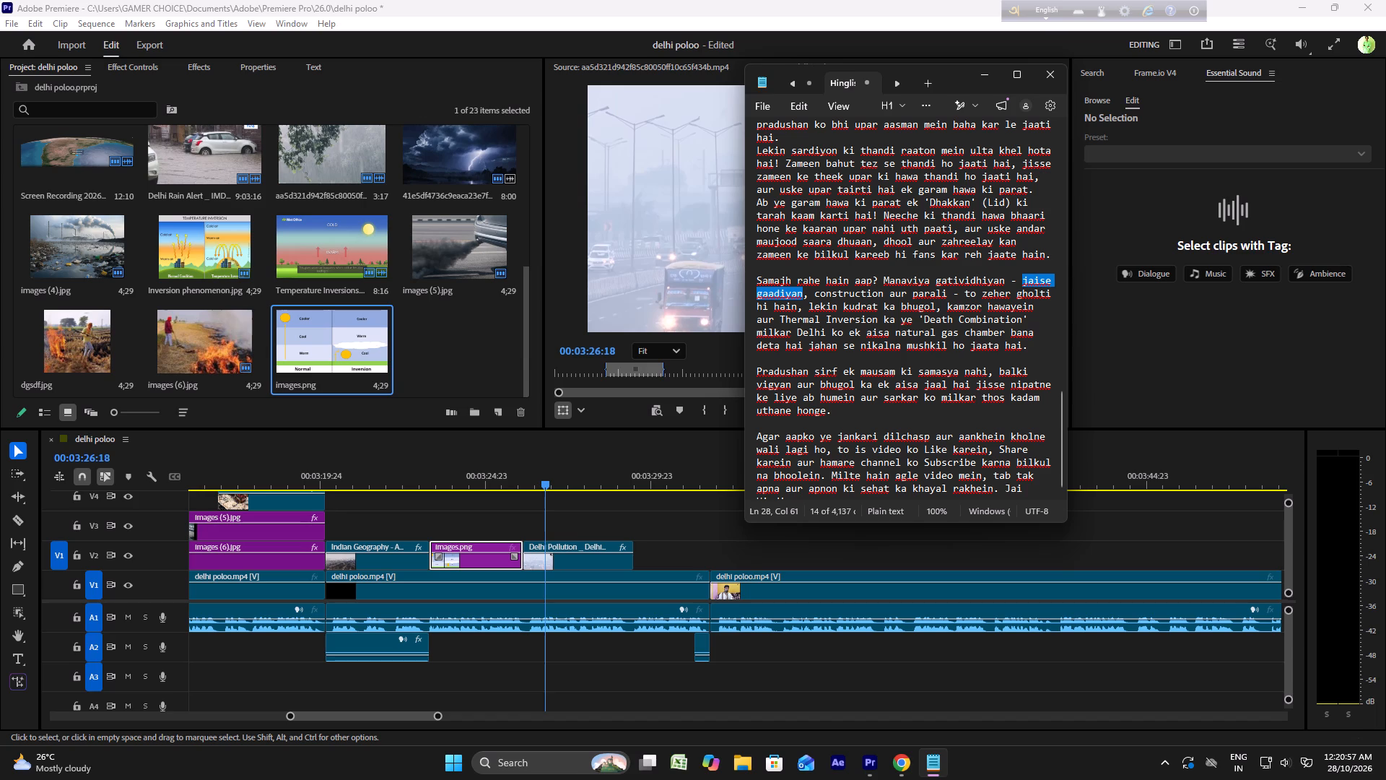
left_click_drag(922, 321, 1019, 321)
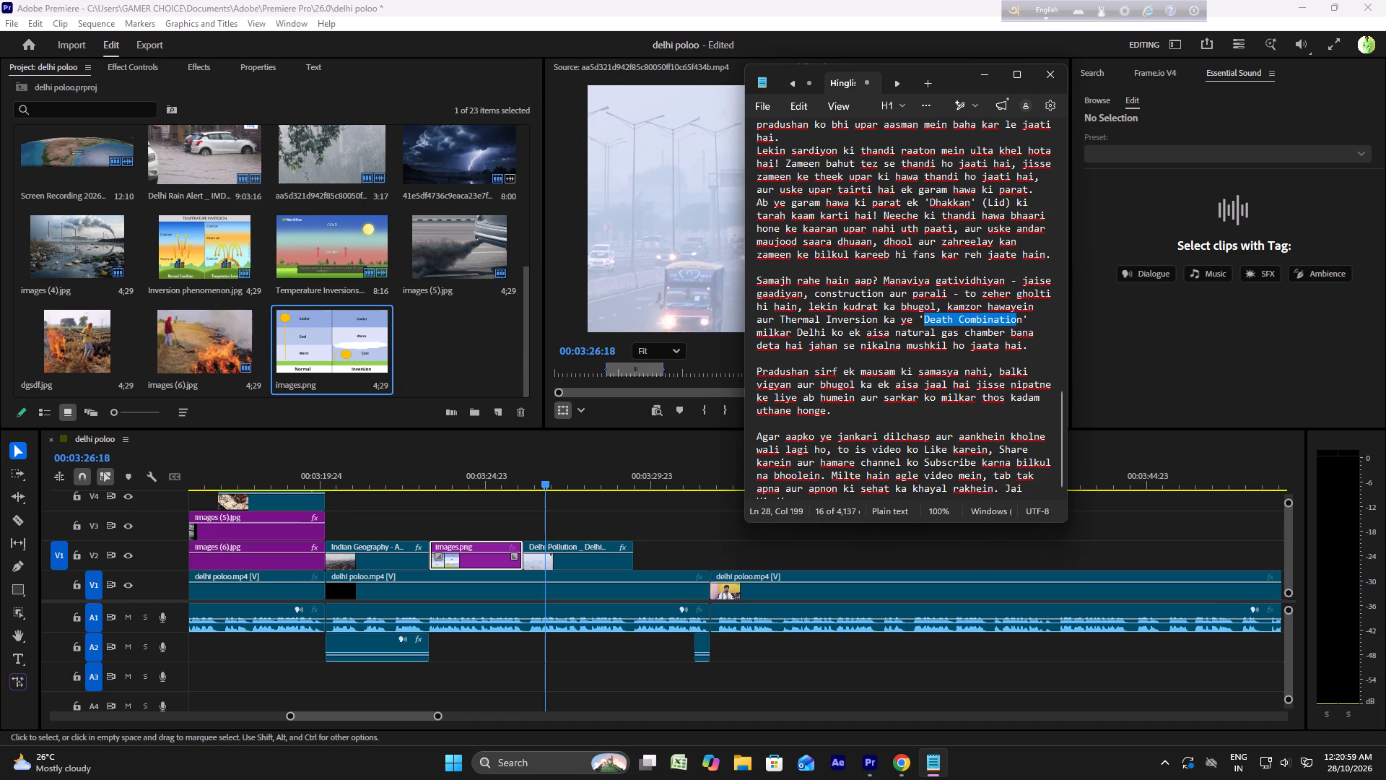
left_click_drag(1019, 321, 1026, 321)
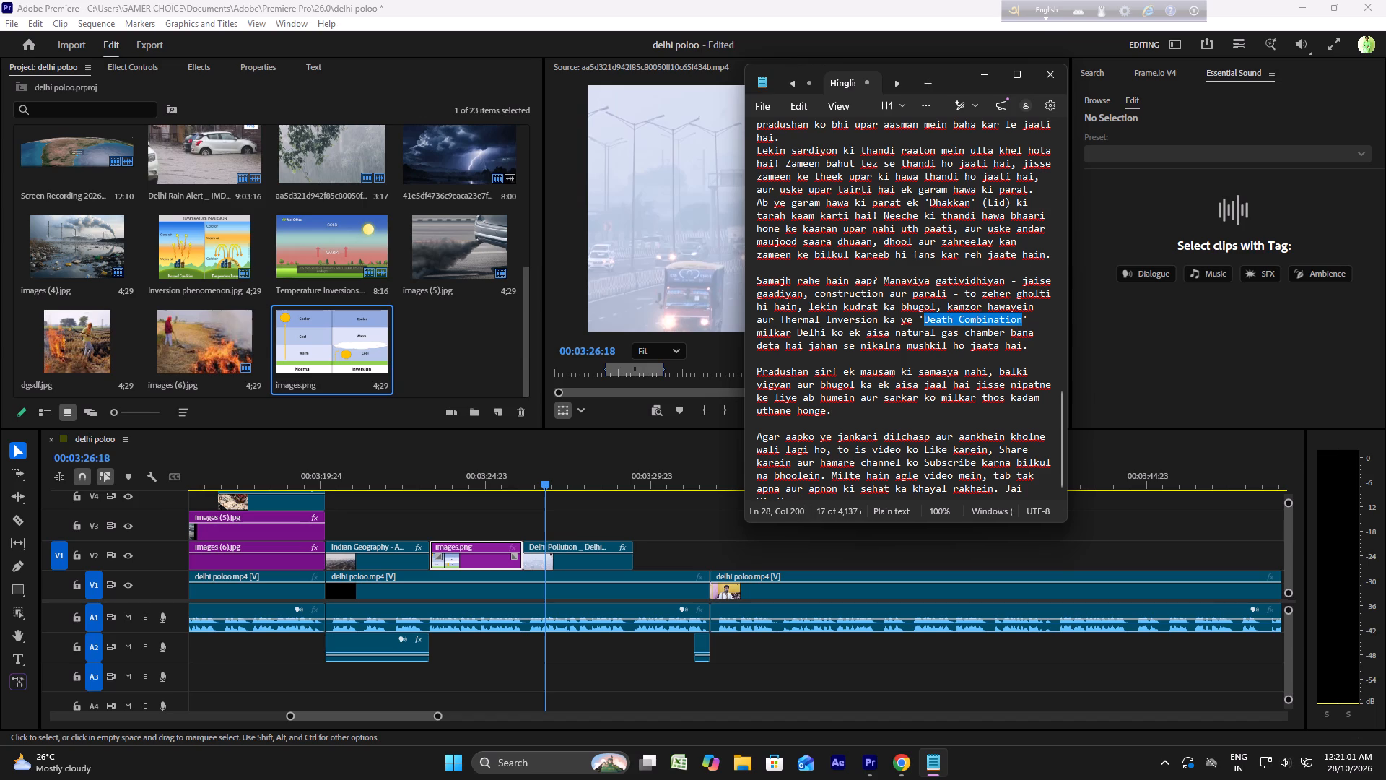
key("ctrl+c")
key("ctrl+c")
key("ctrl+c")
key("ctrl+c")
Return to Premiere and play the narration over images.png, stopping at about 00:03:25:00.
left_click(572, 477)
left_click(529, 485)
left_click(476, 484)
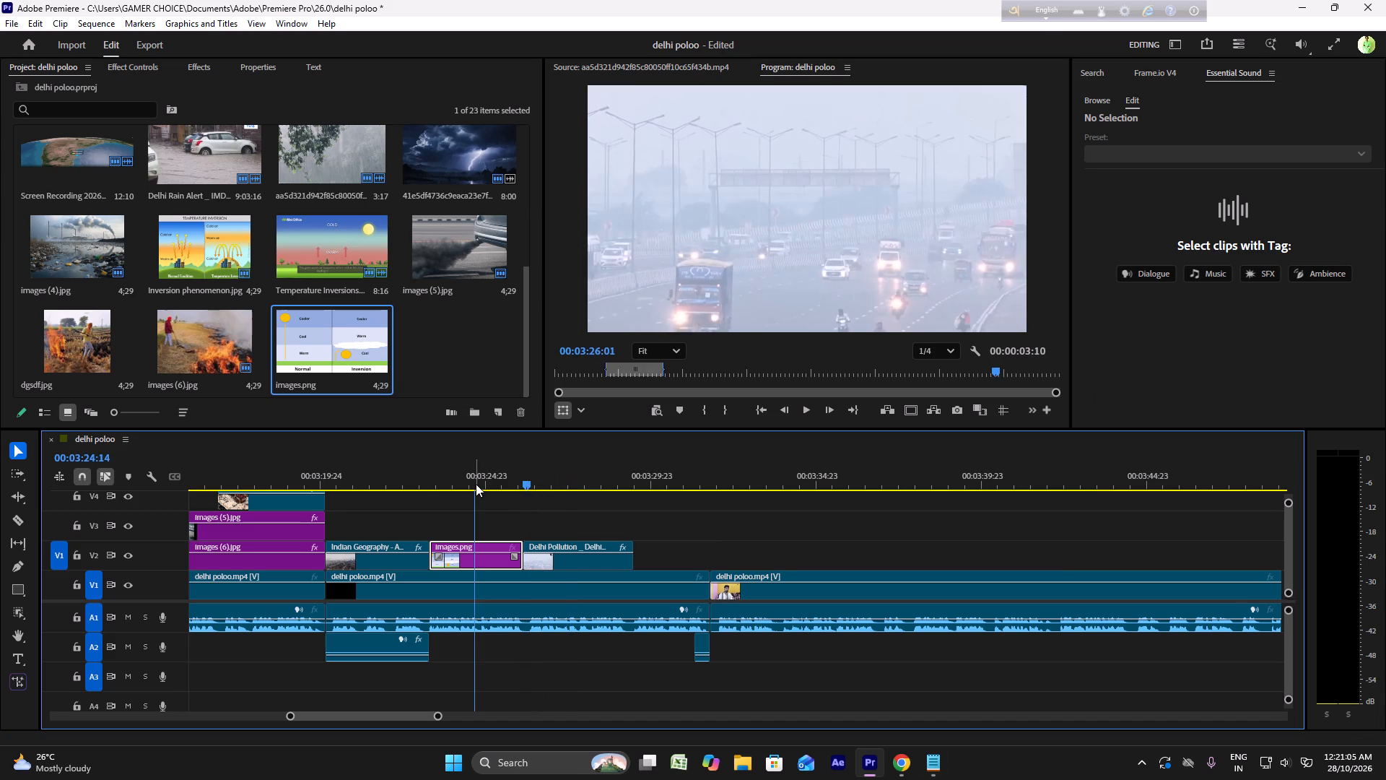
key("space")
left_click(450, 484)
key("space")
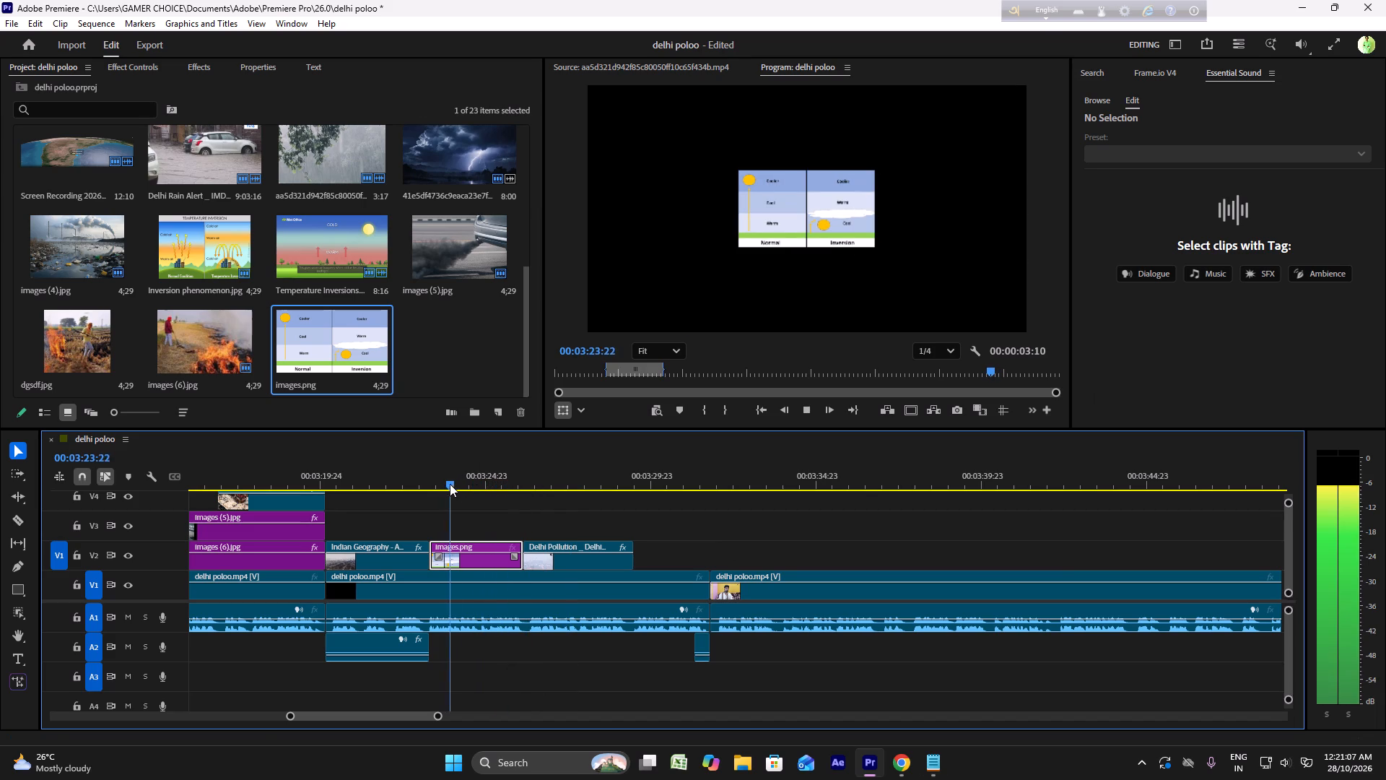
key("space")
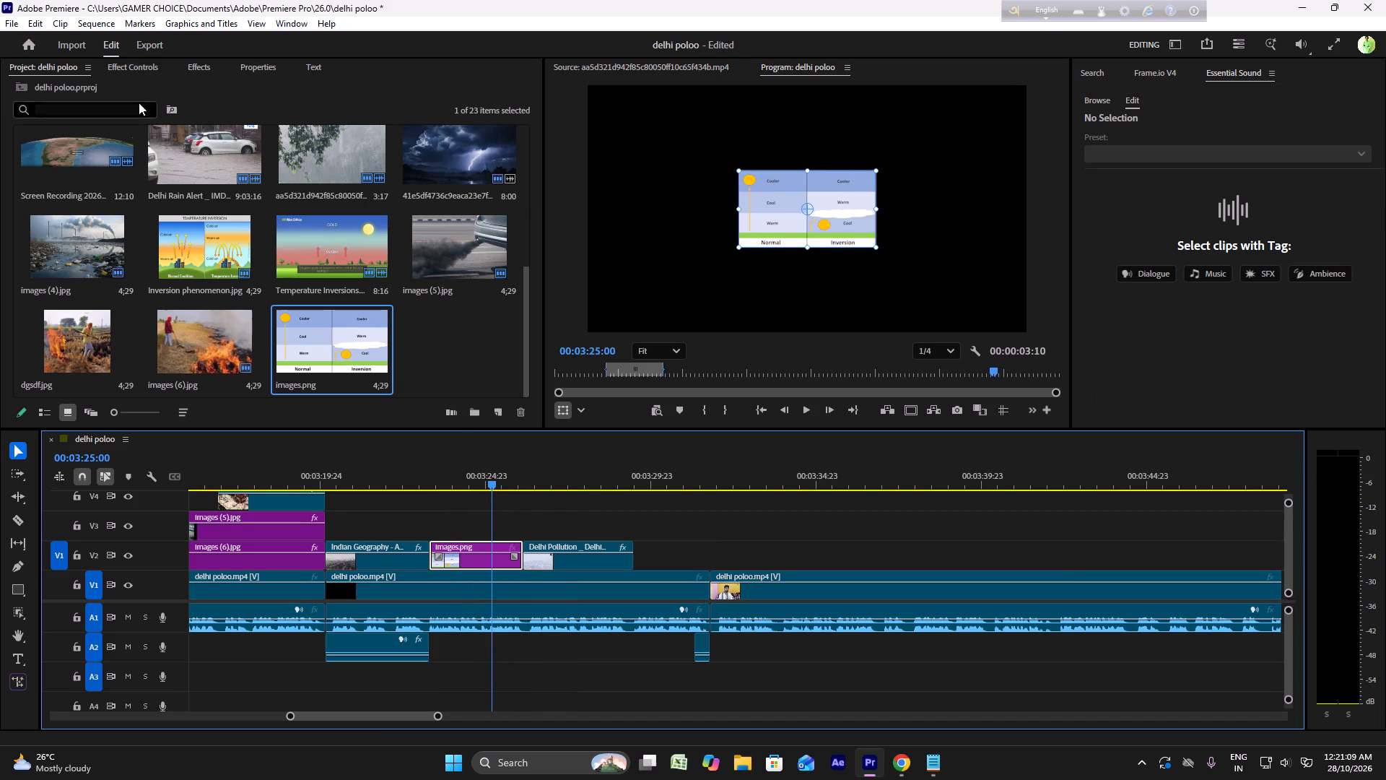
Scale images.png up to about 330% so the inversion diagram fills the video frame.
left_click(323, 64)
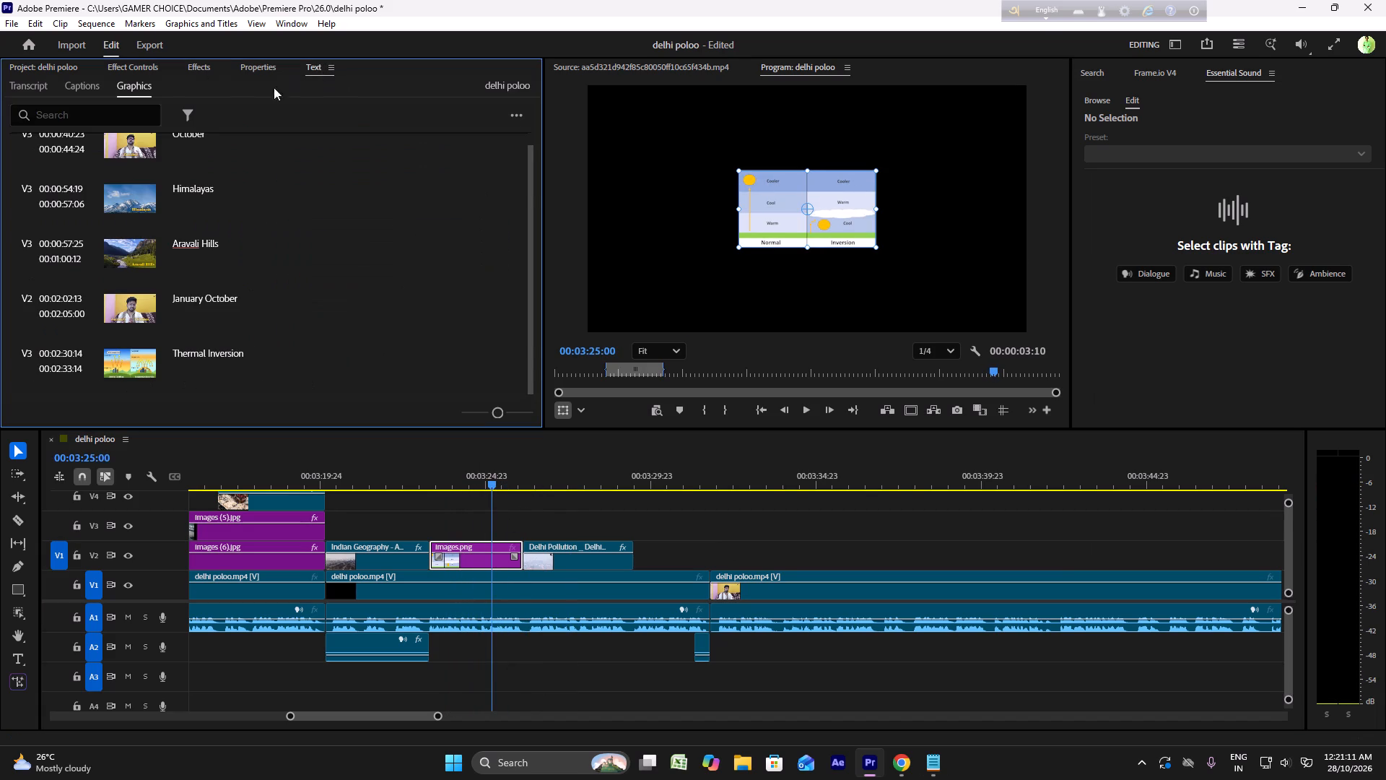
left_click(25, 654)
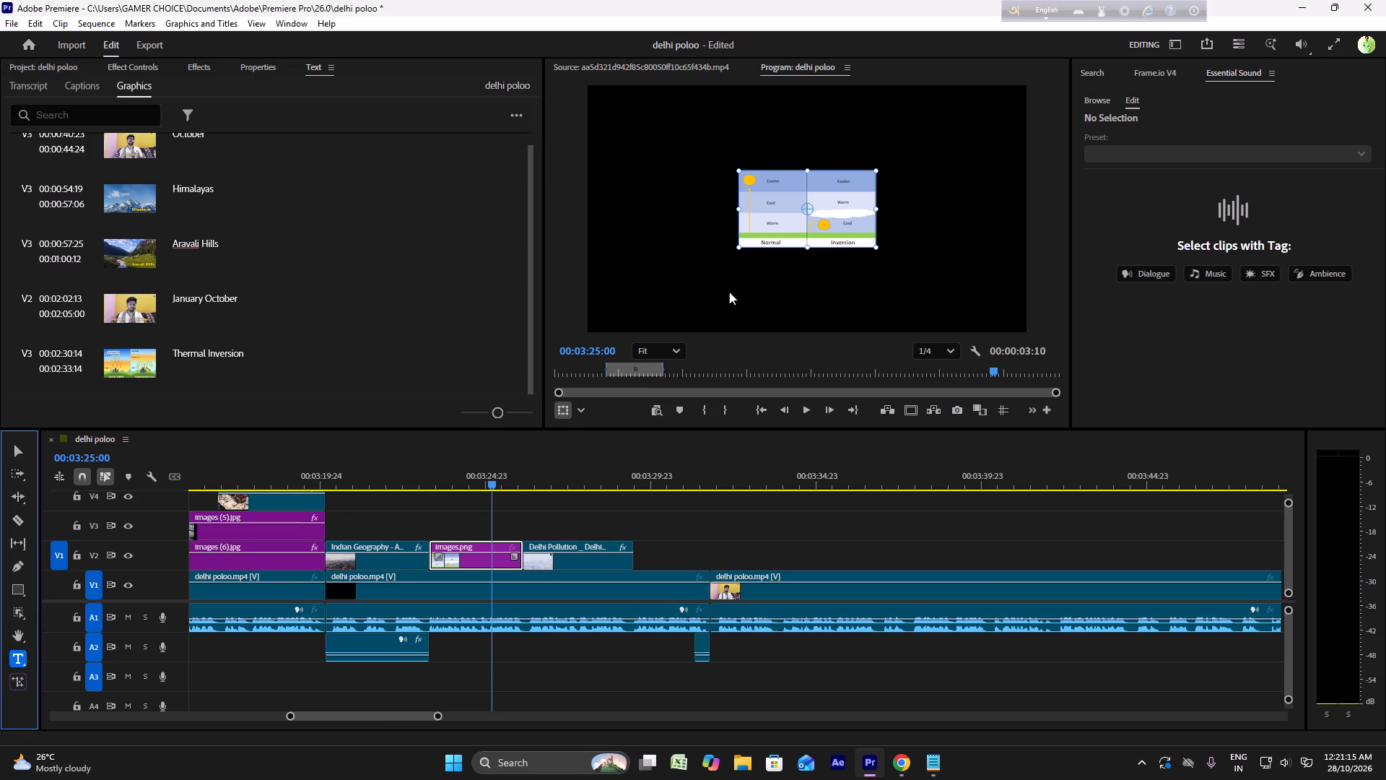
left_click_drag(742, 252, 637, 344)
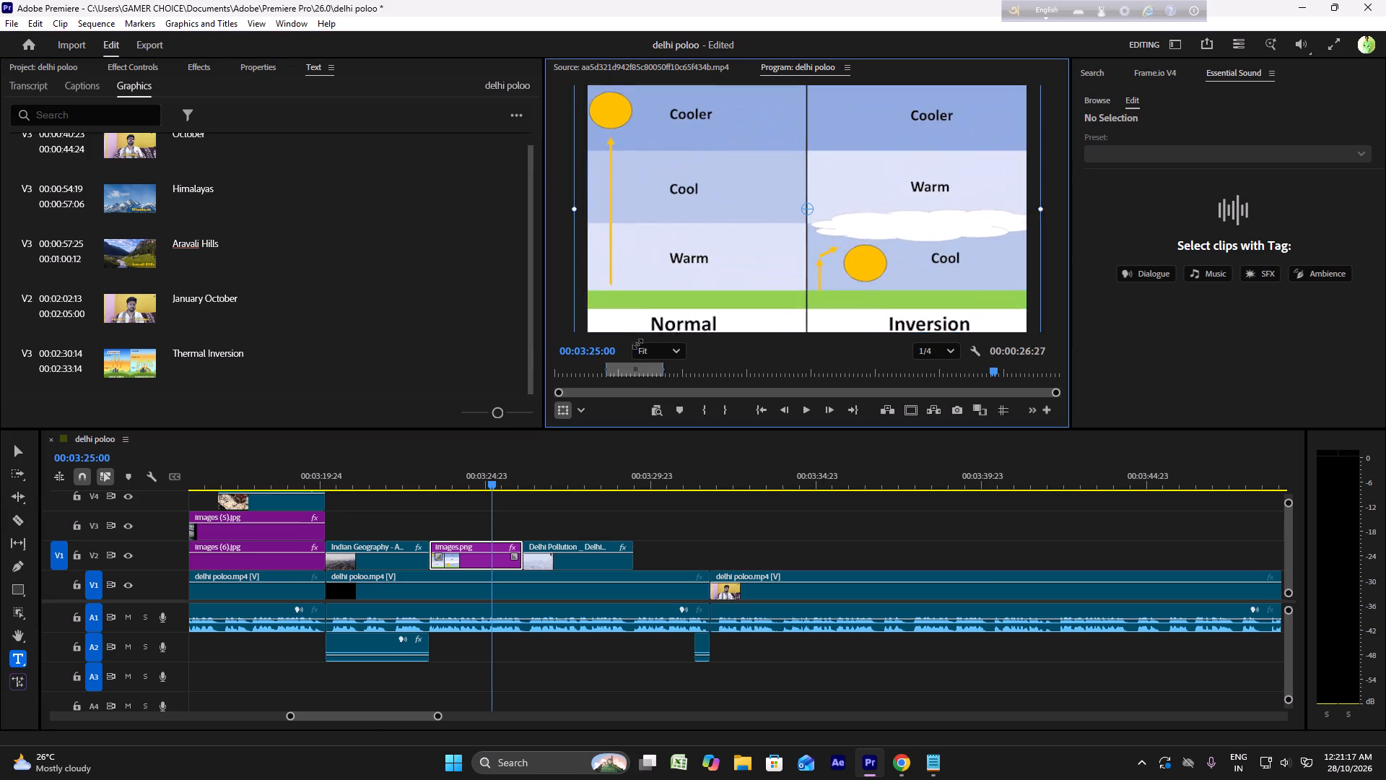
left_click_drag(637, 344, 655, 334)
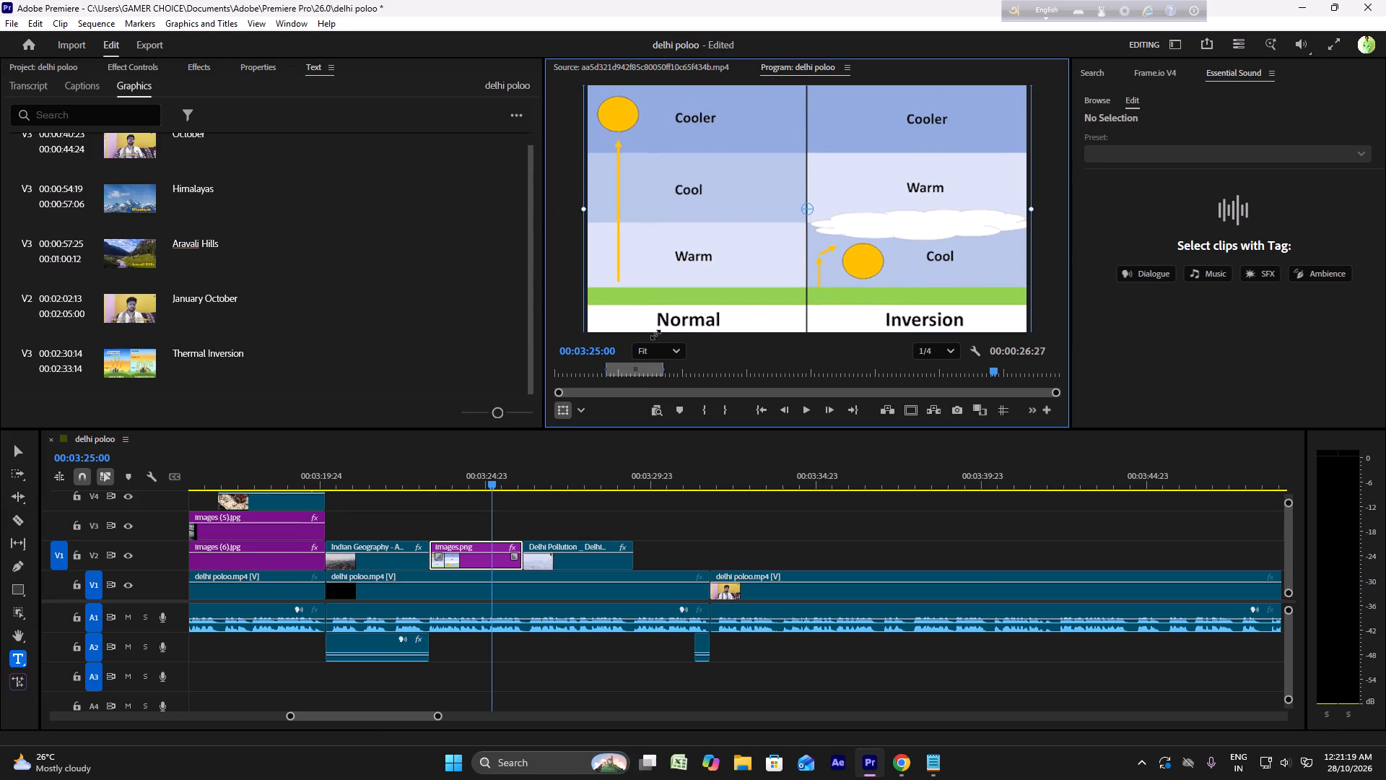
left_click_drag(655, 334, 655, 335)
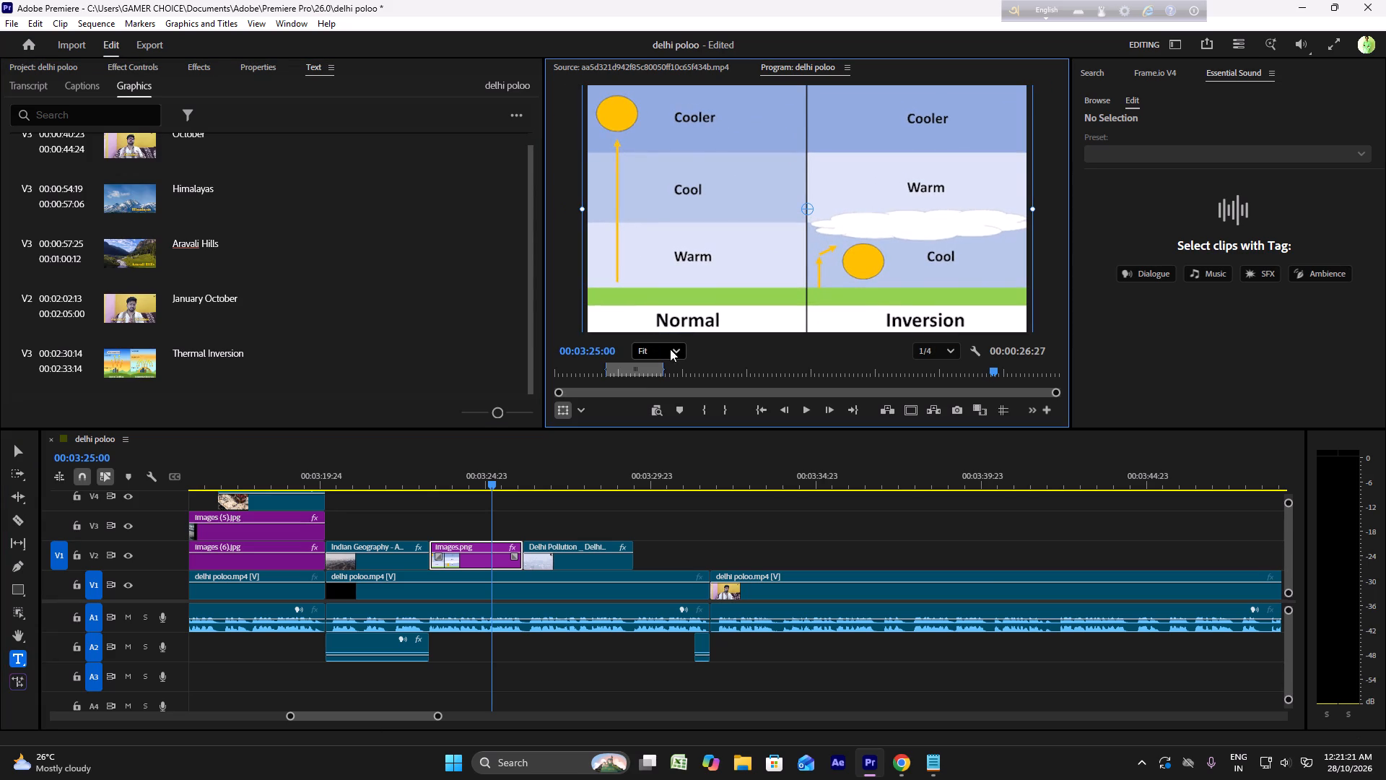
Play the narration from the end of the Indian Geography clip into images.png, stopping at about 00:03:23:26.
left_click(418, 475)
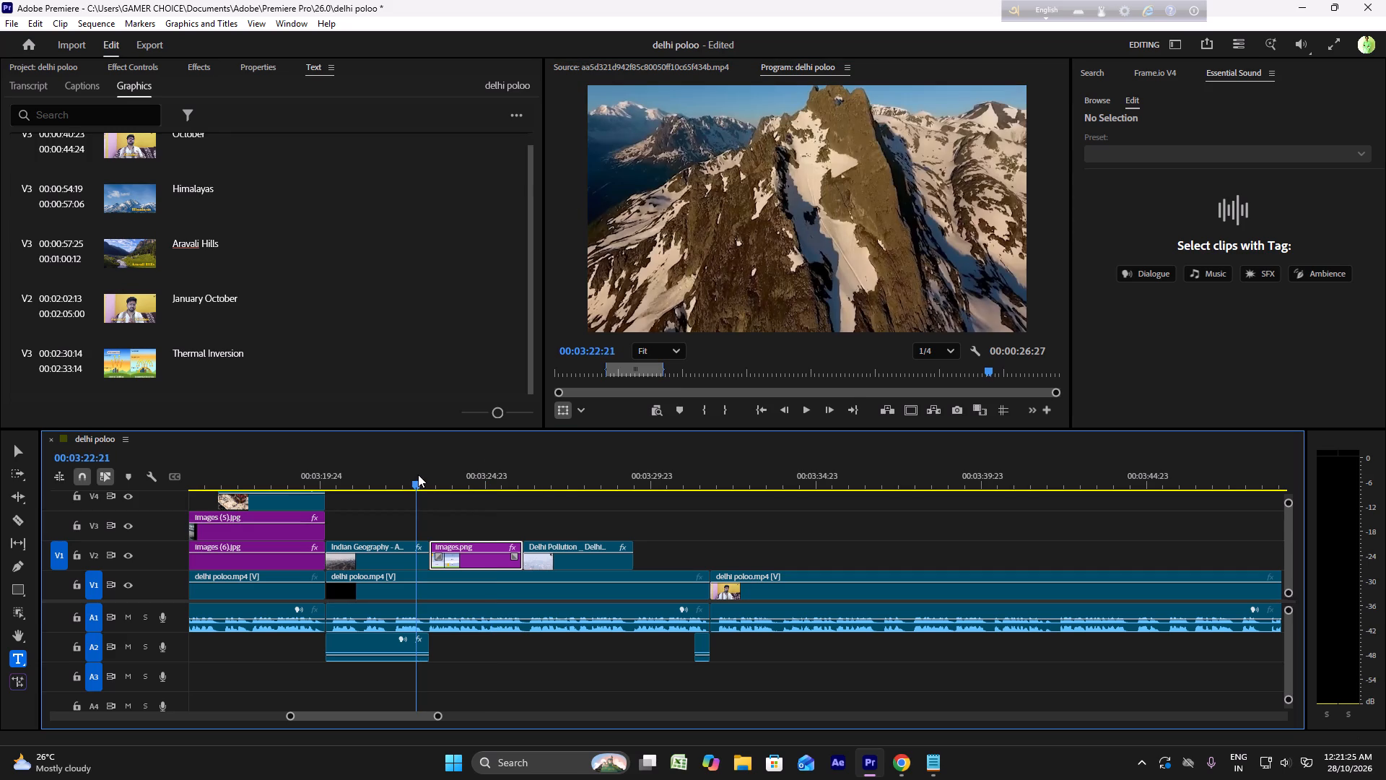
key("space")
key("space")
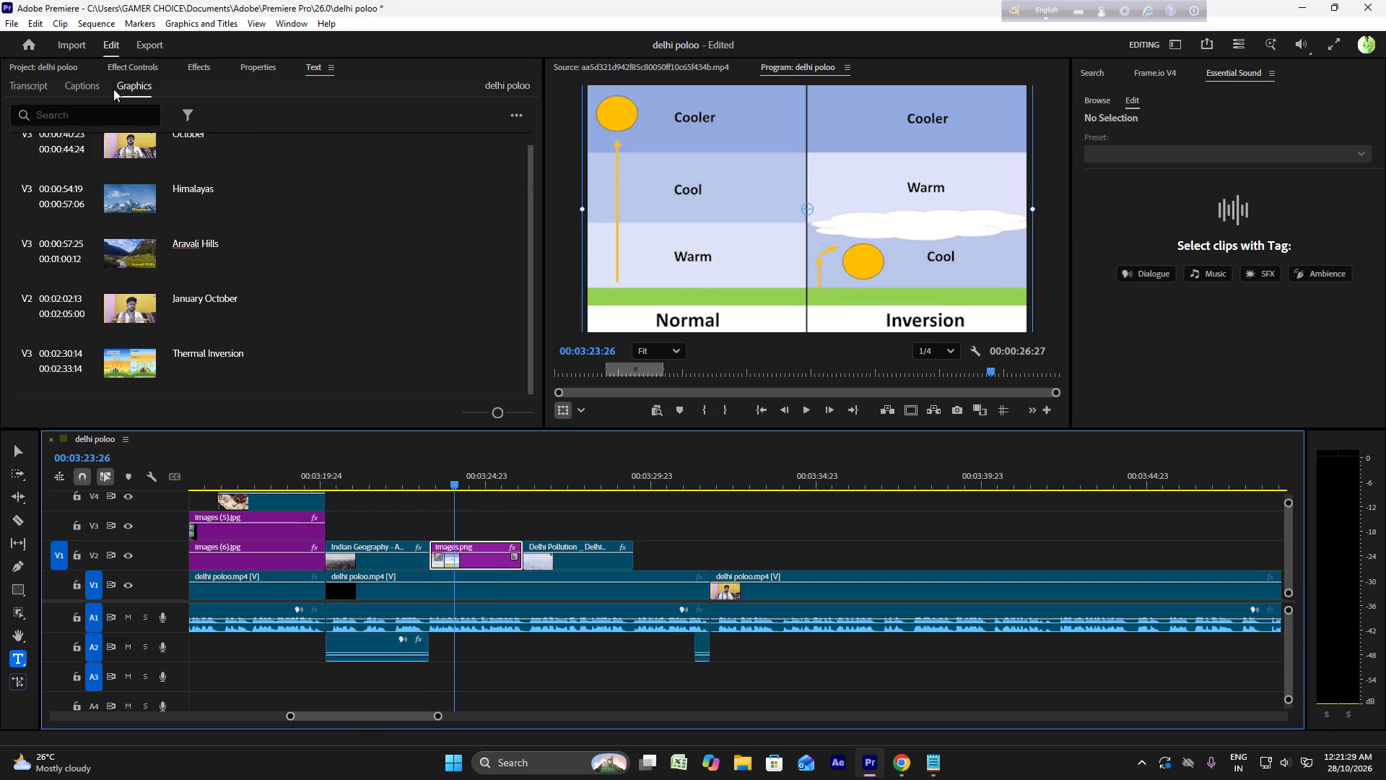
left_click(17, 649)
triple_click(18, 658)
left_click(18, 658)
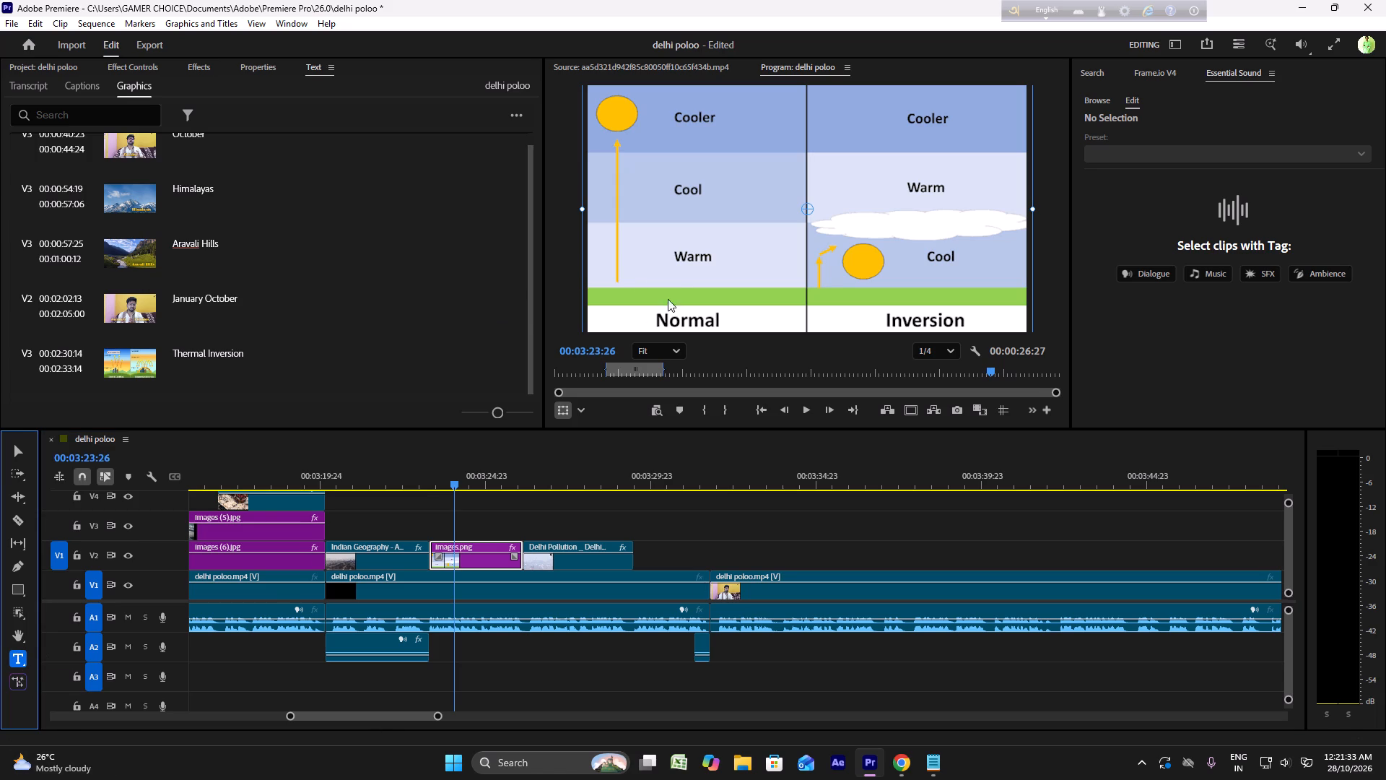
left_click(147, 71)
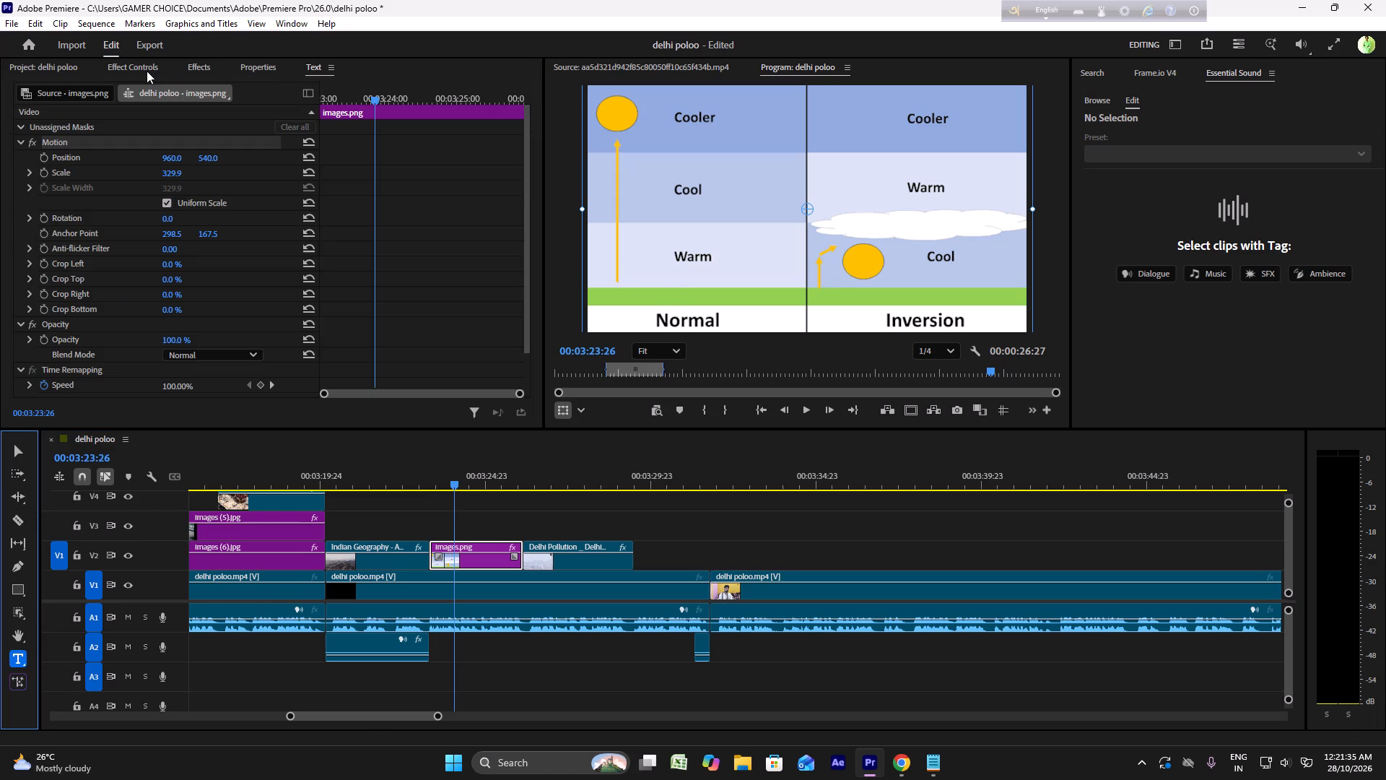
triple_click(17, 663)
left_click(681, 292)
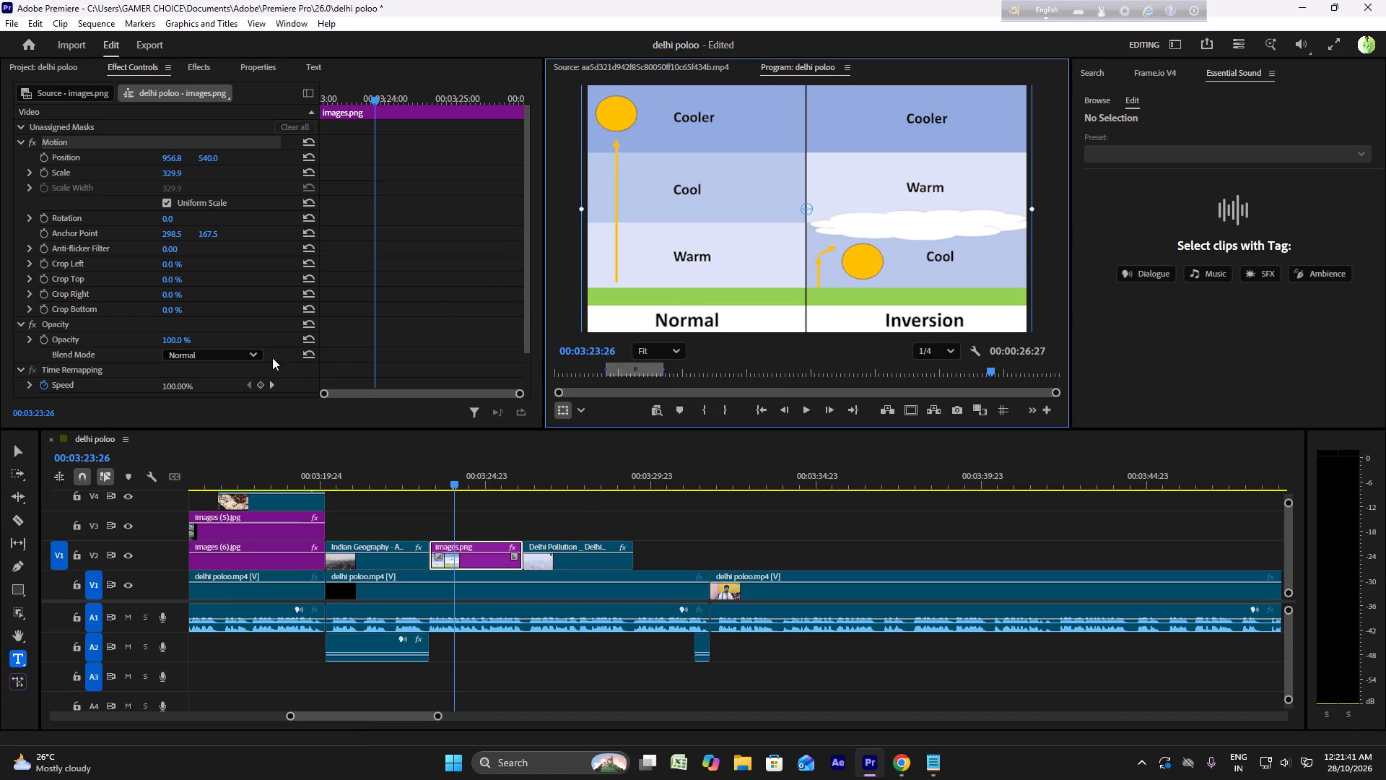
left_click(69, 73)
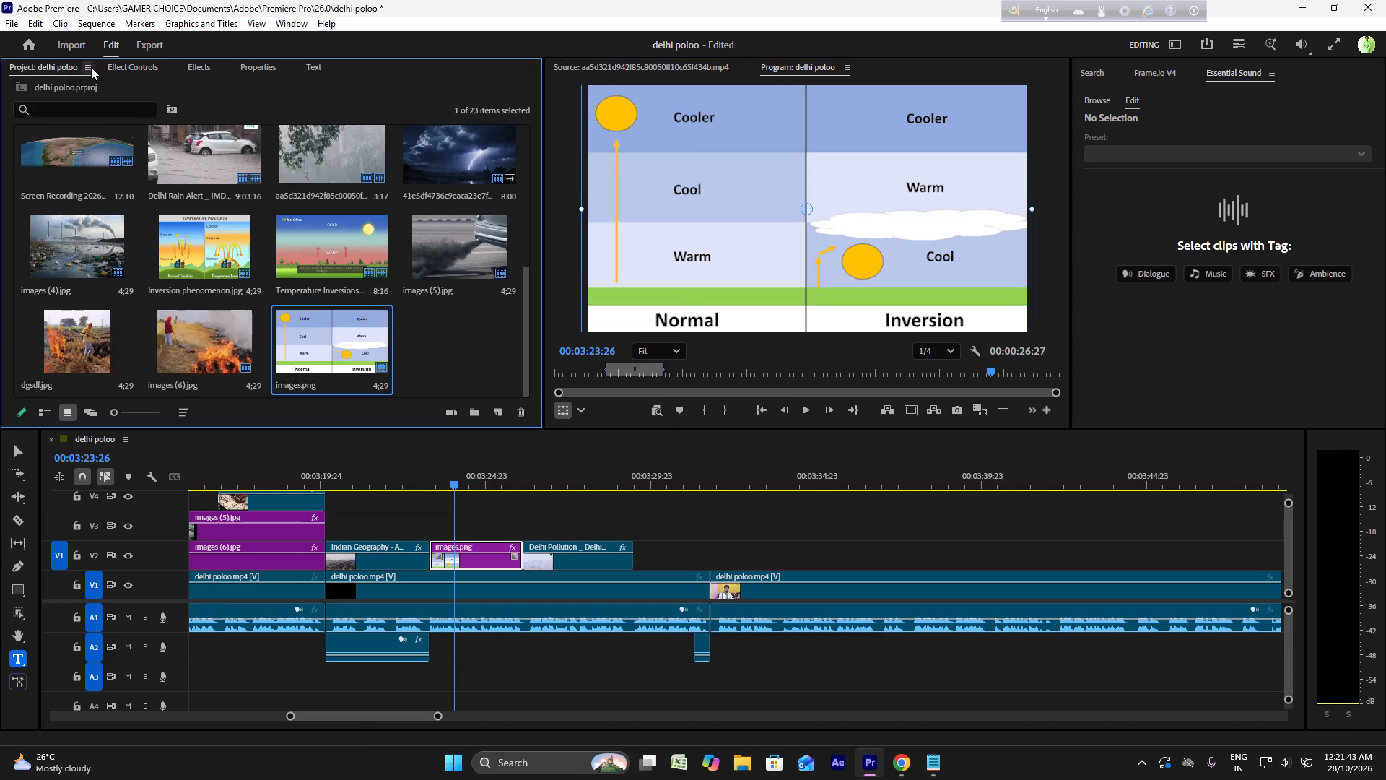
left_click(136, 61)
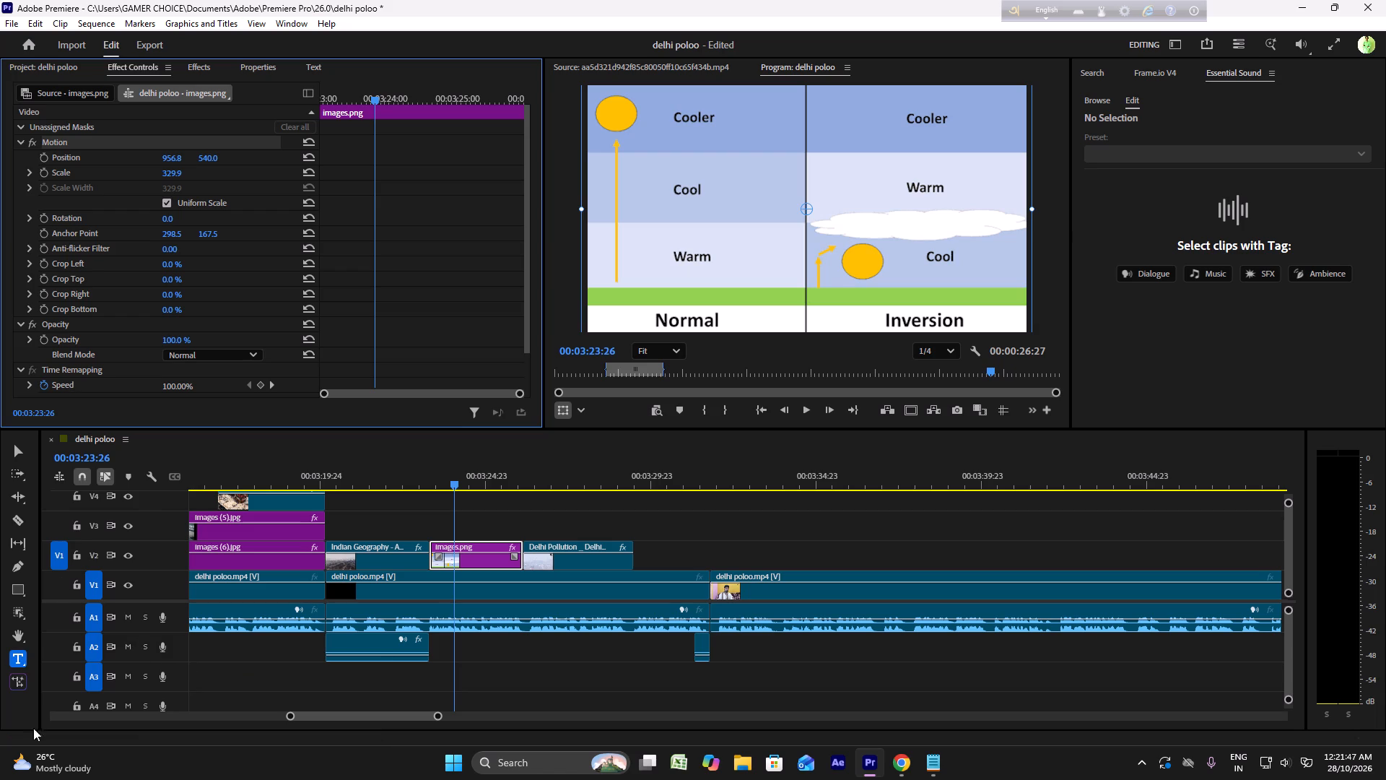
Enlarge the program preview by reducing the height of the timeline area.
left_click_drag(30, 429, 30, 433)
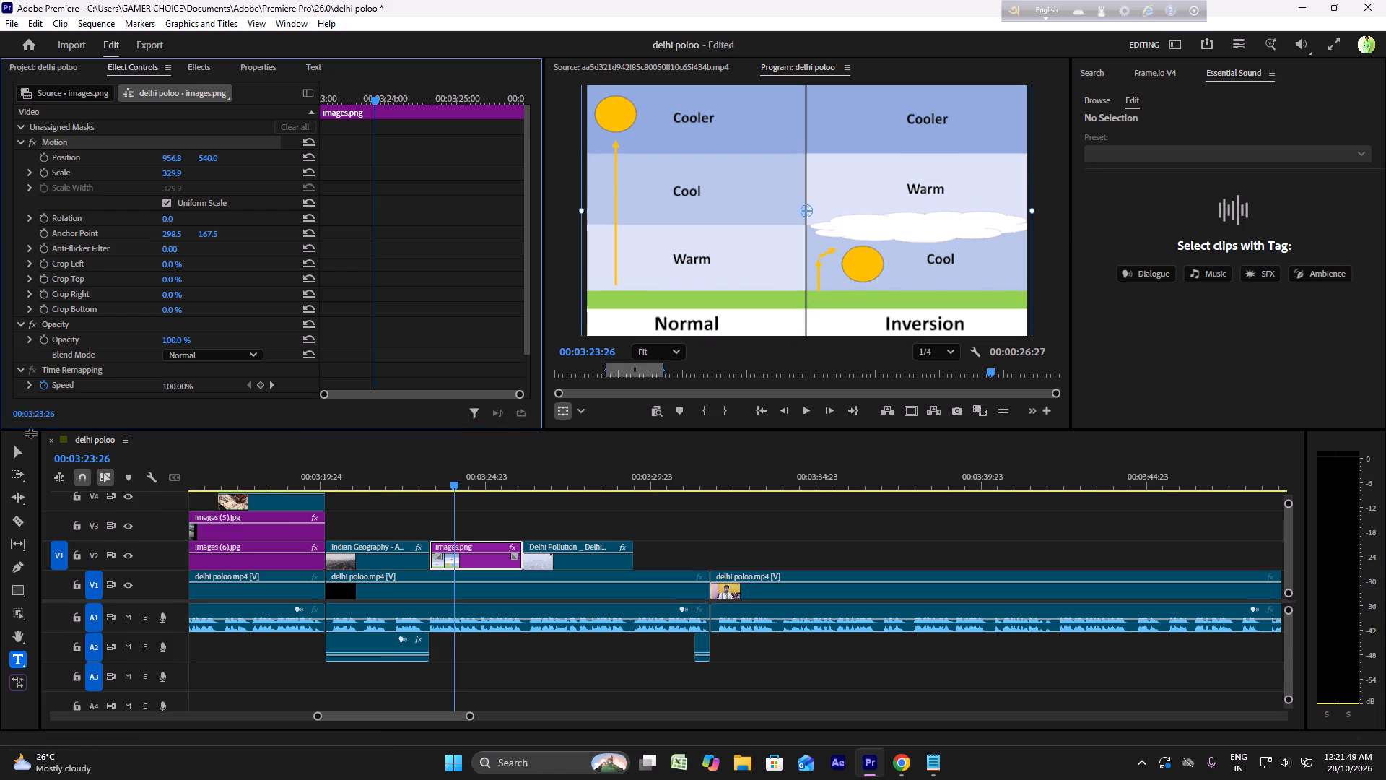
left_click_drag(30, 433, 31, 462)
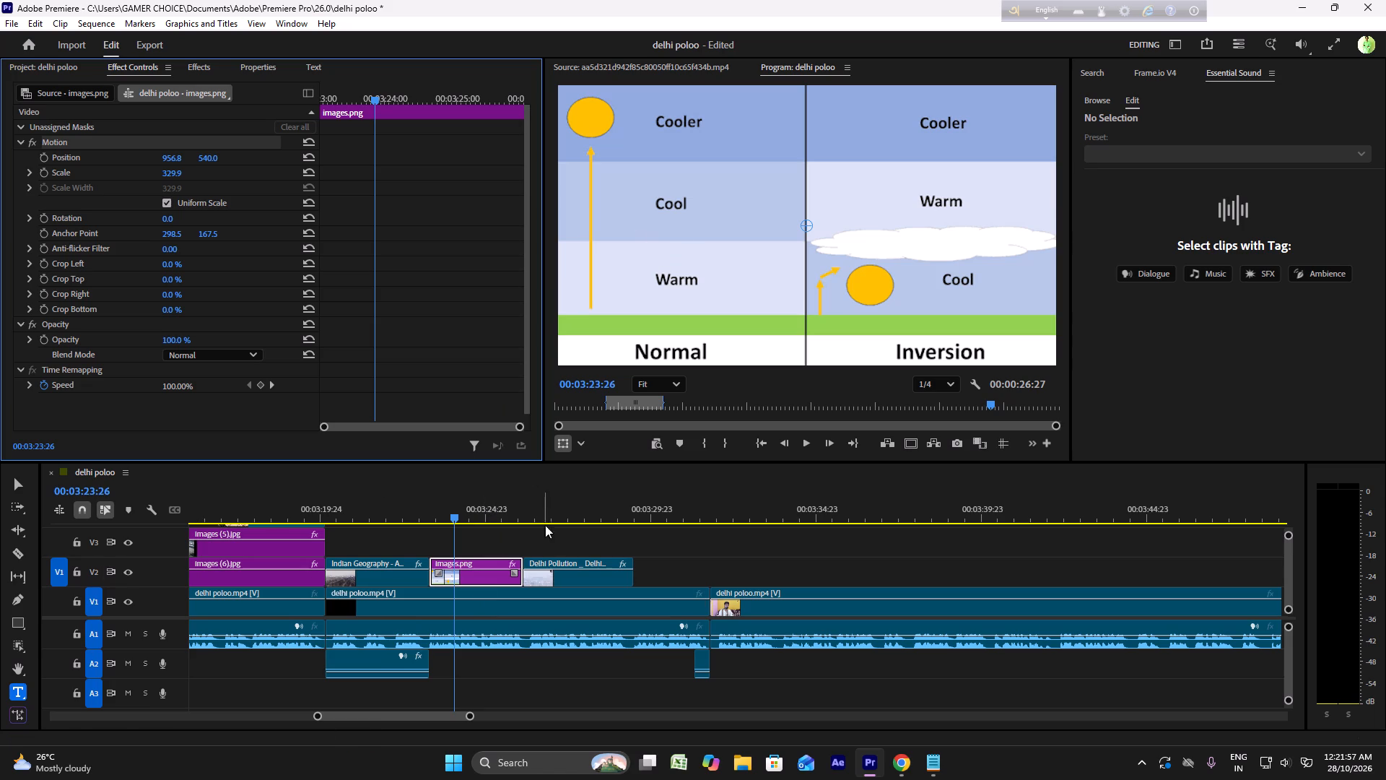
Add the copied text "Death Combination" as a title over the inversion diagram, starting at 00:03:23:26 on V3, and select all its text.
left_click(519, 545)
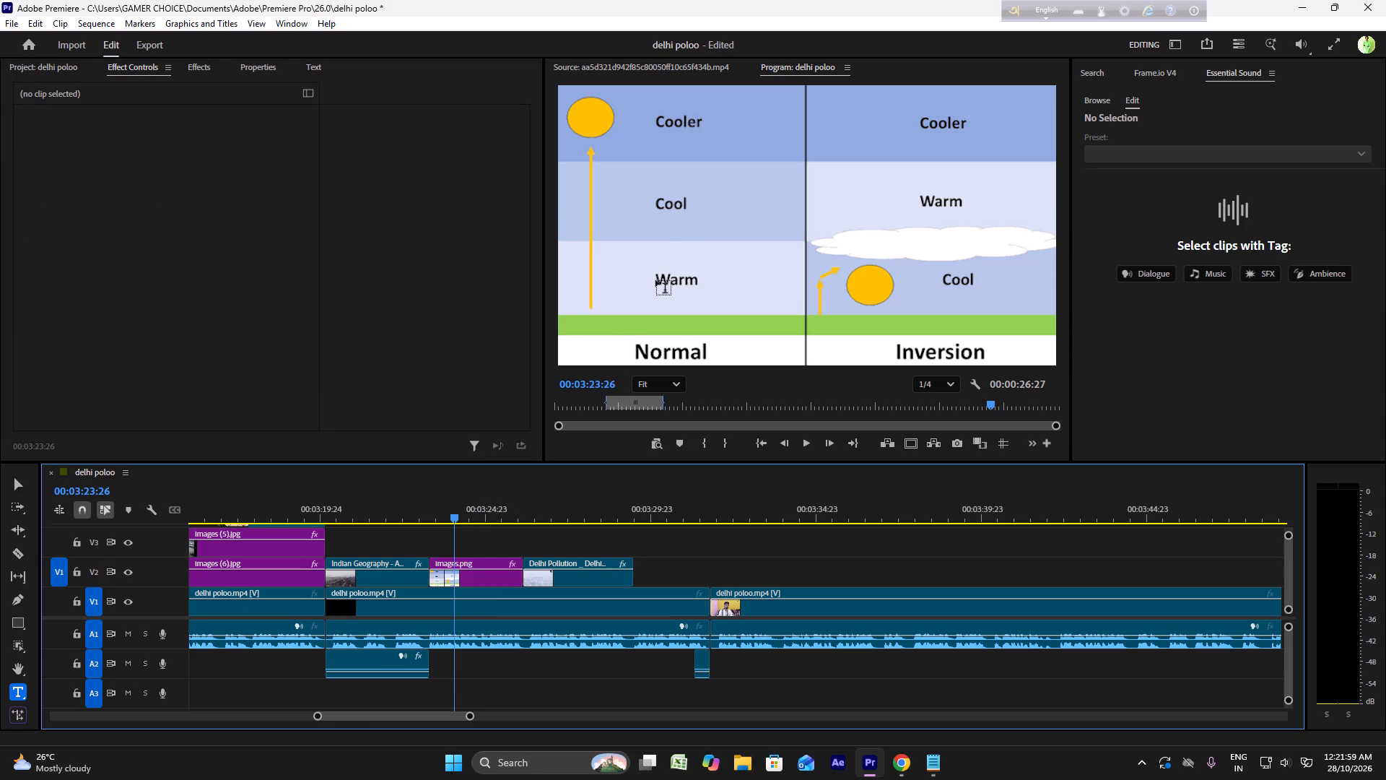
left_click(655, 280)
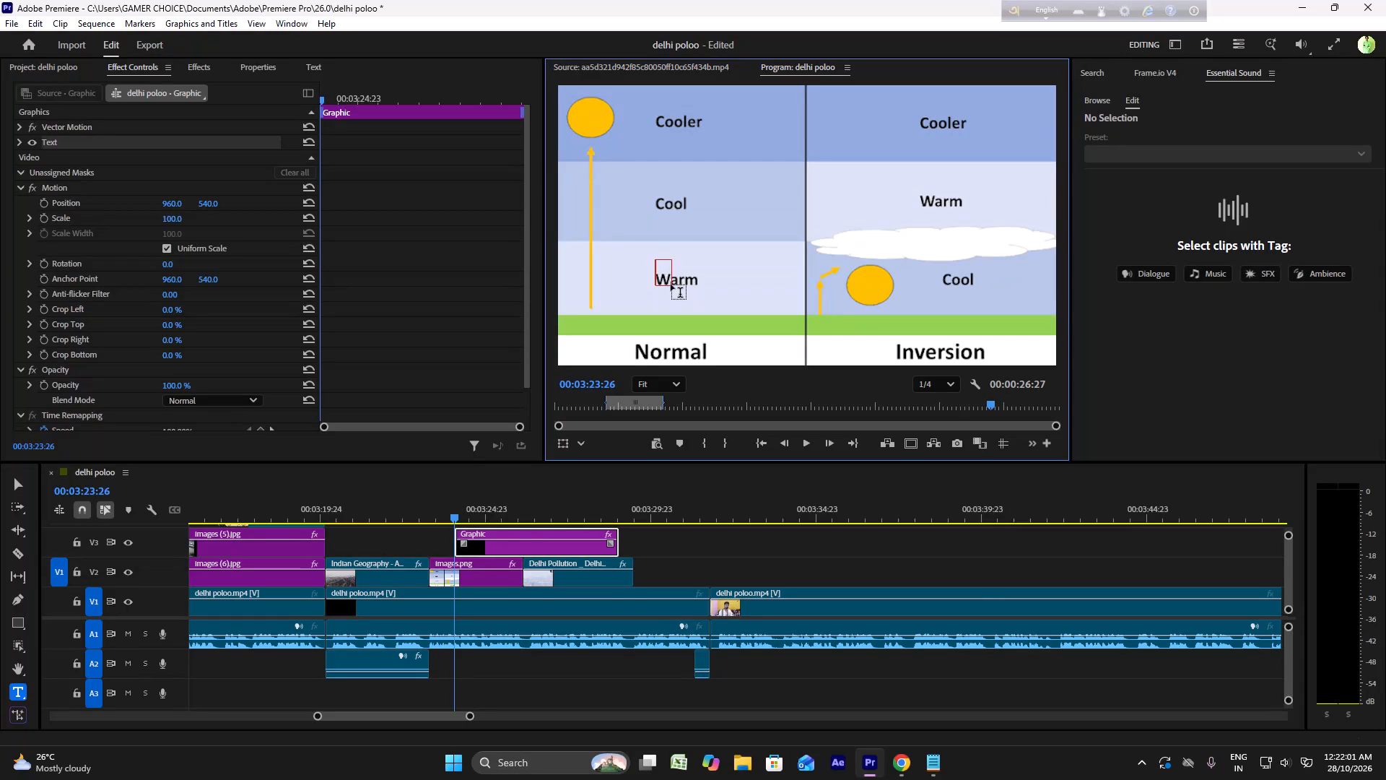
key("ctrl+v")
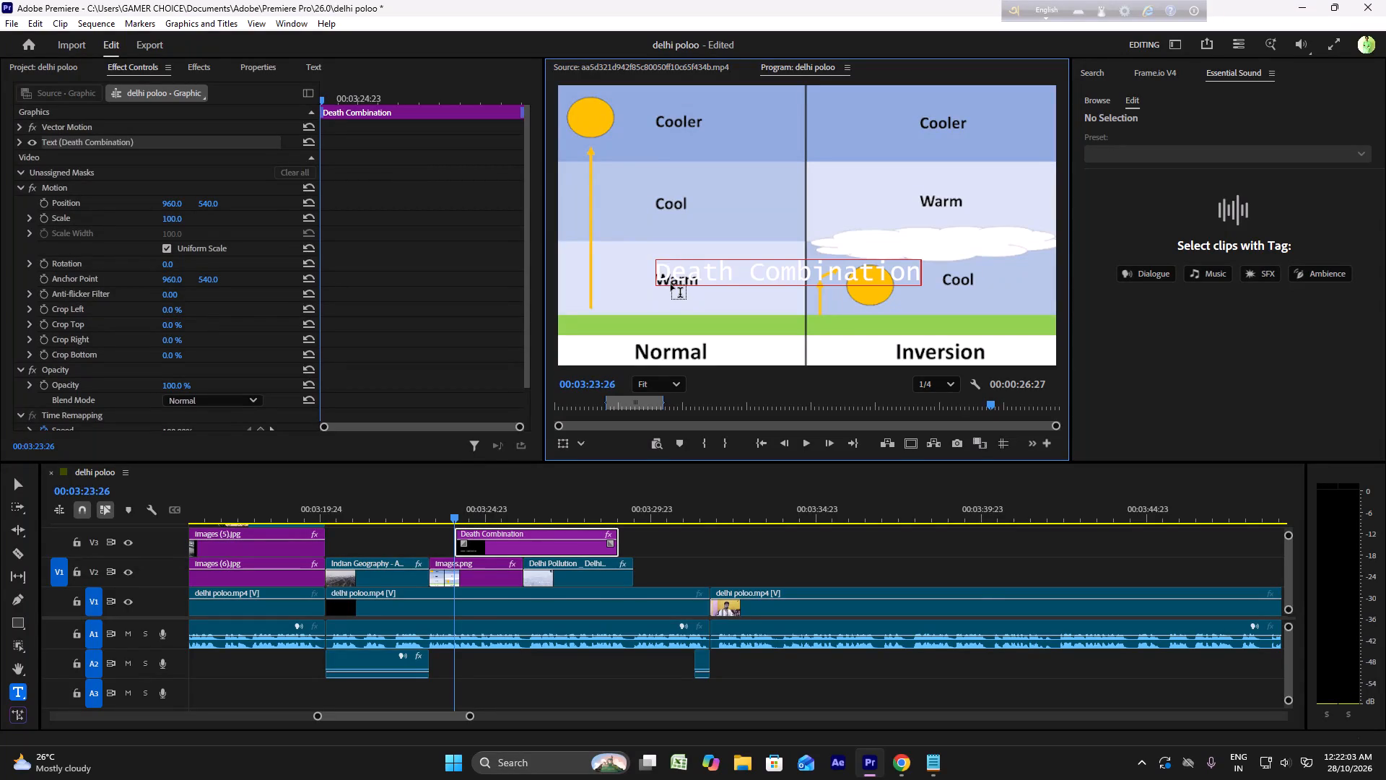
triple_click(692, 269)
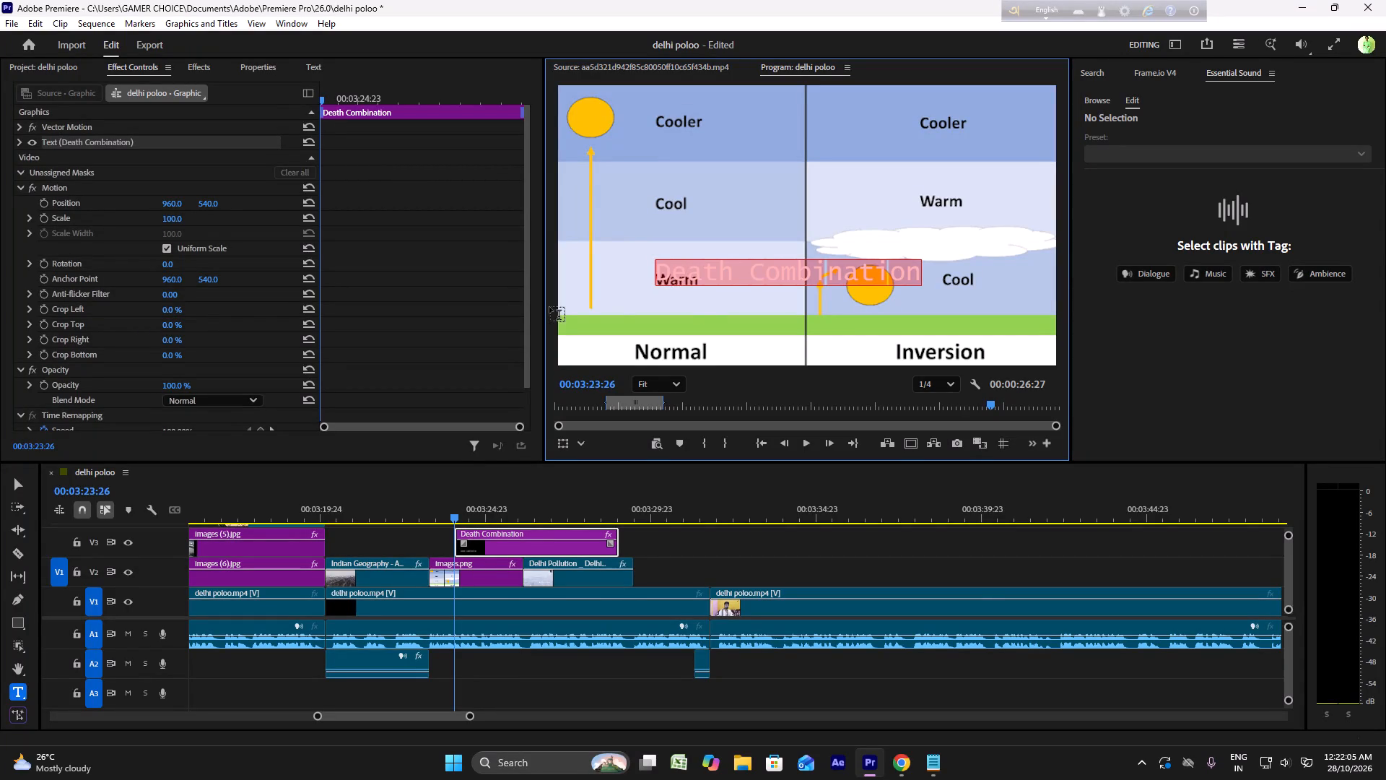
Play the narration over the Death Combination title, stopping at about 00:03:25:05.
left_click(78, 66)
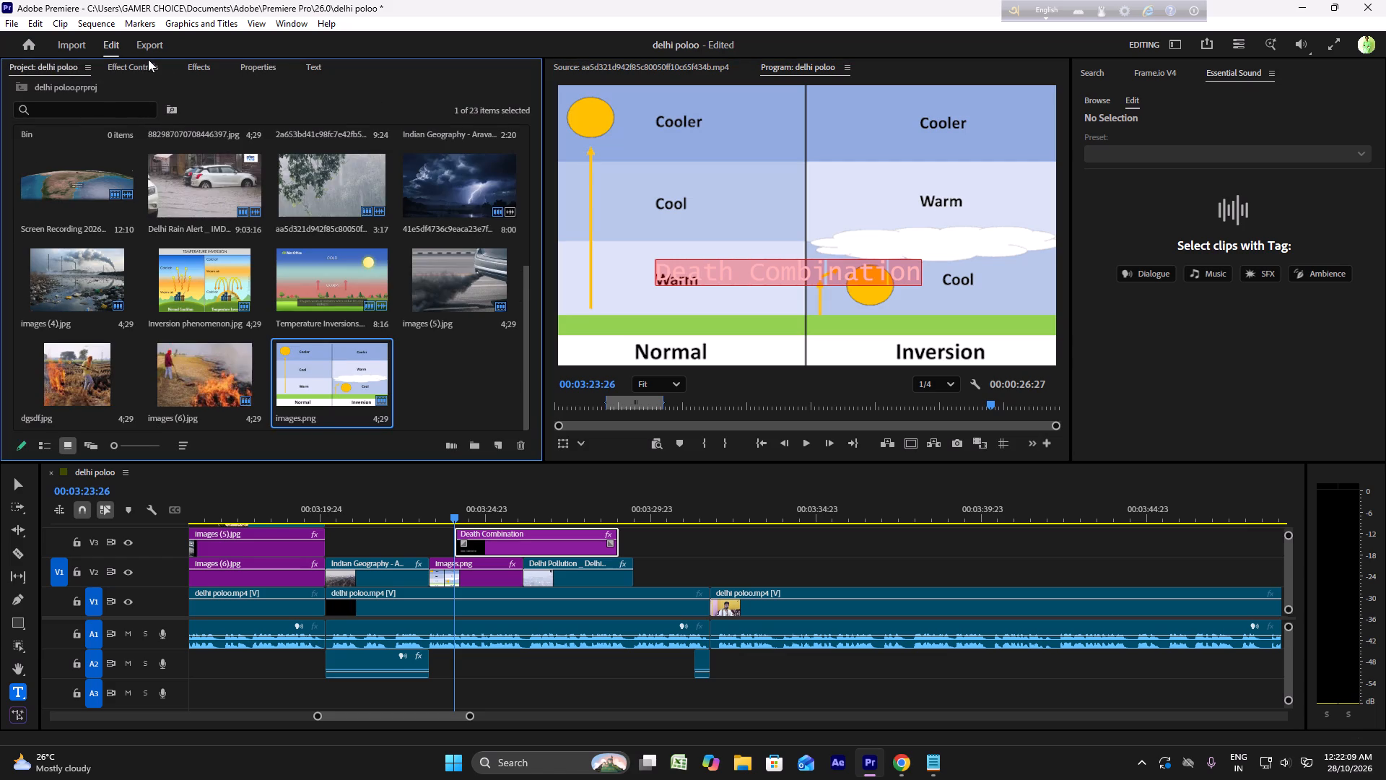
left_click(149, 60)
left_click(193, 65)
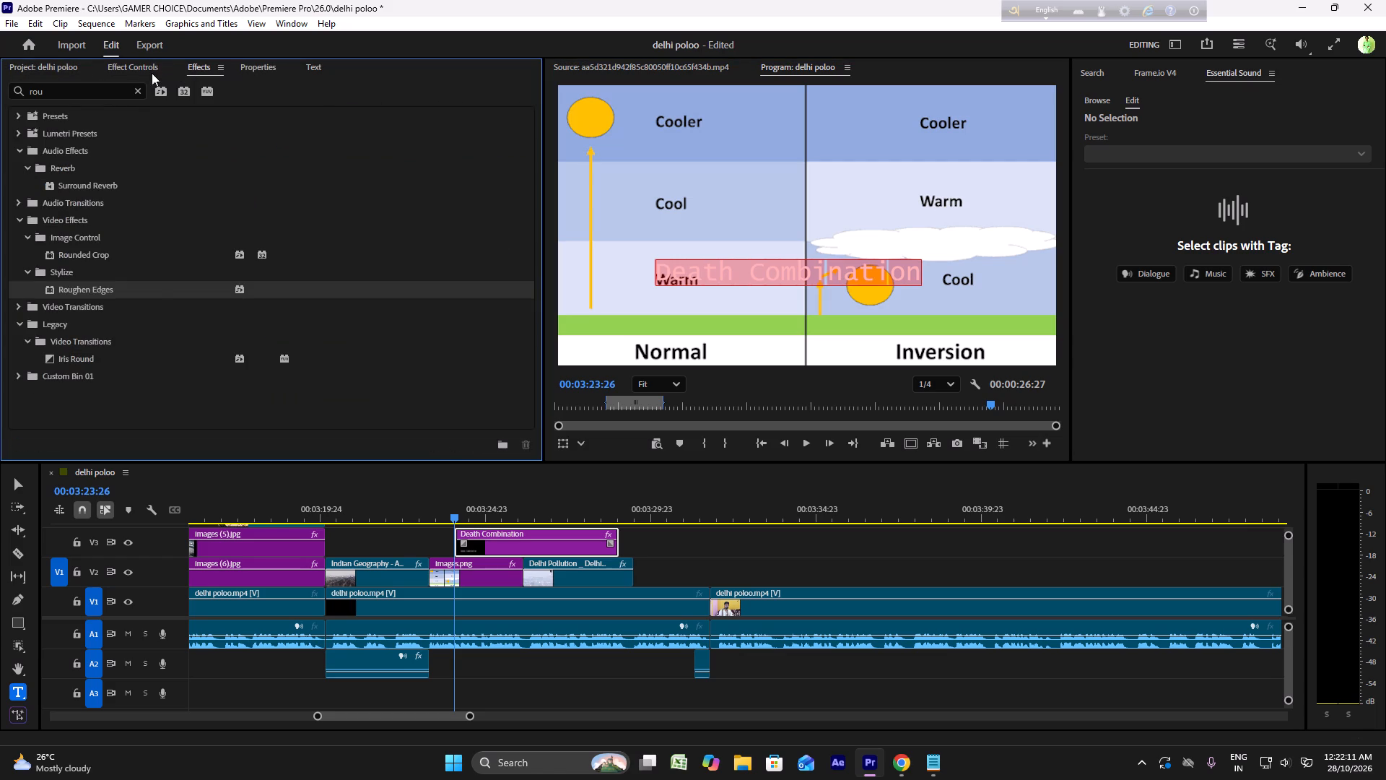
left_click(146, 73)
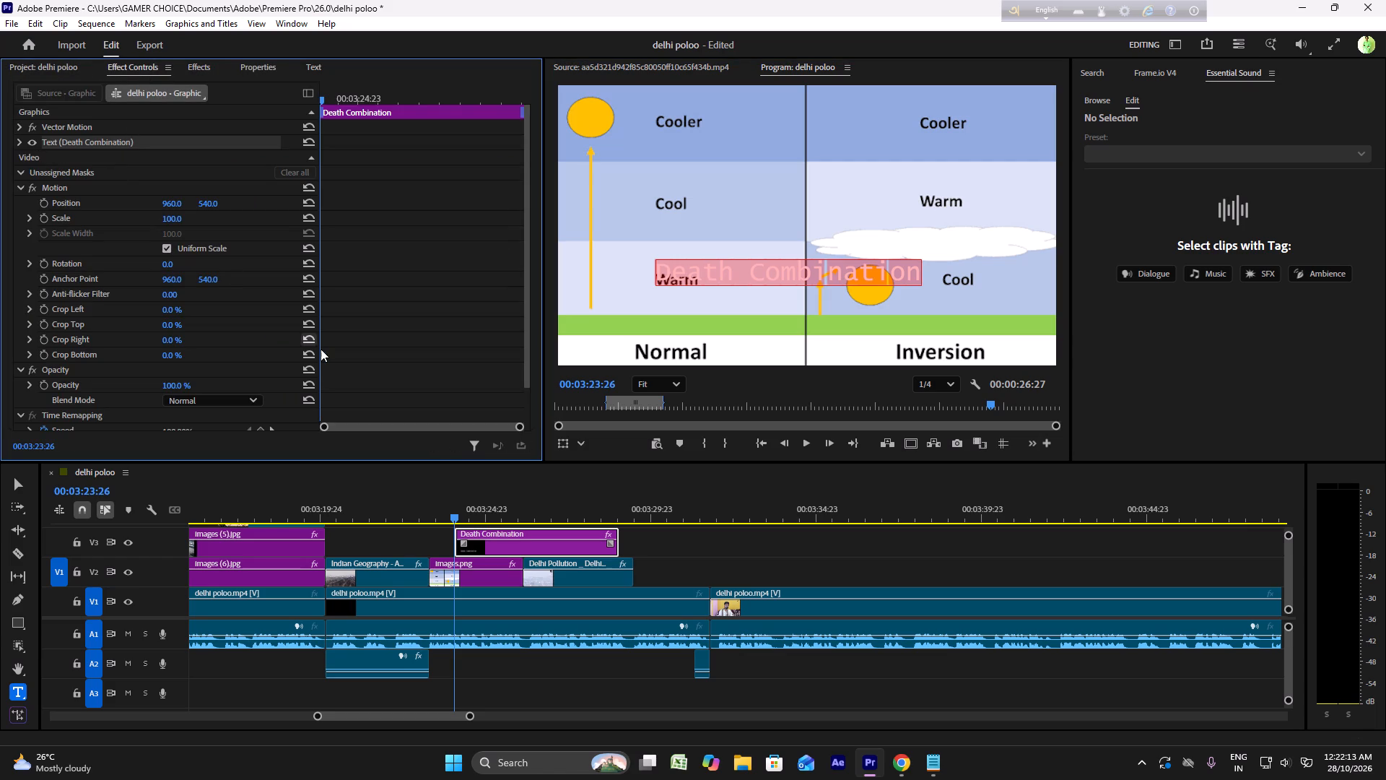
key("space")
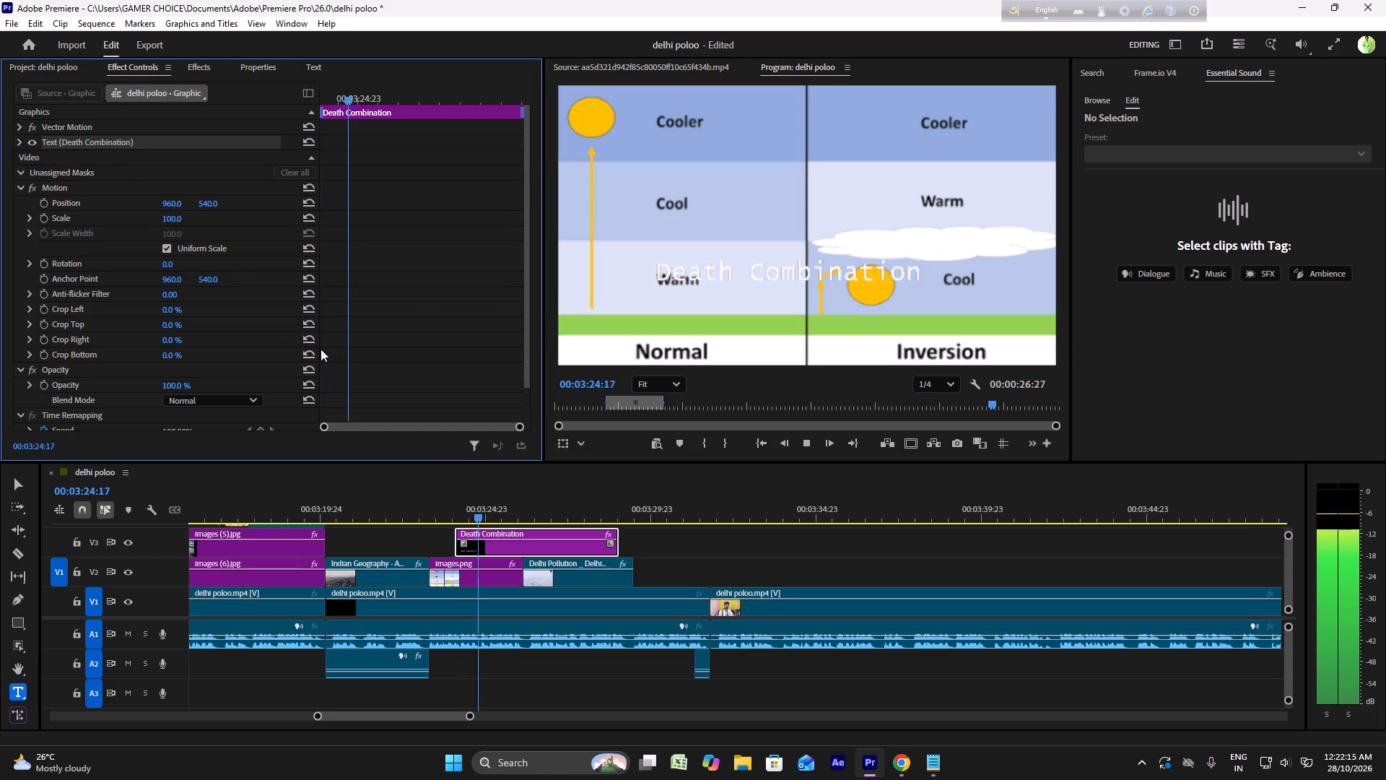
key("space")
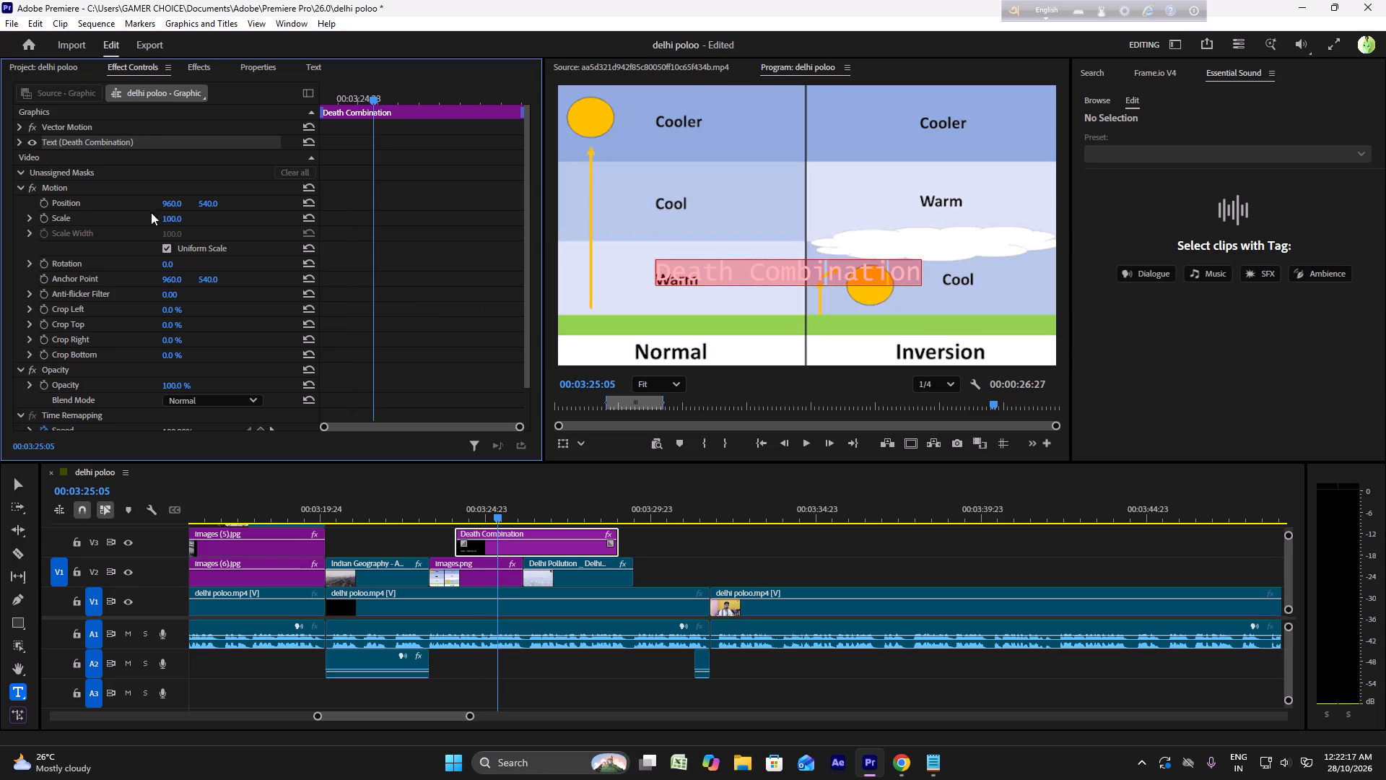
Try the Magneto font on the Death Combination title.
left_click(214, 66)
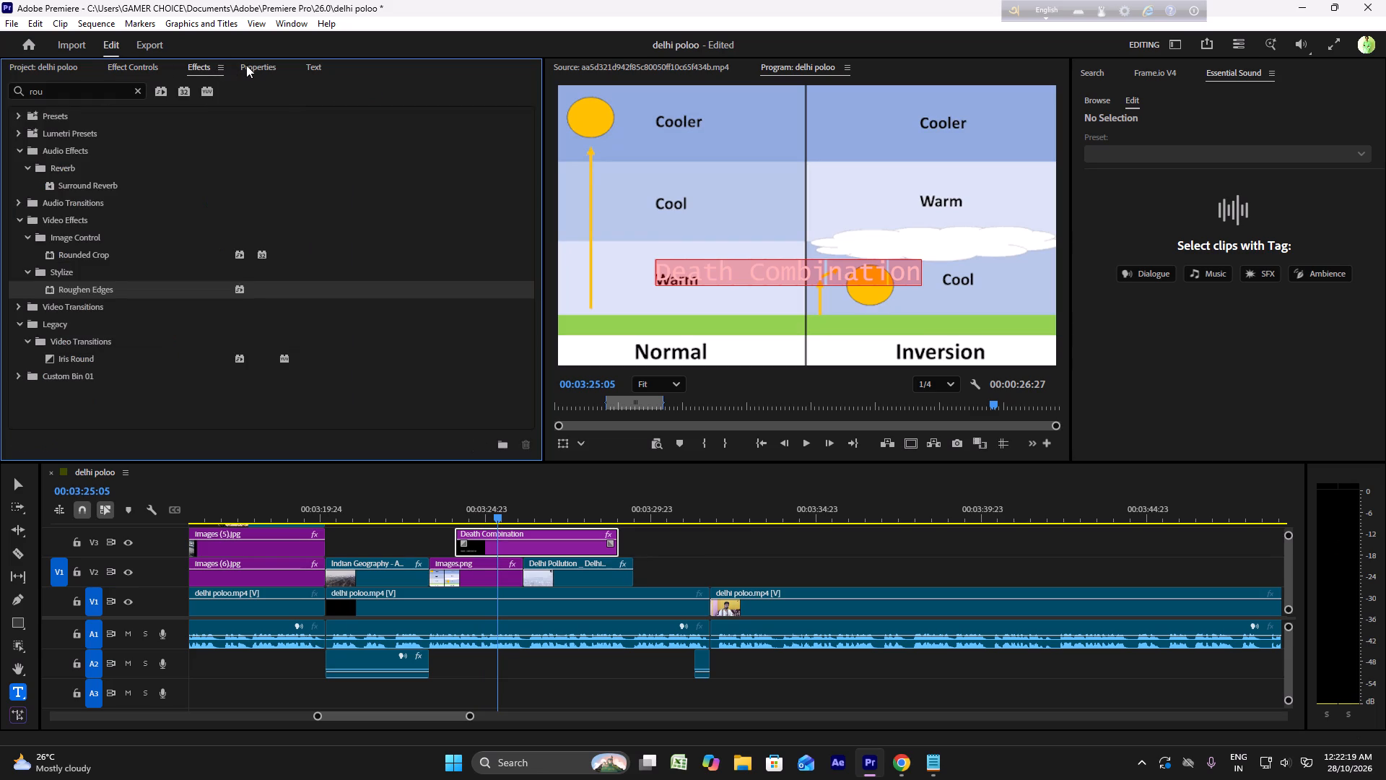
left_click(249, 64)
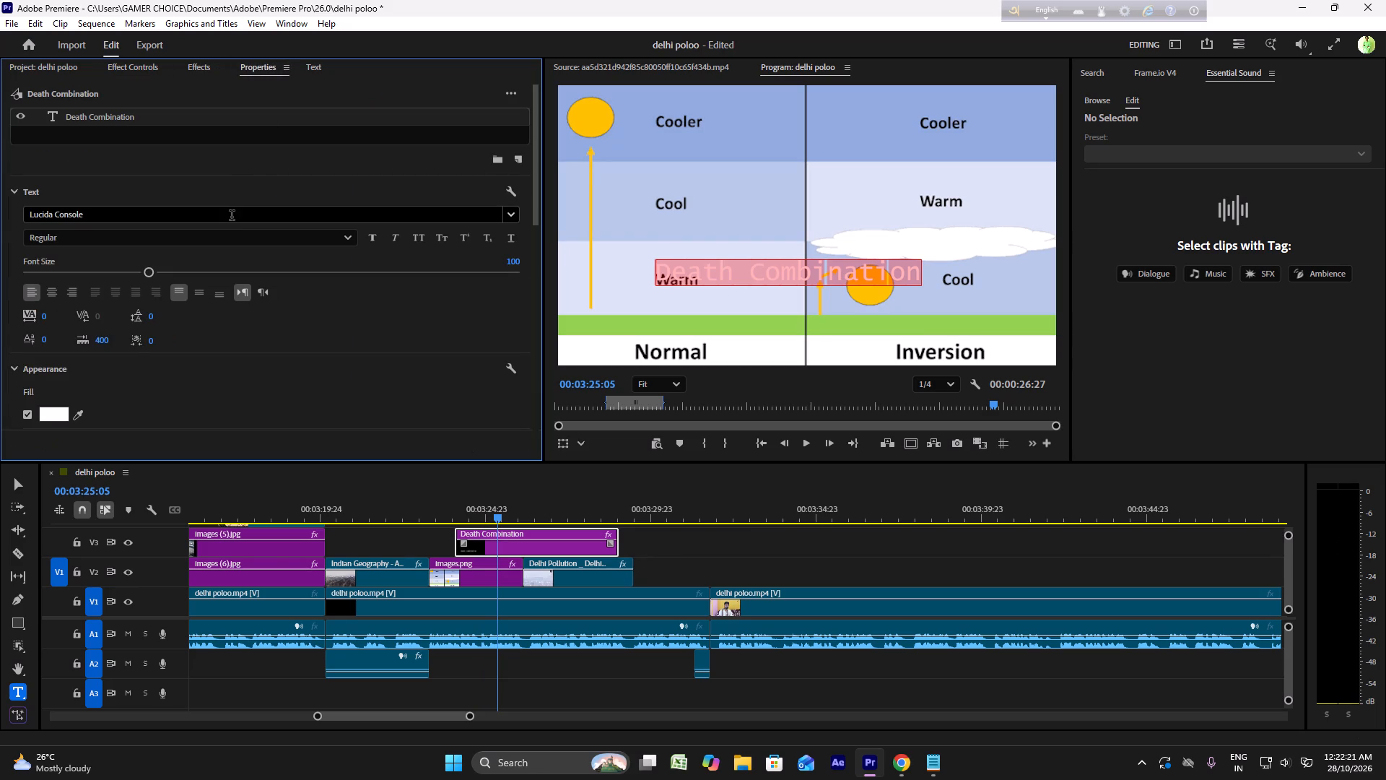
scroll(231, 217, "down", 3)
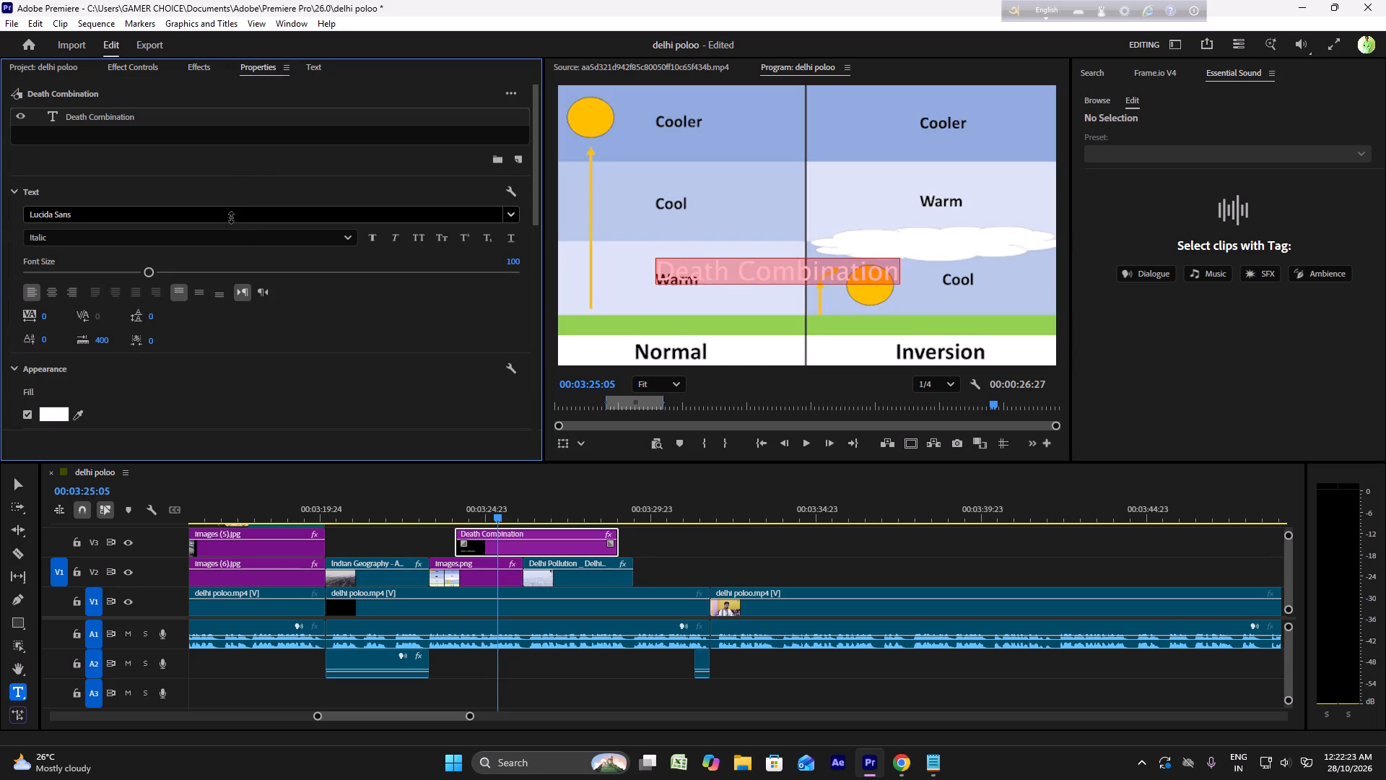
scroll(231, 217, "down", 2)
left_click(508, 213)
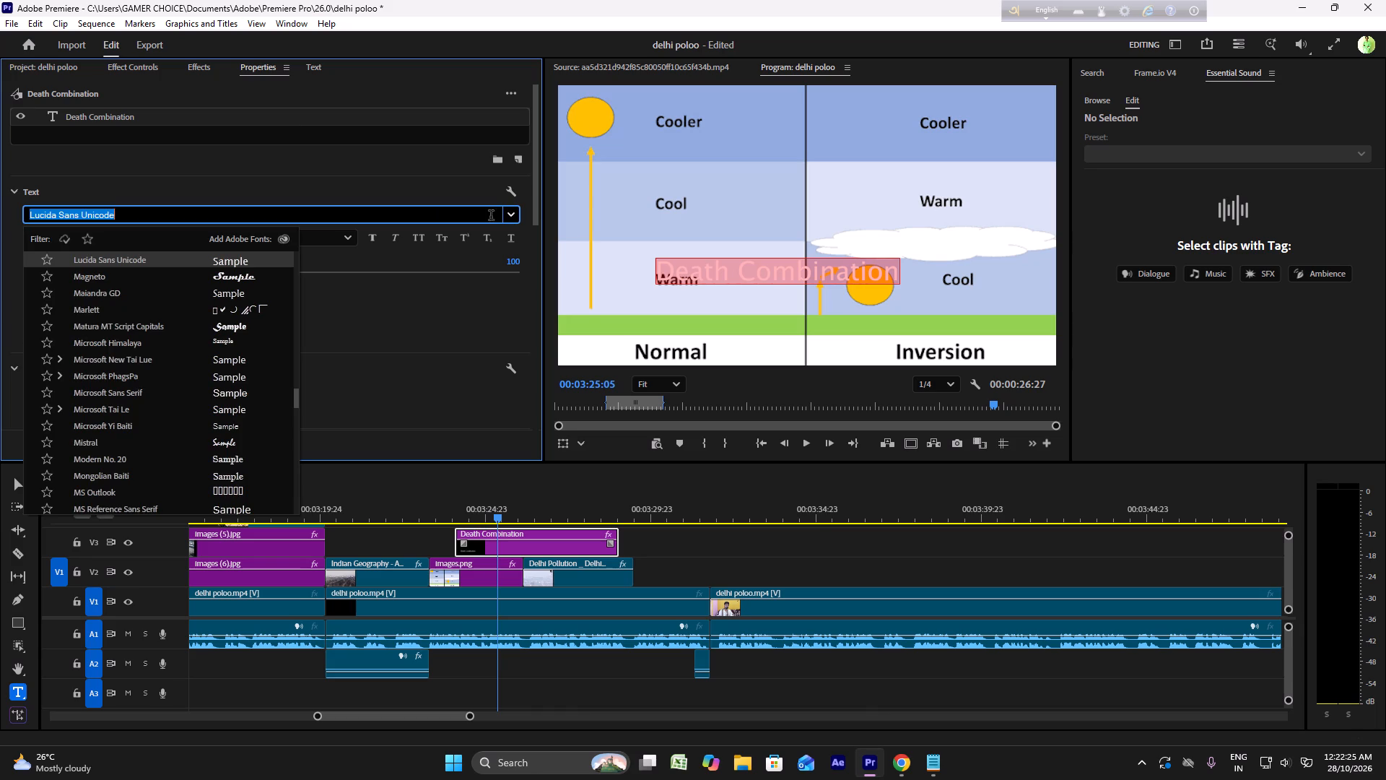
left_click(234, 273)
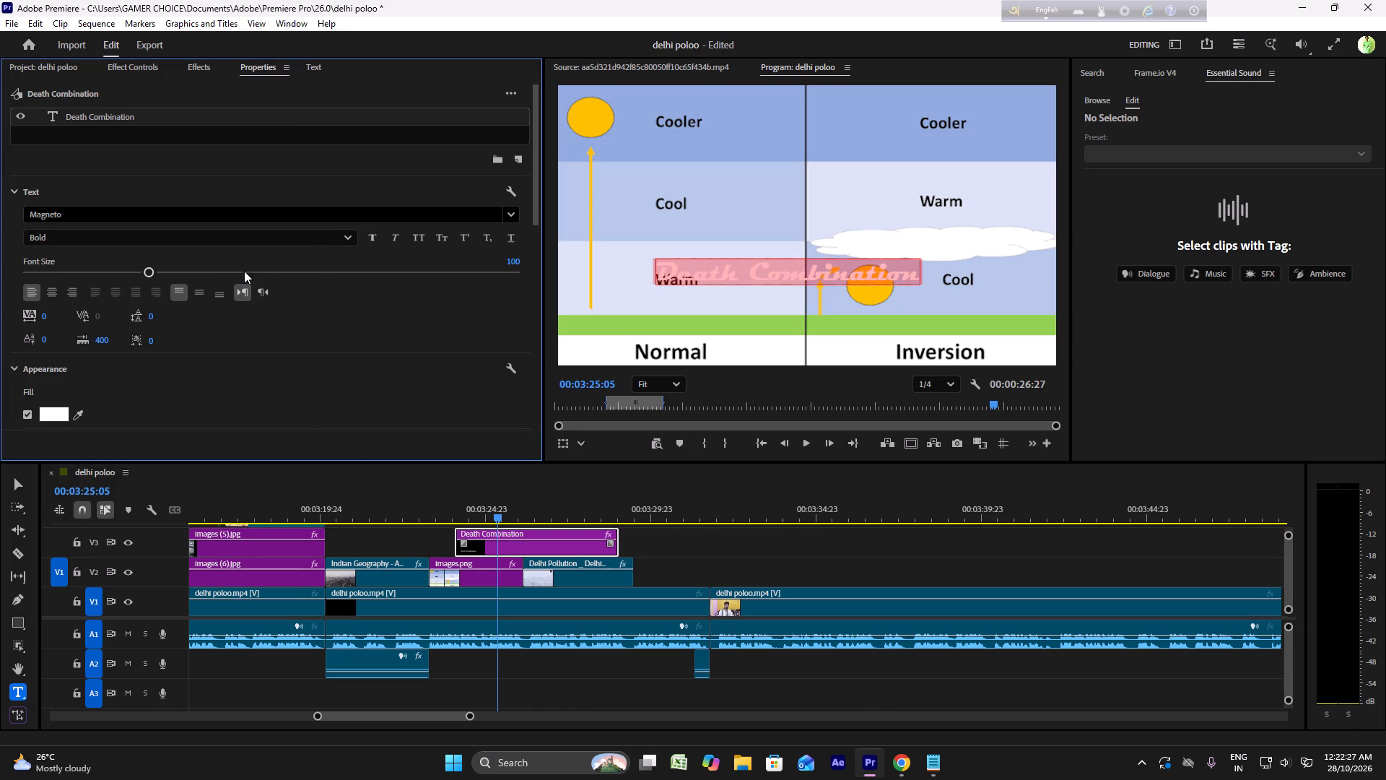
Set the Death Combination title's font to Haettenschweiler.
left_click(271, 215)
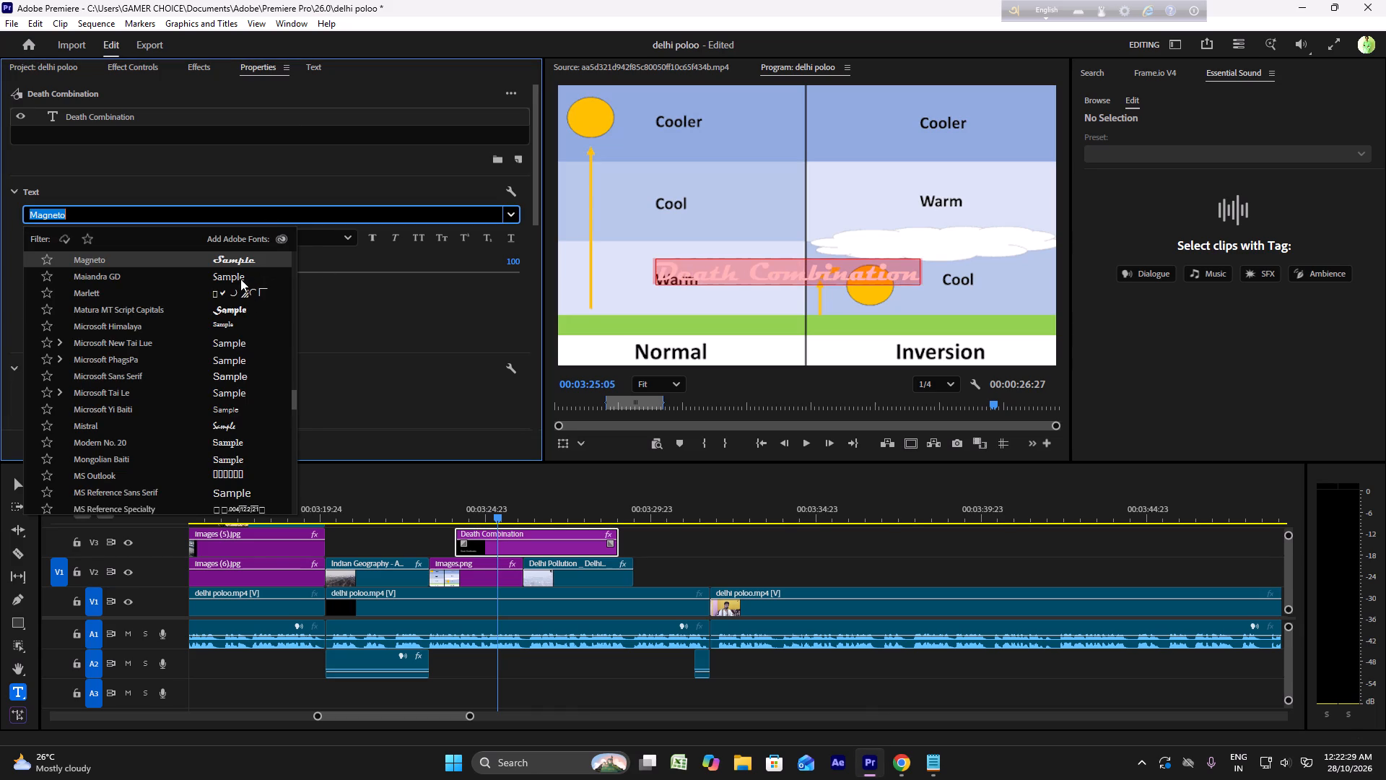
scroll(218, 482, "down", 13)
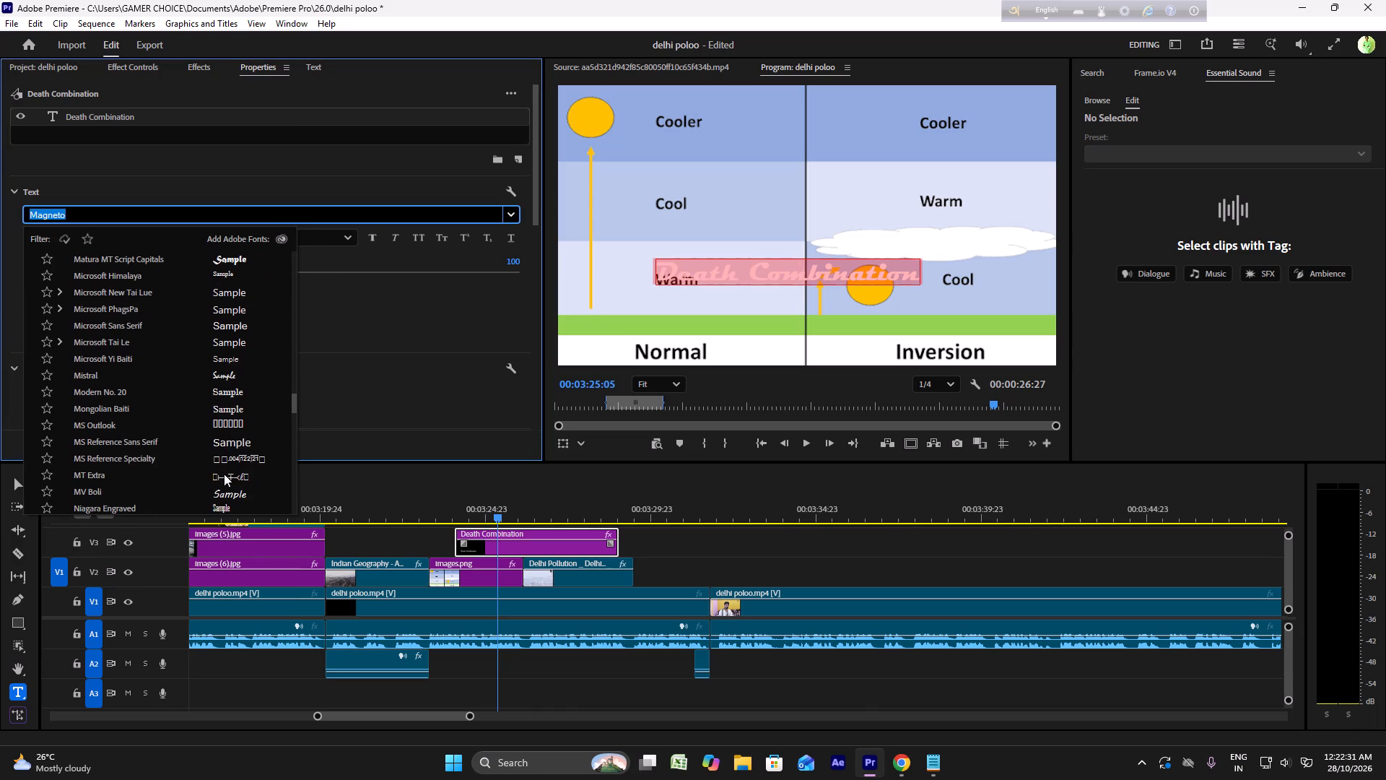
scroll(227, 481, "up", 7)
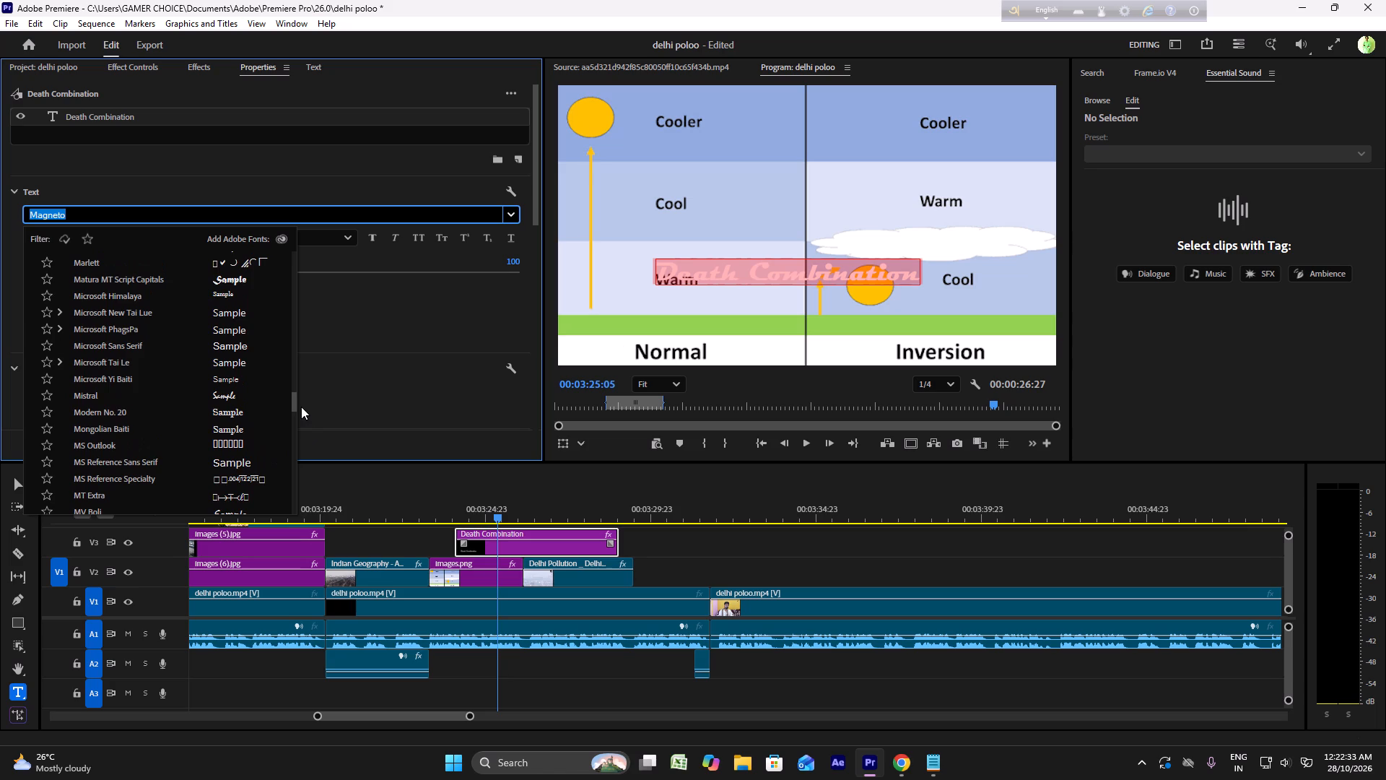
left_click_drag(292, 399, 302, 361)
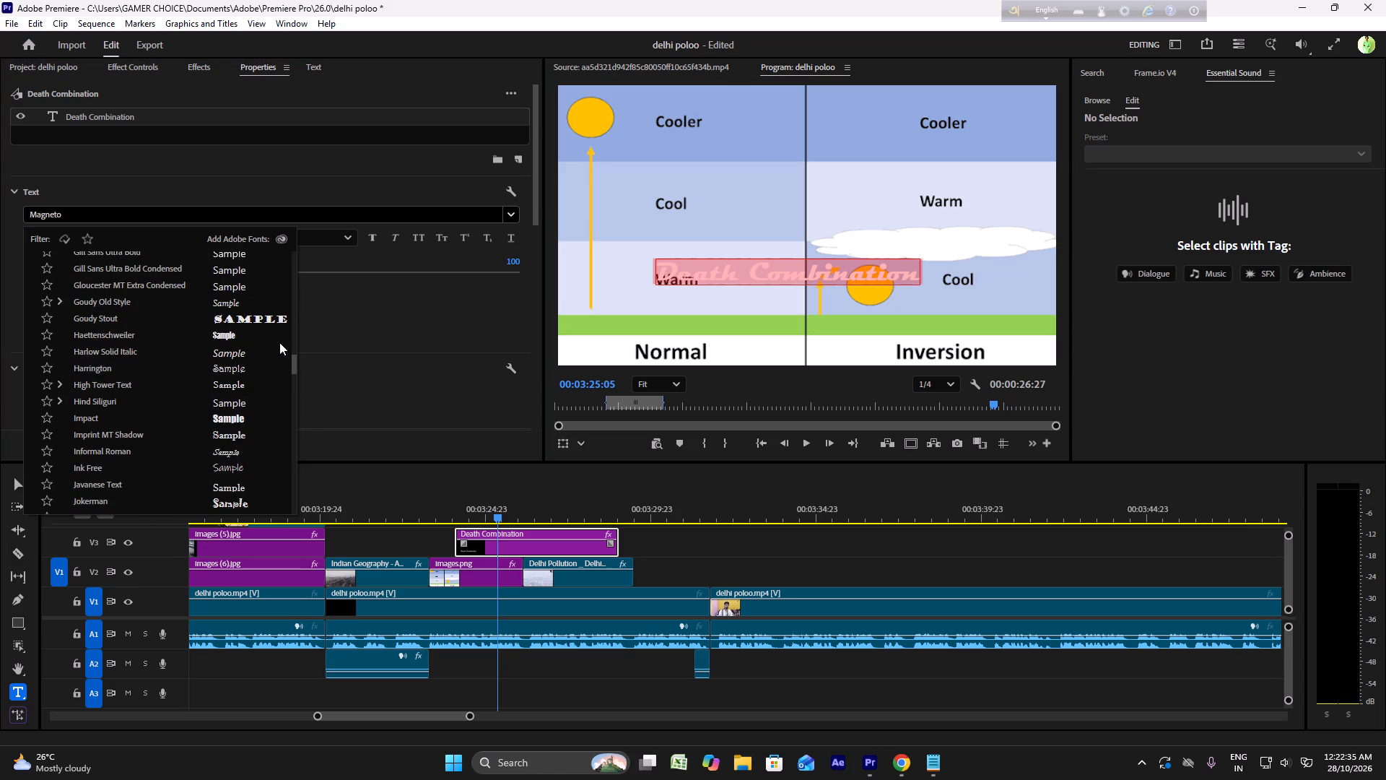
left_click(240, 329)
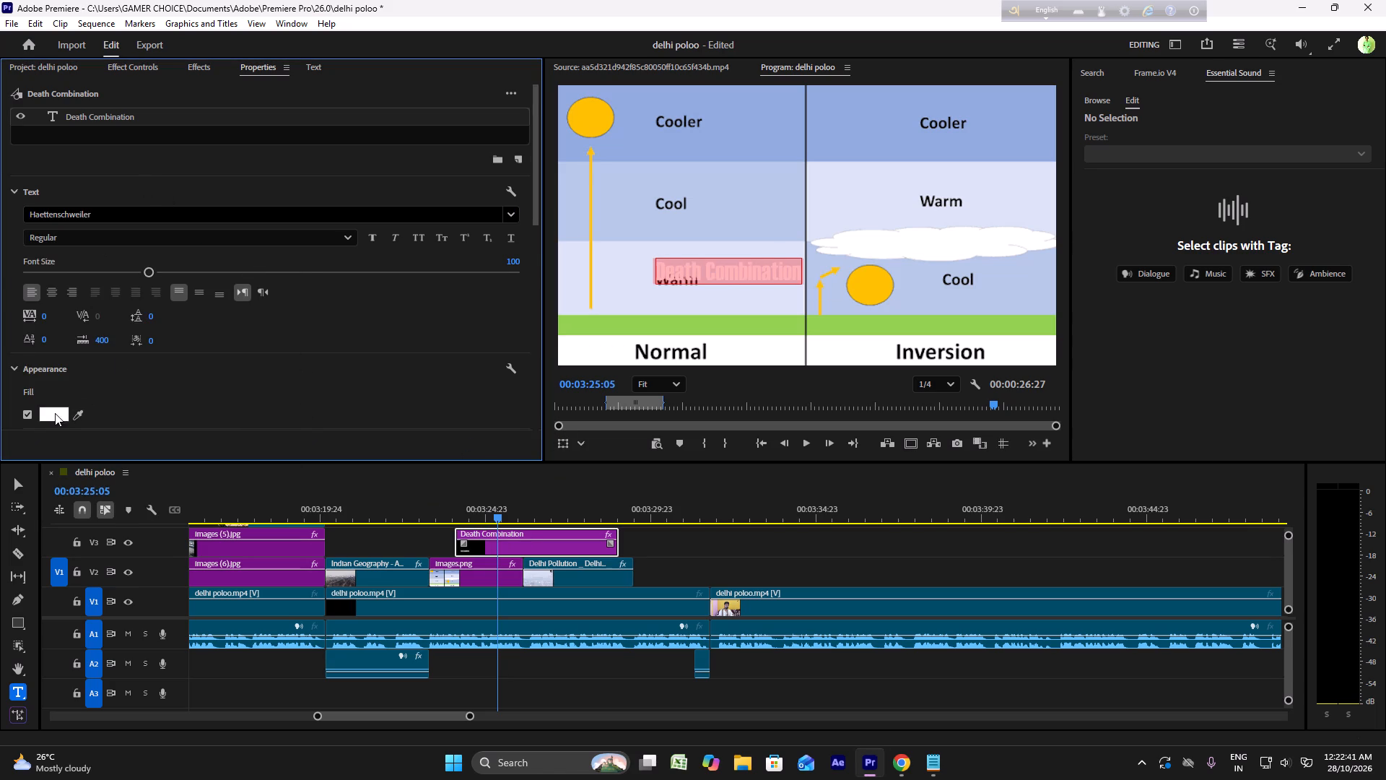
Set the Death Combination title's fill colour to bright red.
scroll(54, 413, "down", 5)
left_click(56, 337)
left_click_drag(645, 339, 708, 428)
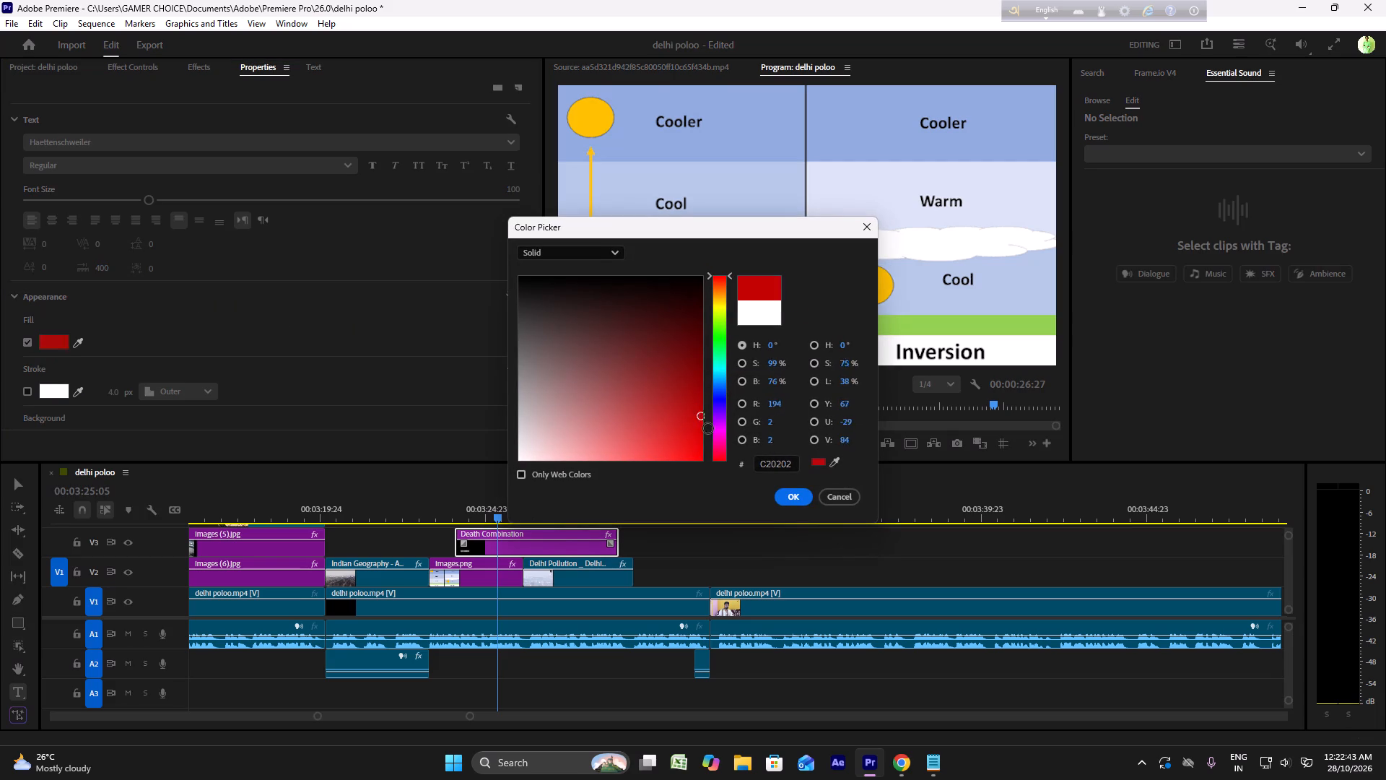
left_click_drag(708, 428, 762, 510)
left_click(797, 501)
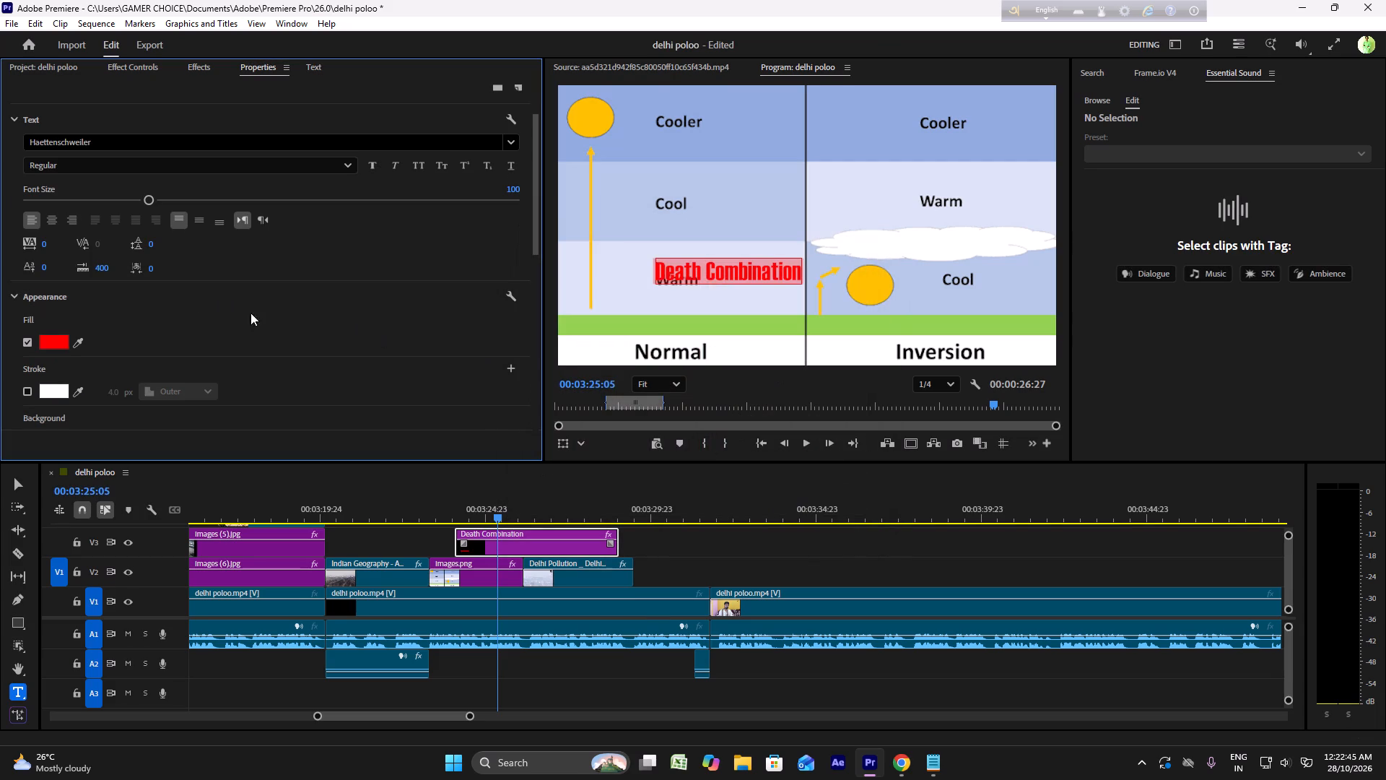
Add a shadow to the Death Combination title and set its colour to red, FF0000.
scroll(58, 373, "down", 8)
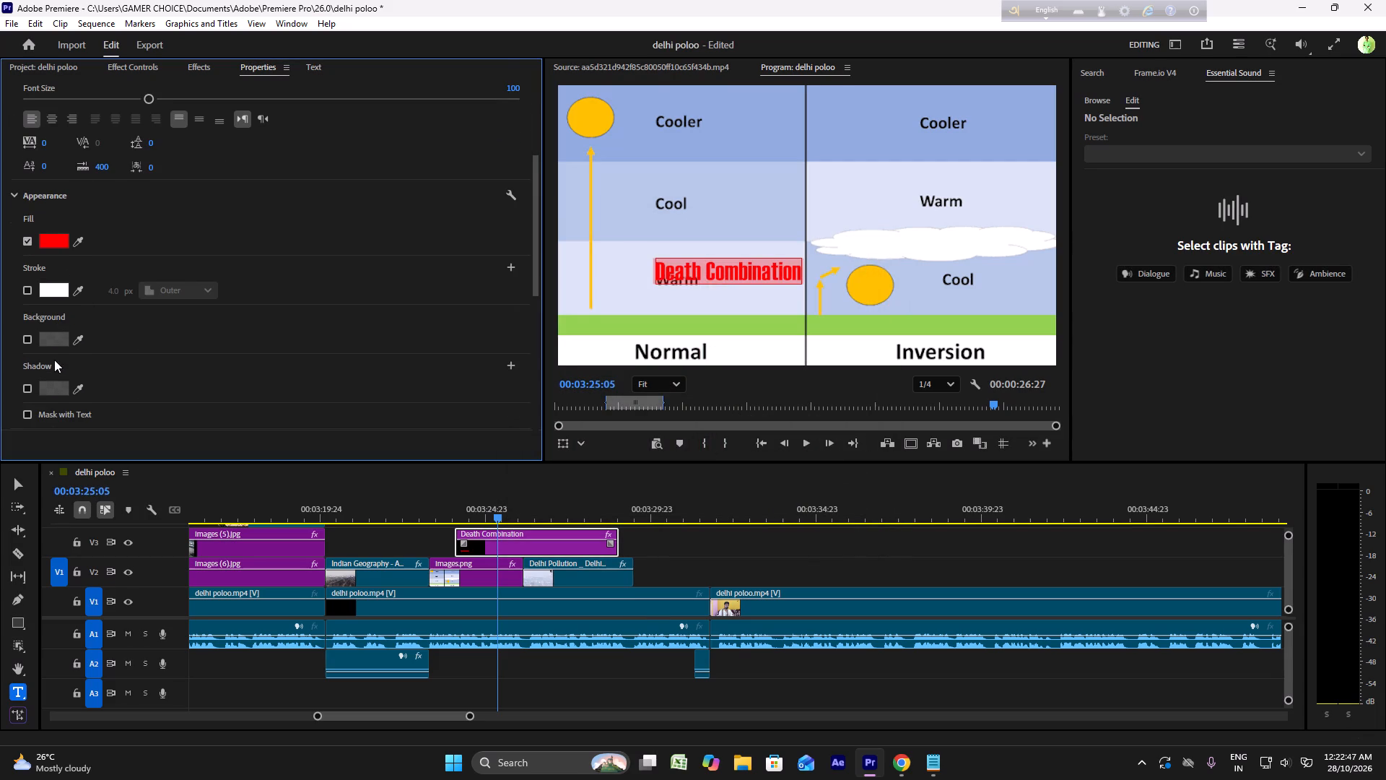
left_click(31, 373)
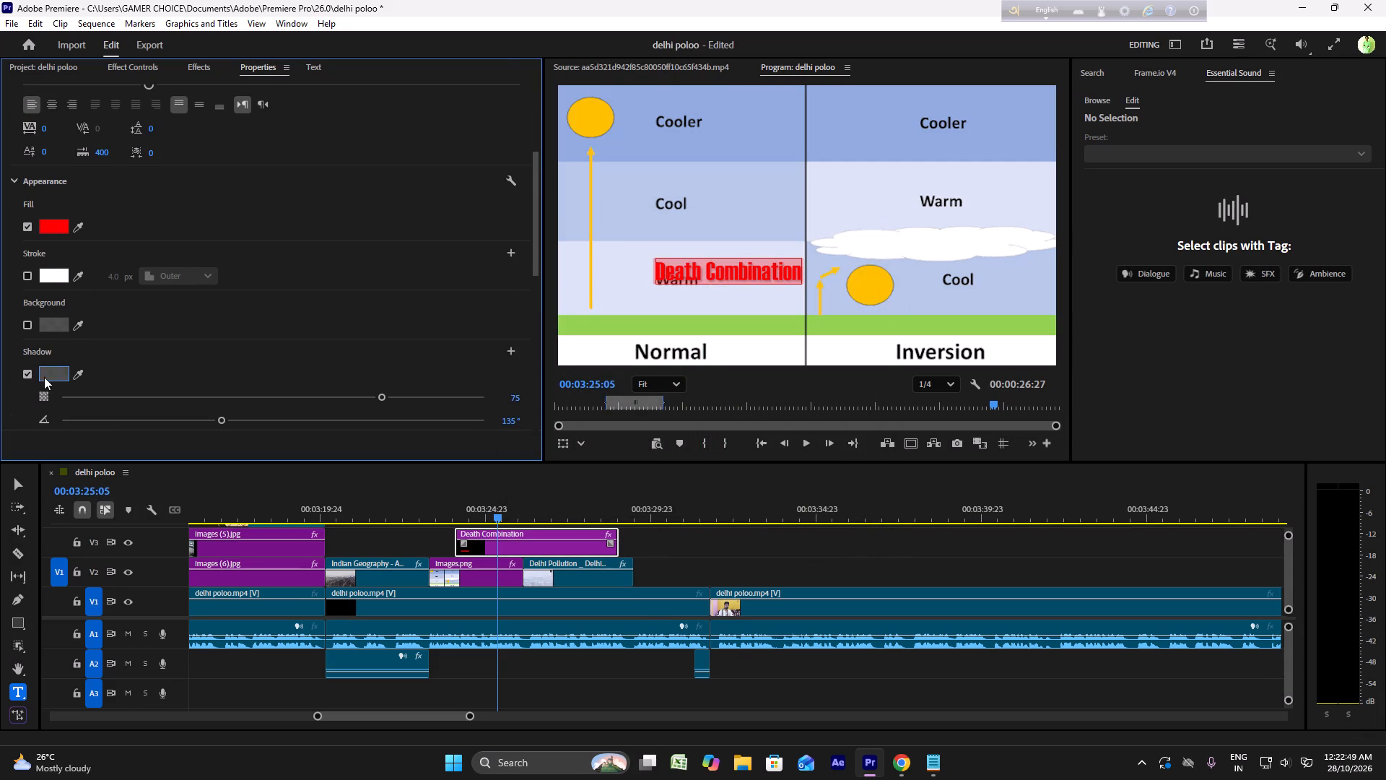
left_click(58, 376)
left_click_drag(588, 378, 845, 506)
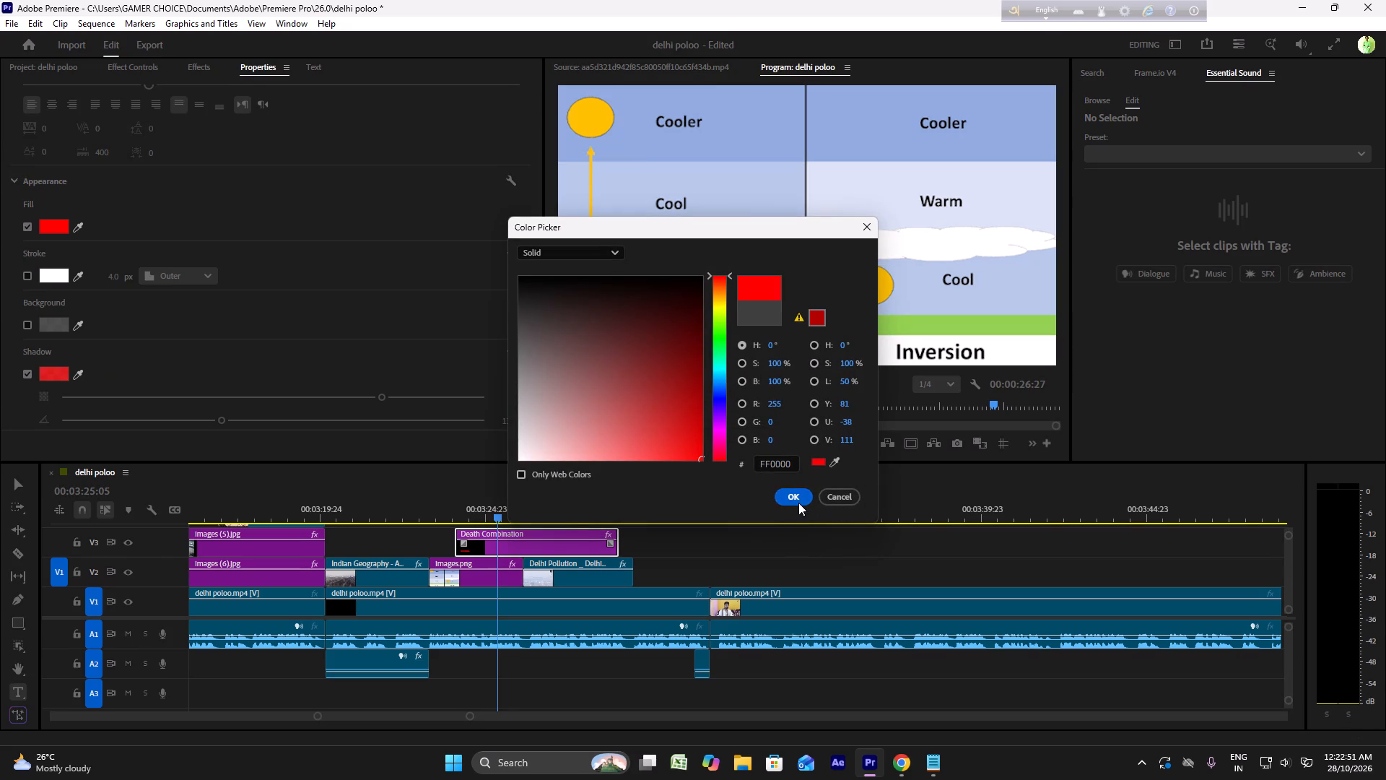
left_click(798, 502)
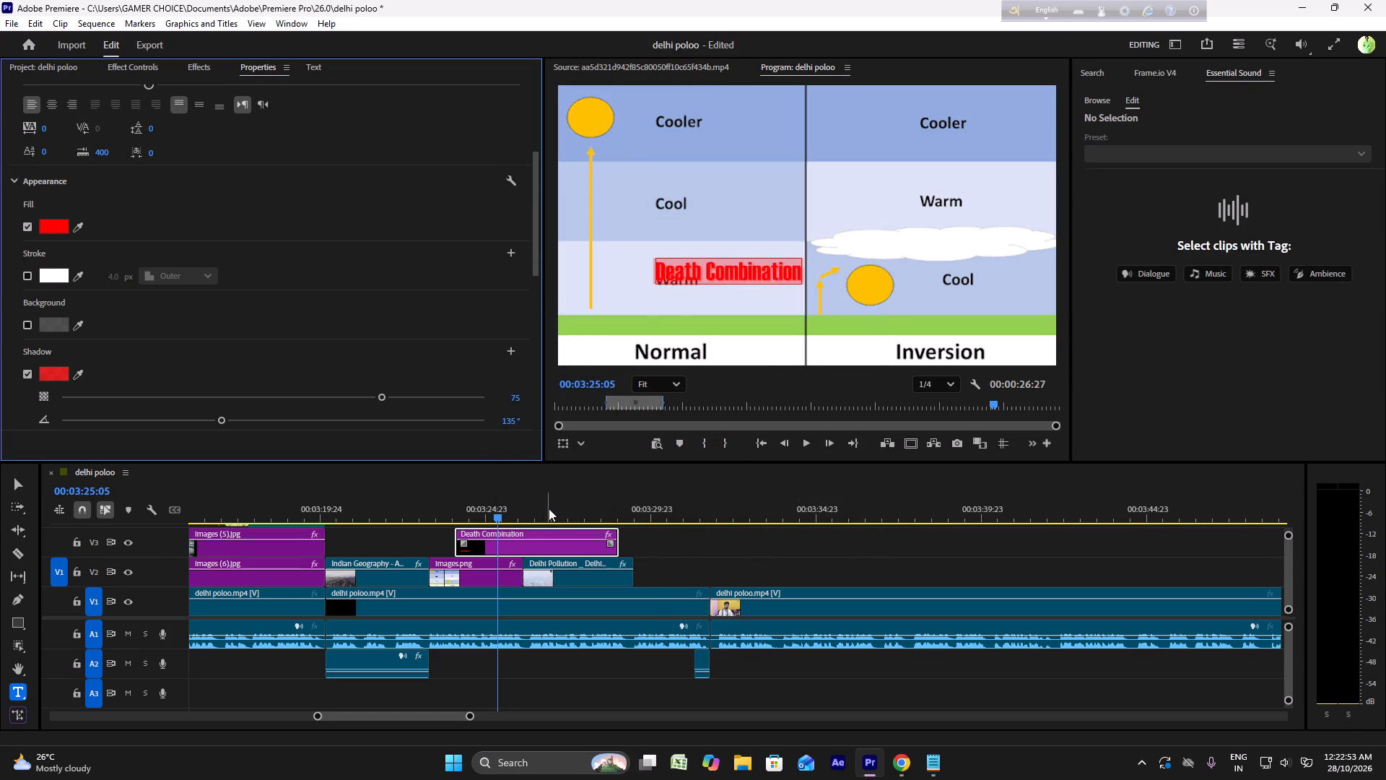
Play through the Death Combination title and trim its end to match the end of the images.png clip.
left_click(549, 508)
left_click(660, 542)
key("space")
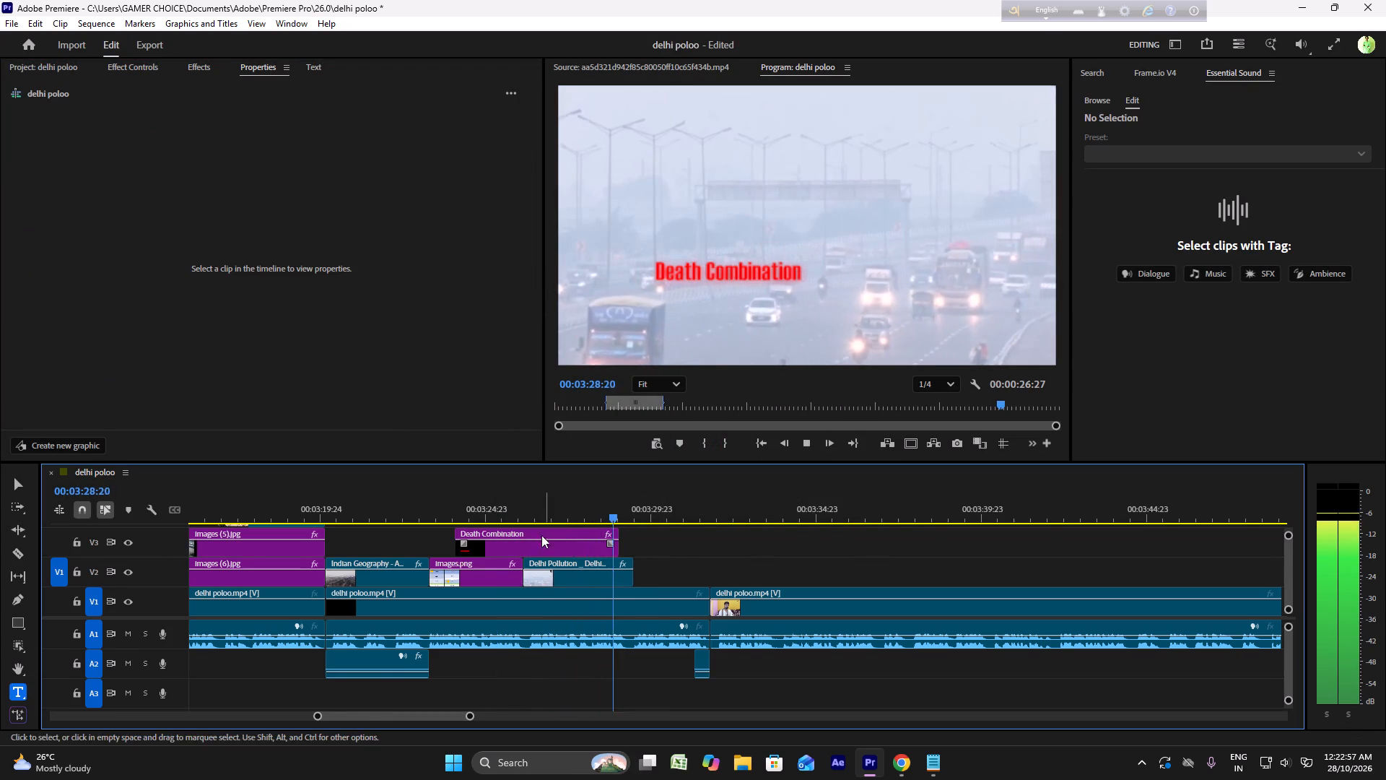
key("space")
left_click(432, 506)
key("space")
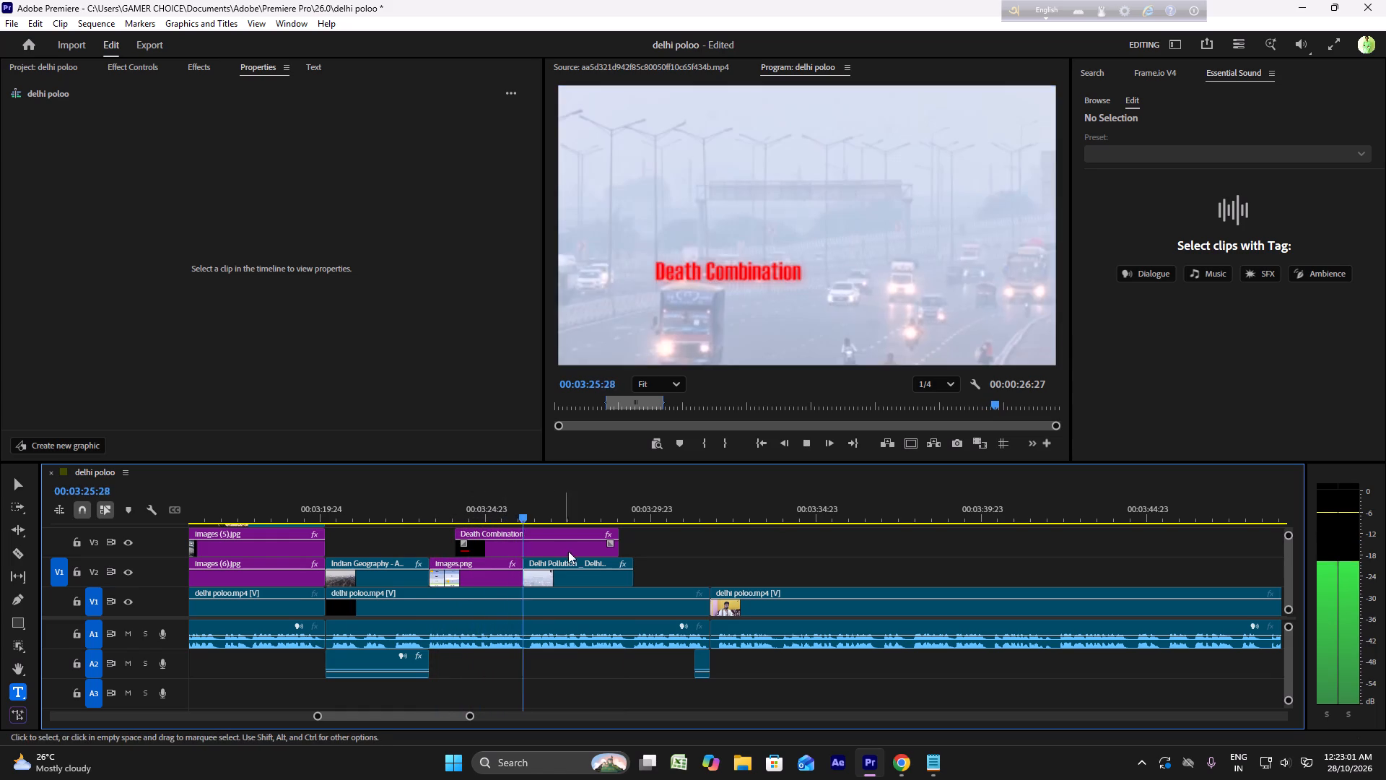
left_click_drag(622, 547, 533, 548)
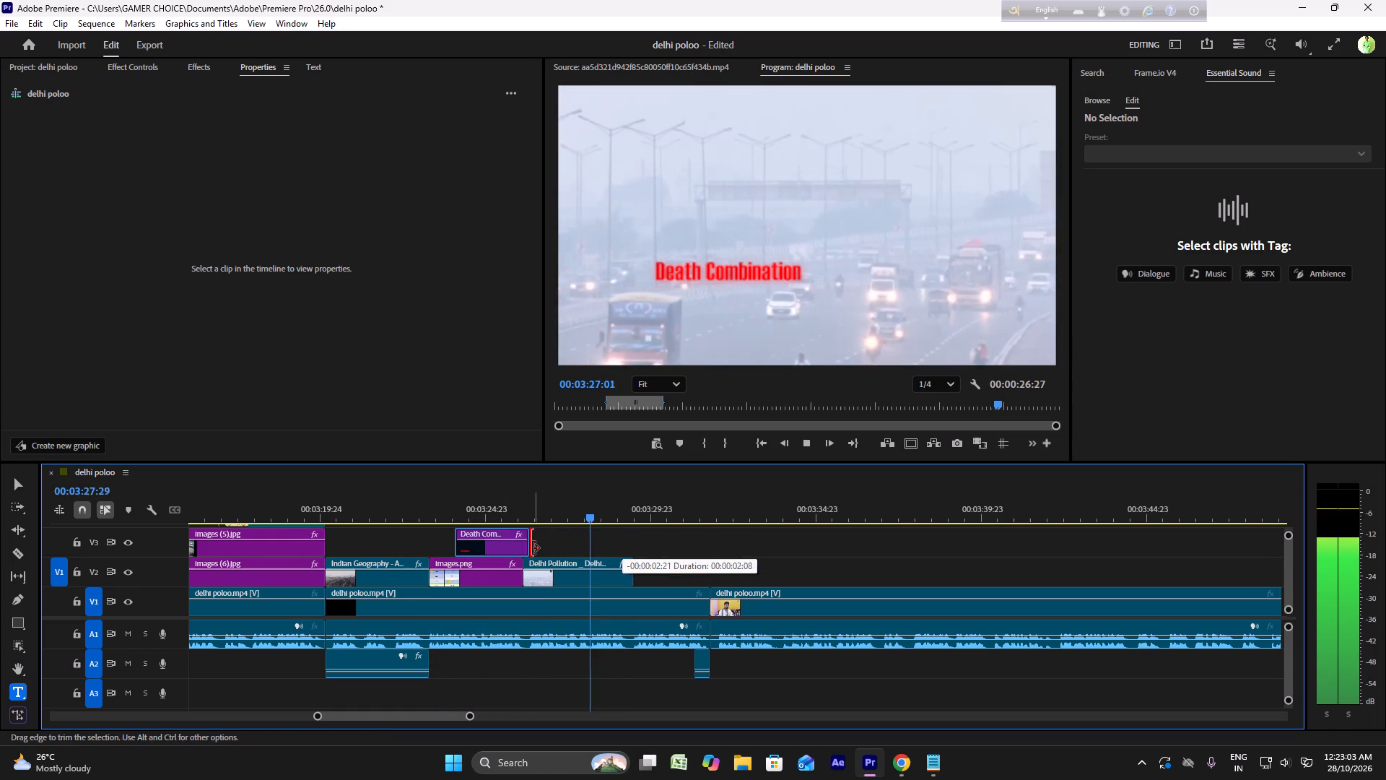
left_click_drag(533, 548, 531, 548)
key("space")
Add the default cross transition at the start of the Death Combination title.
left_click(453, 511)
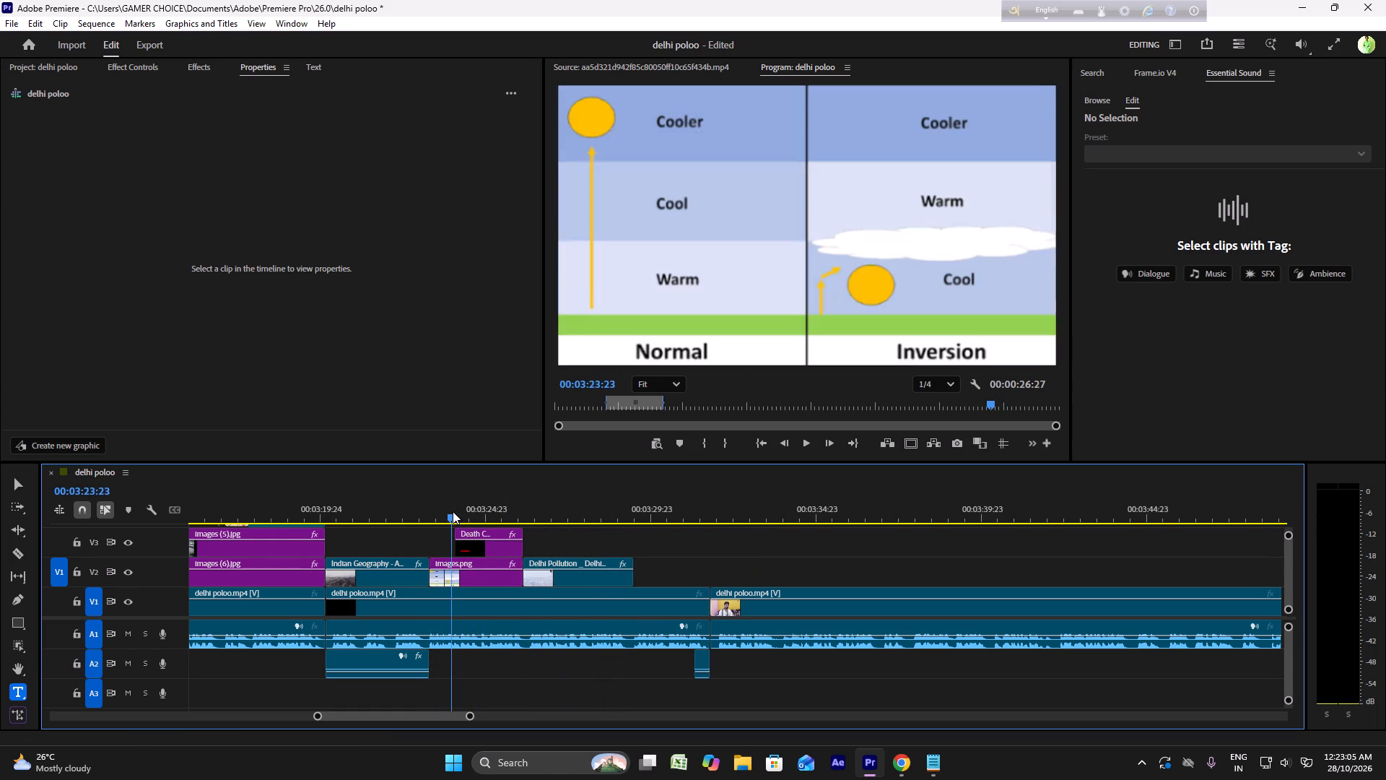
key("space")
key("space")
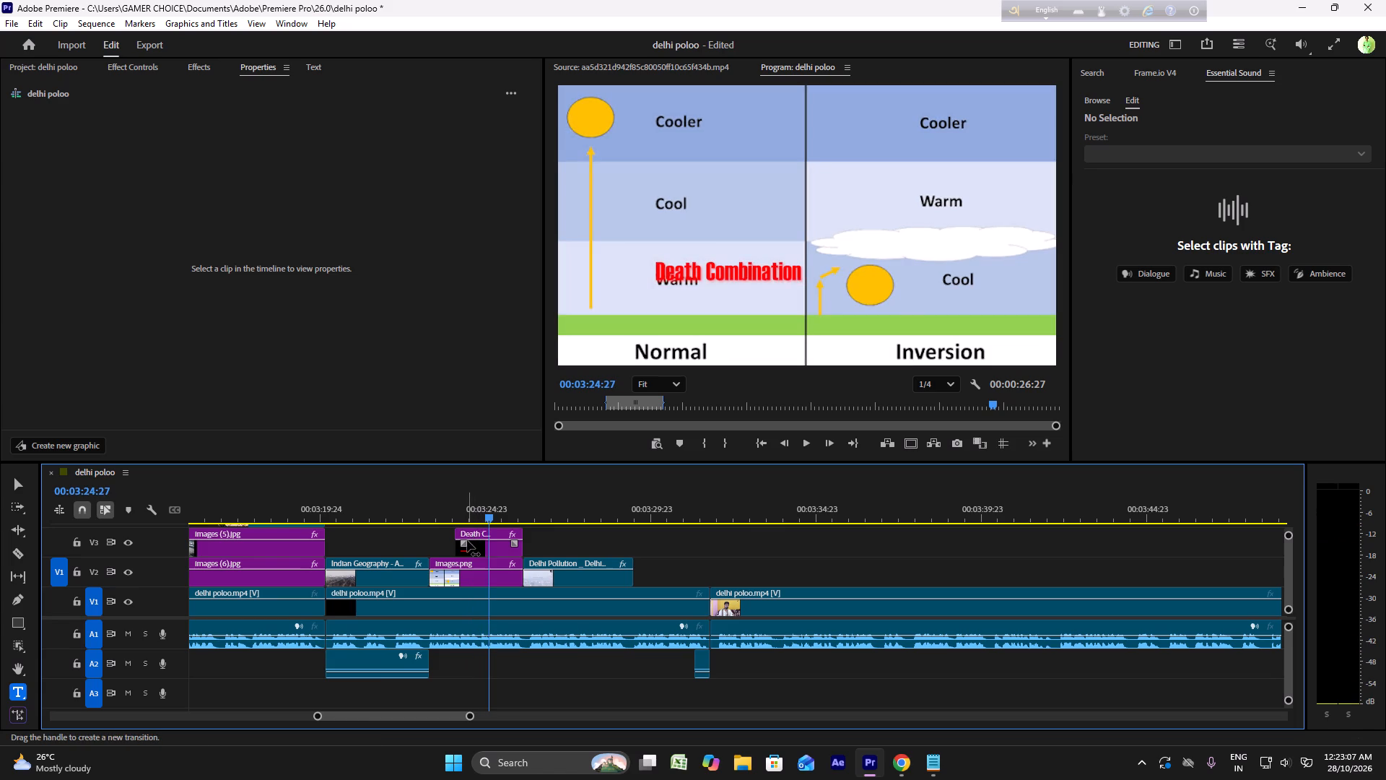
left_click_drag(467, 540, 487, 540)
Extend the Death Combination title's start slightly earlier over the images.png clip and play the result.
left_click(434, 508)
left_click_drag(459, 532, 450, 532)
key("space")
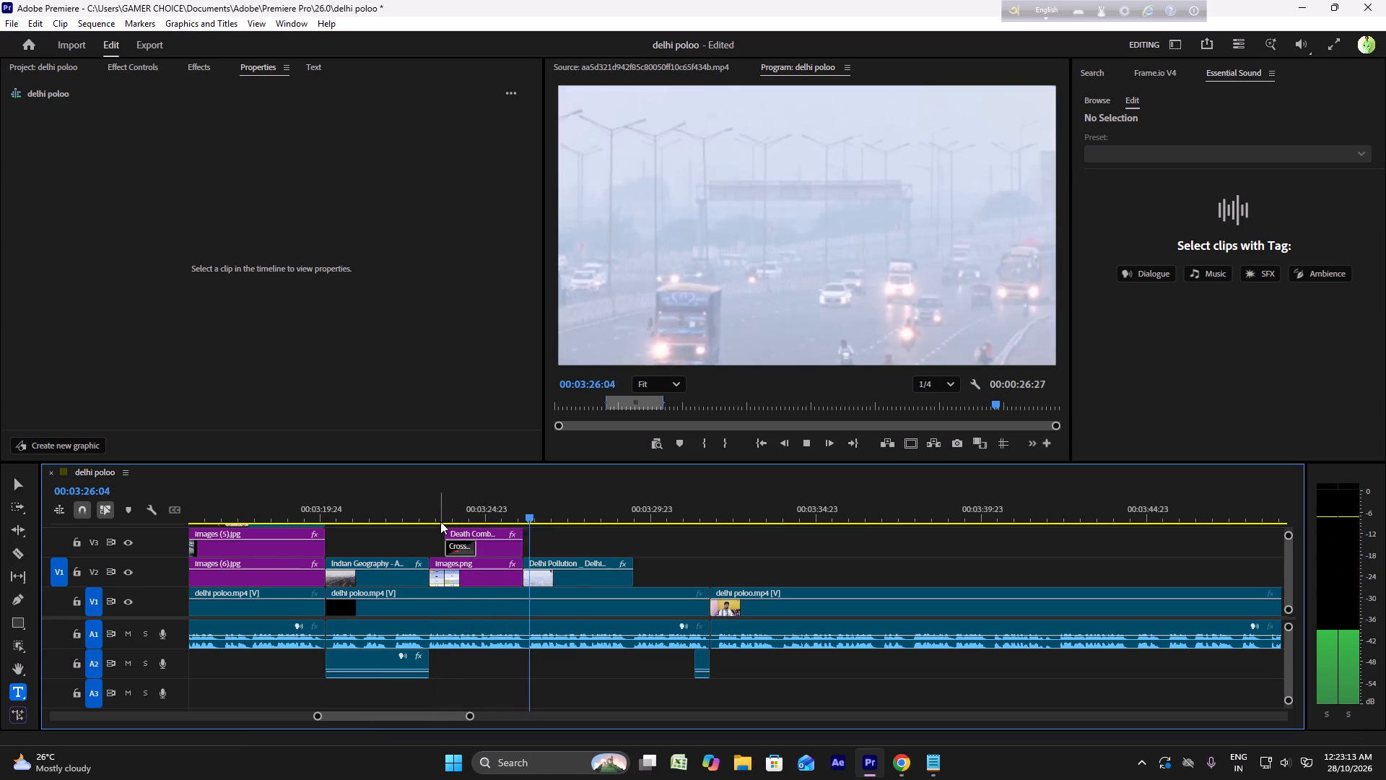
Scale the Death Combination title to 125% and position it at 1356, 712 over the diagram's green strip.
left_click(463, 519)
left_click(489, 518)
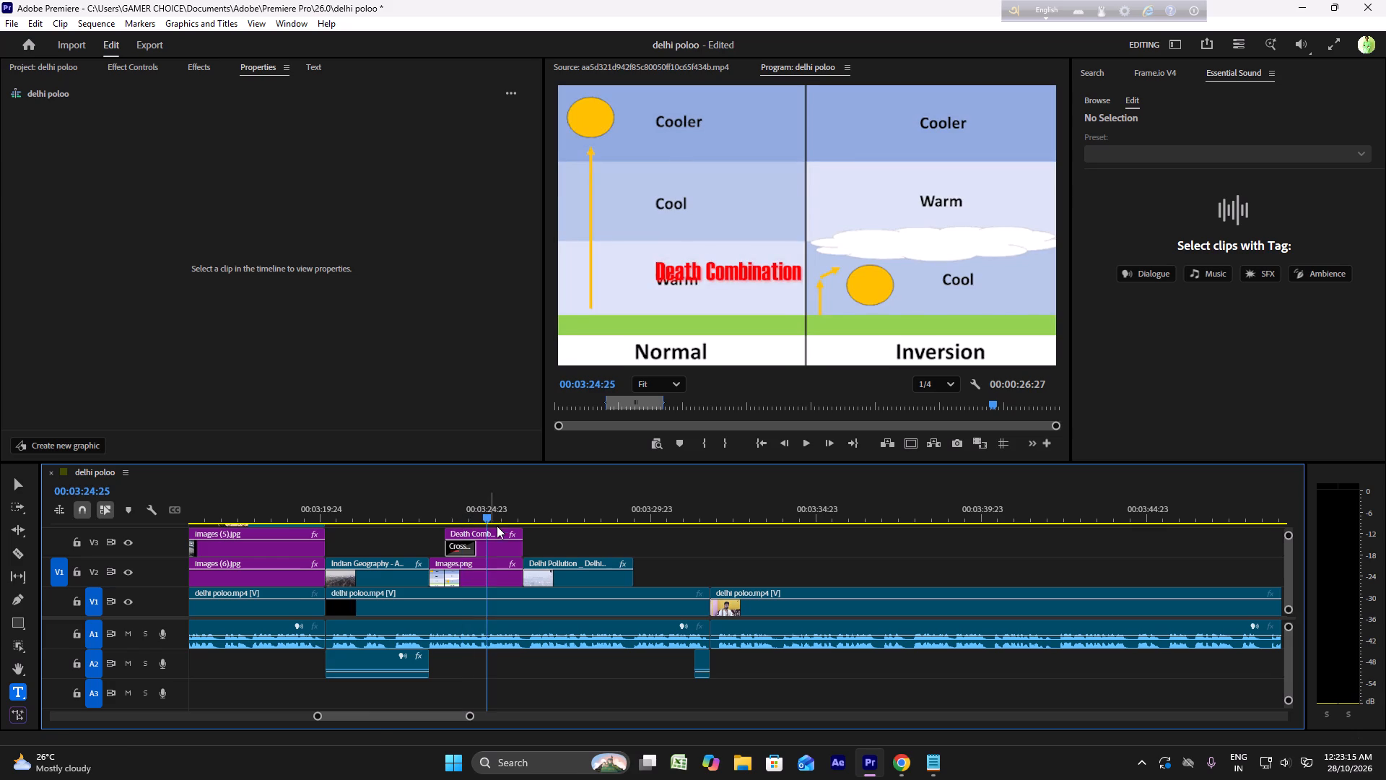
left_click(503, 537)
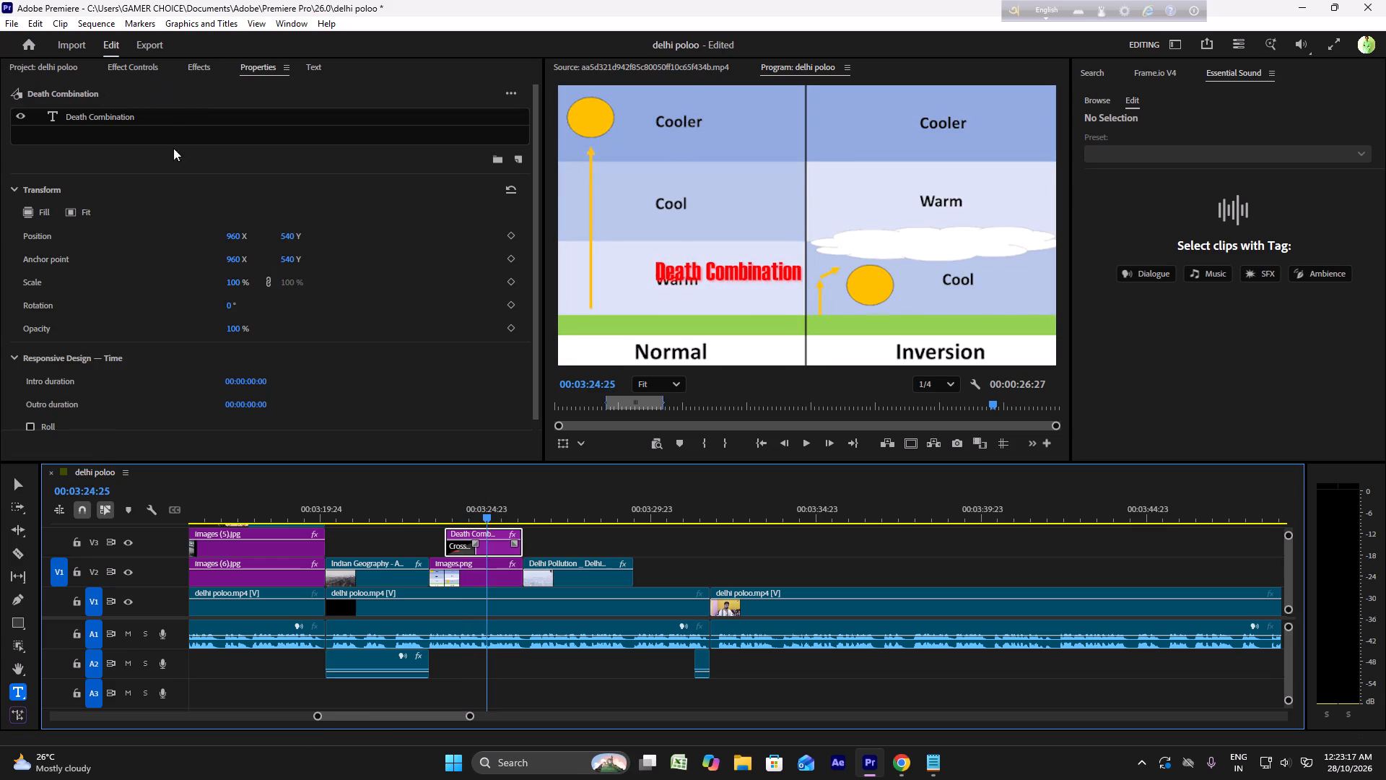
left_click_drag(293, 237, 417, 242)
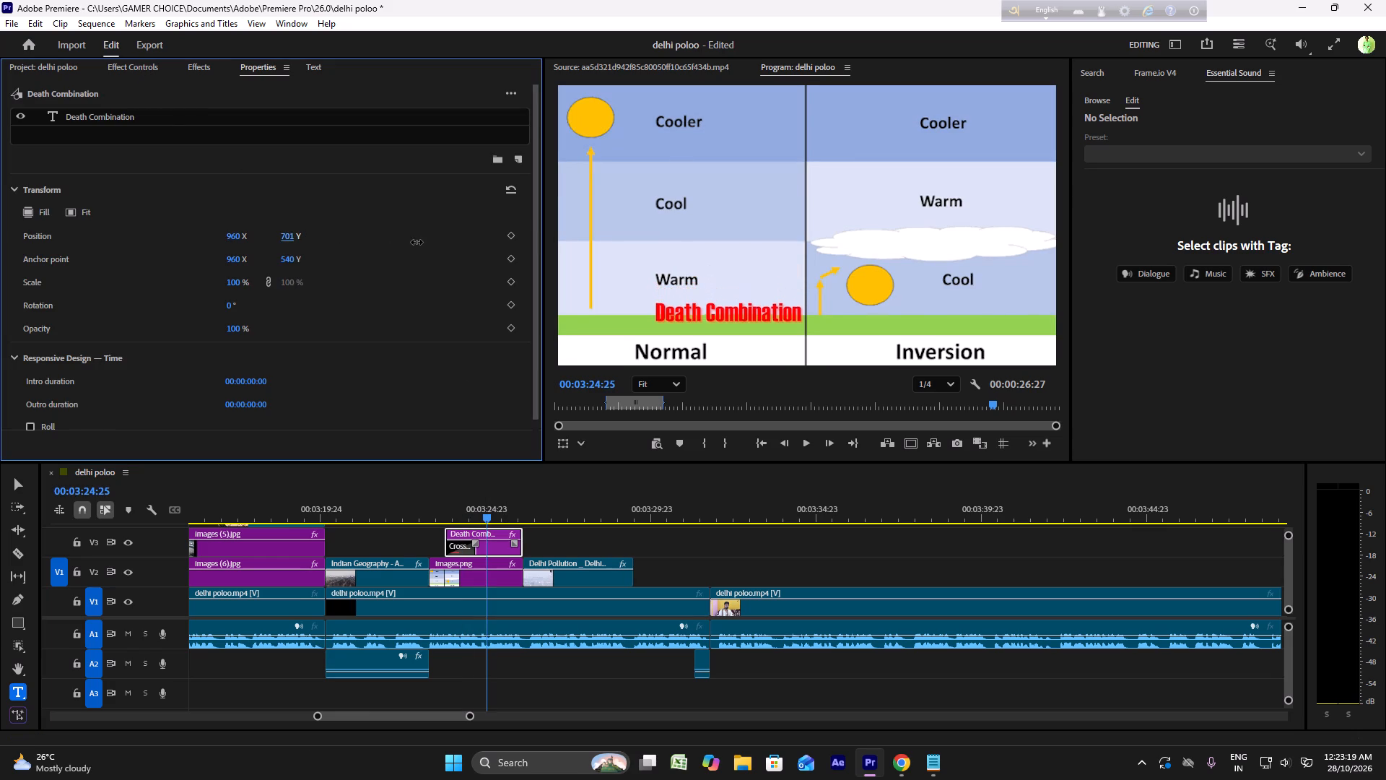
left_click_drag(417, 242, 419, 242)
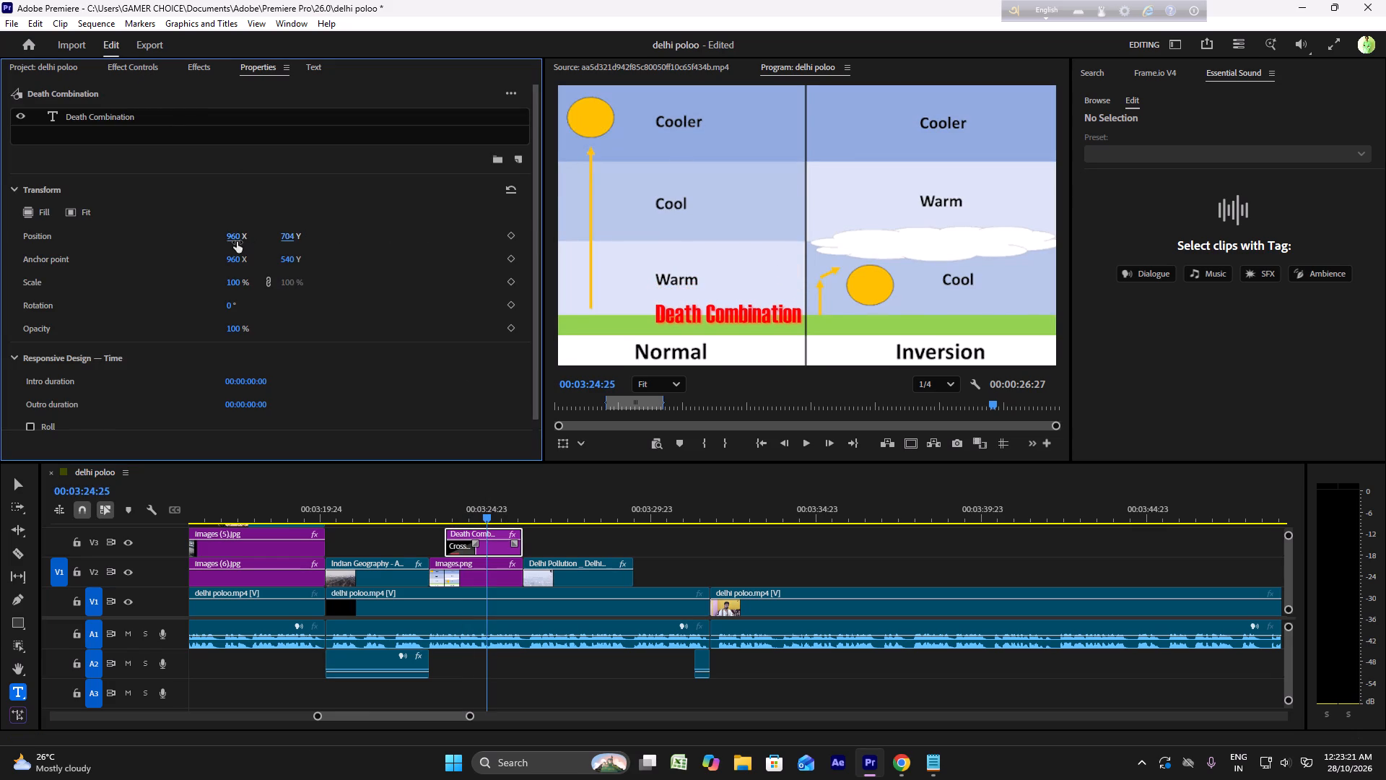
left_click_drag(237, 238, 464, 245)
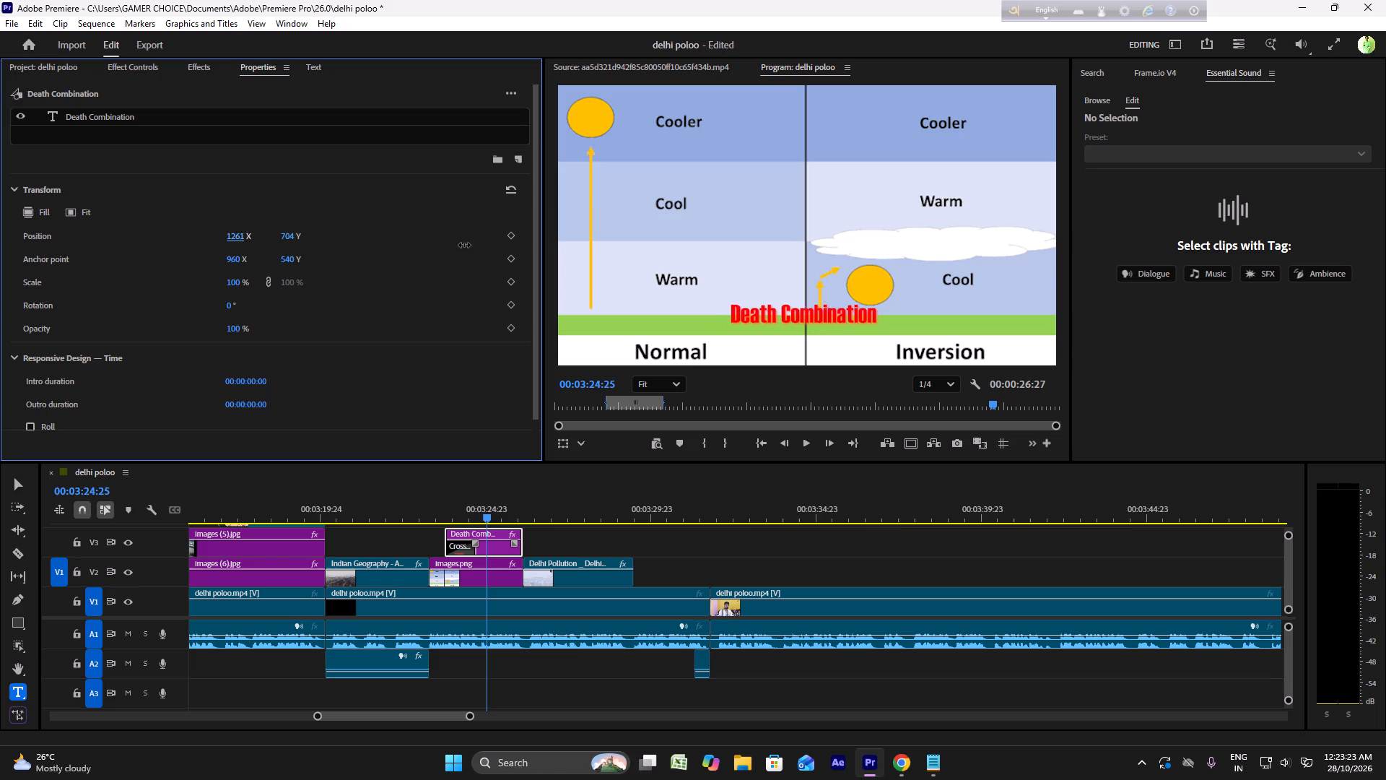
left_click_drag(464, 245, 783, 270)
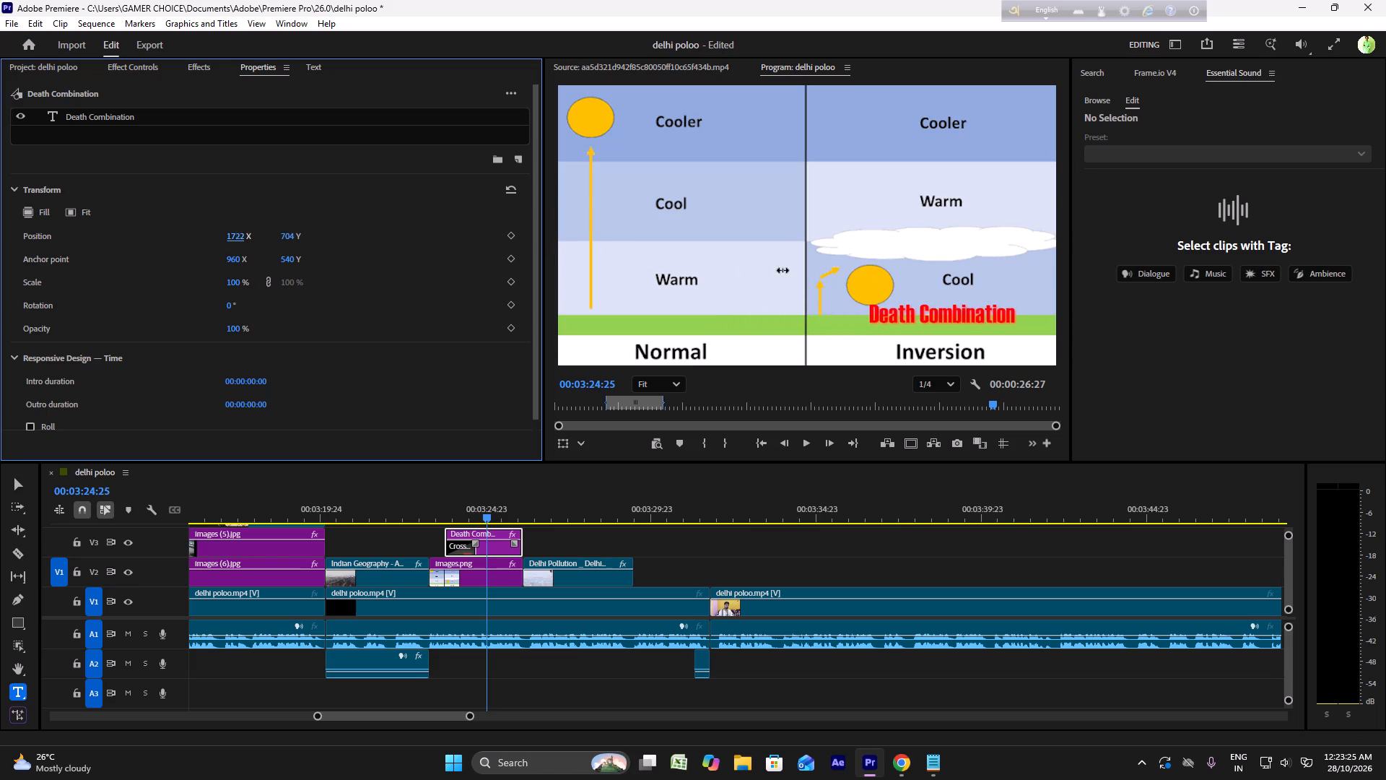
left_click_drag(783, 270, 495, 248)
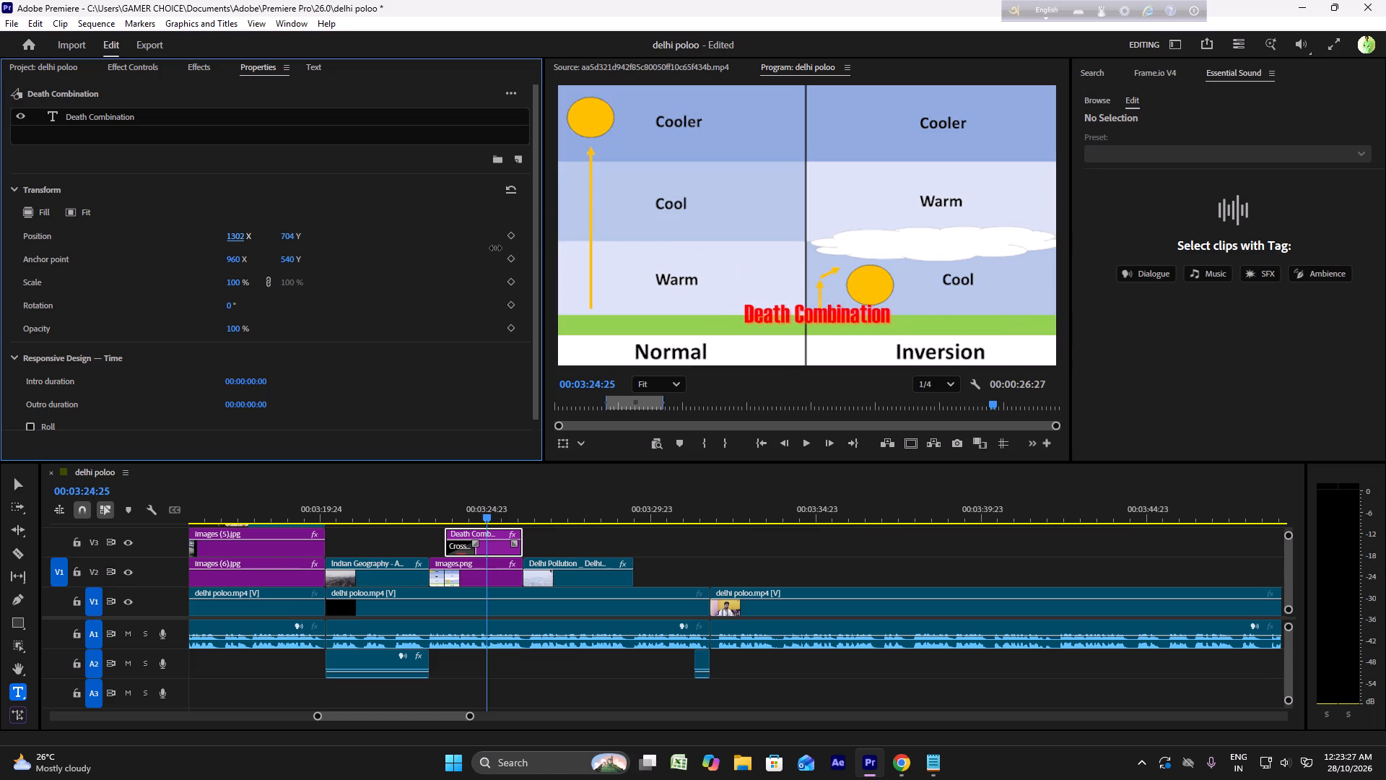
left_click_drag(495, 248, 489, 246)
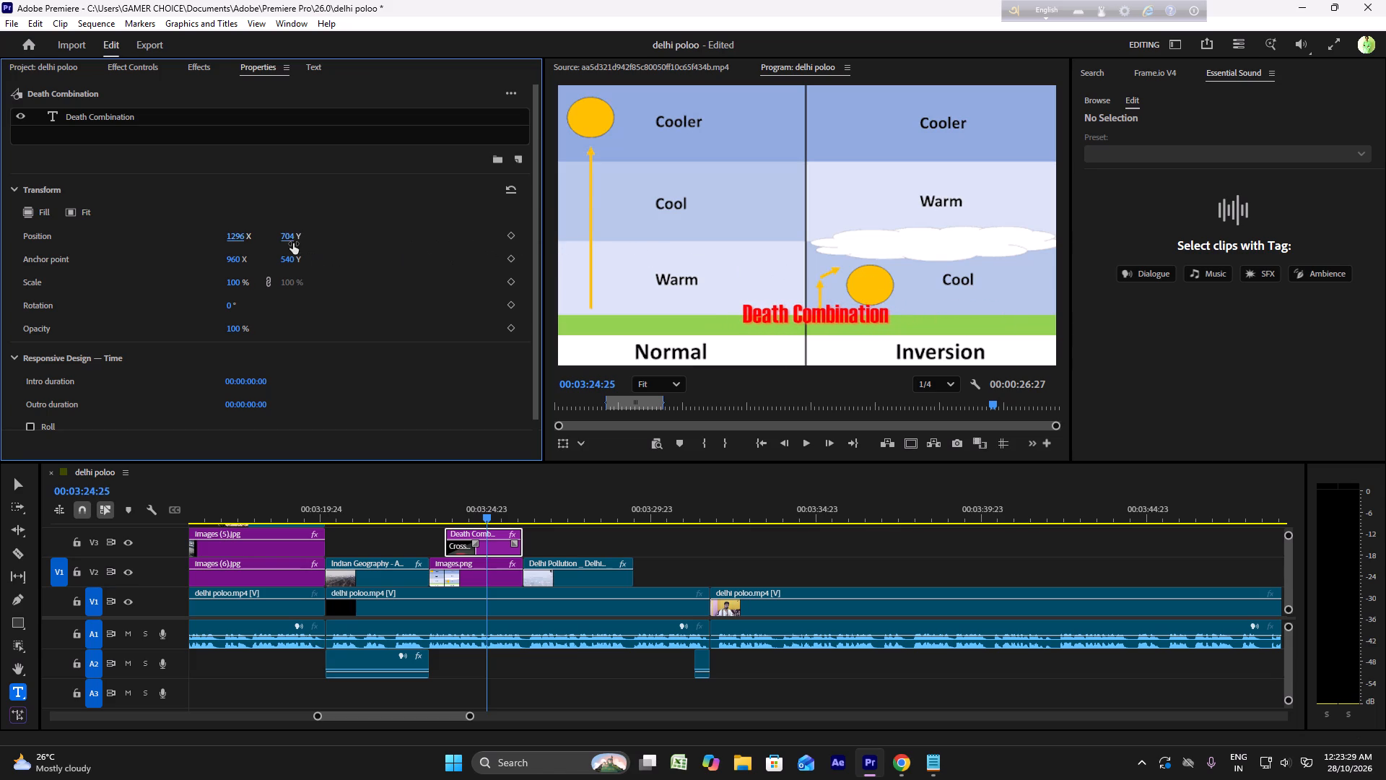
left_click_drag(296, 238, 335, 243)
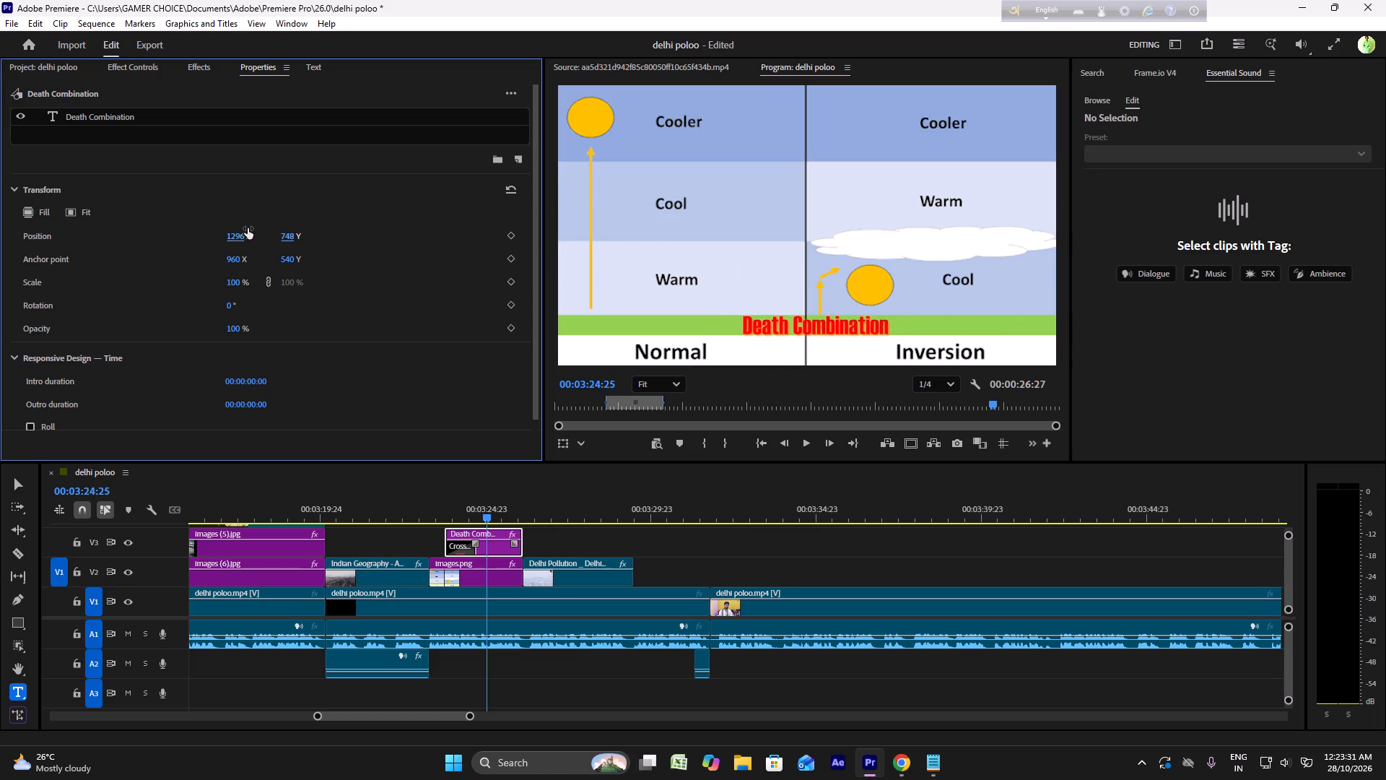
left_click_drag(239, 229, 222, 230)
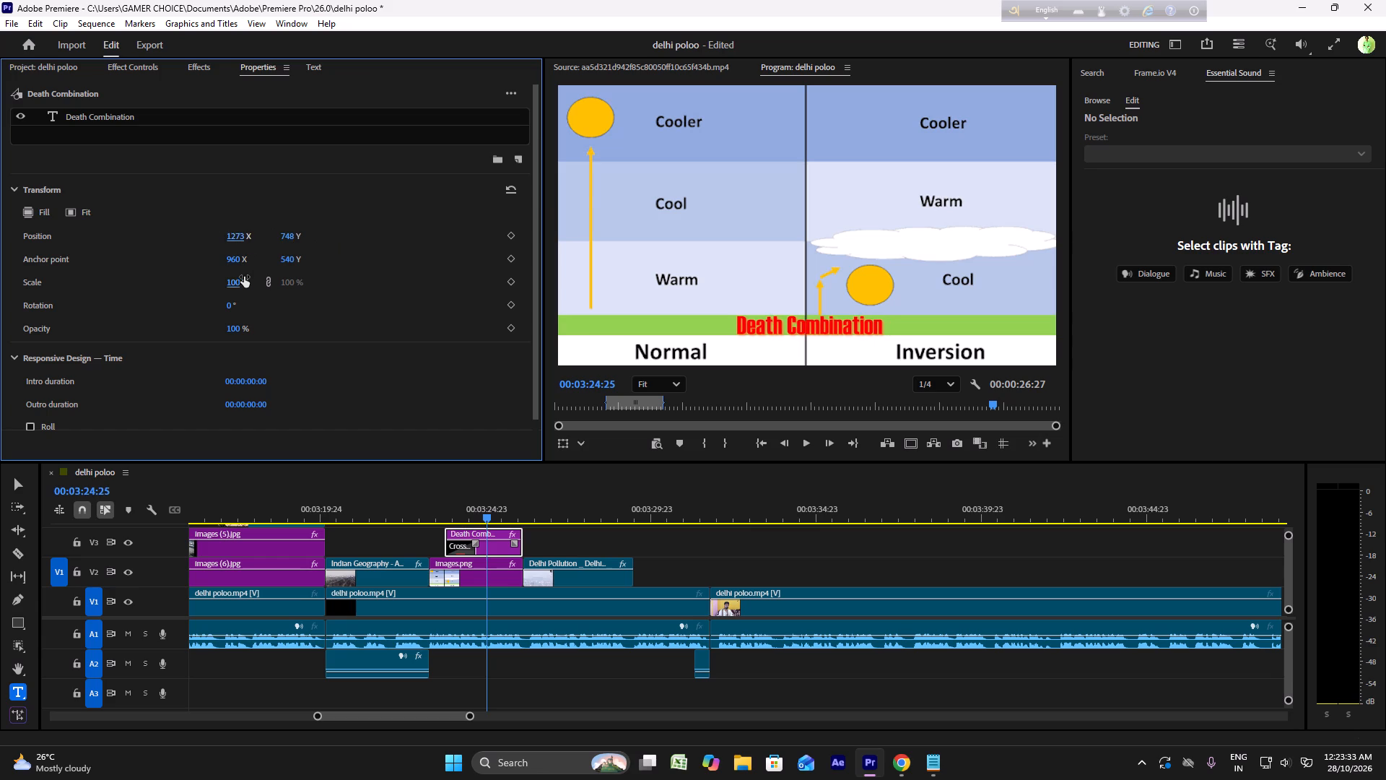
left_click_drag(244, 278, 264, 278)
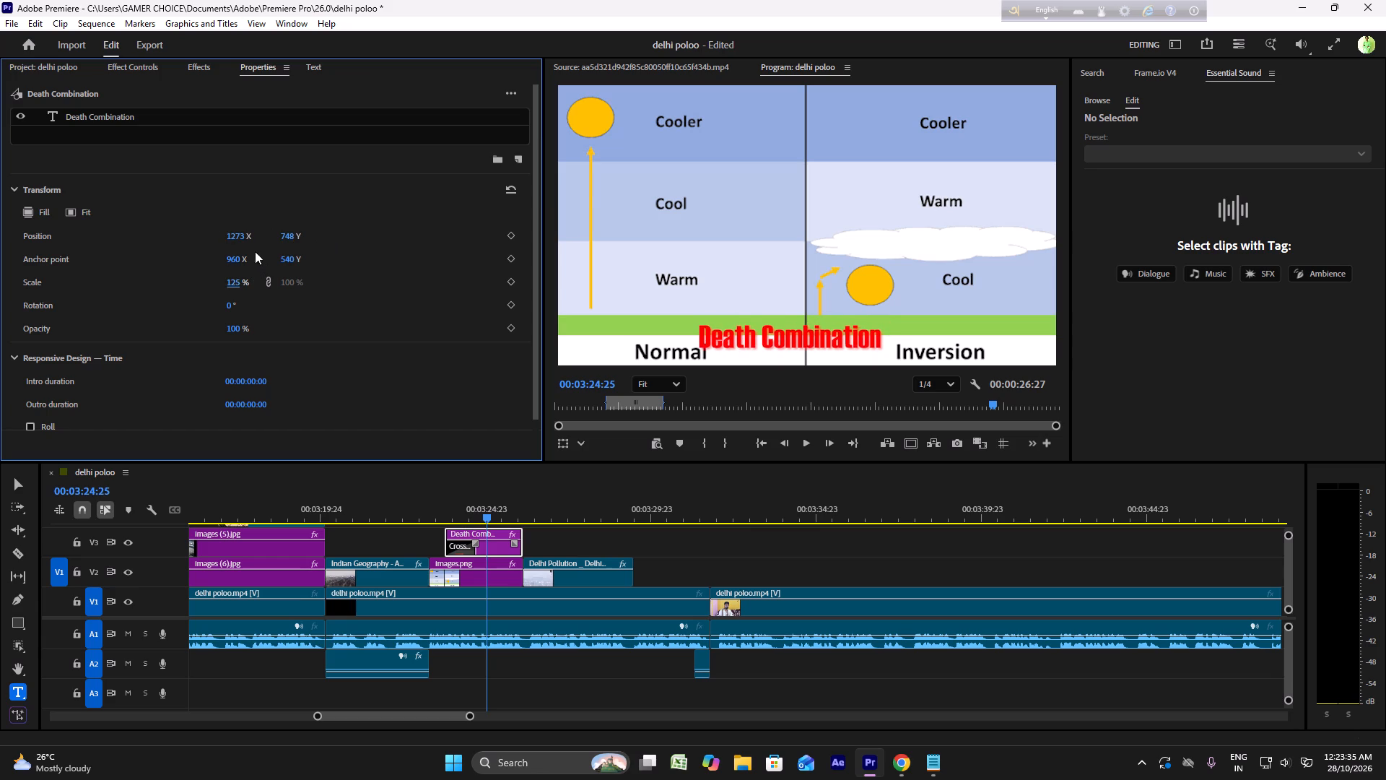
left_click_drag(247, 239, 308, 238)
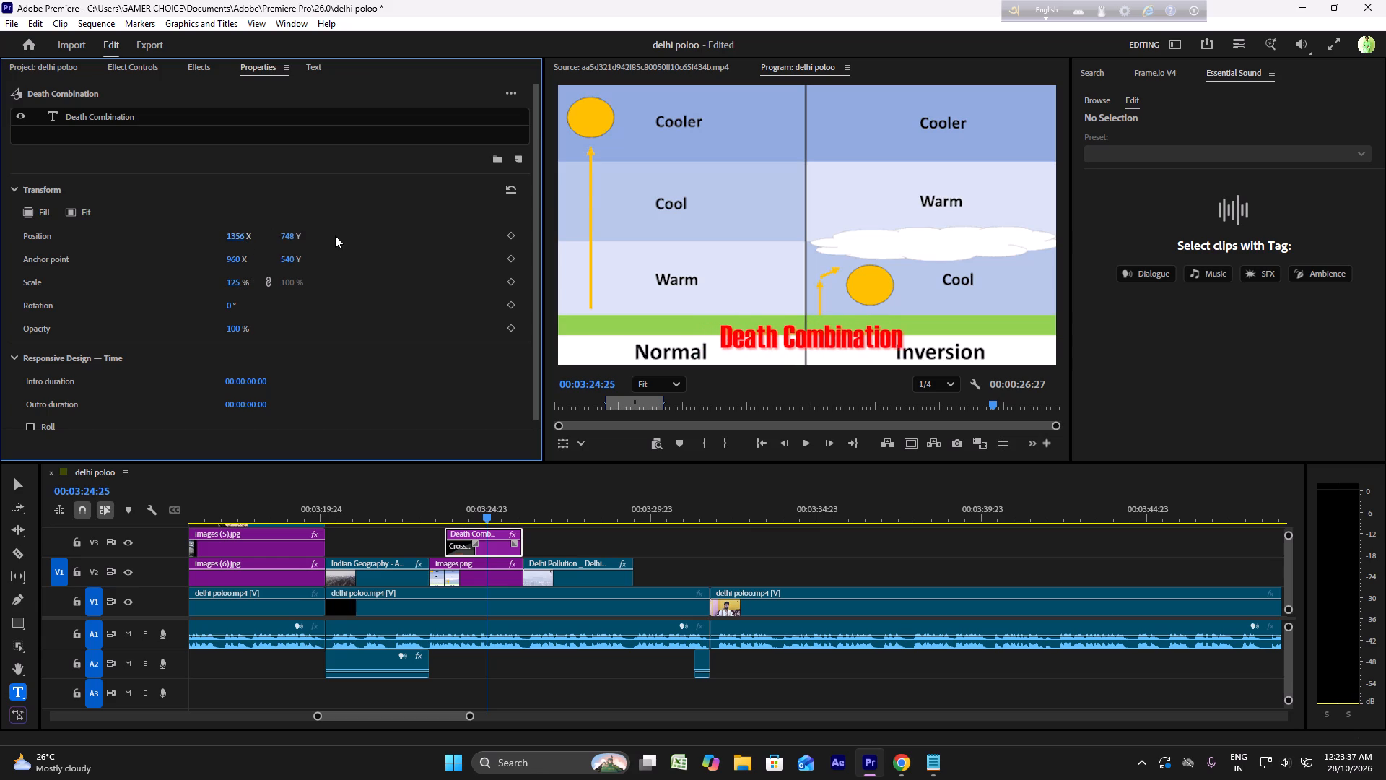
left_click_drag(297, 233, 269, 228)
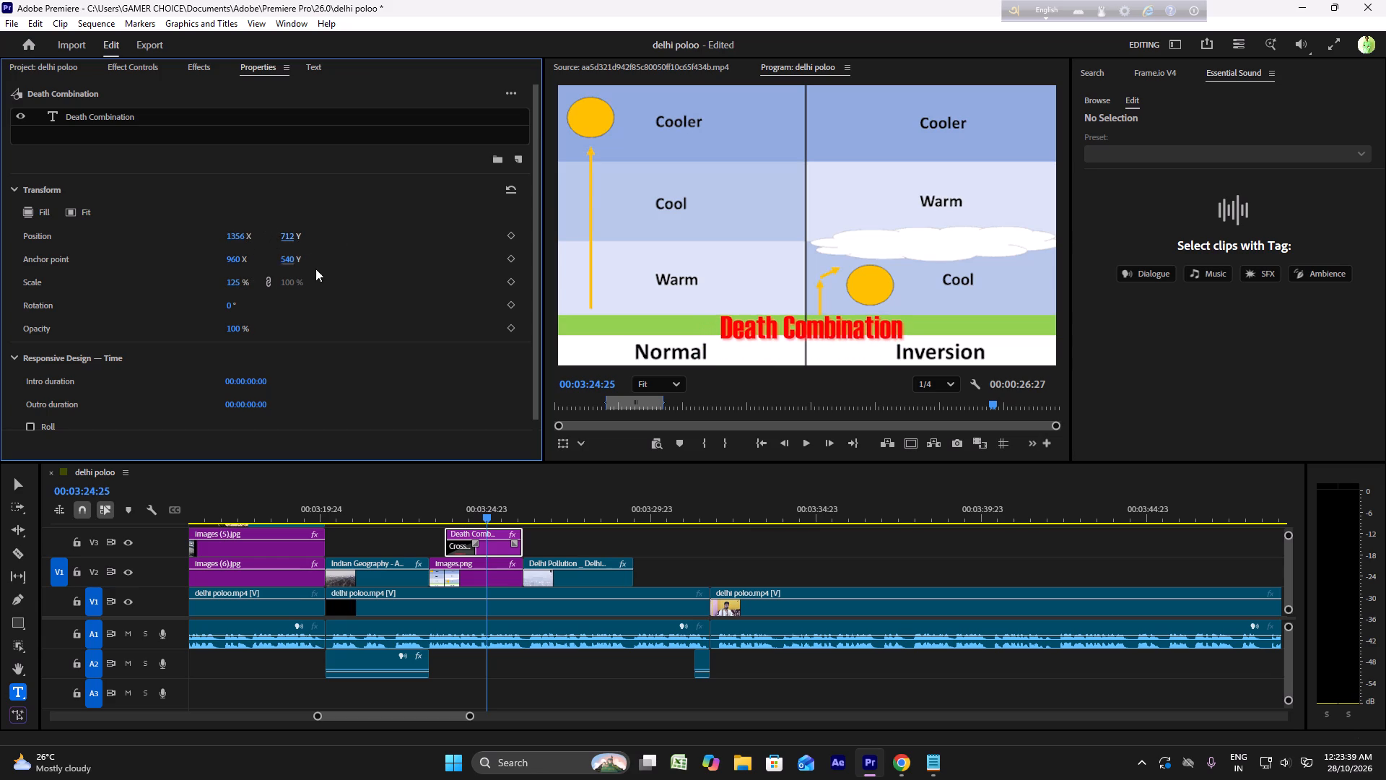
Play the narration from the inversion diagram into the black gap, then recheck the pollution footage's end, stopping at 00:03:29:02.
left_click(433, 504)
key("space")
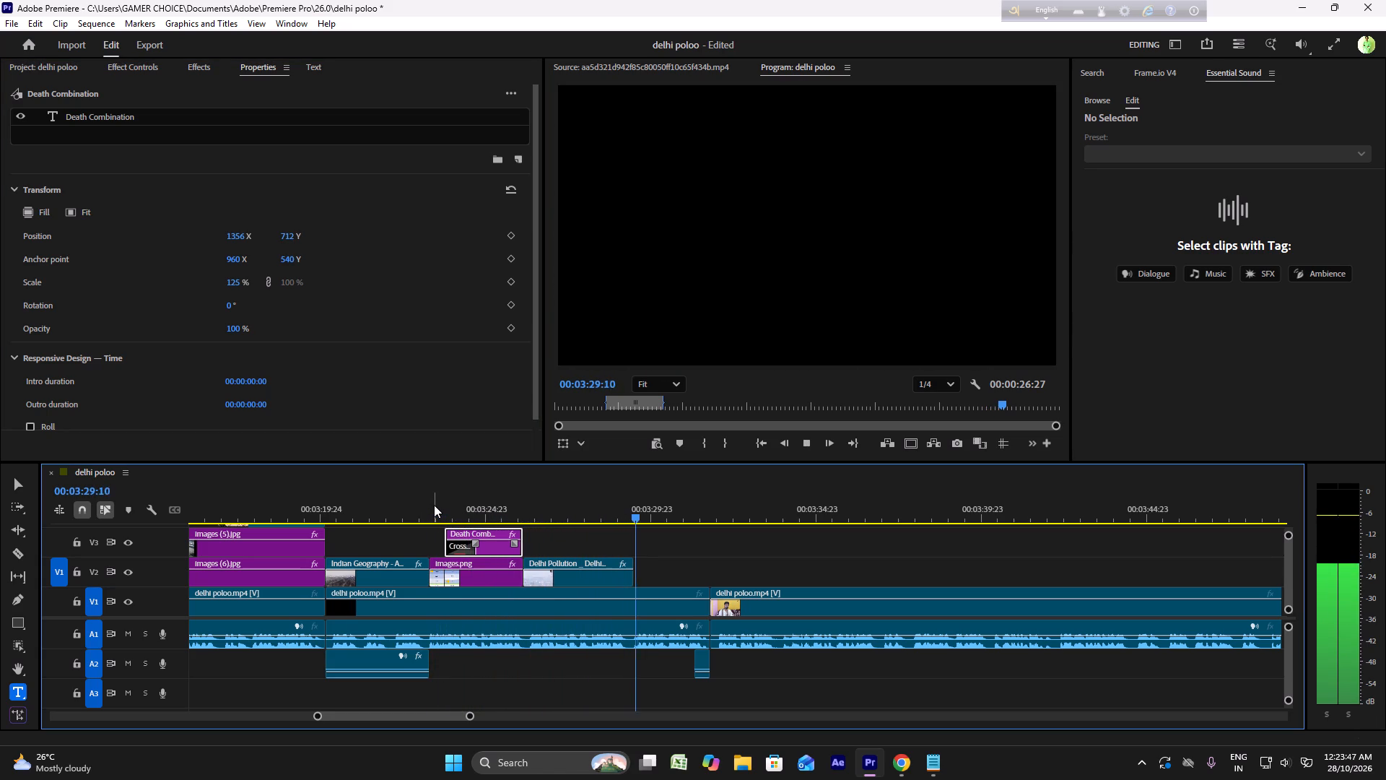
key("space")
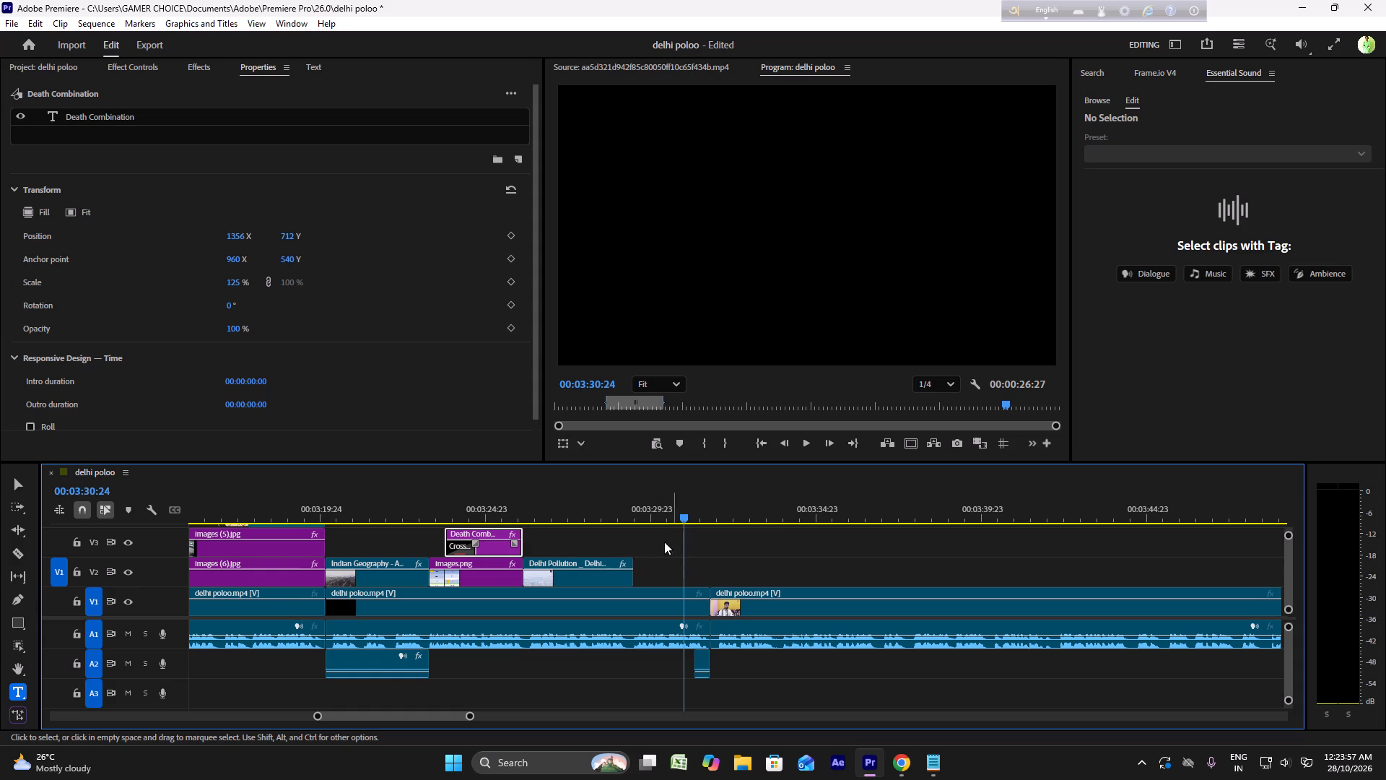
left_click(606, 516)
key("space")
key("space")
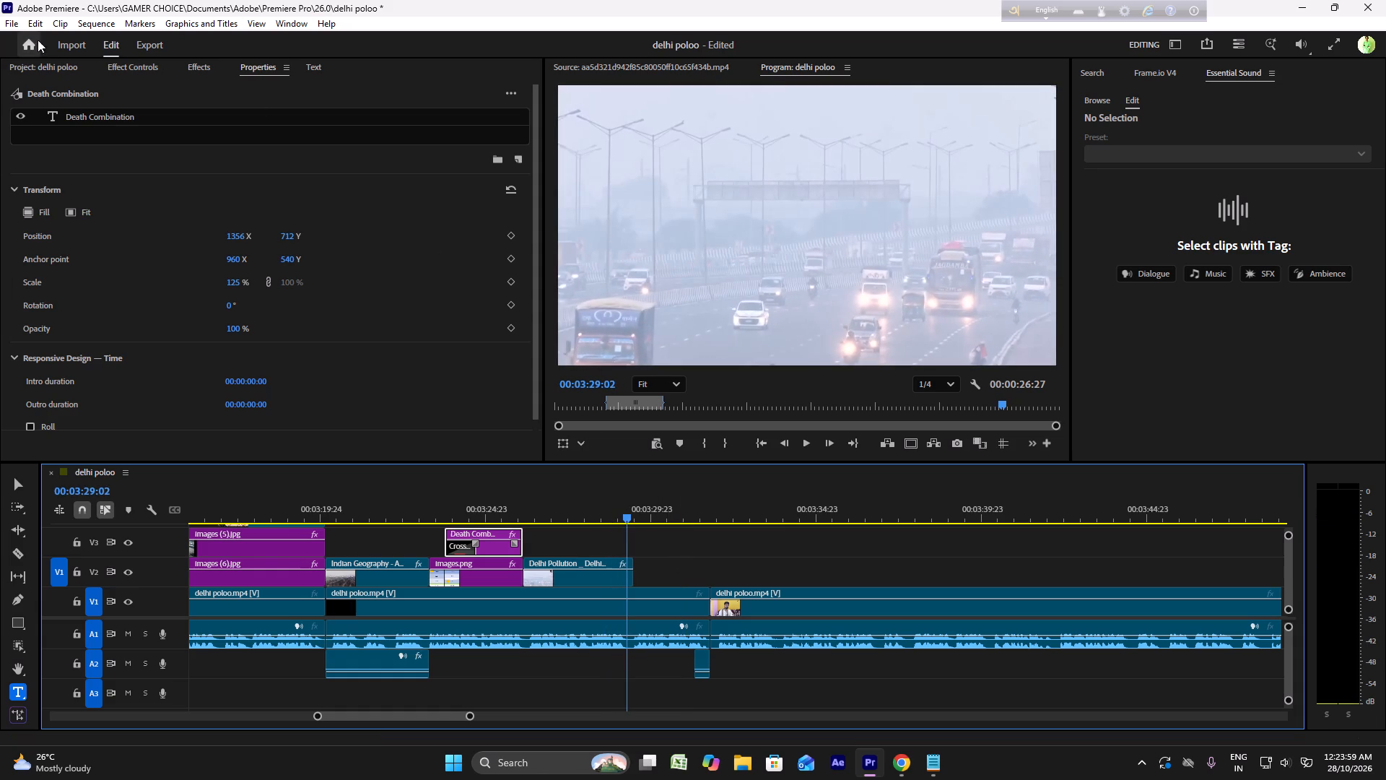
Show the project's imported media items.
left_click(28, 59)
left_click(34, 66)
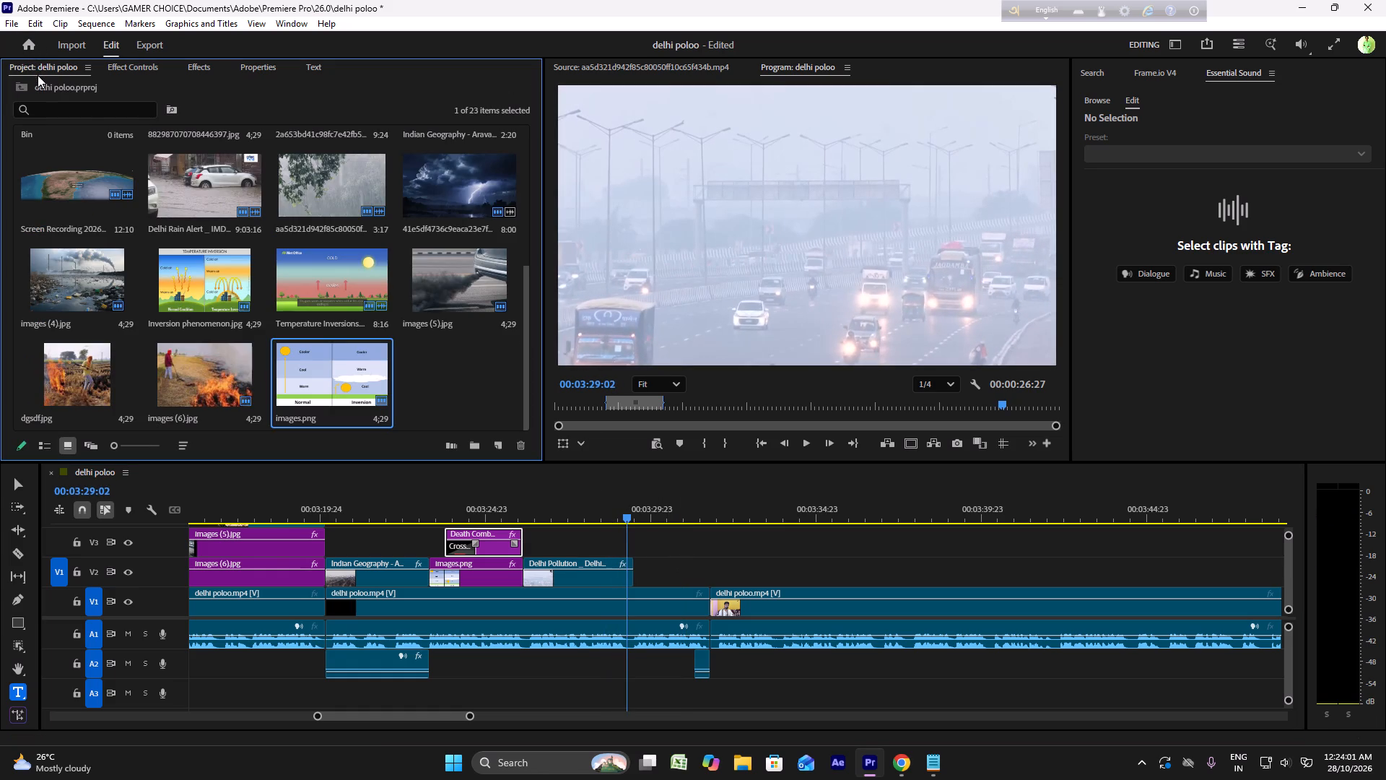